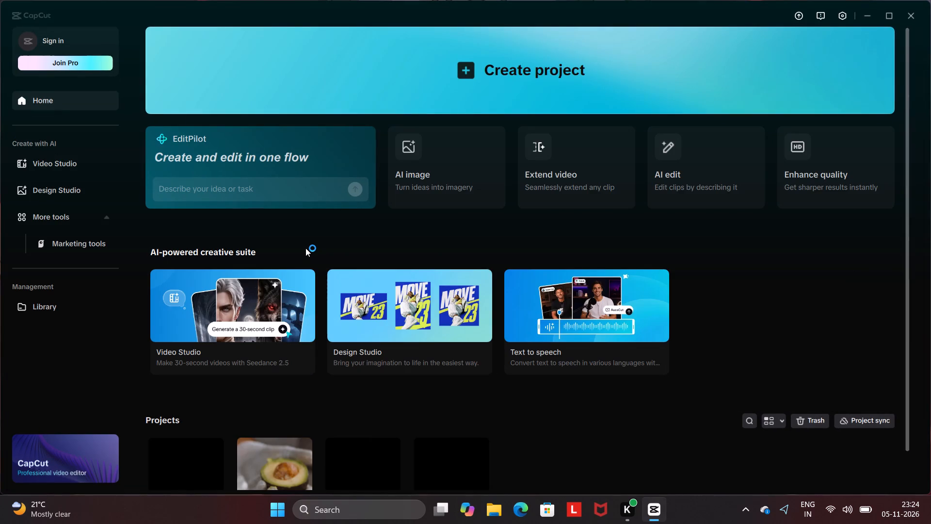
Look through the existing projects on the home page to find the one to work on.
scroll(323, 370, down, 3)
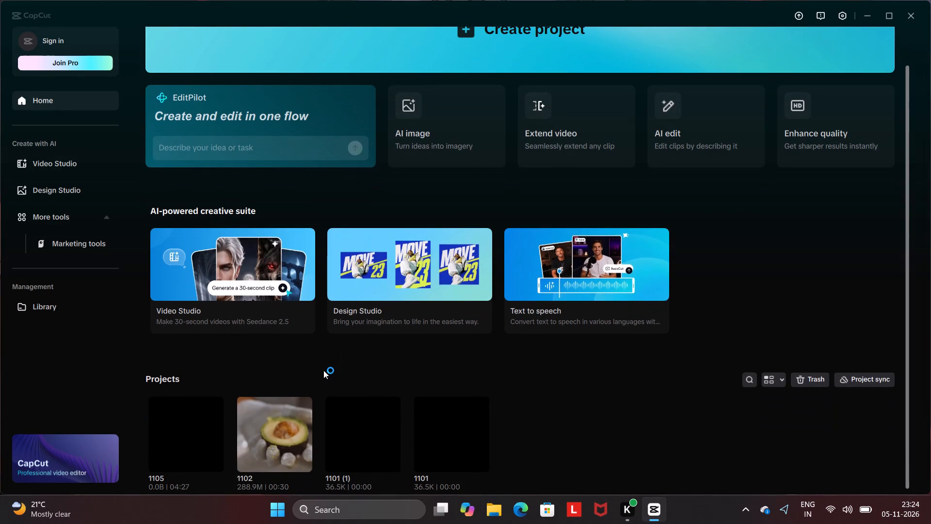
scroll(323, 370, down, 2)
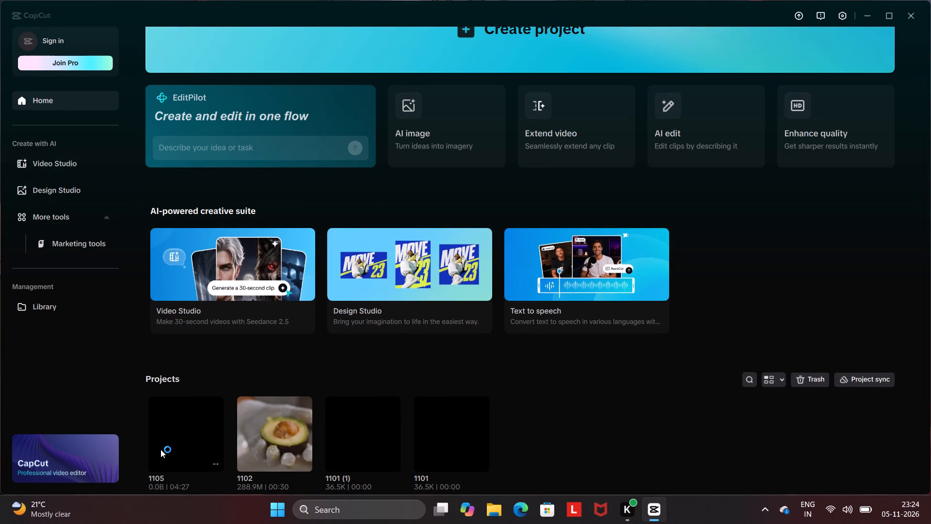
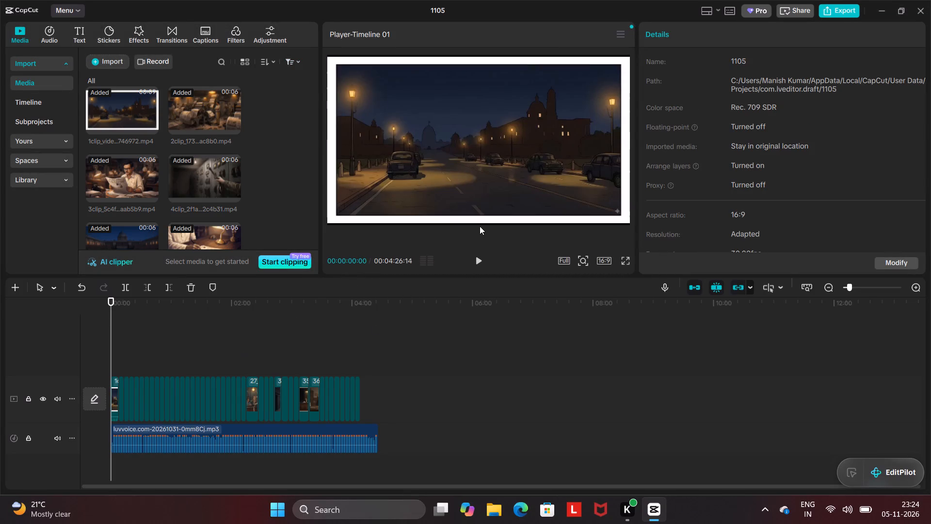
Play the 1105 project from the beginning to review its clips and audio, stopping with the playhead at about 00:01:00.
click(476, 259)
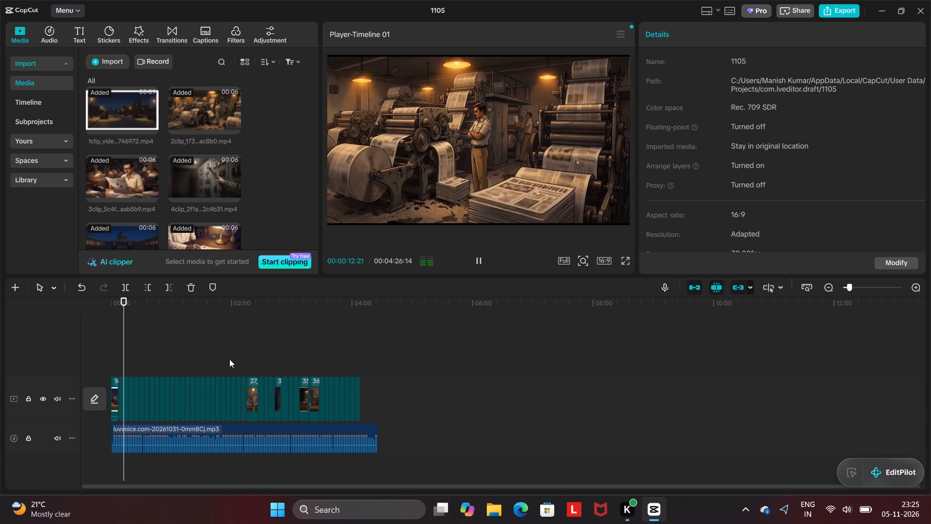
scroll(229, 359, right, 2)
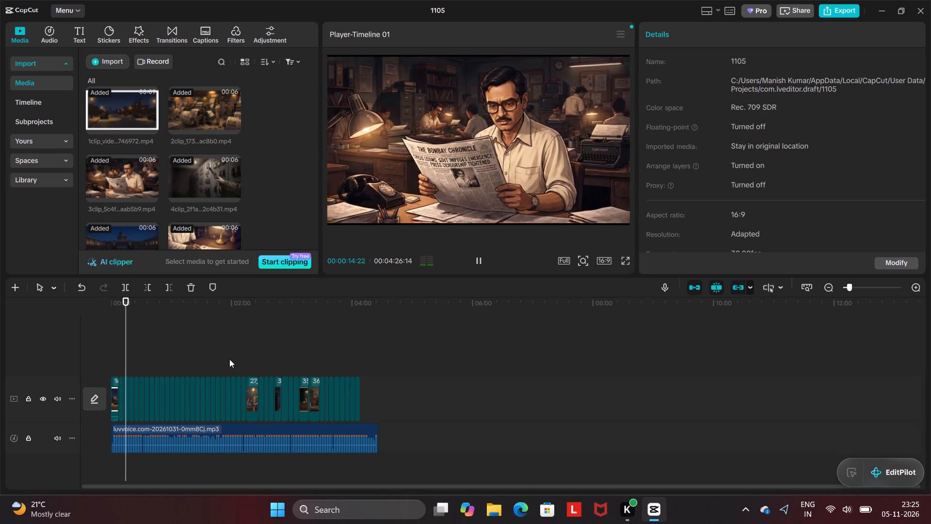
scroll(229, 359, right, 1)
ctrl+scroll(229, 359, up, 1)
ctrl+scroll(229, 359, right, 1)
ctrl+scroll(229, 359, up, 4)
scroll(229, 359, right, 16)
ctrl+scroll(229, 359, up, 1)
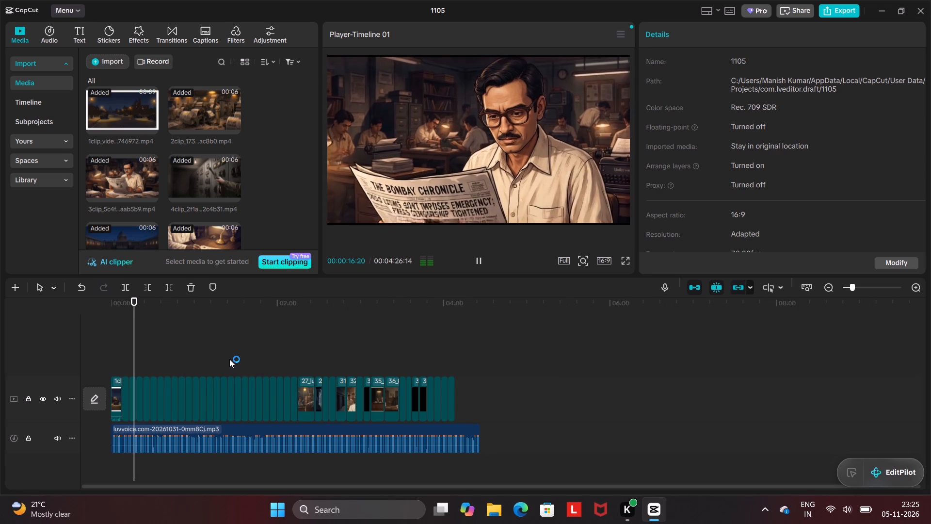
ctrl+scroll(229, 359, up, 2)
scroll(229, 359, right, 2)
ctrl+scroll(229, 359, up, 1)
ctrl+scroll(229, 359, right, 1)
ctrl+scroll(229, 359, up, 1)
ctrl+scroll(229, 359, right, 1)
ctrl+scroll(229, 359, up, 1)
ctrl+scroll(229, 359, right, 1)
ctrl+scroll(229, 359, up, 1)
ctrl+scroll(229, 359, right, 1)
ctrl+scroll(229, 359, up, 1)
ctrl+scroll(229, 359, right, 1)
scroll(229, 359, right, 1)
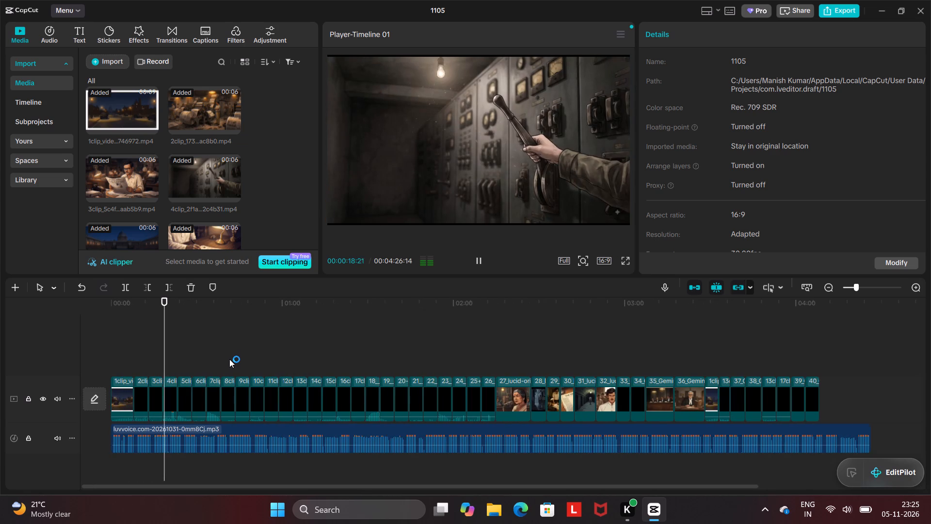
scroll(229, 359, right, 1)
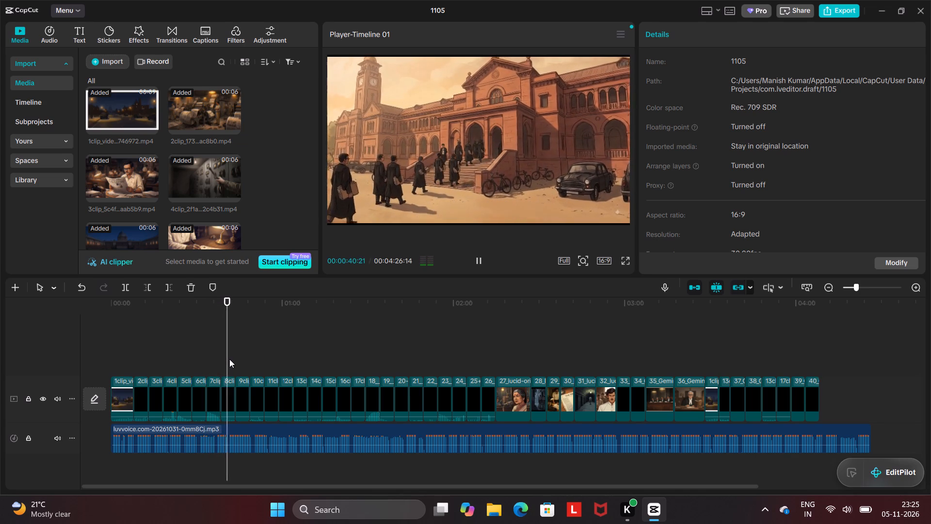
click(284, 424)
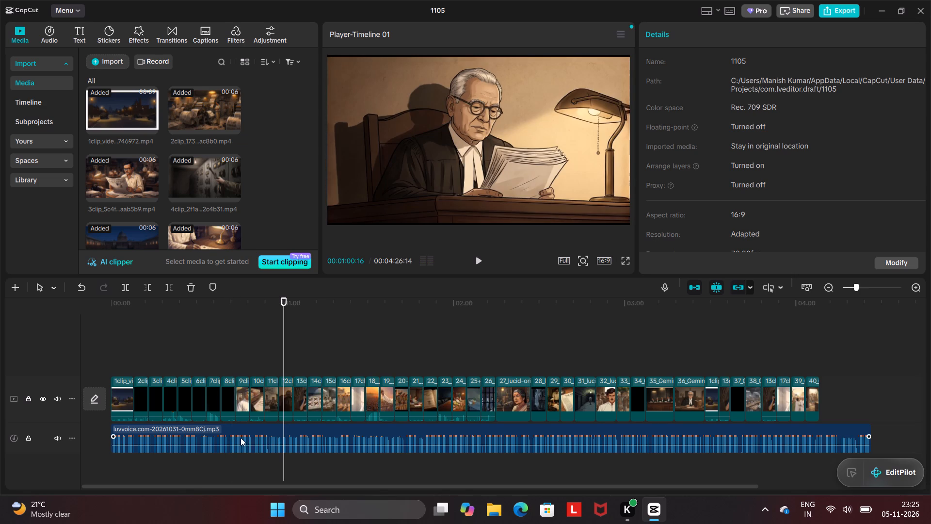
Inspect the luvvoice audio clip beneath the video clips, and return the playhead to the start of the timeline.
click(173, 451)
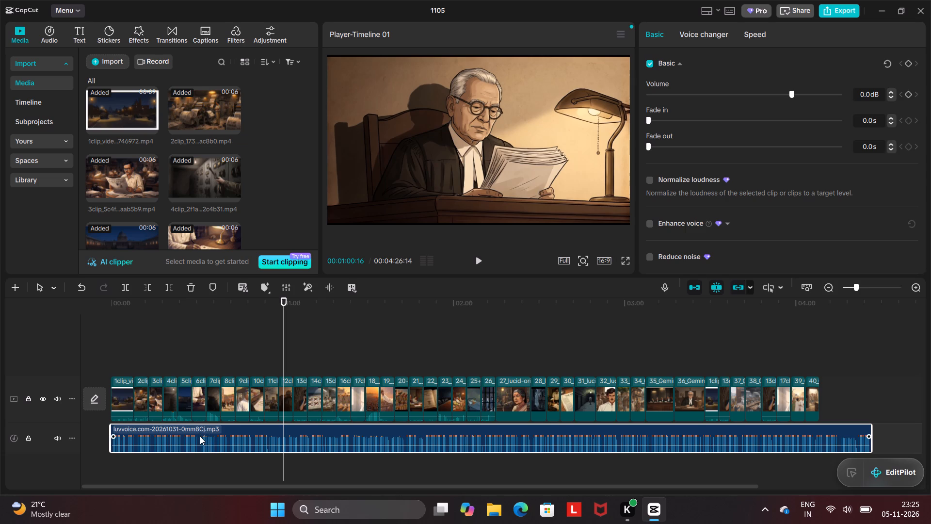
ctrl+scroll(200, 436, up, 2)
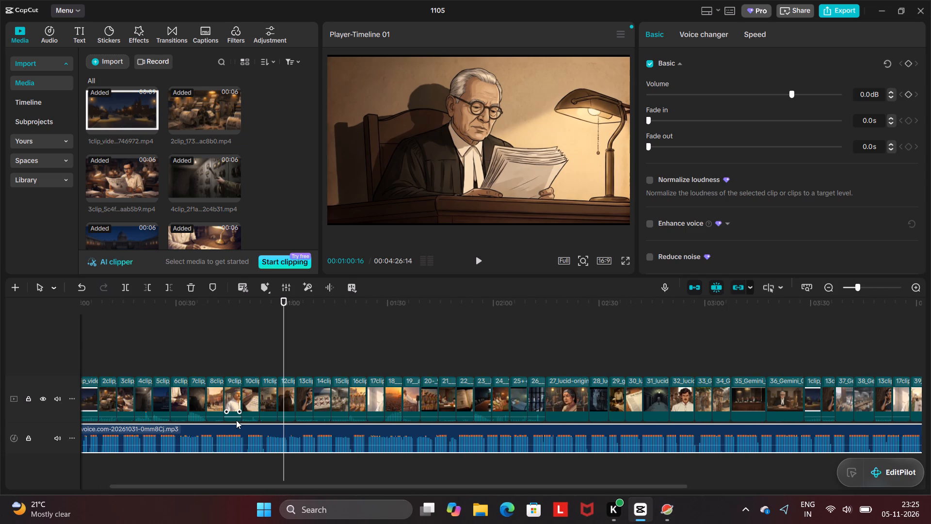
scroll(236, 420, right, 6)
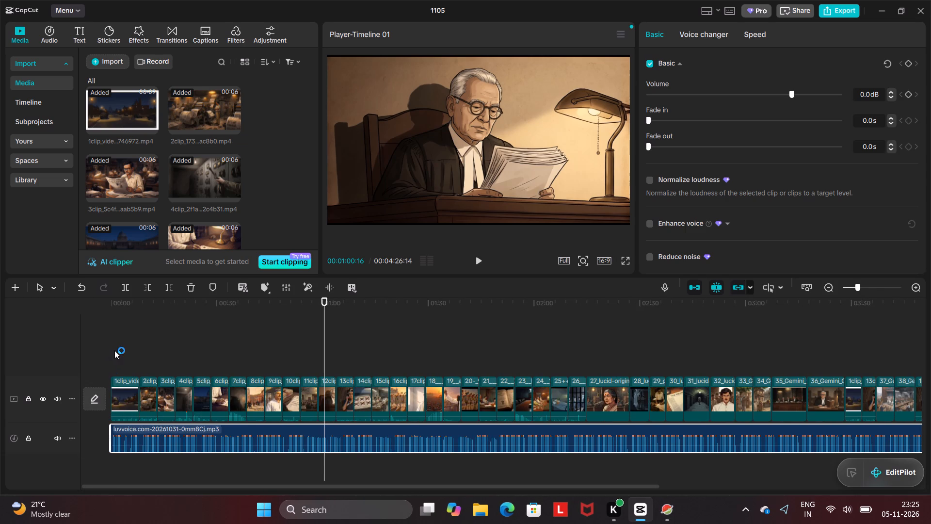
click(114, 350)
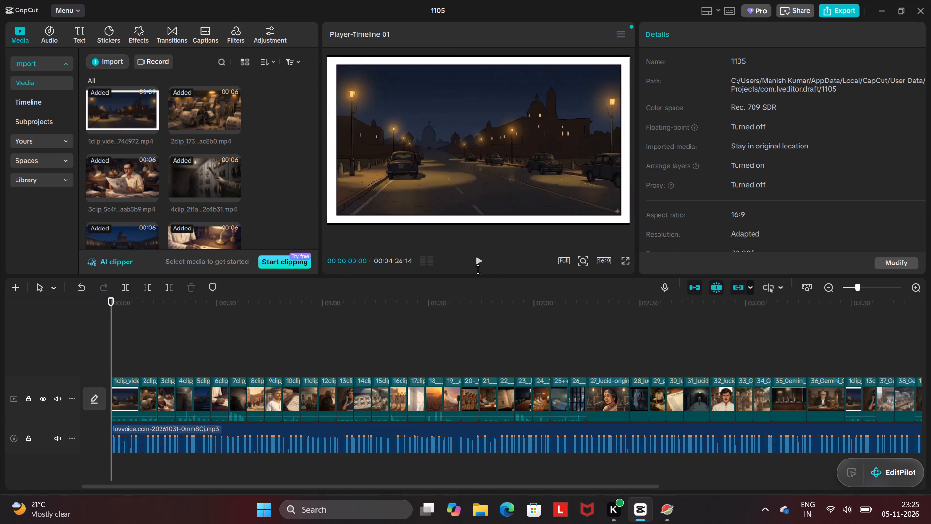
Play the timeline from the start to review the opening clips and audio, pausing at about 00:00:23 and resuming playback.
click(479, 262)
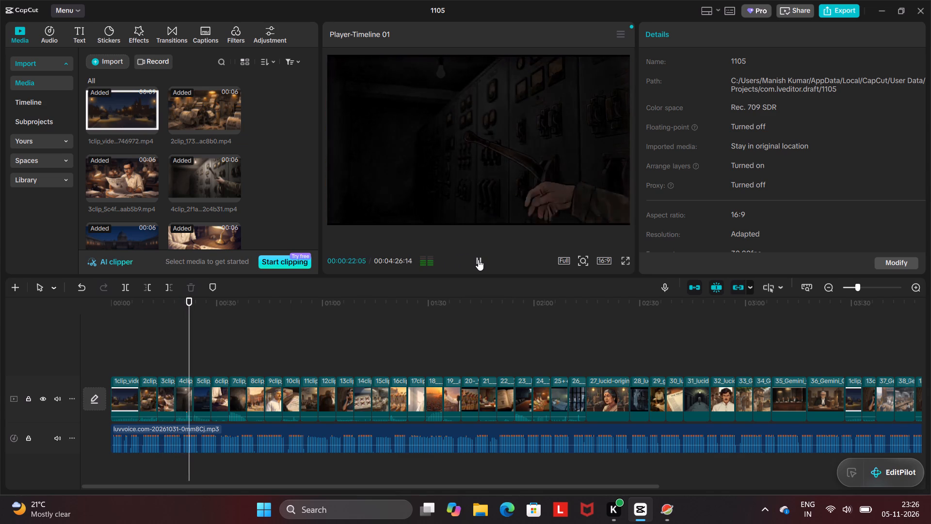
click(478, 260)
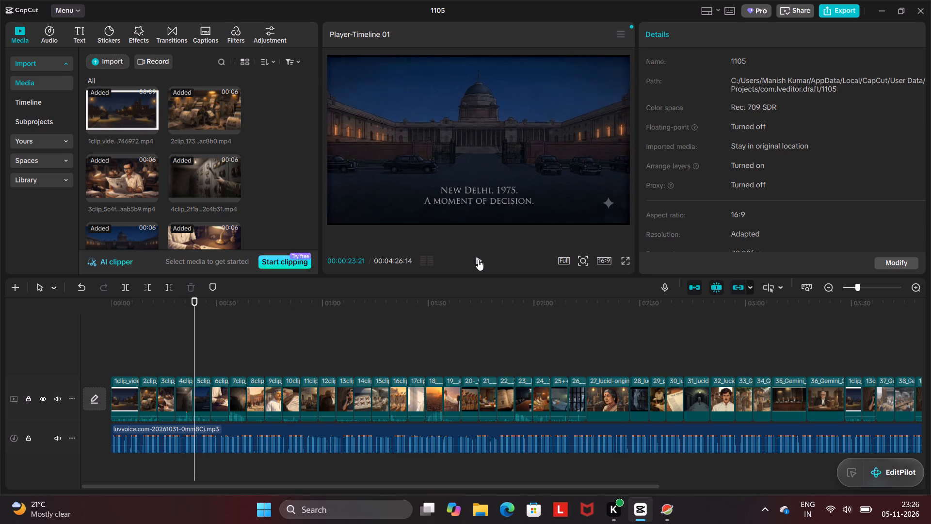
click(478, 260)
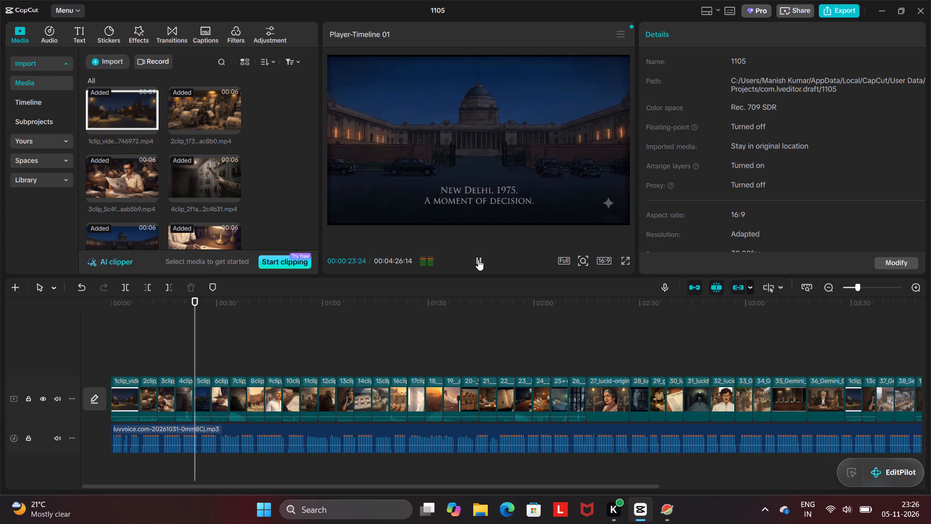
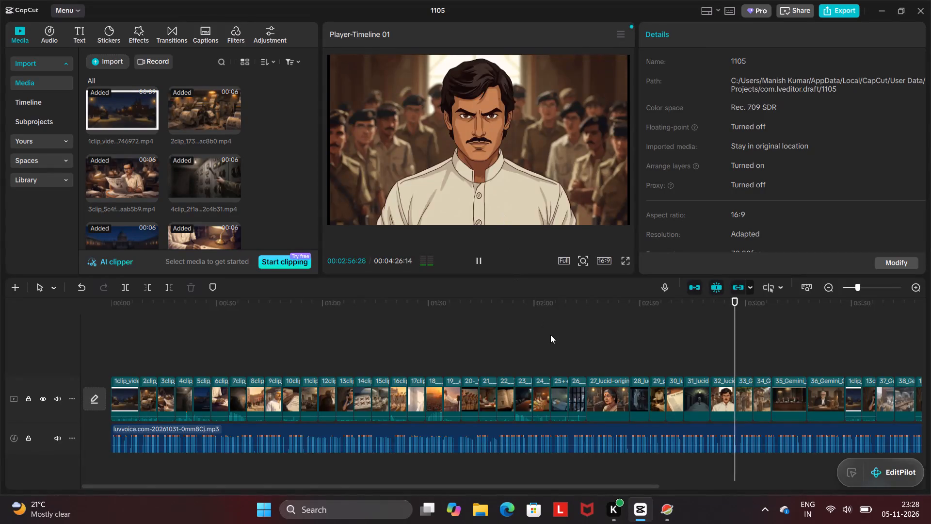
Follow the ongoing playback through the later clips and audio, from about 00:02:56 toward the end of the timeline.
scroll(550, 335, left, 1)
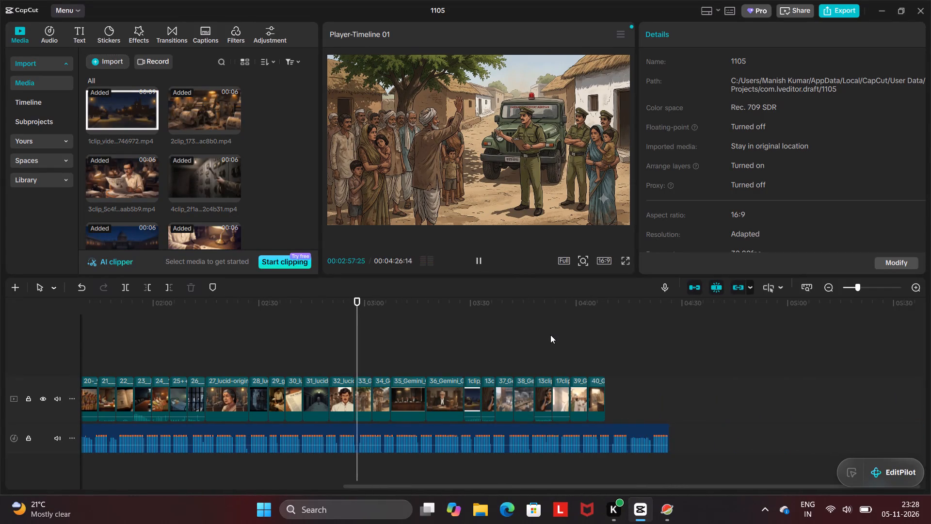
scroll(550, 335, left, 1)
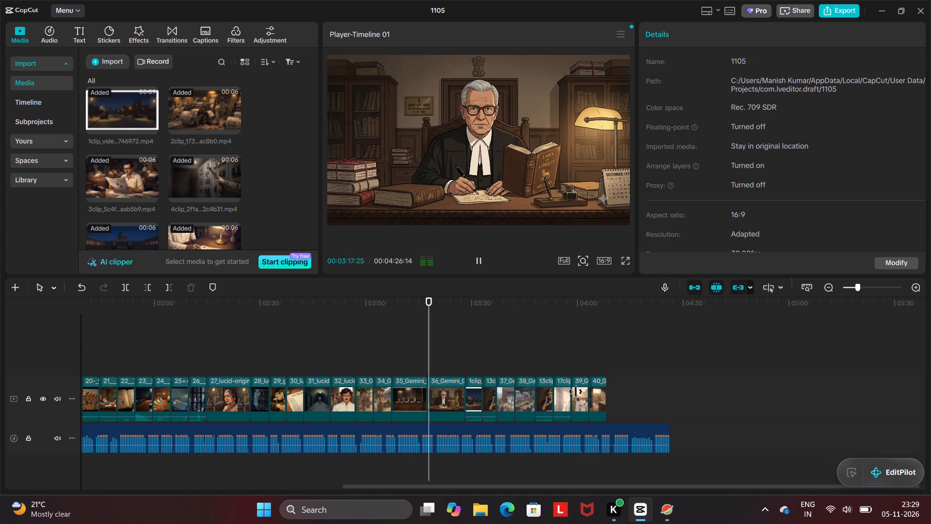
Insert the 8clip Allahabad High Court video from the project media at about 00:03:07, between clips 34 and 35.
click(390, 367)
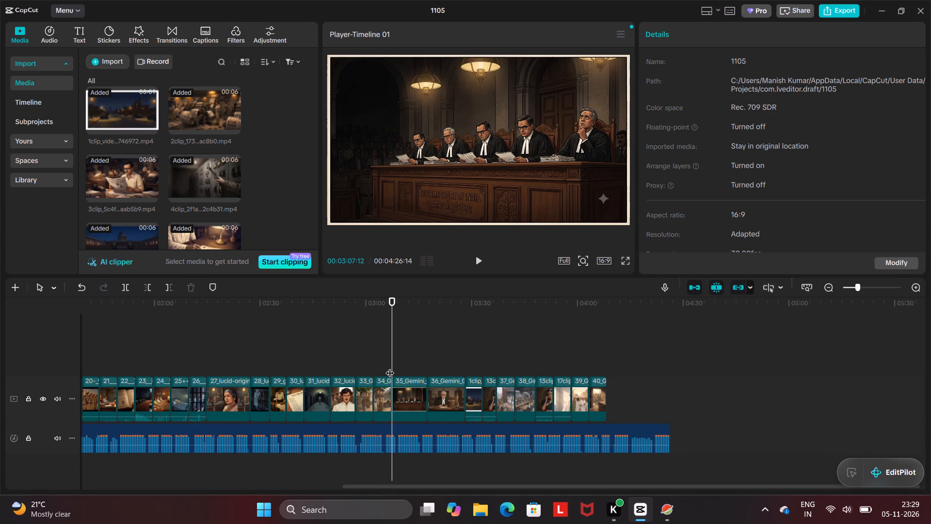
scroll(151, 186, down, 1)
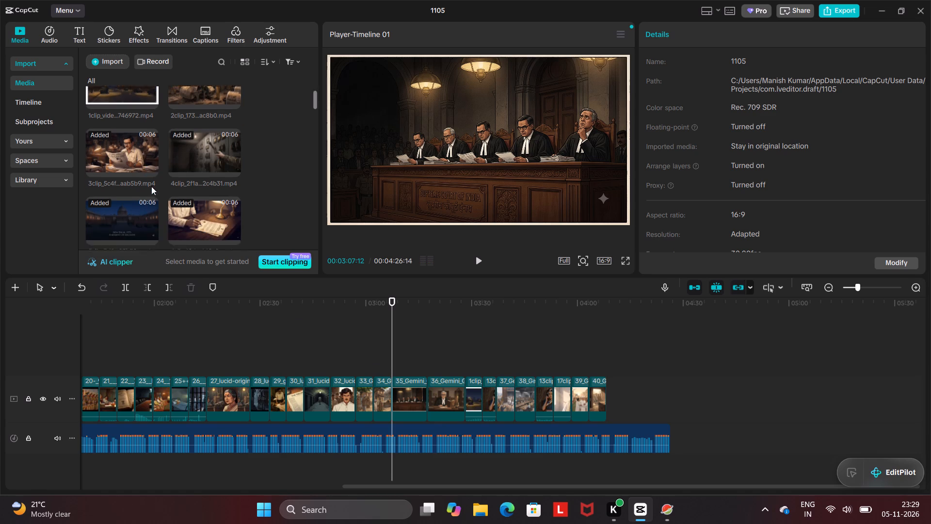
scroll(151, 186, down, 1)
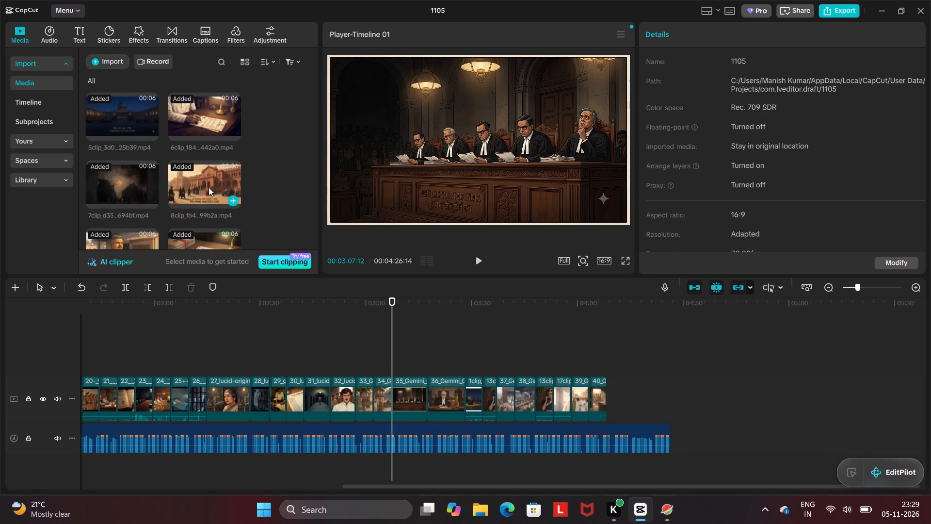
click(233, 201)
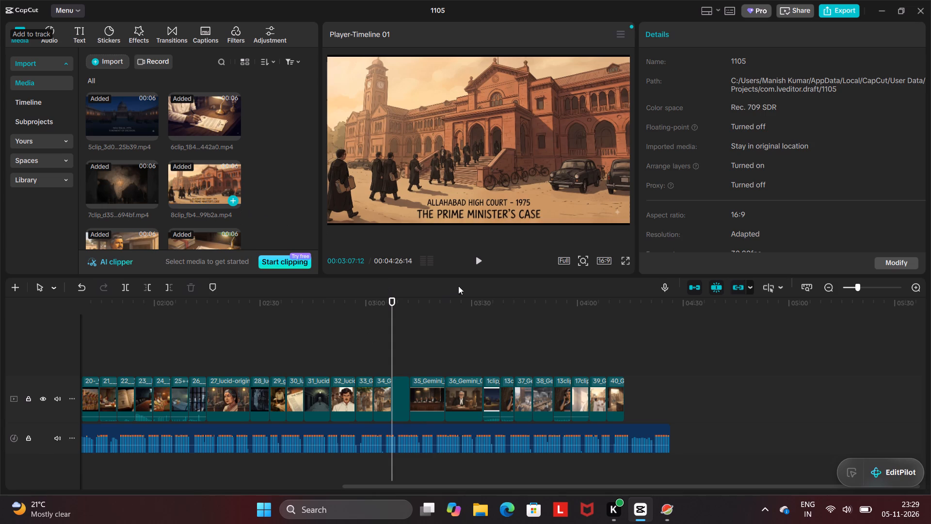
Play the stretch from clip 33 through the inserted 8clip video to check its placement against the voice-over.
click(362, 347)
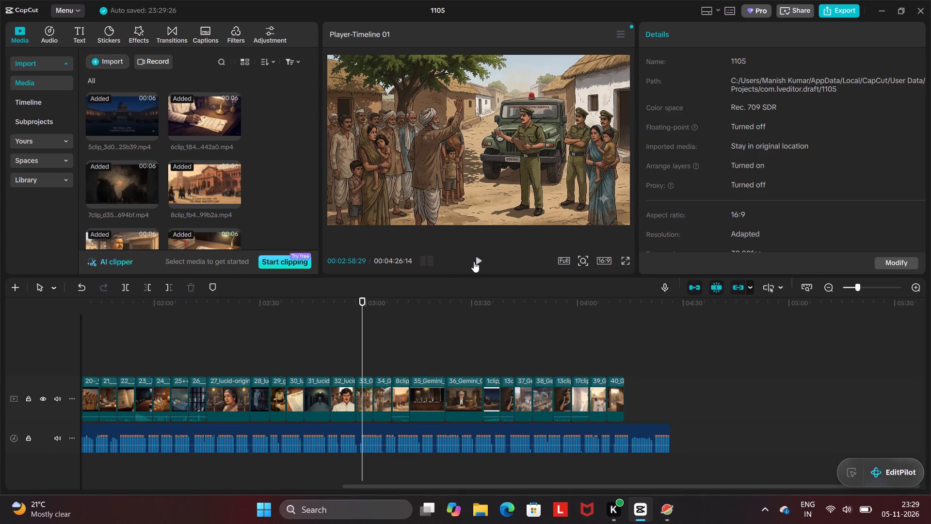
click(480, 258)
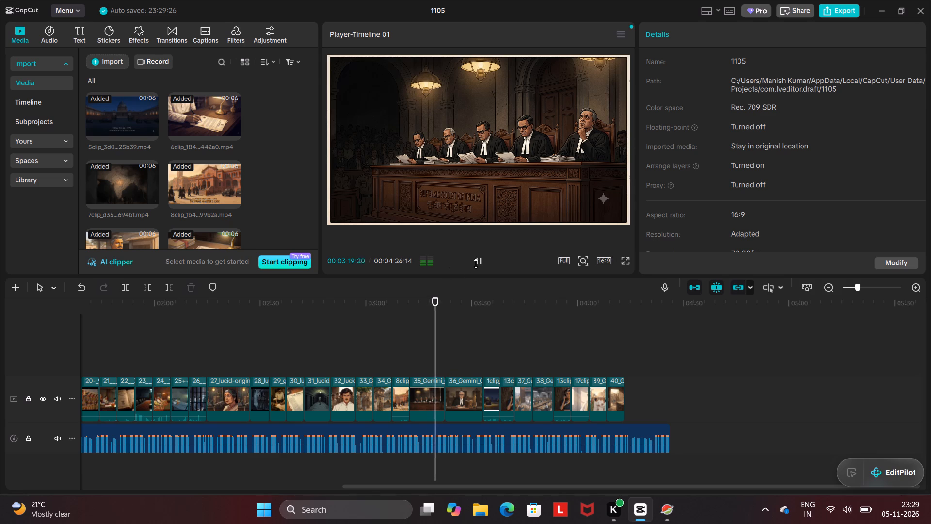
click(330, 339)
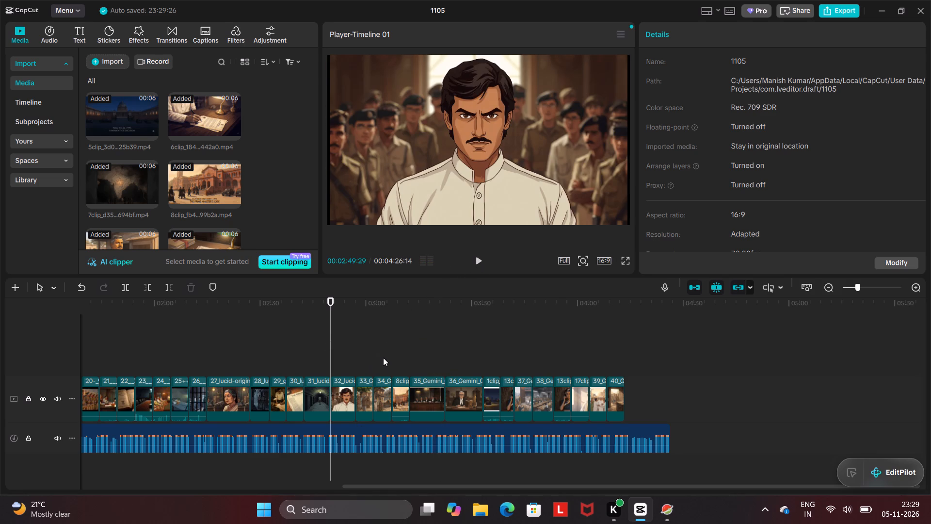
click(387, 357)
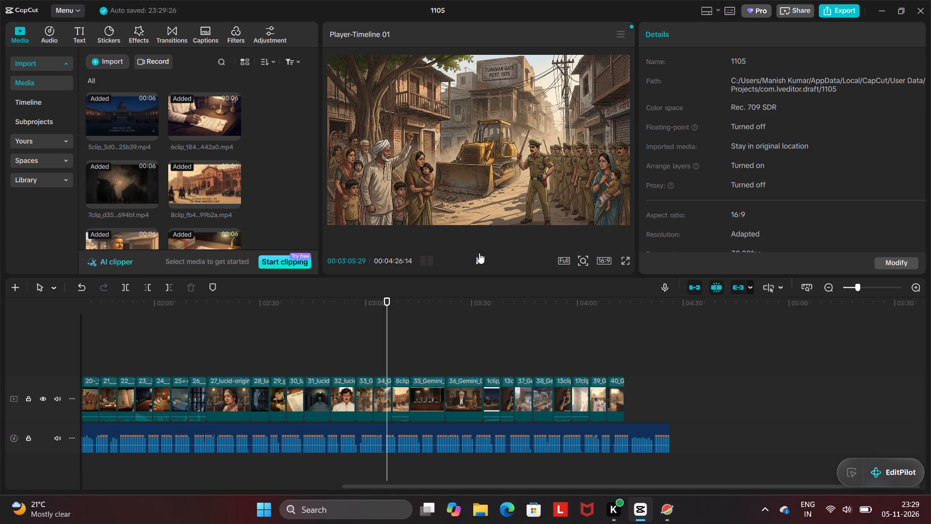
click(477, 262)
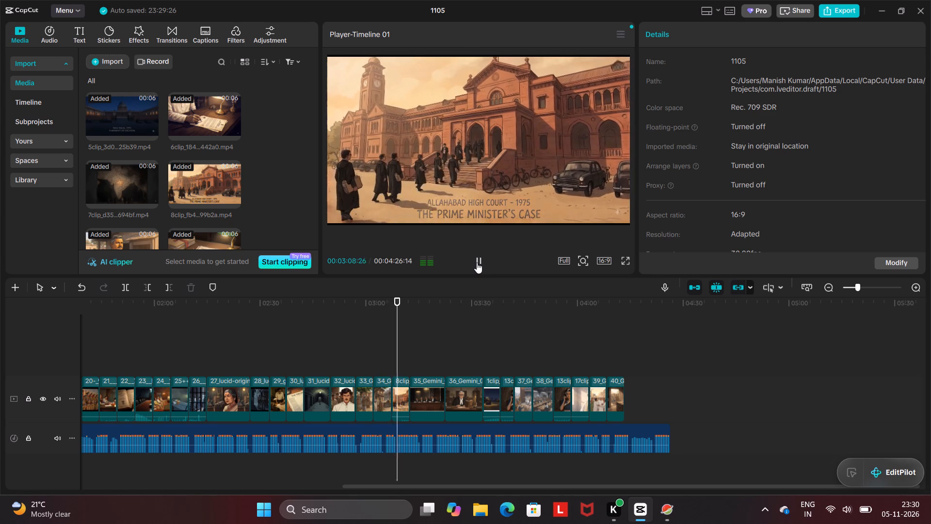
click(477, 262)
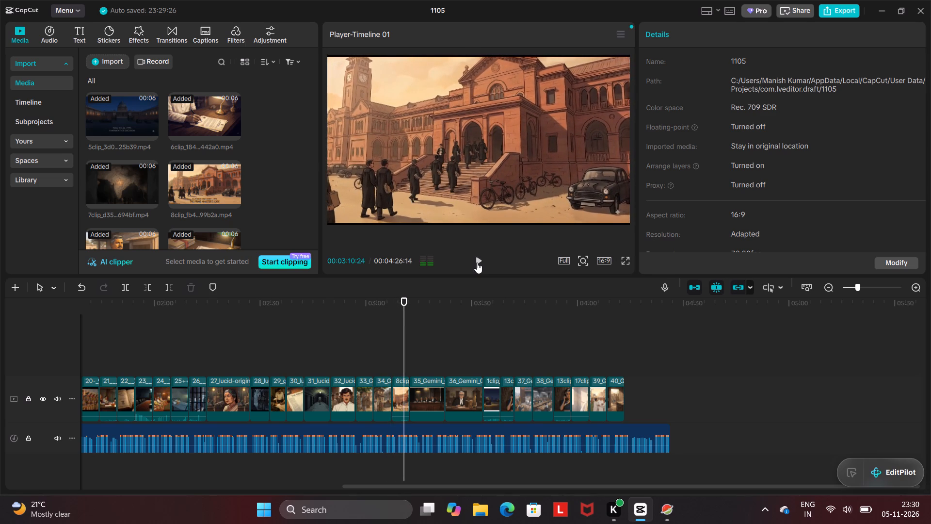
Replay clips 33 and 34 from about 00:03:01, and shorten the end of clip 34 to about 00:03:06.
scroll(428, 347, down, 1)
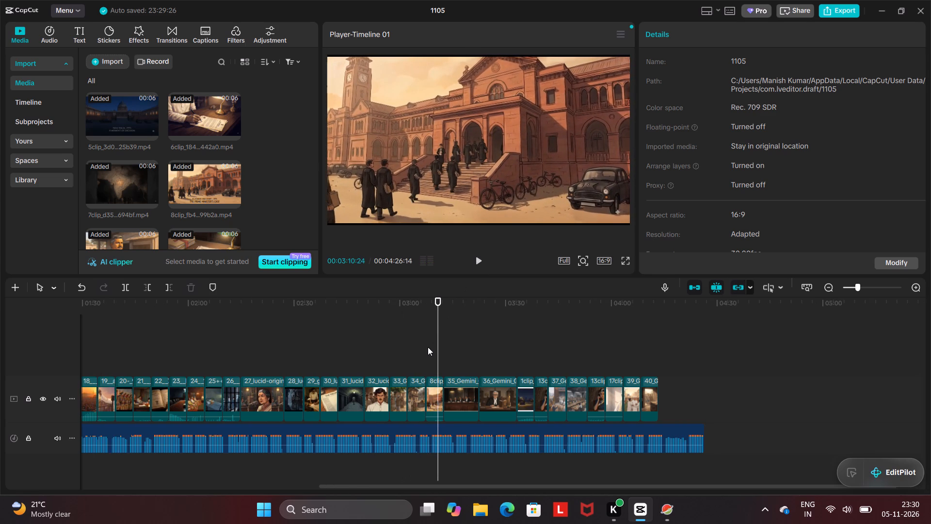
ctrl+scroll(428, 347, up, 5)
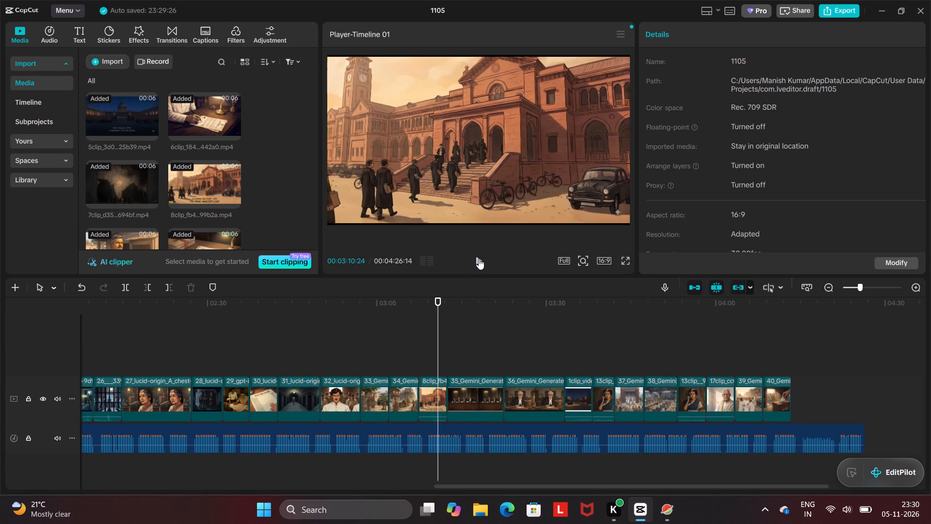
click(403, 395)
click(385, 362)
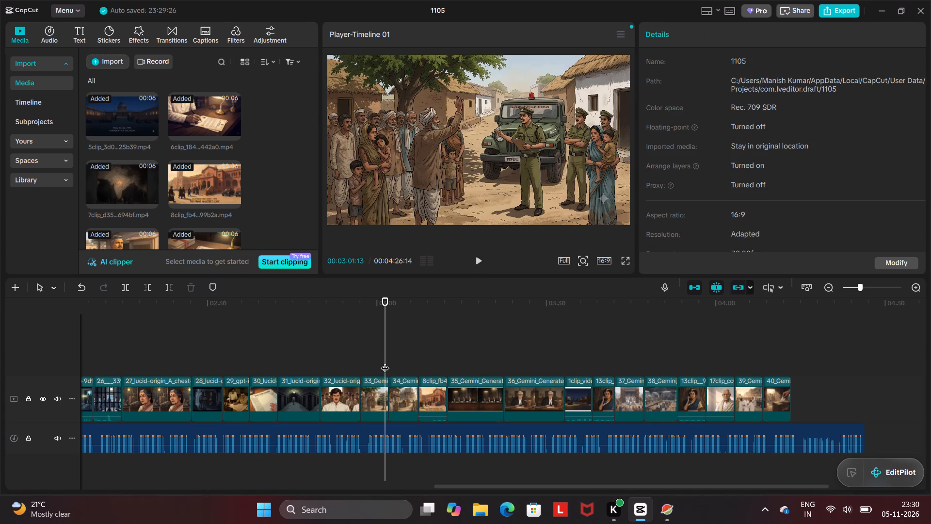
click(479, 261)
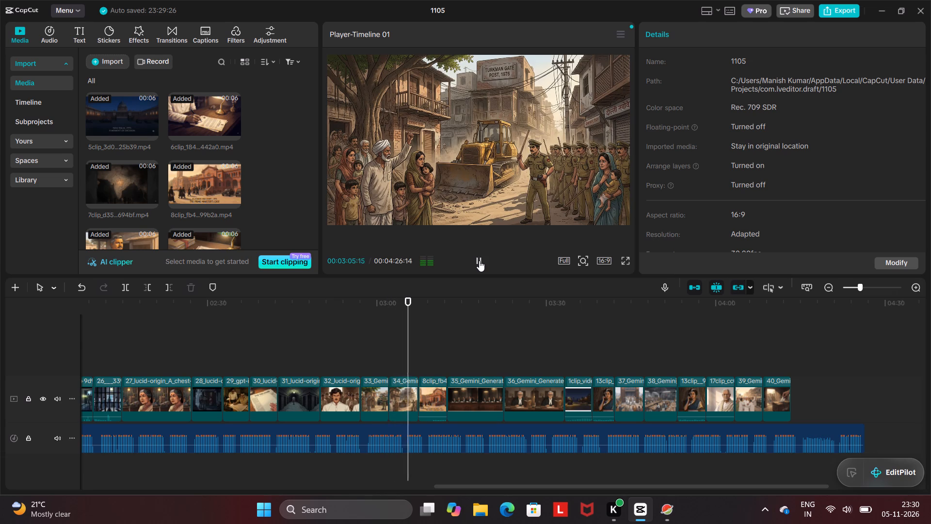
click(479, 261)
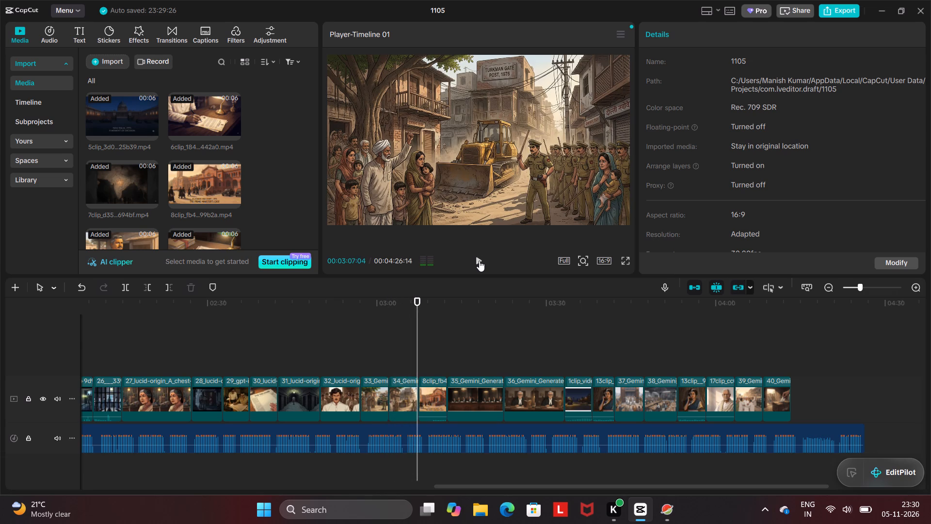
click(408, 393)
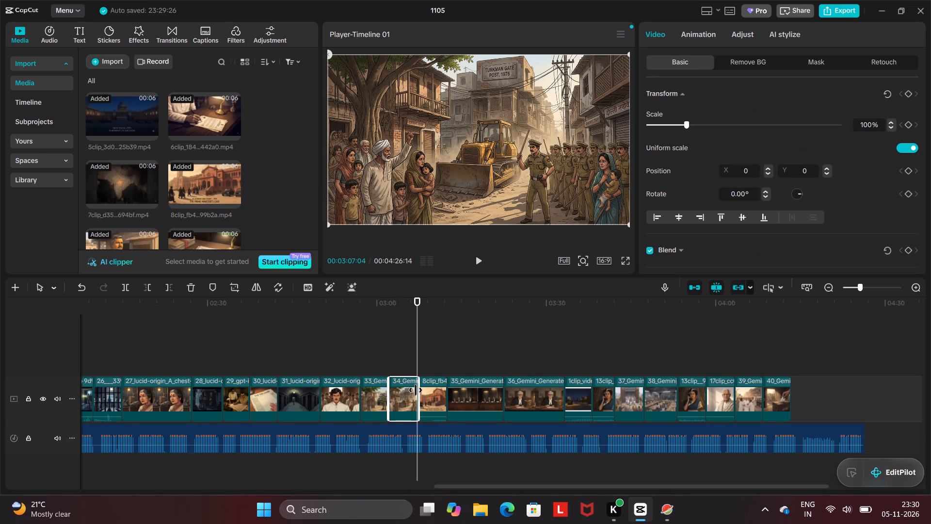
drag(416, 390, 403, 393)
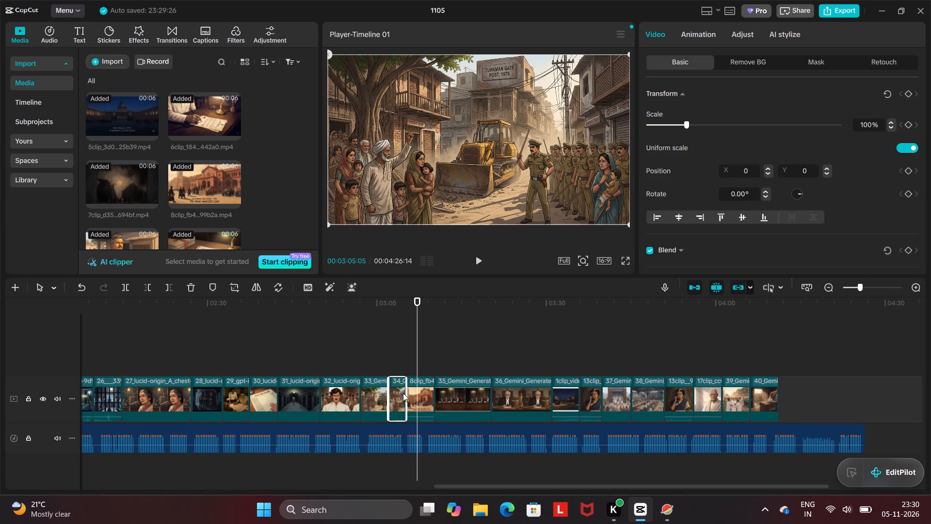
drag(403, 393, 409, 393)
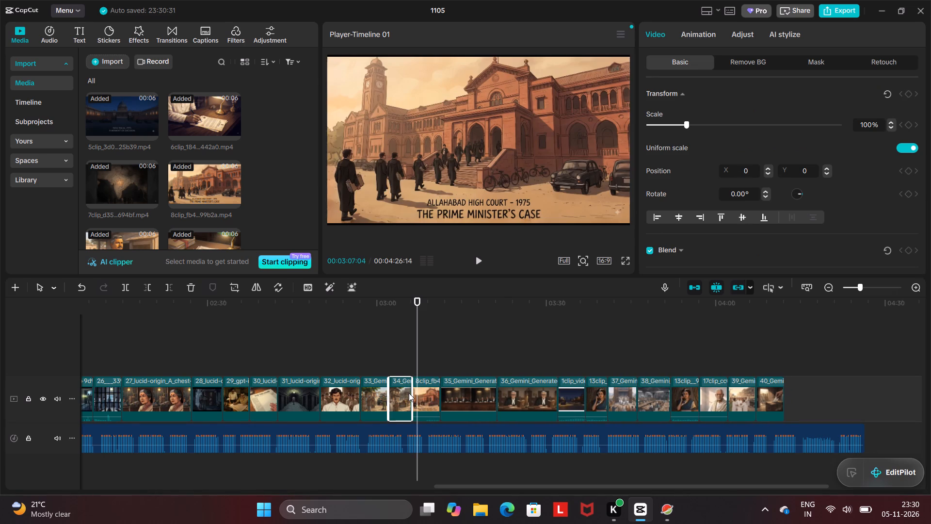
Play the timeline from about 00:03:00 to check the shortened clip 34 and the cut into 8clip.
click(379, 361)
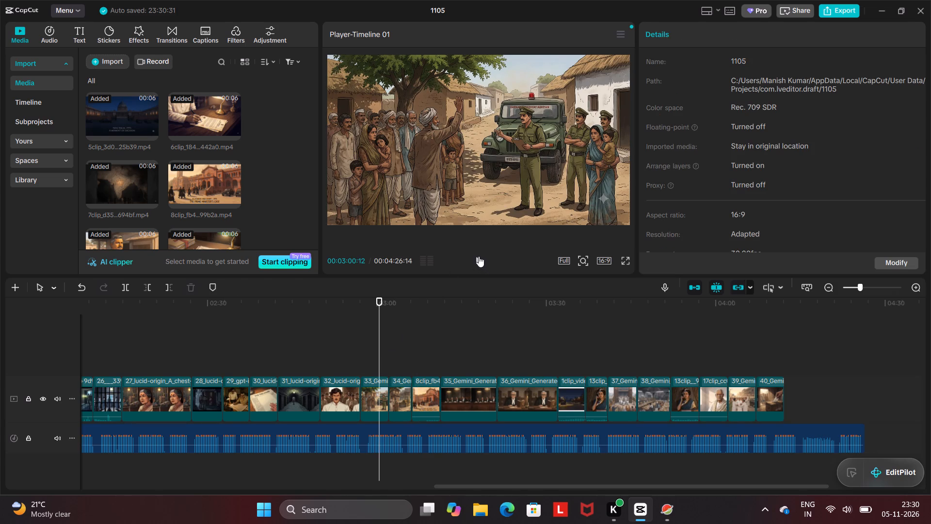
click(477, 258)
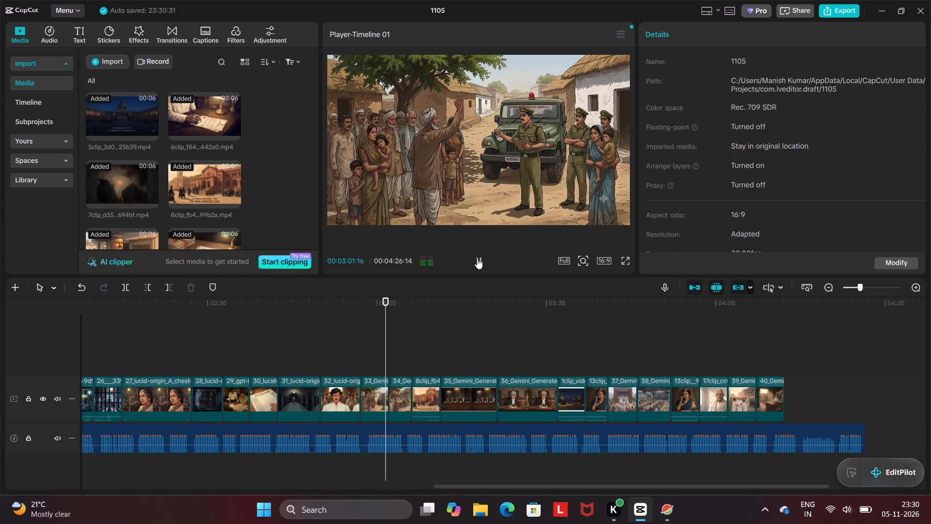
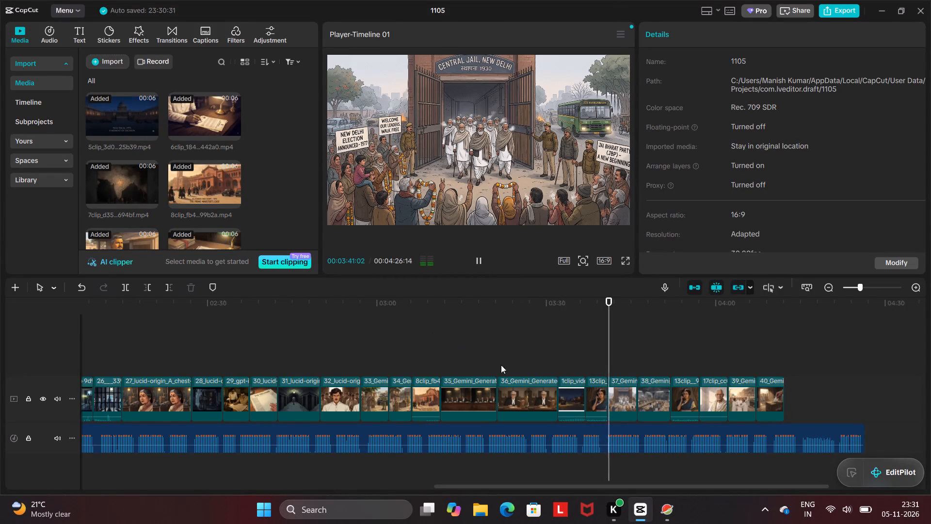
Play clips 35 and 36 from about 00:03:12 to 00:03:27 to check them against the voice-over.
click(482, 359)
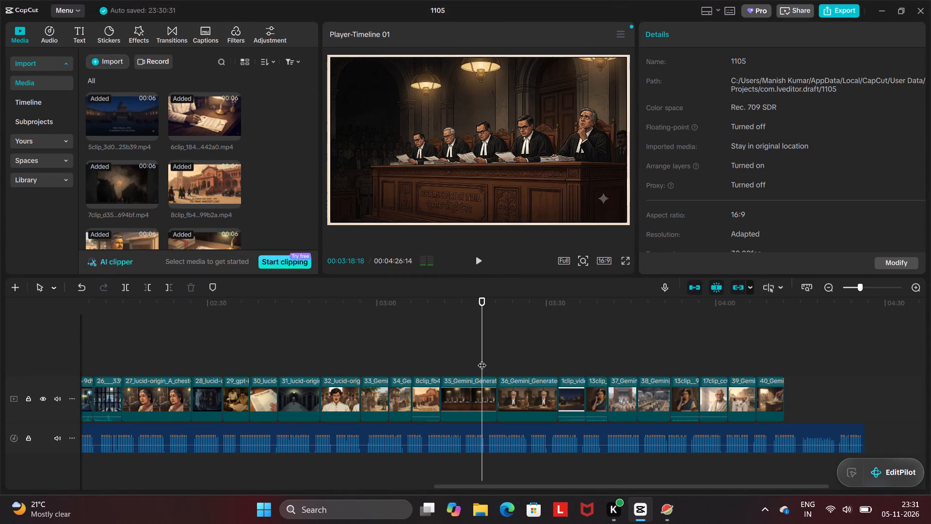
click(448, 367)
click(479, 262)
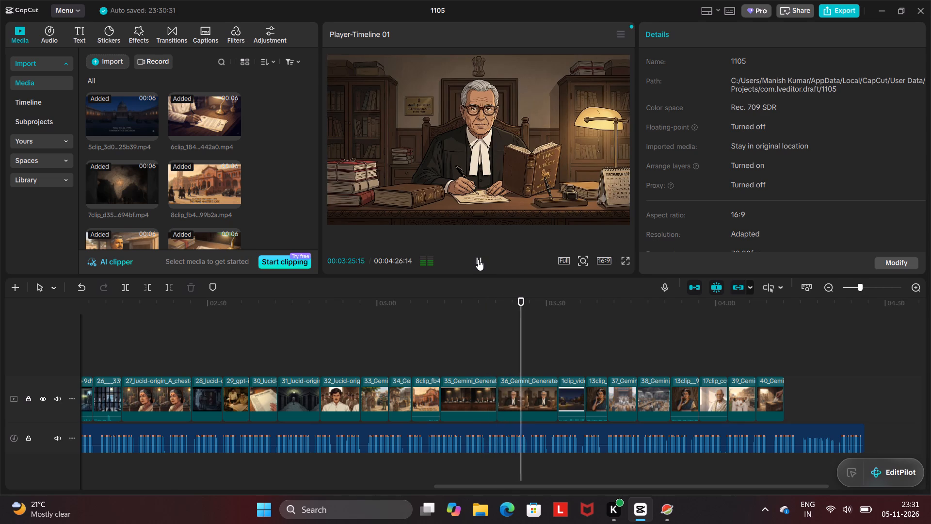
click(478, 260)
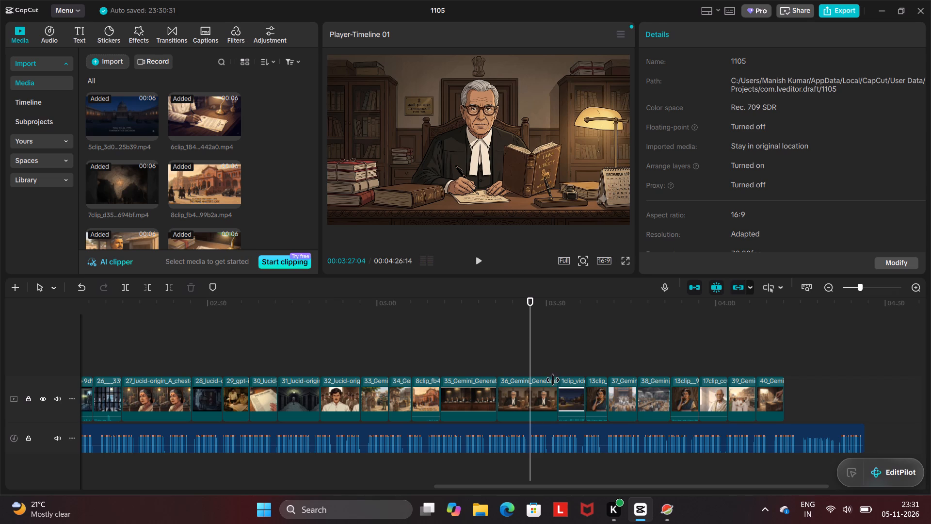
Shorten the end of clip 36 to about 00:03:29, keeping the following clips joined to it.
click(546, 392)
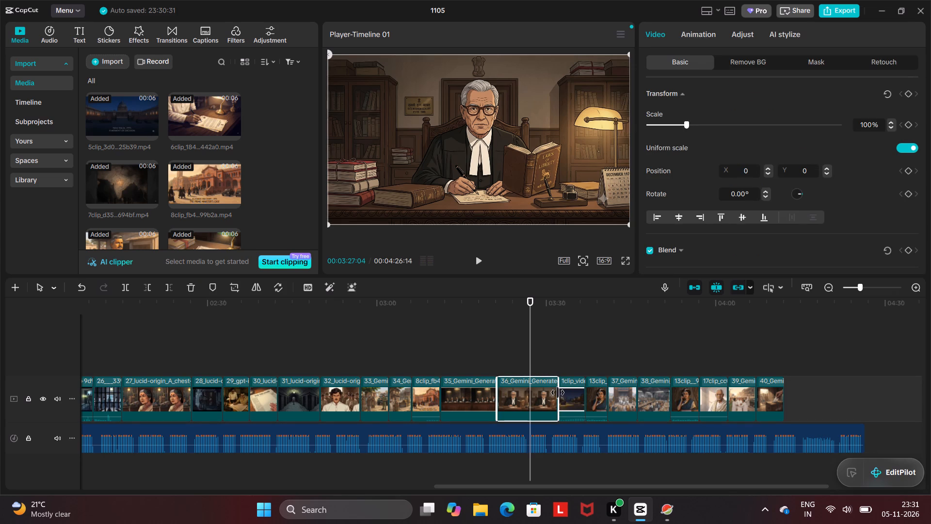
drag(558, 393, 537, 394)
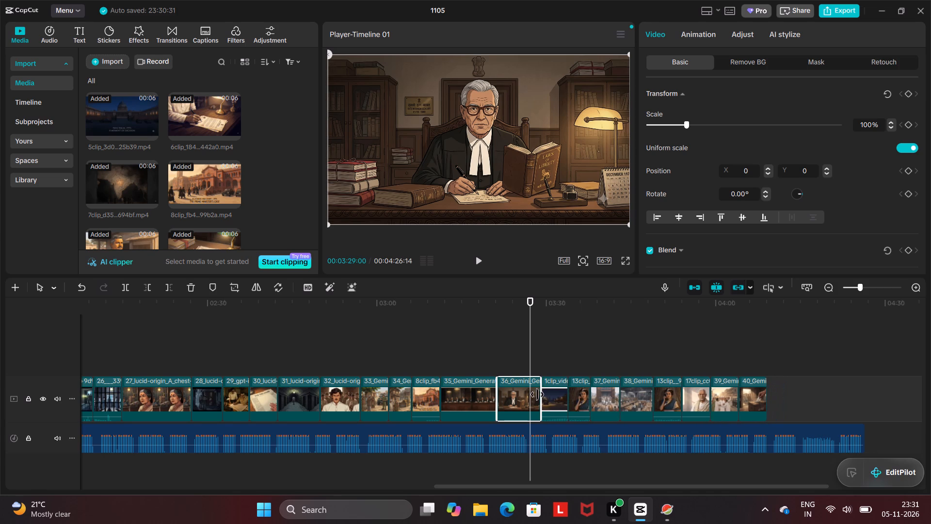
drag(537, 394, 535, 394)
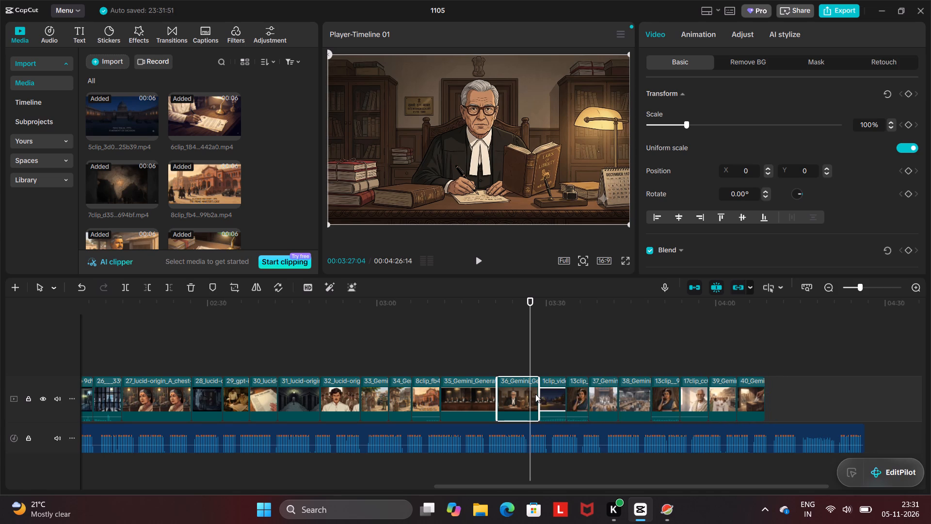
Play the timeline from about 00:03:27 to check the shortened clip 36 and the cut into 1clip.
click(479, 260)
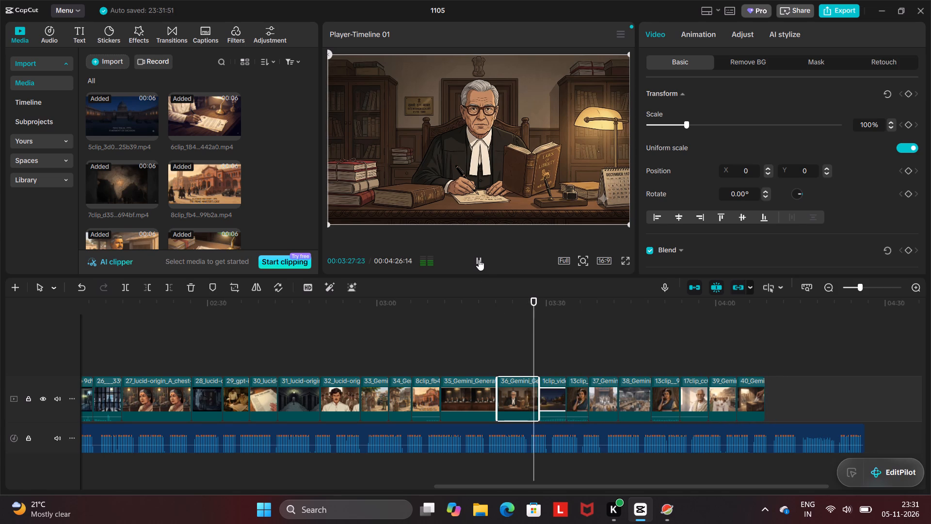
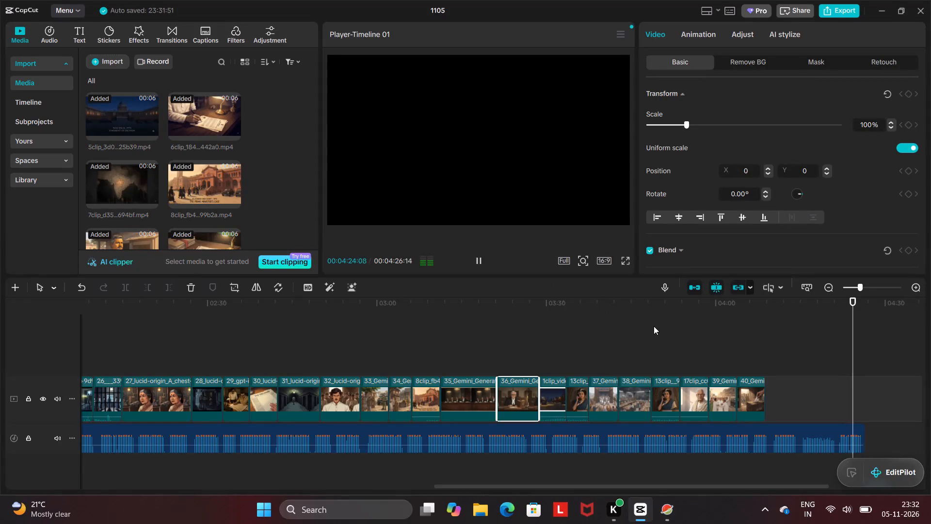
Check the voice-over from about 00:04:07 and extend the end of clip 40 to about 00:04:12.
click(757, 366)
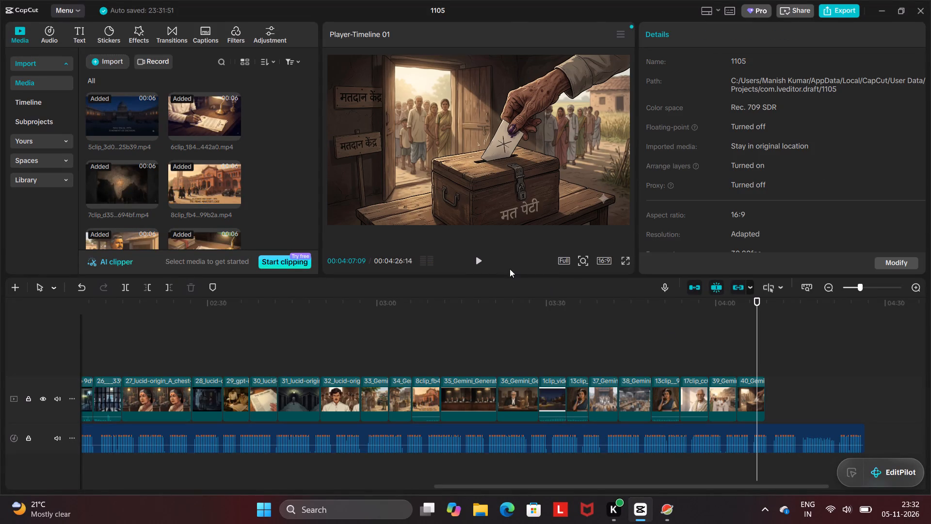
click(475, 254)
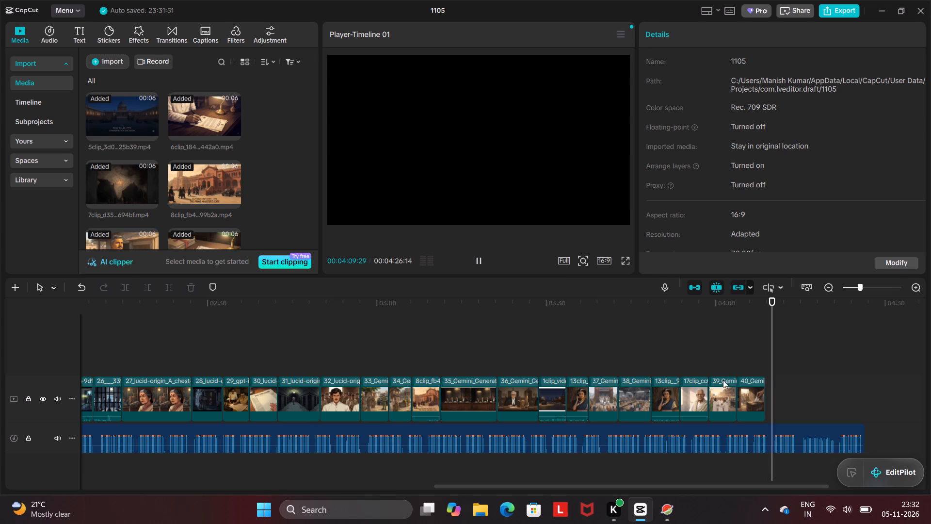
click(750, 390)
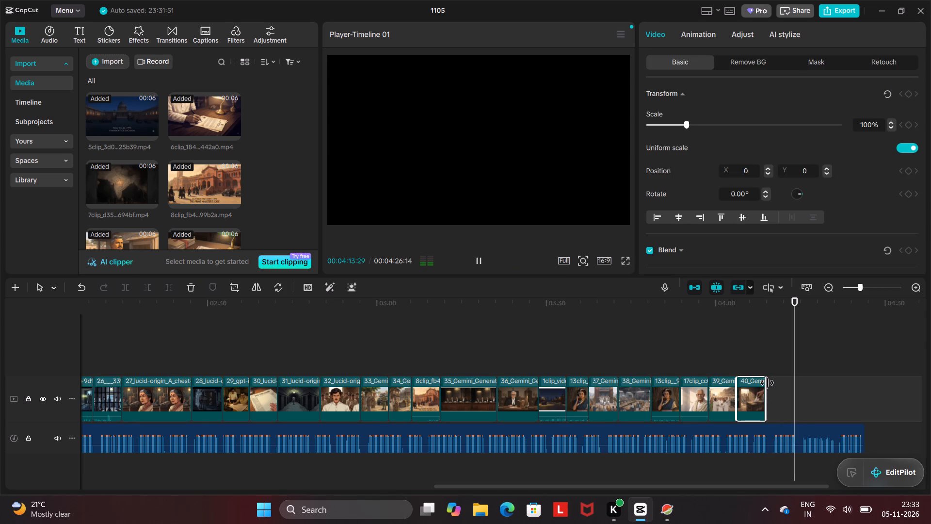
drag(767, 383, 783, 384)
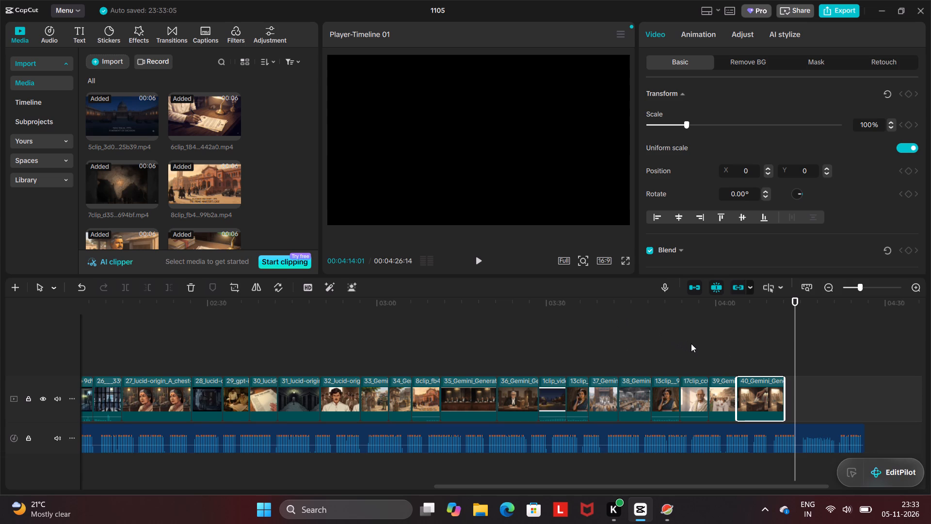
Play the timeline from about 00:04:03 to 00:04:11 to check the extended clip 40 against the voice-over.
click(735, 361)
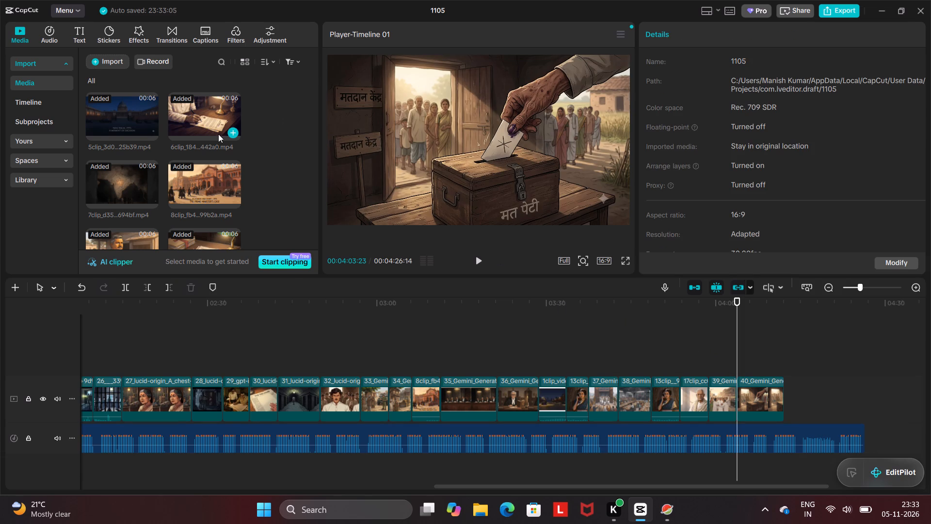
scroll(218, 134, down, 1)
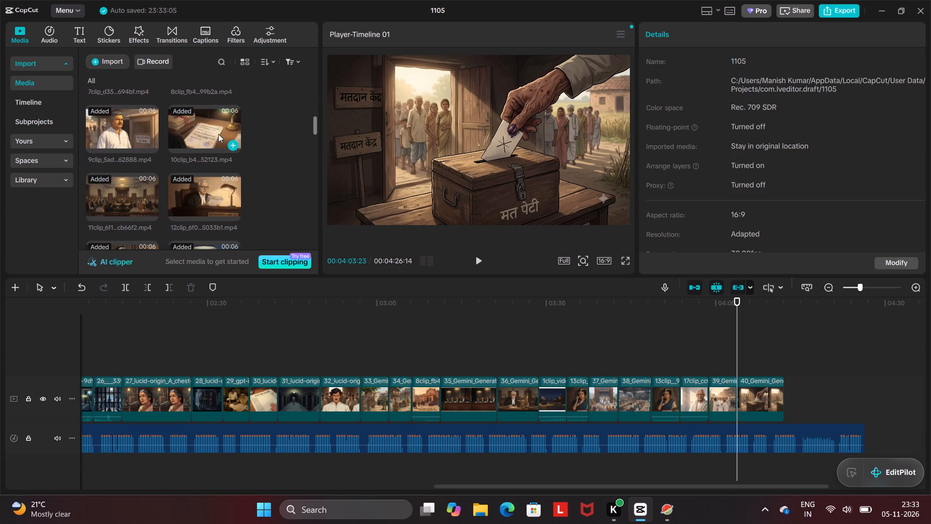
scroll(218, 134, up, 4)
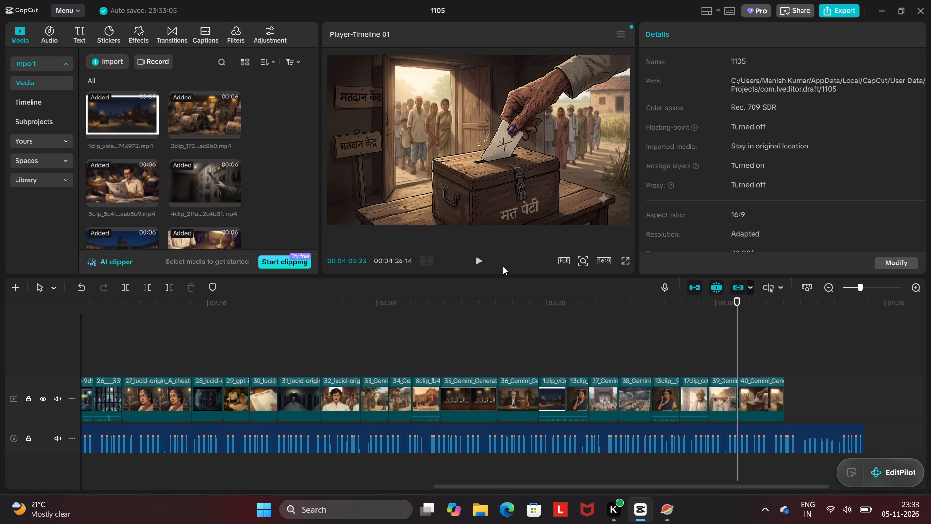
click(478, 262)
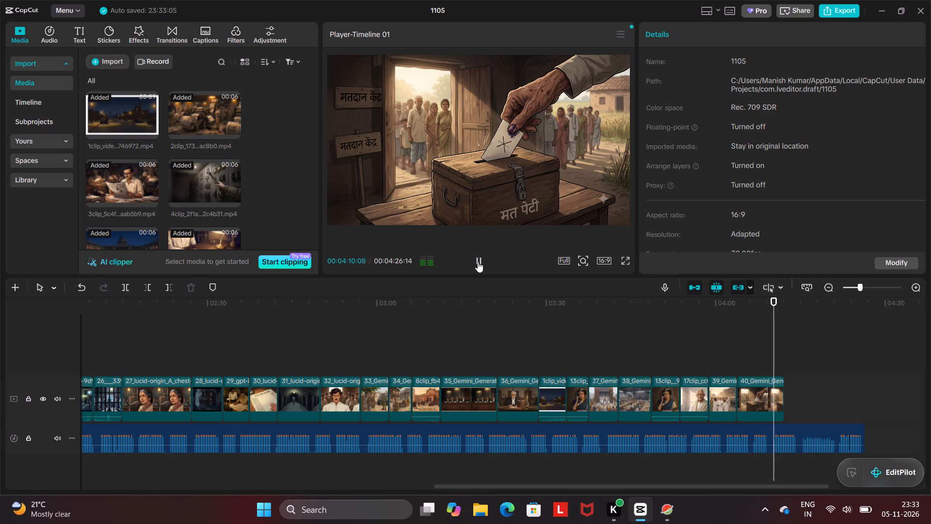
click(478, 262)
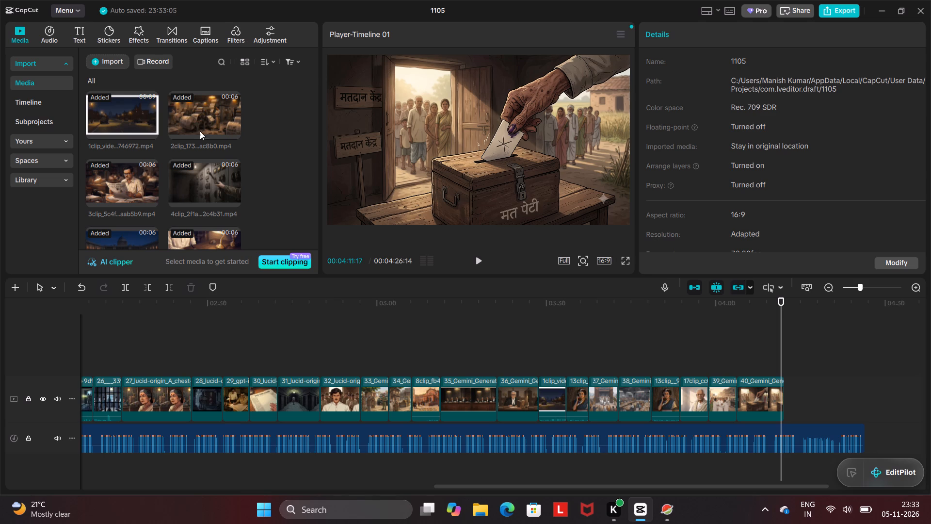
Add 2clip, the printing press video from the imported media, to the timeline directly after clip 40.
click(217, 123)
click(232, 131)
Play the timeline from about 00:04:11 to 00:04:18 to check the added 2clip against the voice-over.
click(479, 259)
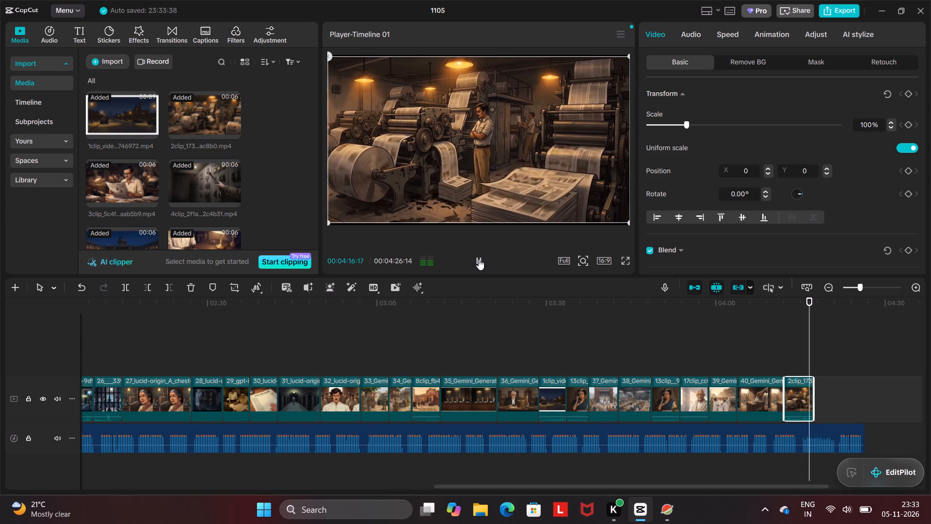
click(479, 259)
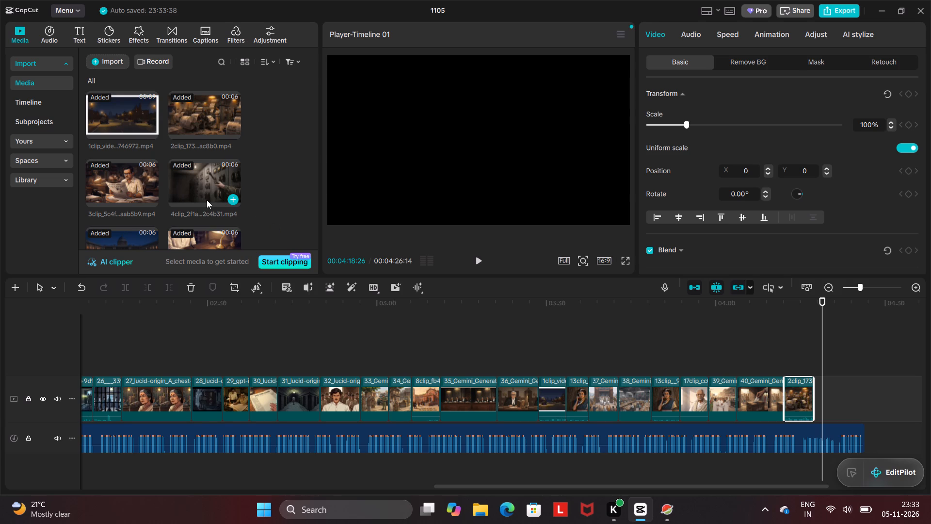
scroll(207, 200, down, 1)
Play from about 00:04:13 through 2clip to the end of the voice-over at 00:04:26 with the timeline enlarged.
click(793, 397)
click(780, 364)
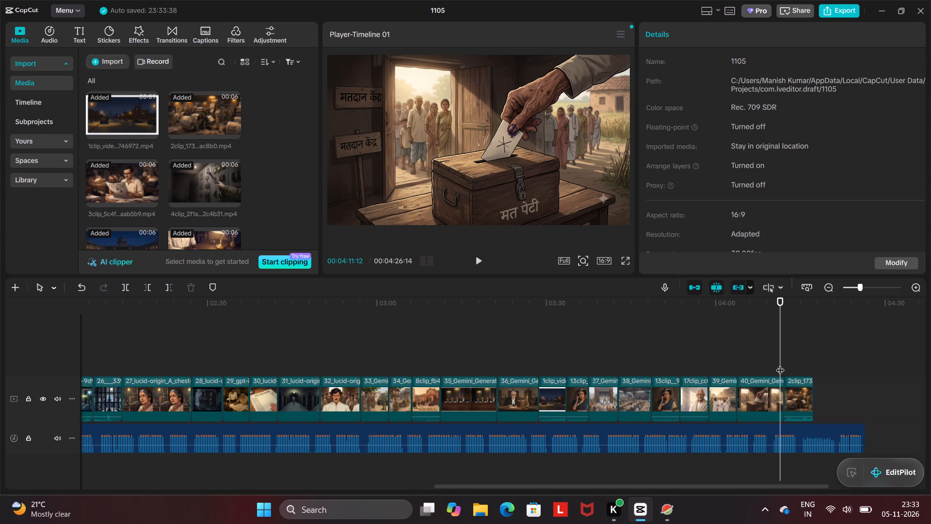
click(799, 392)
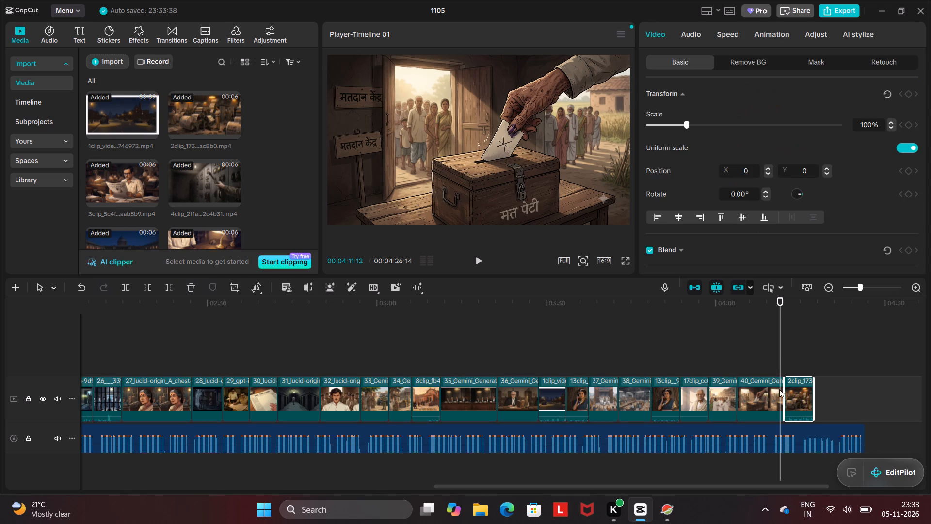
click(789, 363)
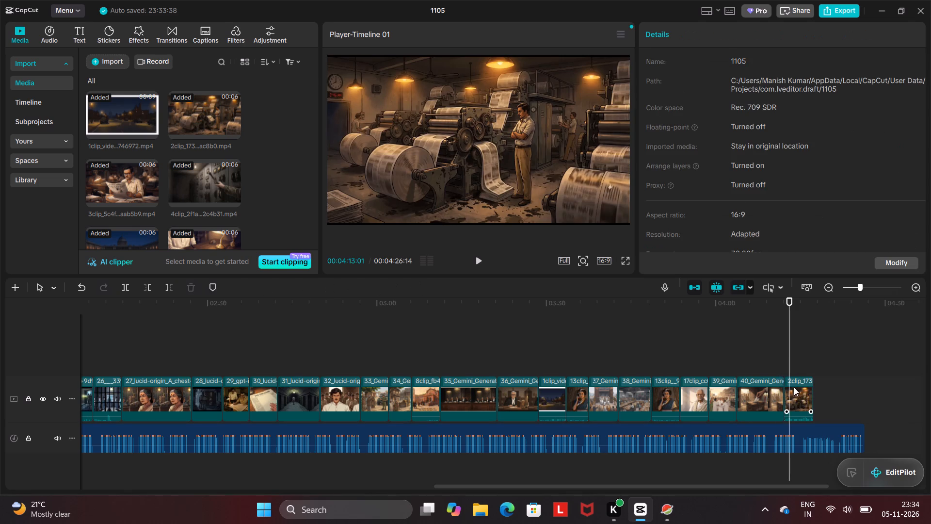
click(795, 391)
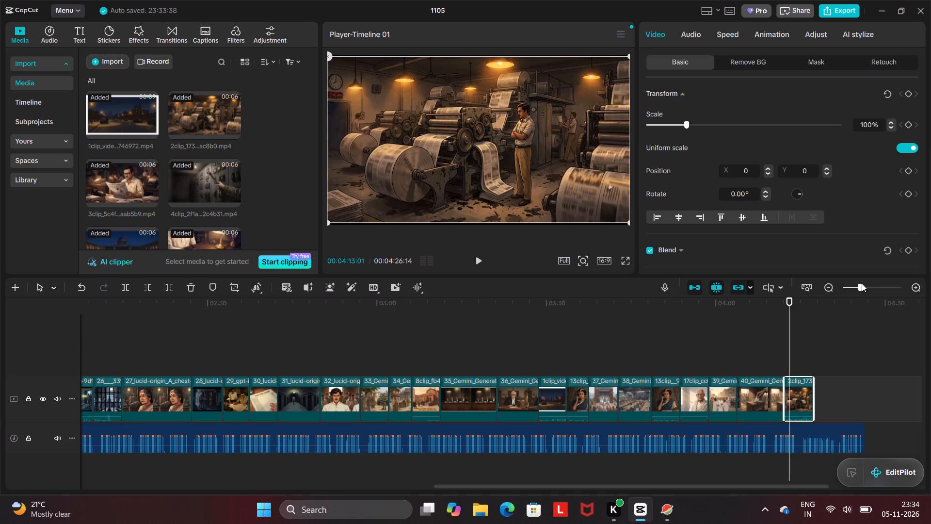
drag(861, 287, 865, 292)
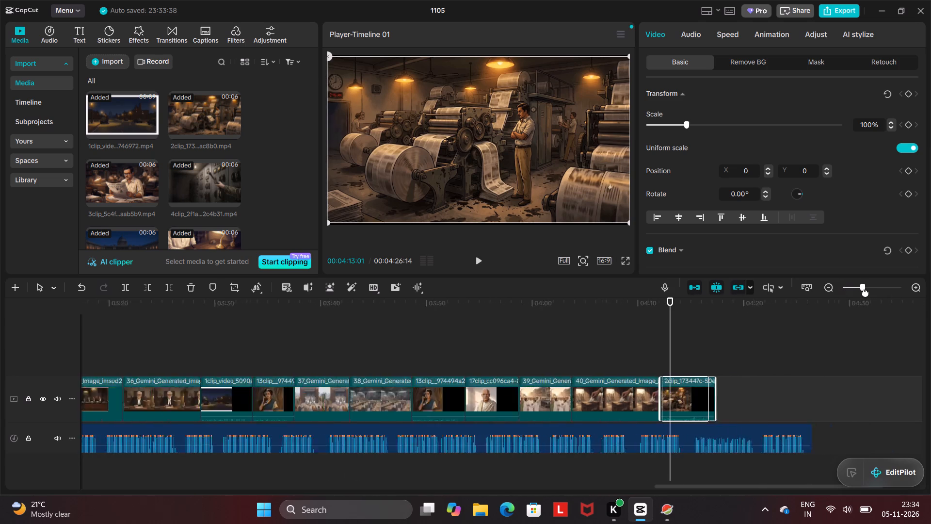
drag(865, 292, 864, 292)
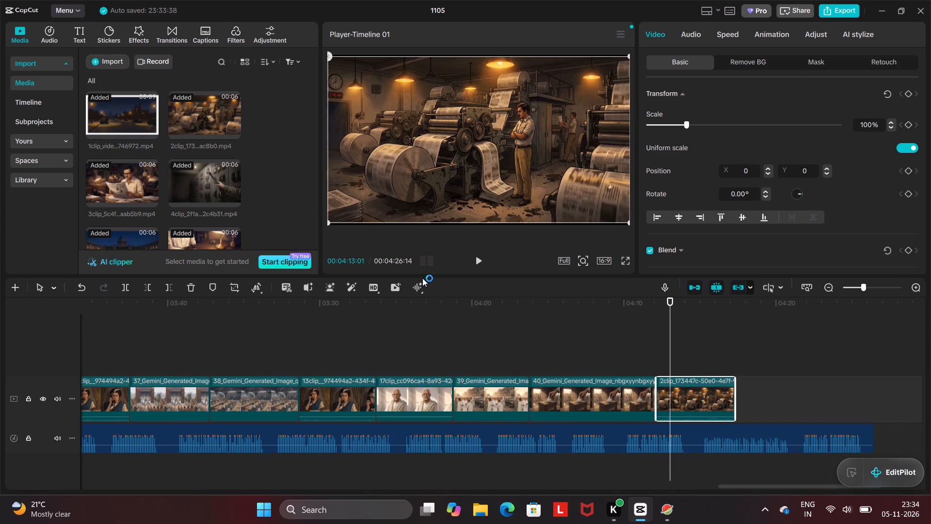
click(477, 257)
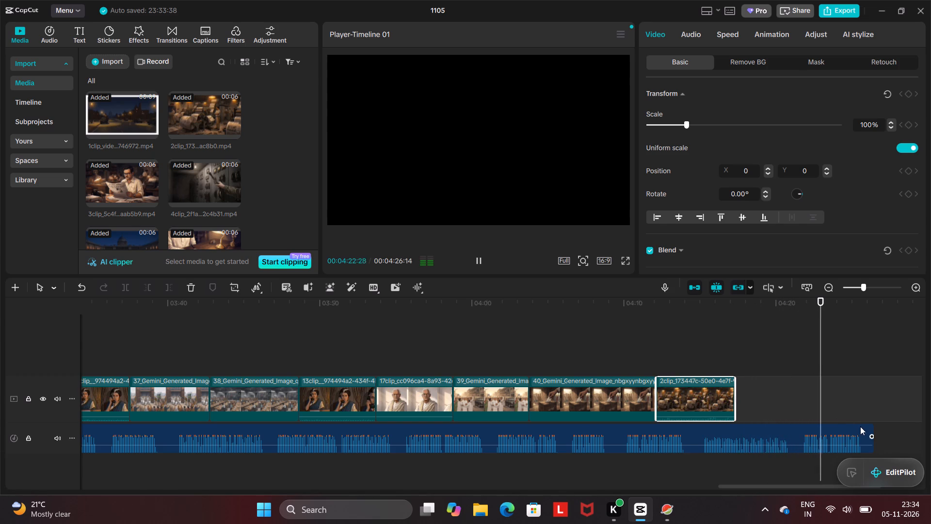
click(849, 439)
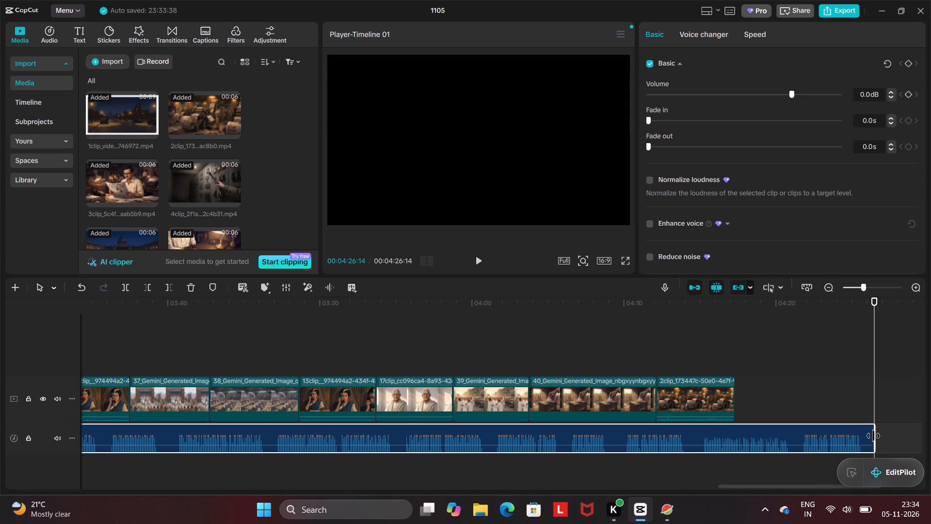
Browse the imported media from 5clip through clip 22 for footage to cover the voice-over remaining after 2clip.
click(799, 388)
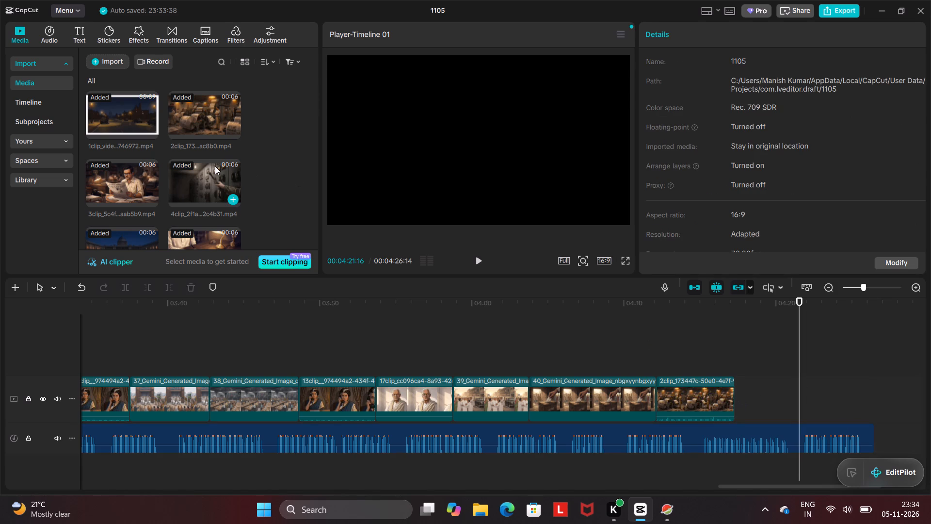
scroll(215, 166, down, 1)
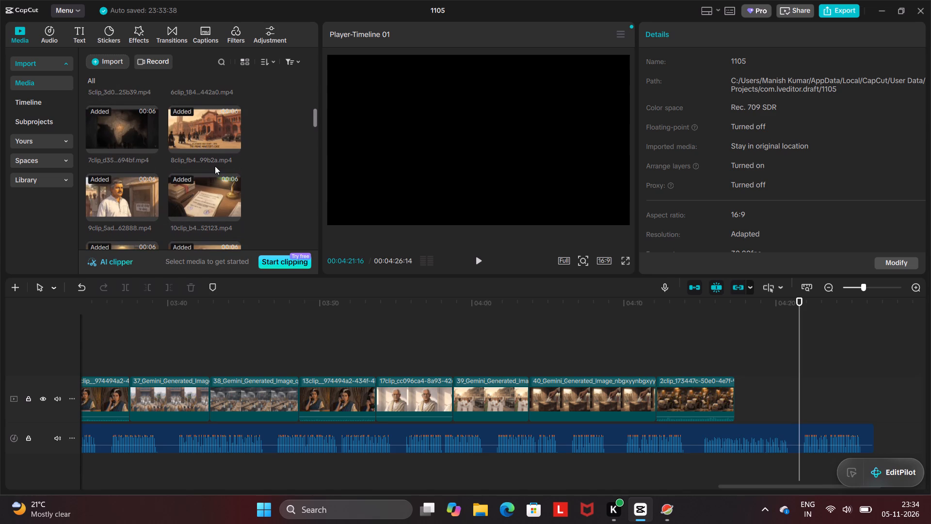
scroll(215, 166, down, 1)
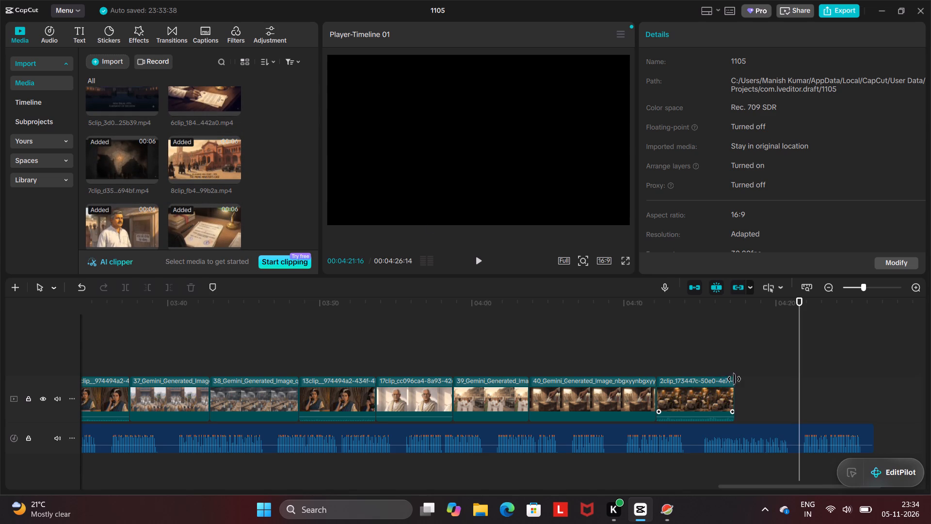
click(728, 391)
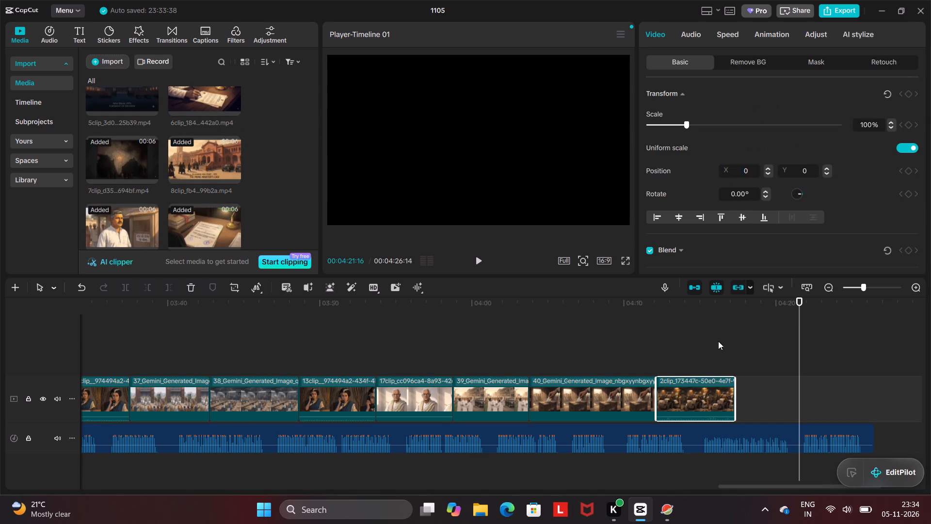
click(733, 365)
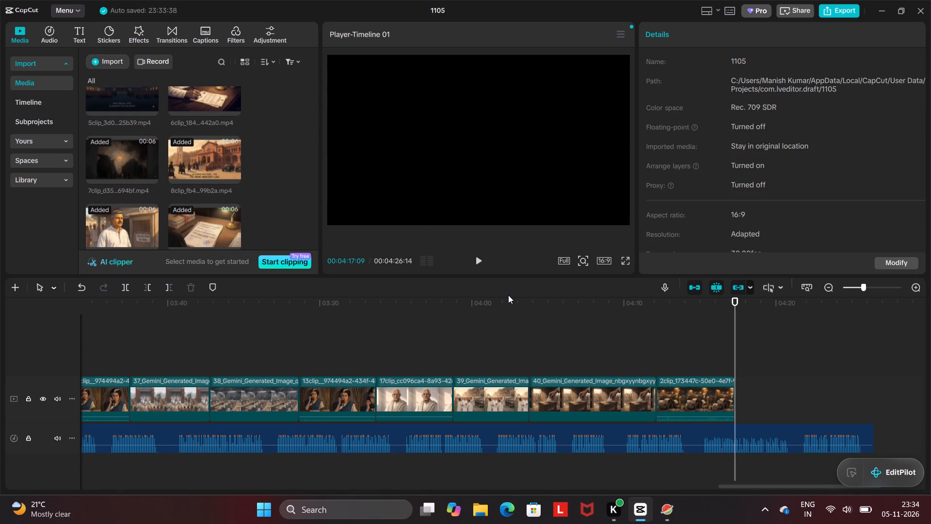
scroll(180, 173, down, 1)
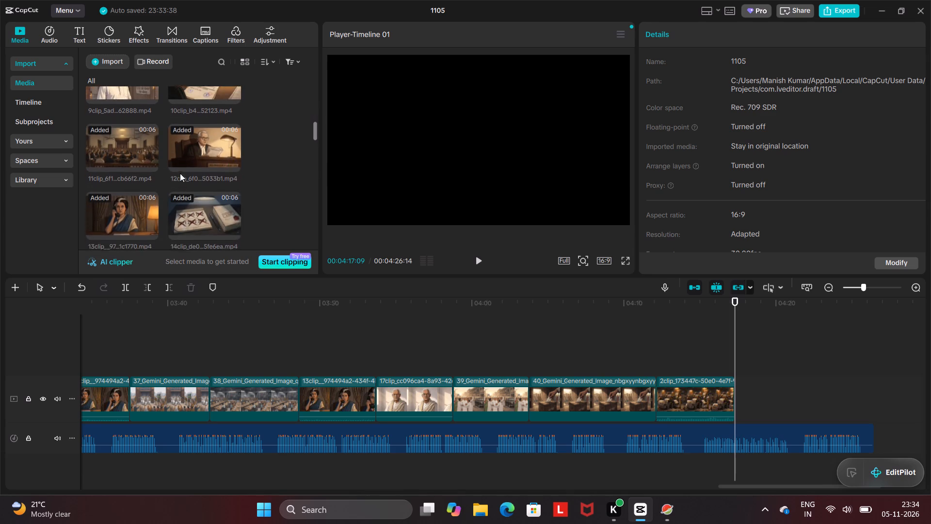
scroll(180, 173, down, 3)
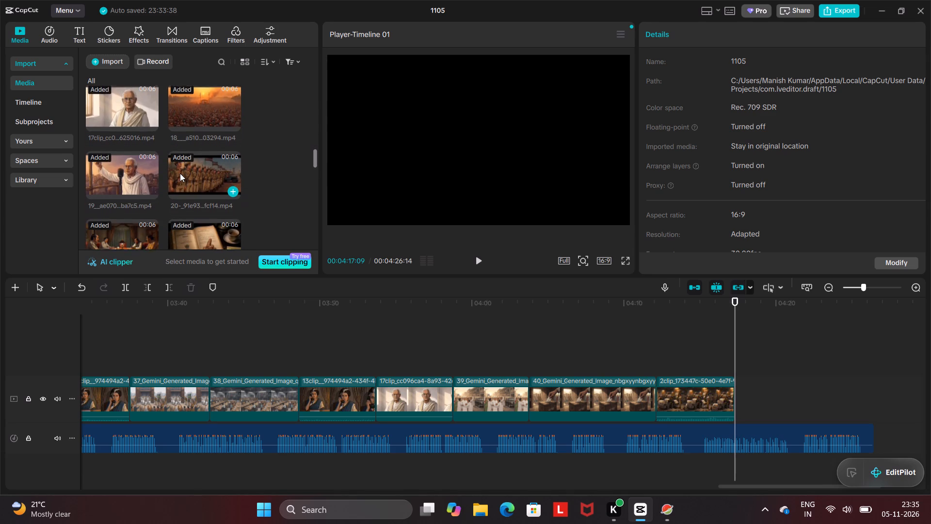
scroll(180, 173, down, 2)
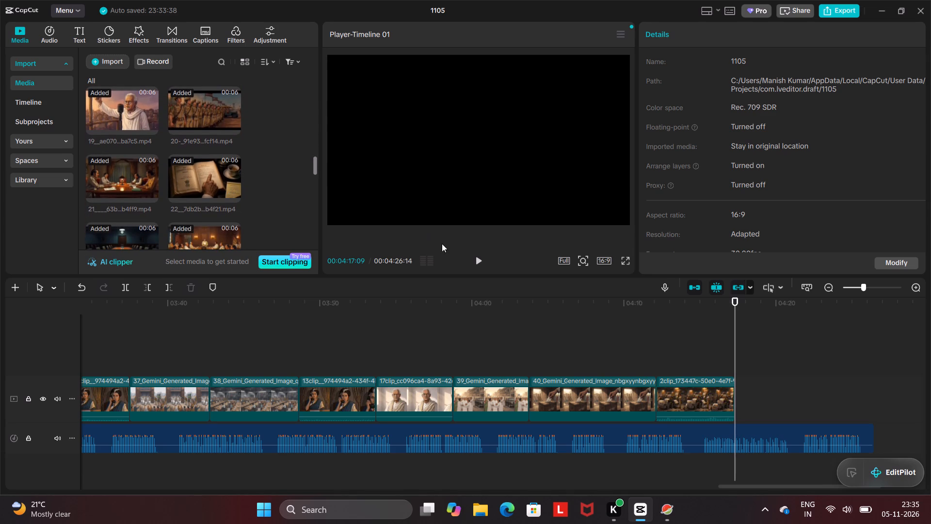
Replay the transition from clip 40 into 2clip, from about 00:04:10 to 00:04:13, against the voice-over.
click(652, 367)
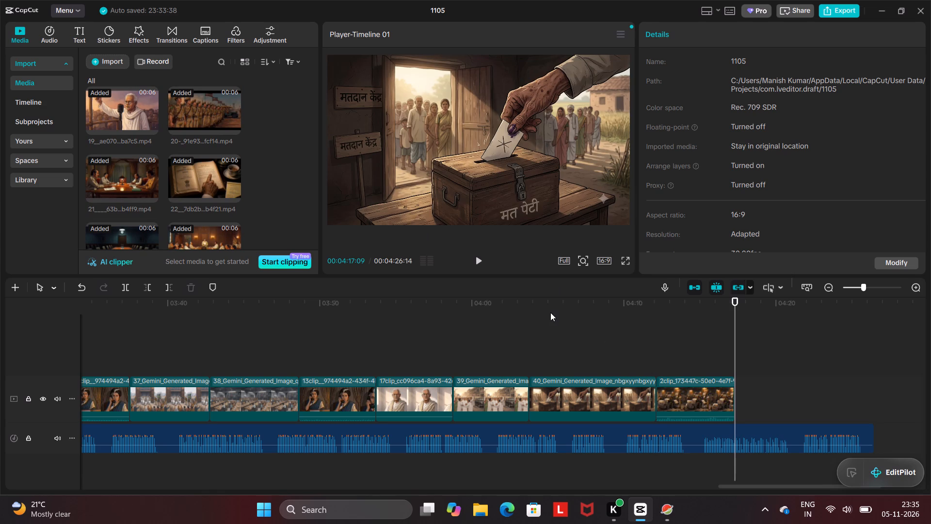
click(477, 262)
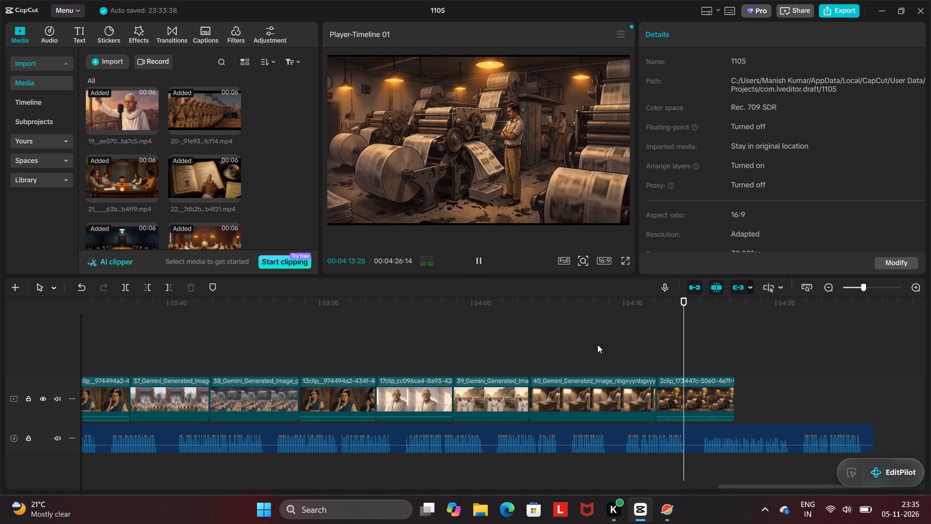
click(622, 356)
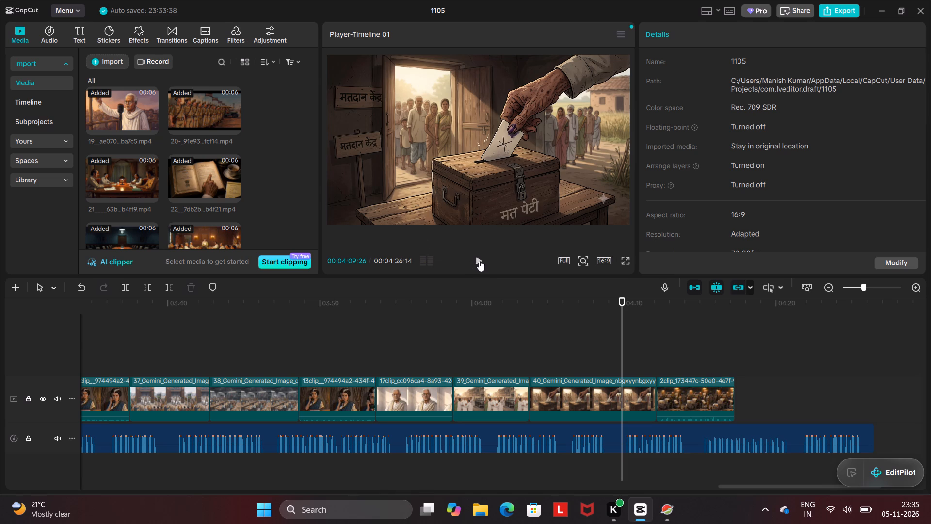
click(479, 261)
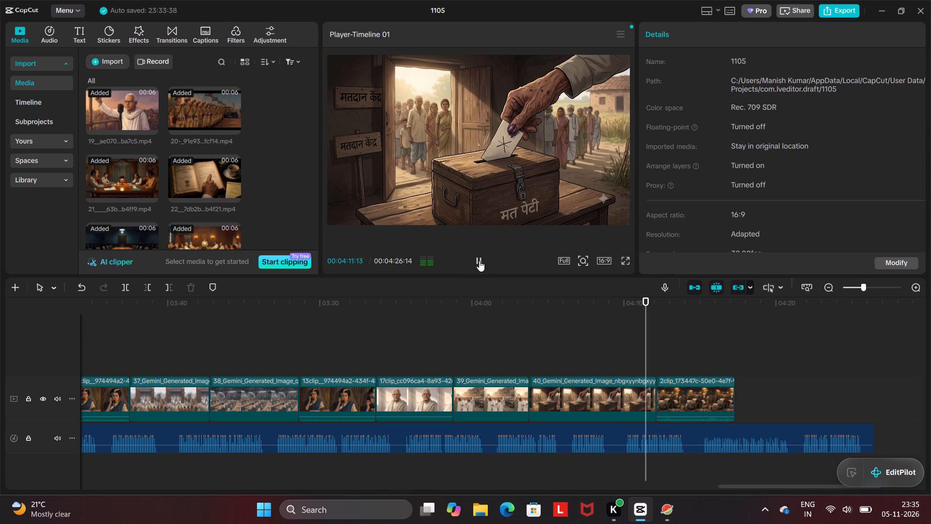
click(479, 261)
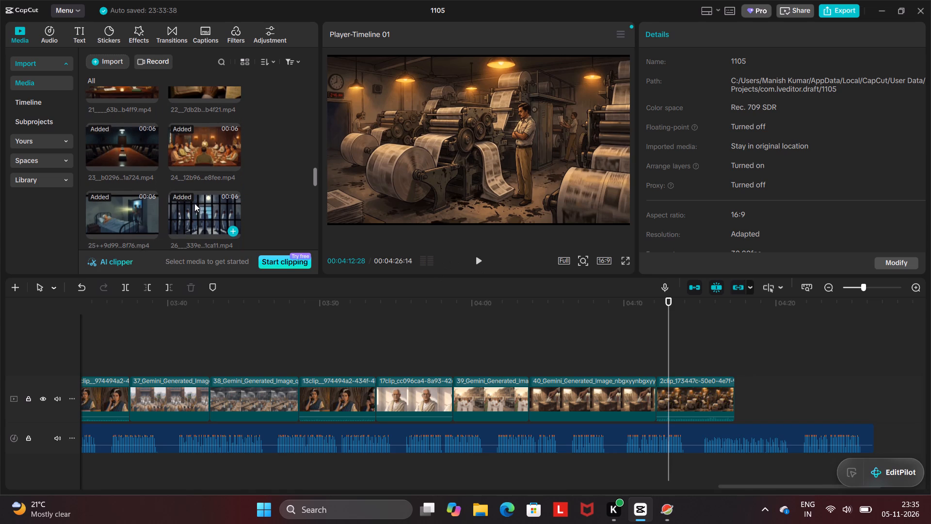
Browse the imported media from clip 26 back to 1clip for footage to follow 2clip.
scroll(194, 203, up, 1)
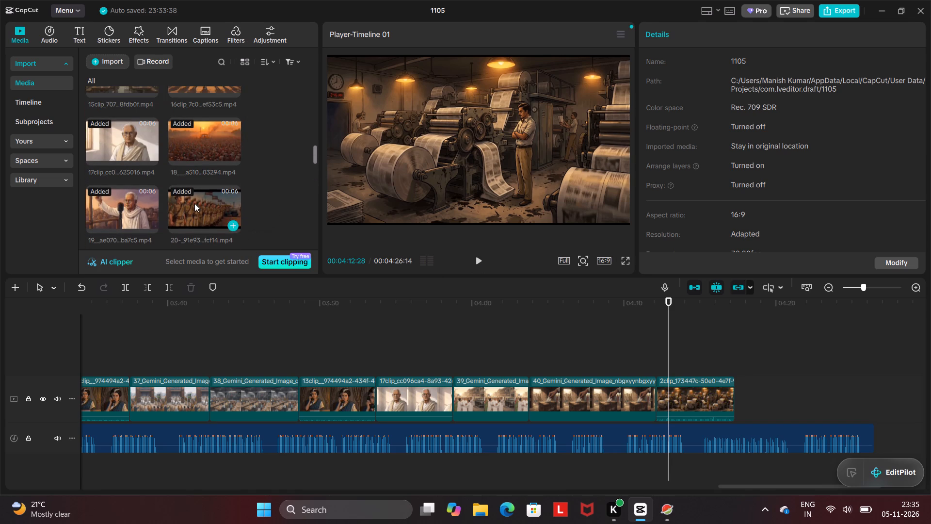
scroll(194, 203, up, 2)
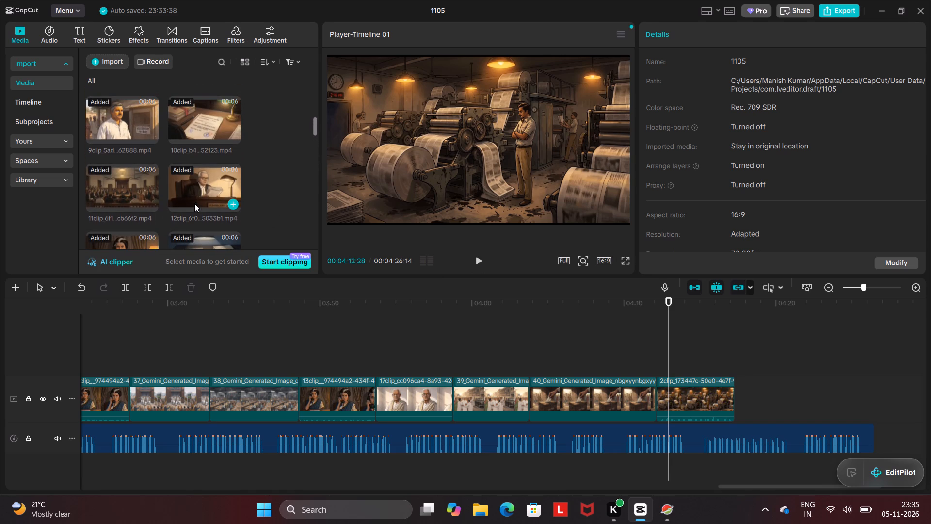
scroll(194, 203, up, 2)
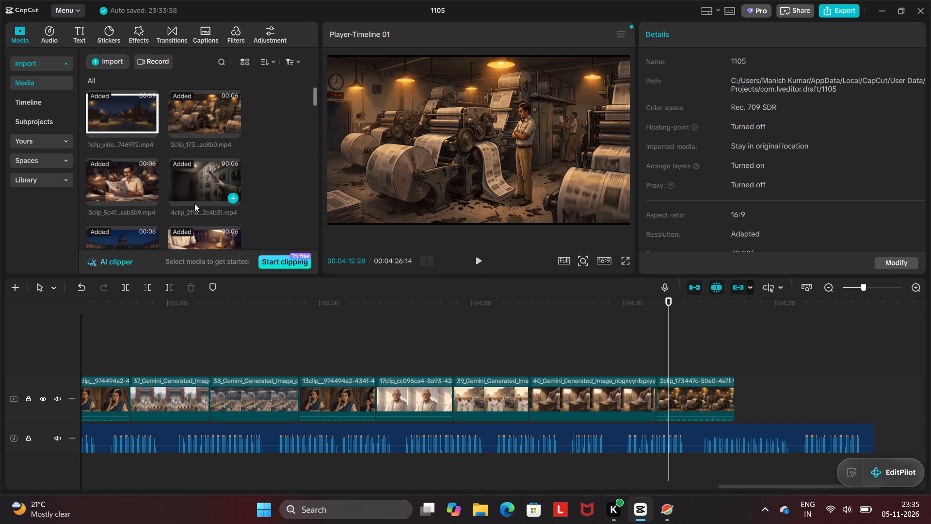
scroll(194, 203, up, 1)
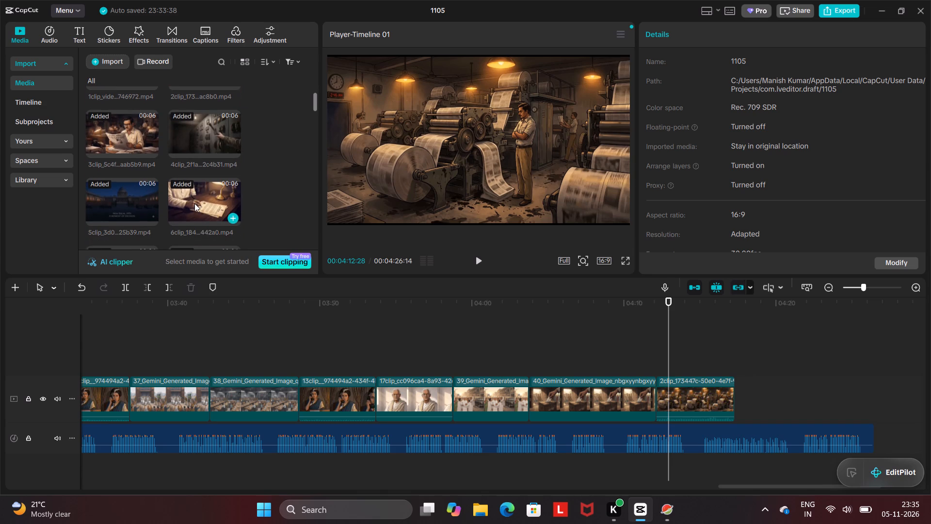
scroll(194, 203, up, 1)
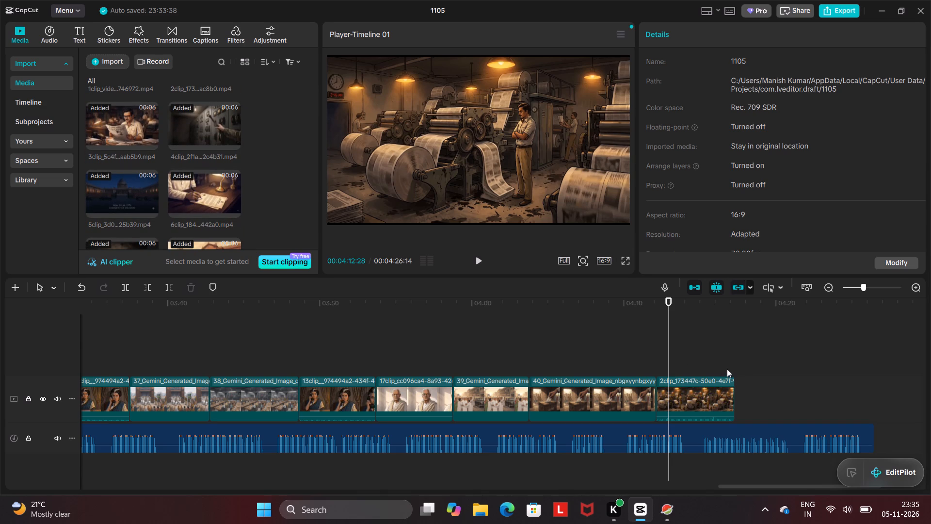
Play 2clip from about 00:04:13 to 00:04:17 to check where the voice-over needs new footage.
click(731, 392)
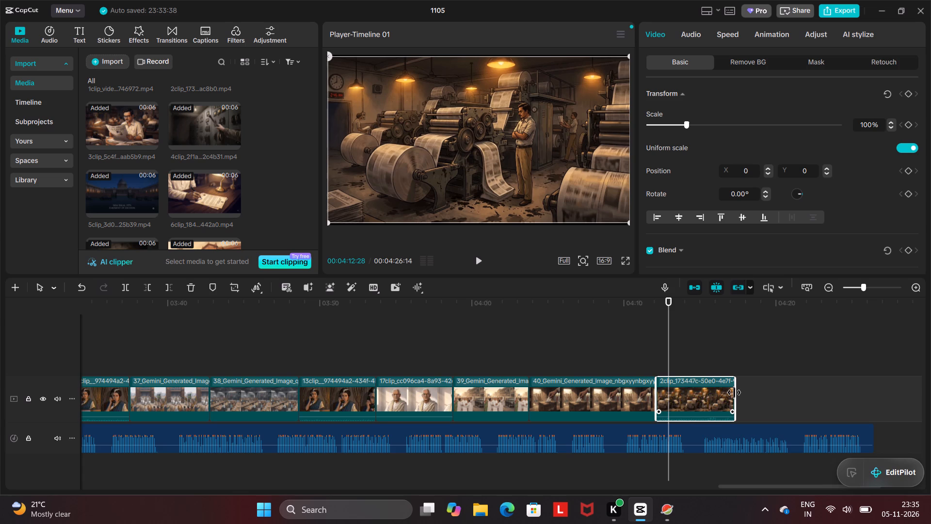
click(479, 260)
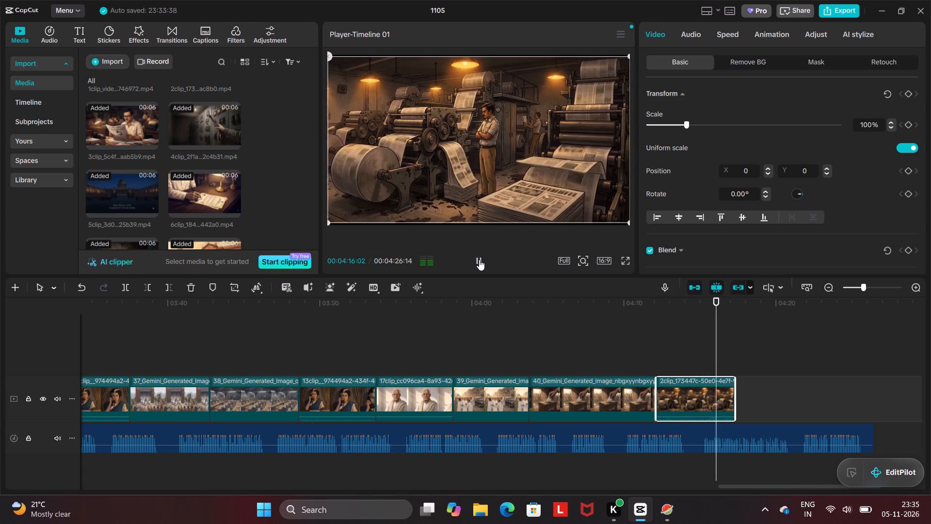
click(479, 260)
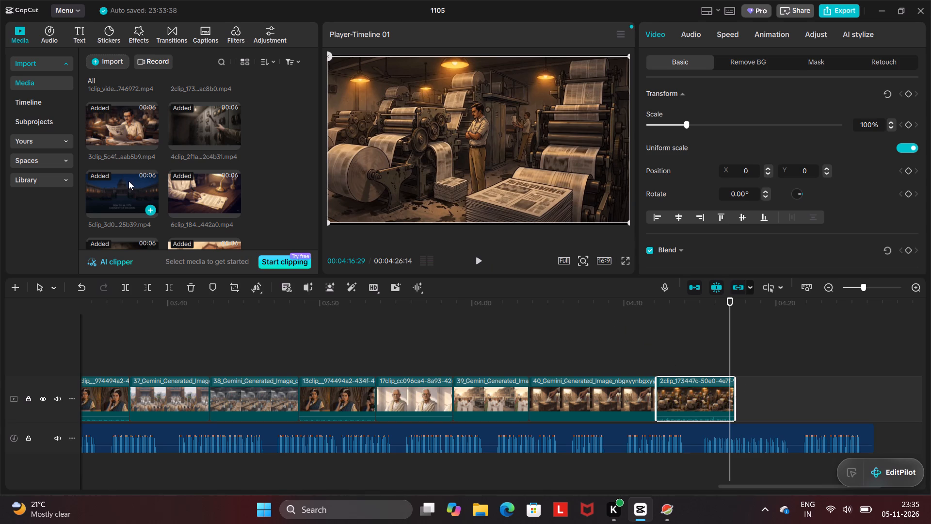
Add 5clip, the night-time domed building video from the imported media, to the timeline directly after 2clip.
scroll(128, 181, down, 1)
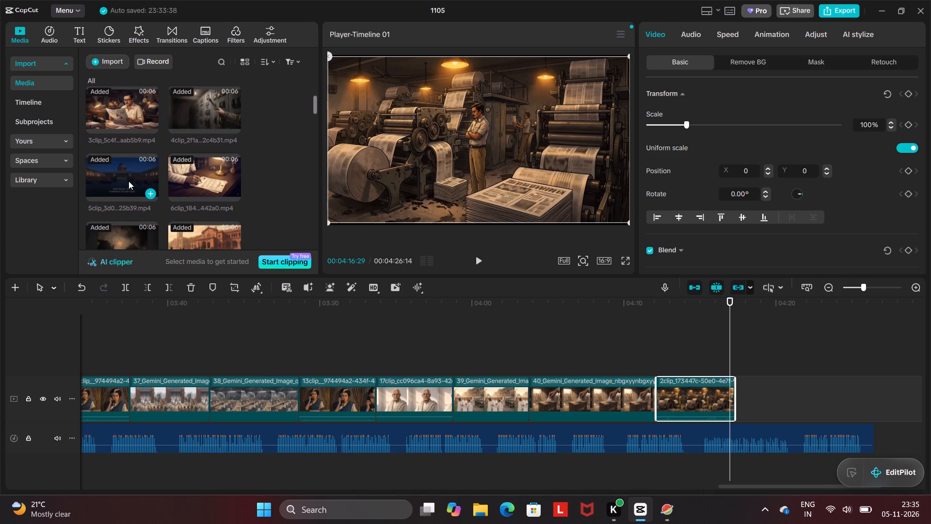
click(128, 181)
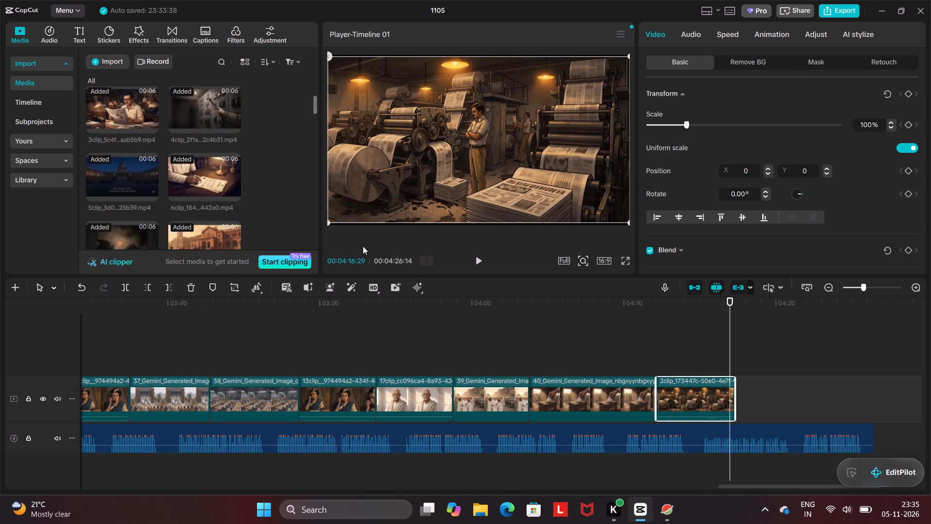
click(148, 190)
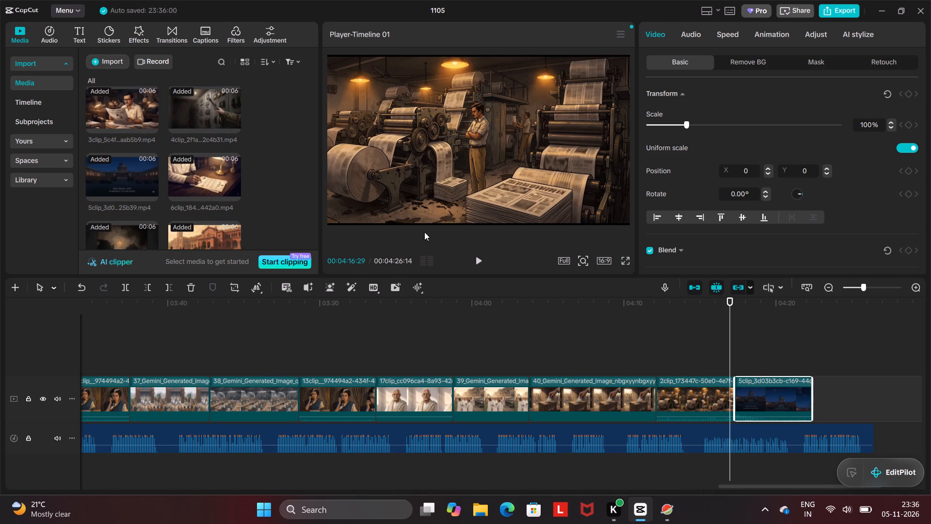
Play from about 00:04:17 through the added 5clip to about 00:04:24 to check it against the voice-over.
click(478, 259)
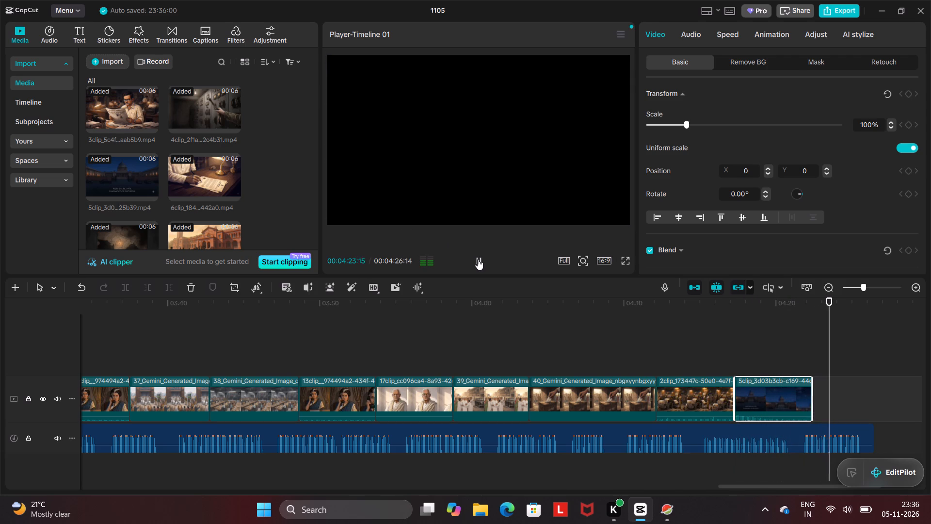
click(478, 259)
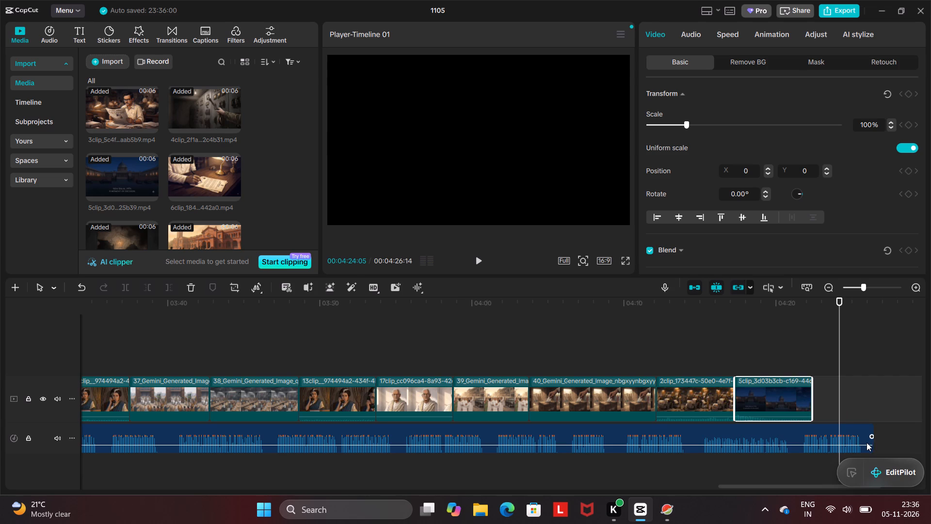
Set the fade-out at the end of the voice-over audio to 0.1 s.
click(867, 442)
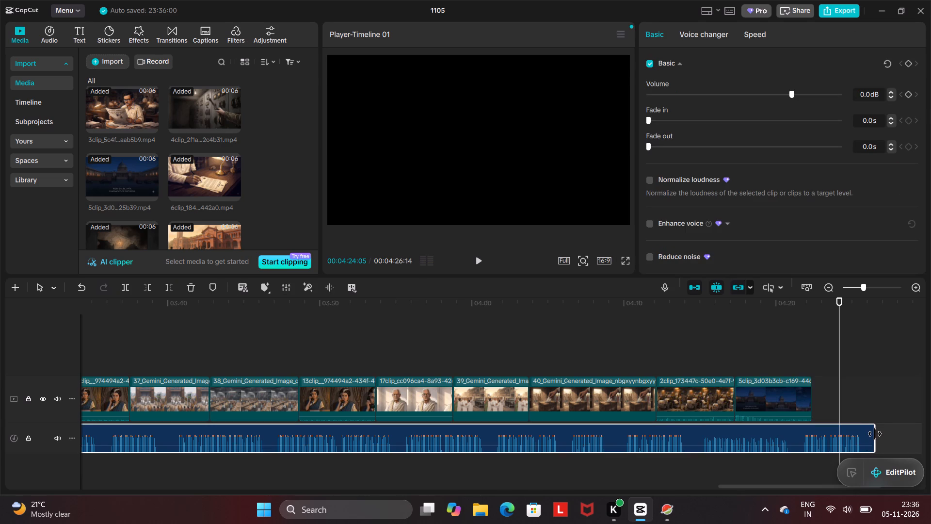
drag(875, 434, 867, 436)
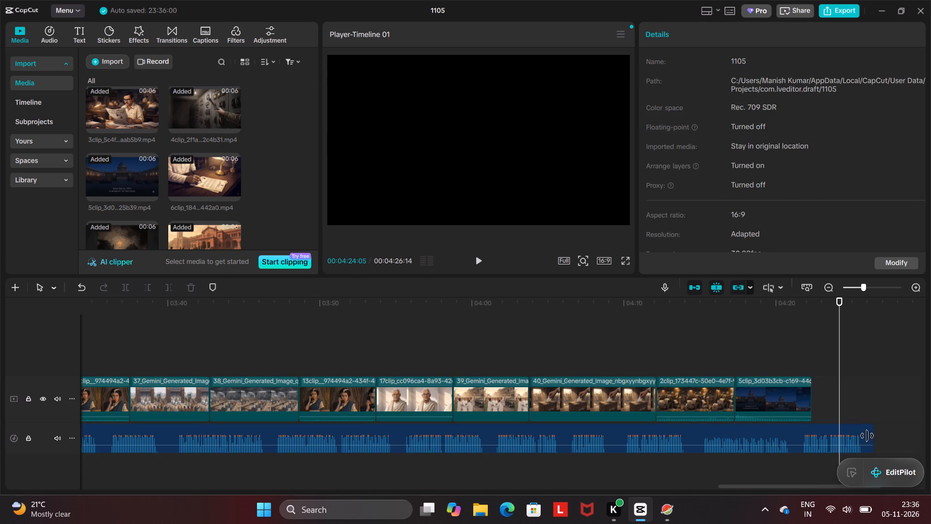
drag(867, 436, 855, 438)
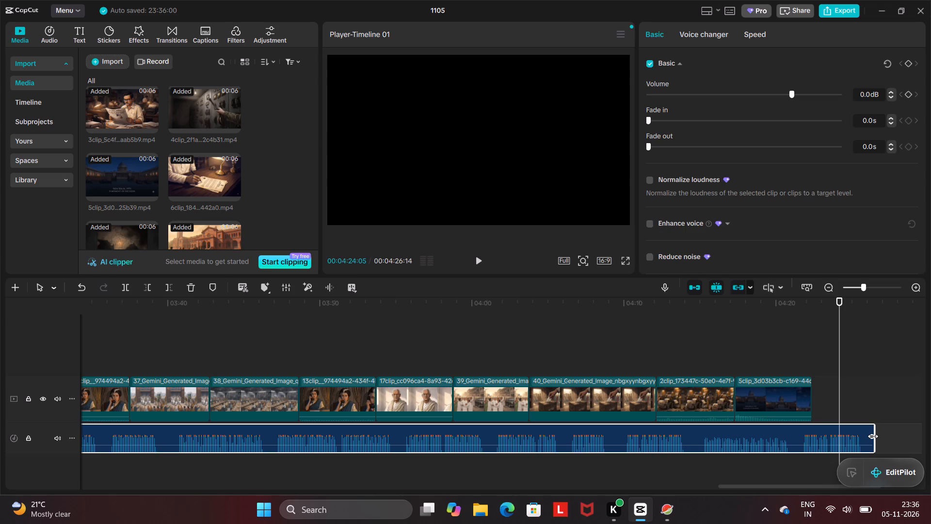
drag(873, 436, 856, 440)
drag(856, 440, 835, 441)
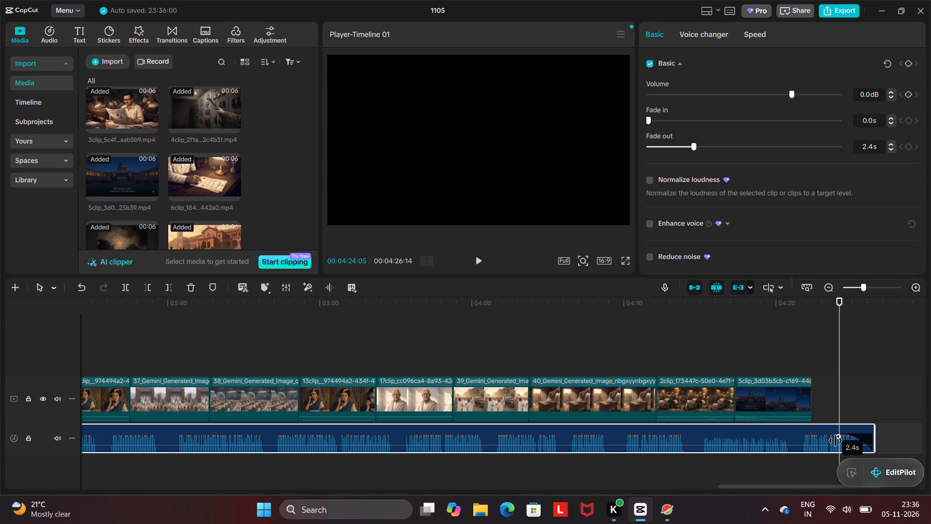
drag(835, 441, 817, 456)
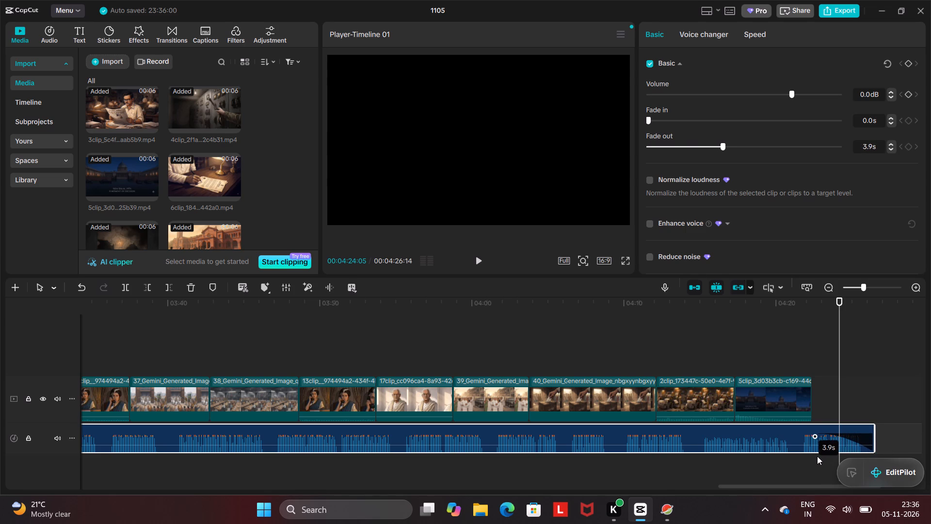
drag(817, 456, 871, 446)
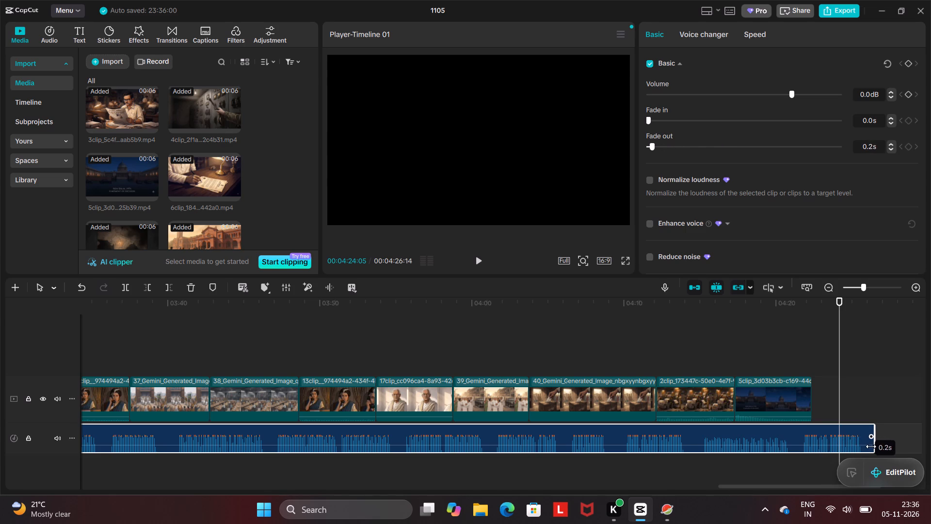
drag(871, 446, 871, 446)
Trim the end of the voice-over audio back to the end of 5clip at 00:04:22:11.
drag(875, 426, 842, 427)
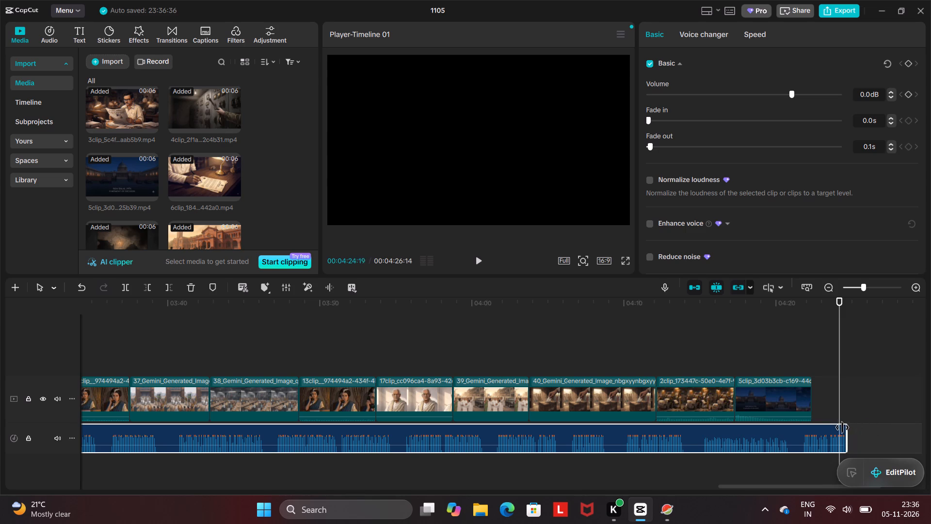
drag(842, 427, 811, 426)
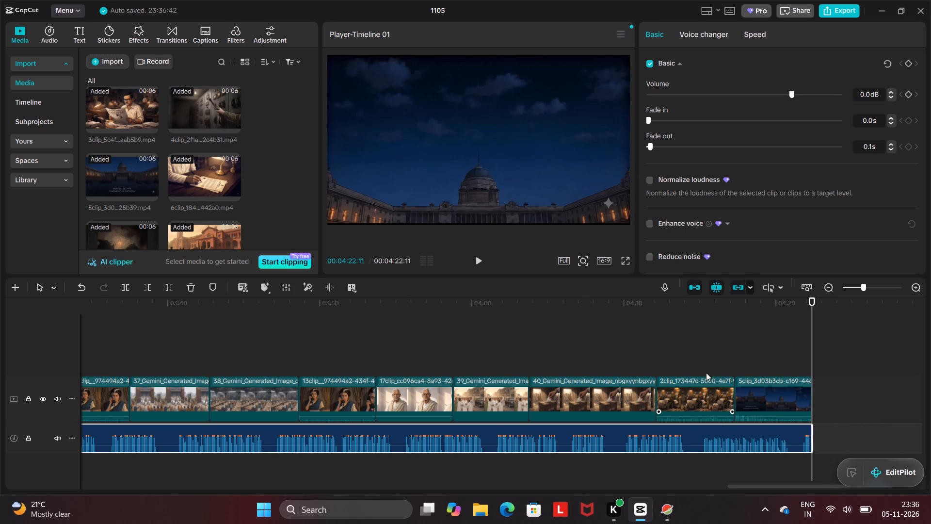
Play from about 00:04:15 in 2clip to the end of the timeline to check the trimmed ending.
click(703, 367)
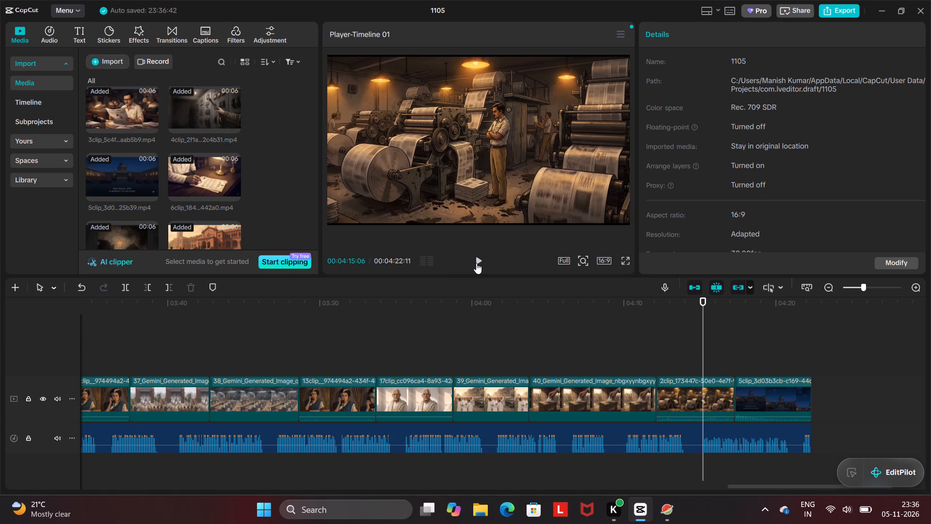
click(476, 263)
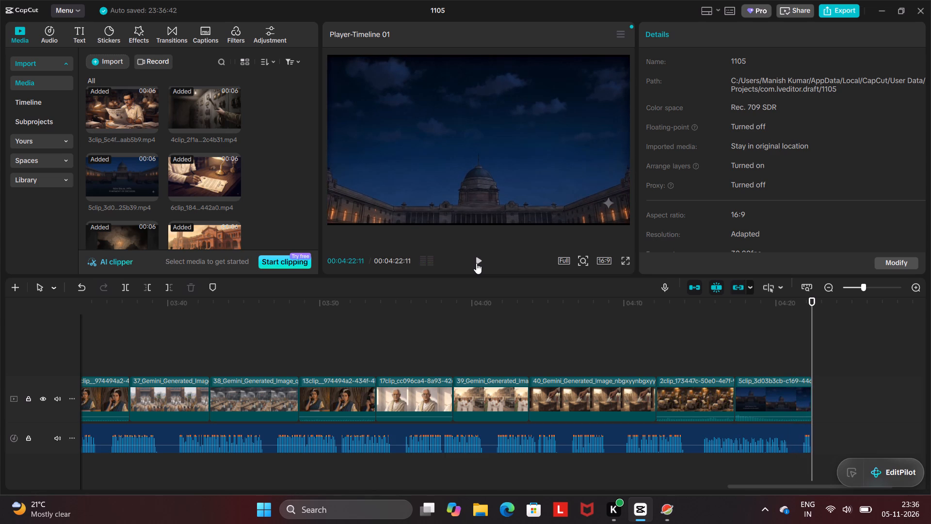
Trim the end of 5clip back to about 00:04:21:26.
click(780, 393)
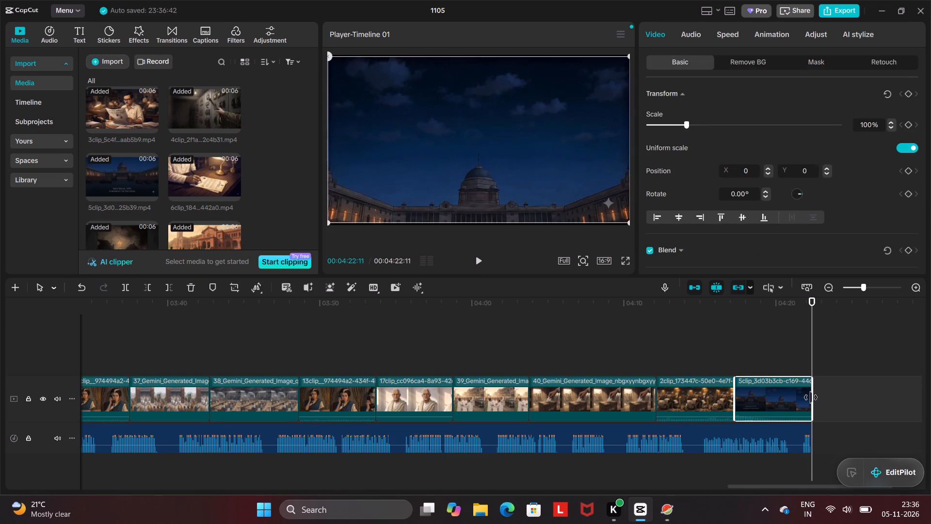
drag(811, 397, 803, 400)
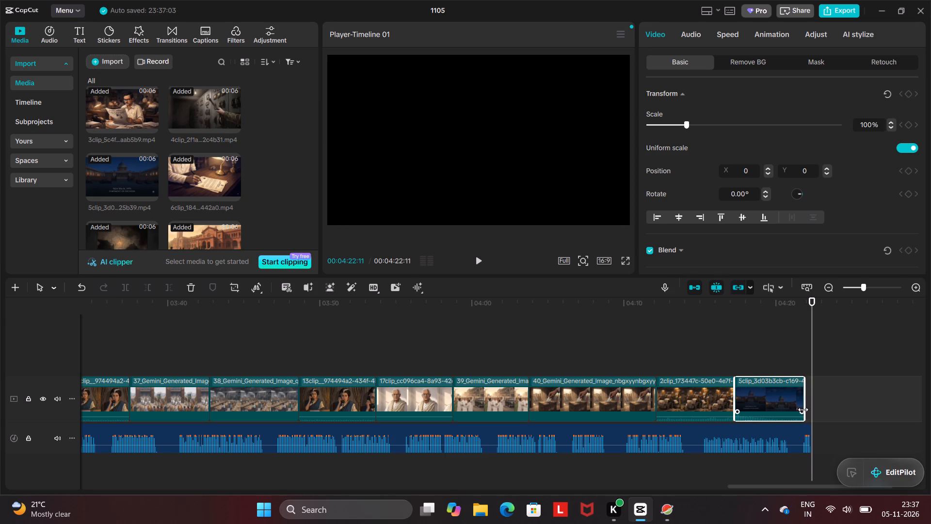
Trim the end of the voice-over audio back to the end of the last 5clip at 00:04:21:26.
click(803, 448)
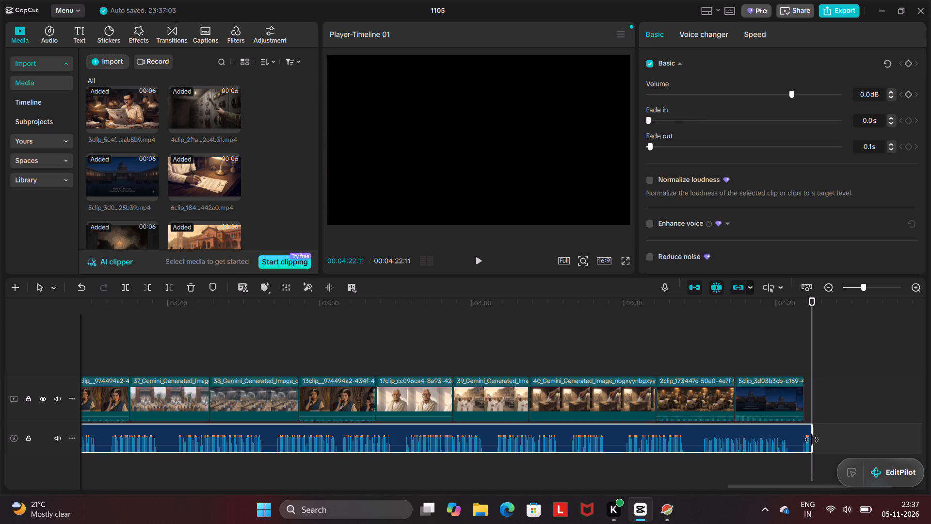
drag(812, 438, 803, 438)
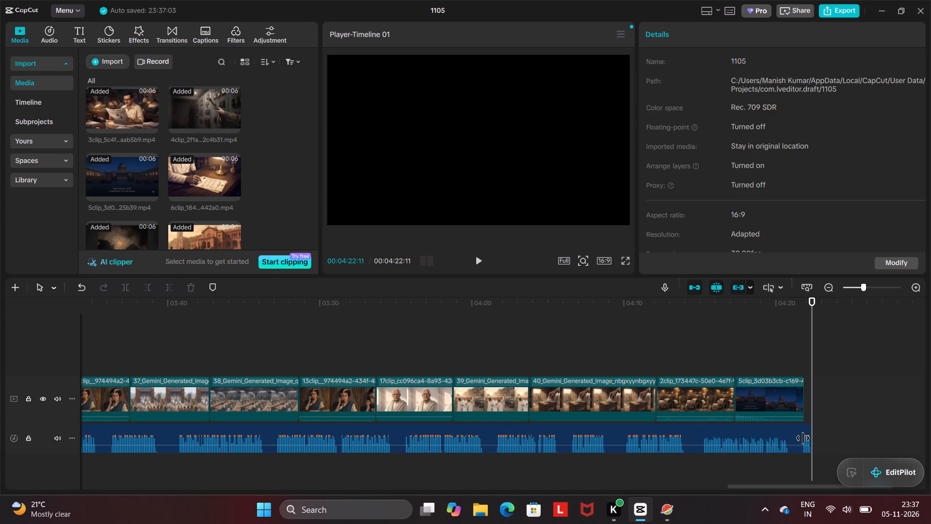
drag(803, 438, 803, 438)
click(812, 431)
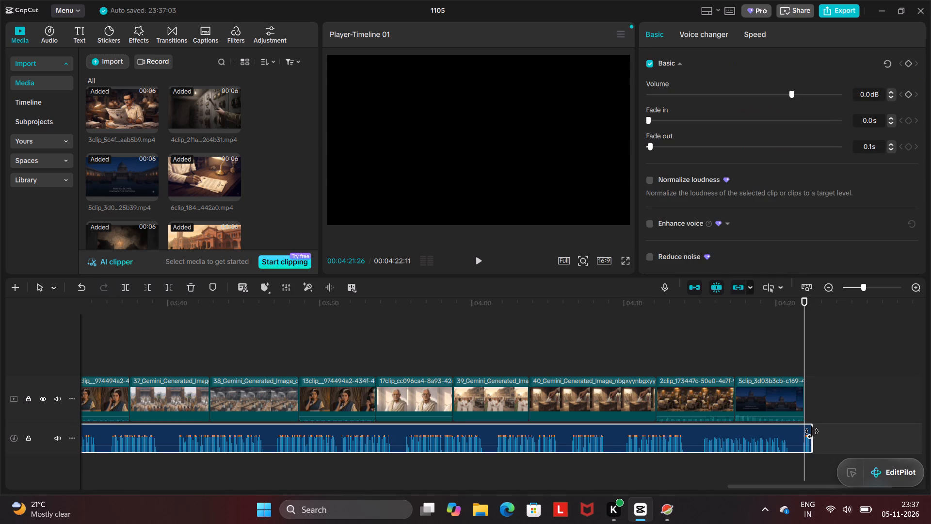
drag(812, 431, 805, 431)
drag(805, 431, 803, 431)
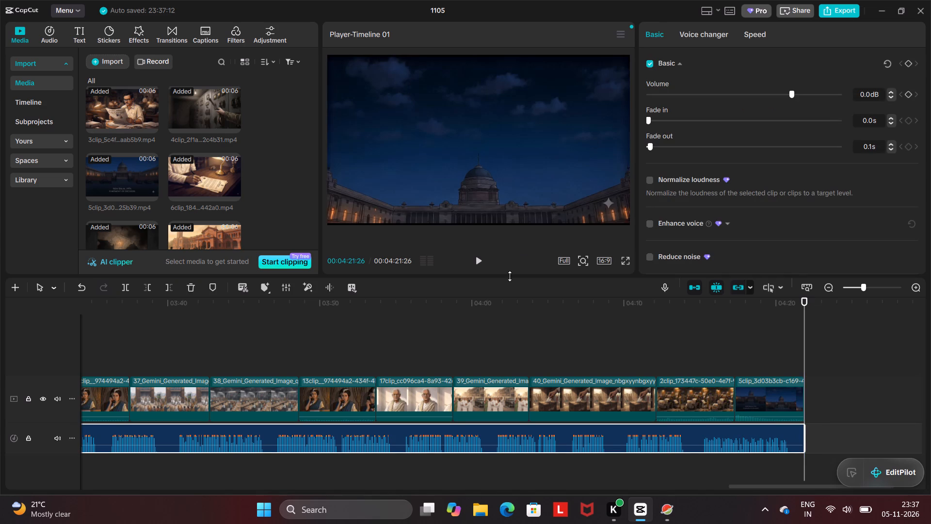
Play from about 00:04:13 in the last 2clip to the end of the timeline to check the new ending.
click(681, 351)
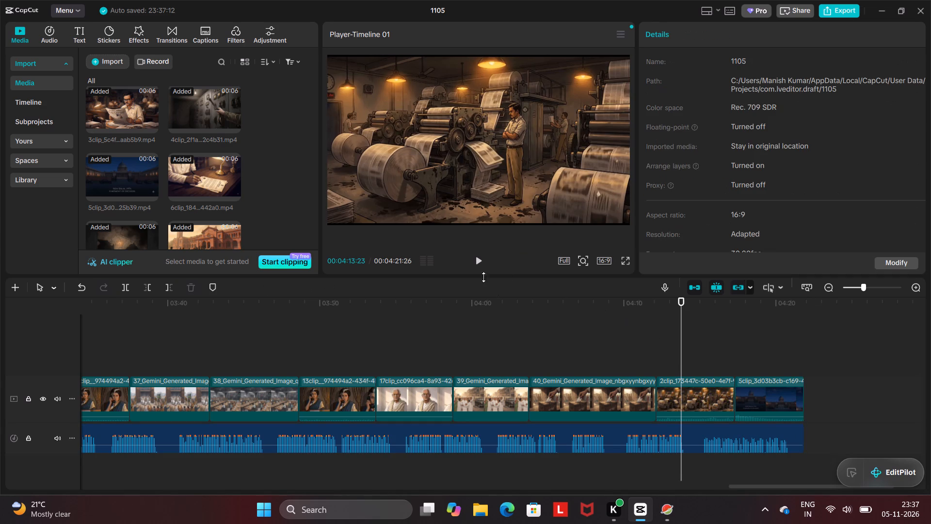
click(475, 261)
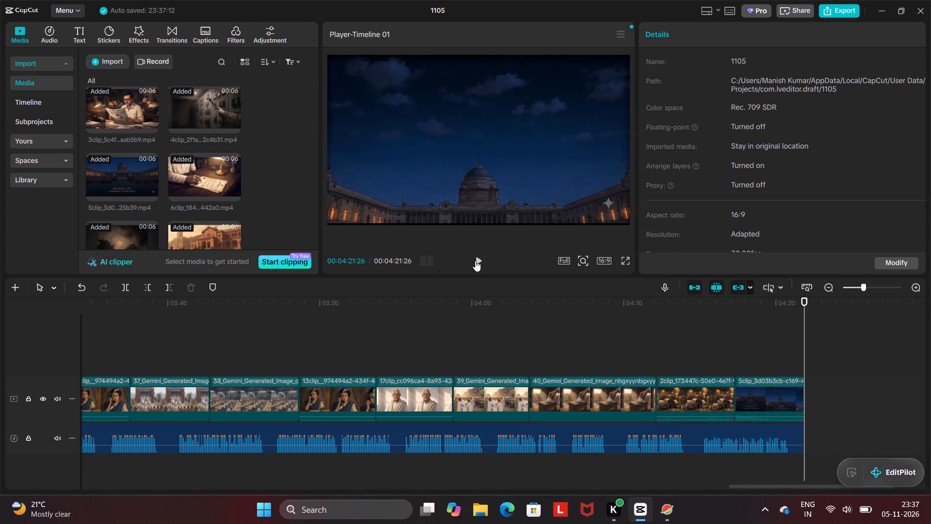
Return to the start of the timeline and play from about 00:00:16 in 3clip through to 9clip.
scroll(346, 346, right, 12)
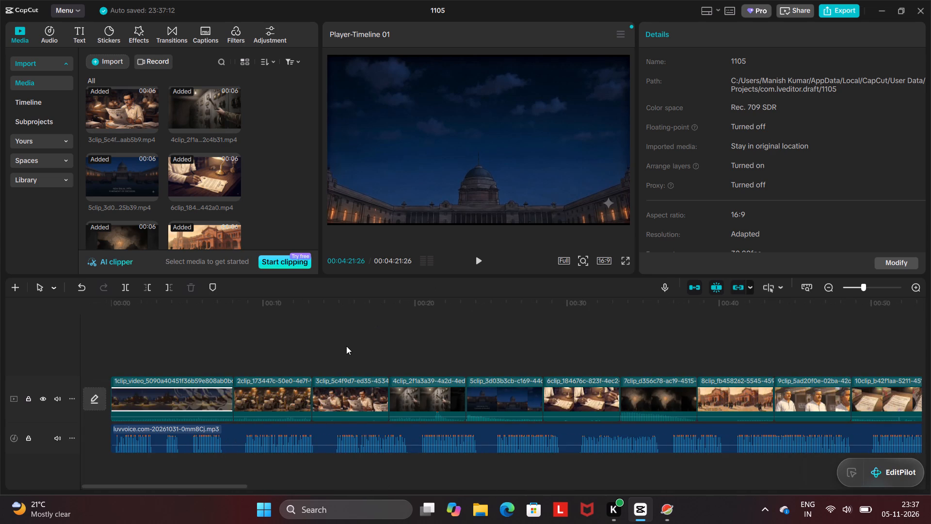
click(270, 372)
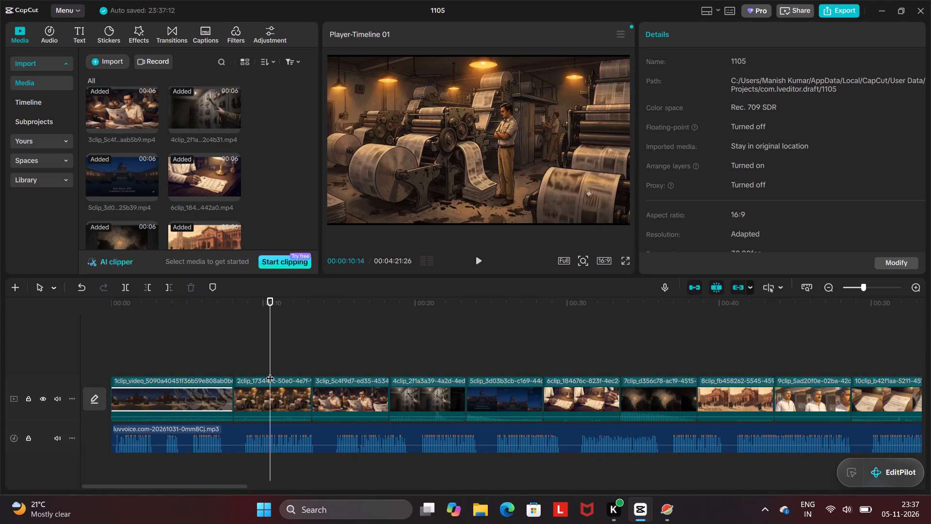
click(363, 366)
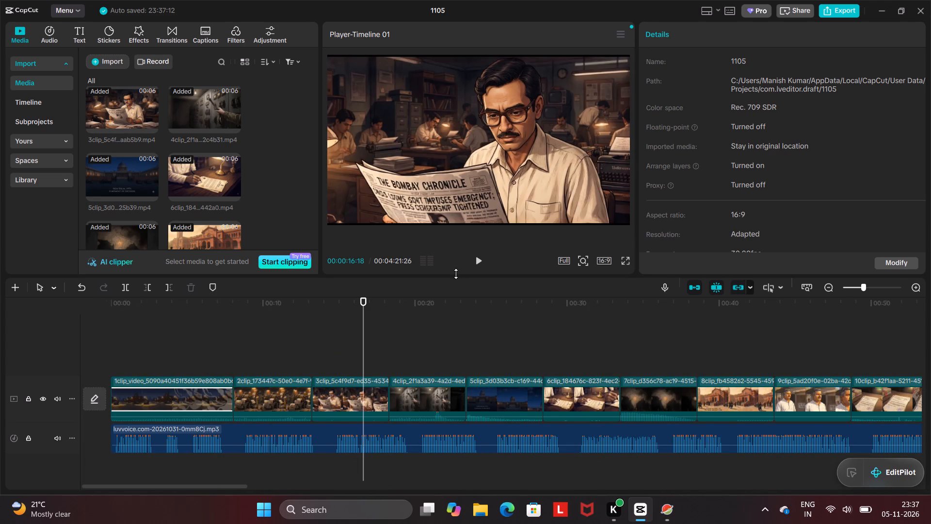
click(479, 255)
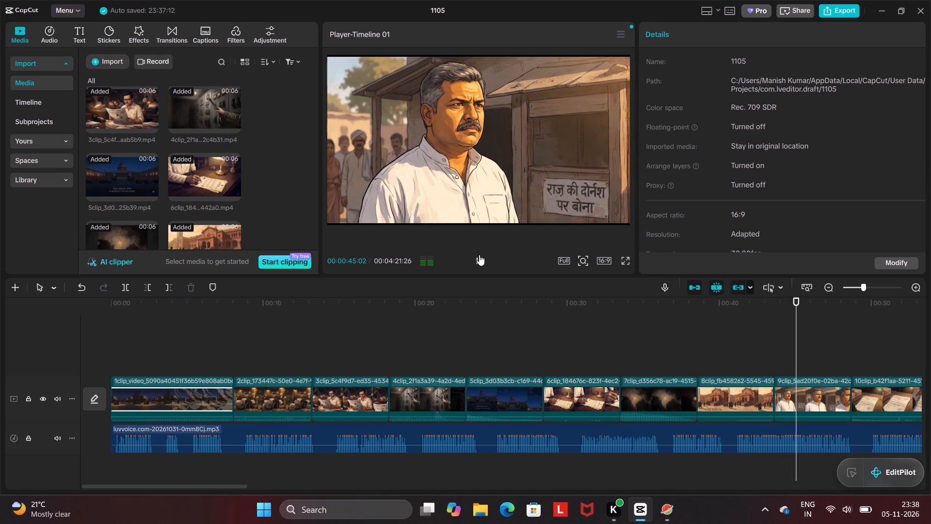
Replay the passage from late 4clip through 5clip, about 00:00:22 to 00:00:28, pausing to check the picture against the voice-over.
click(530, 359)
click(483, 368)
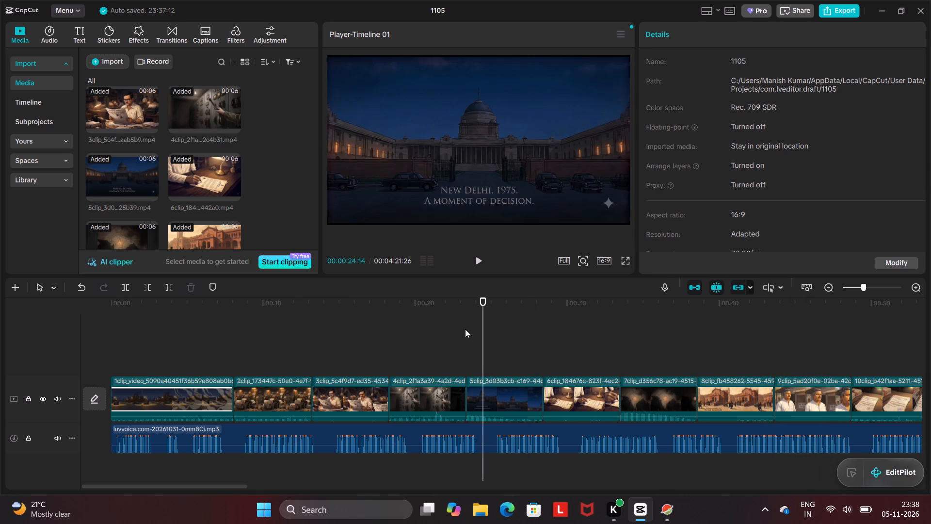
click(478, 257)
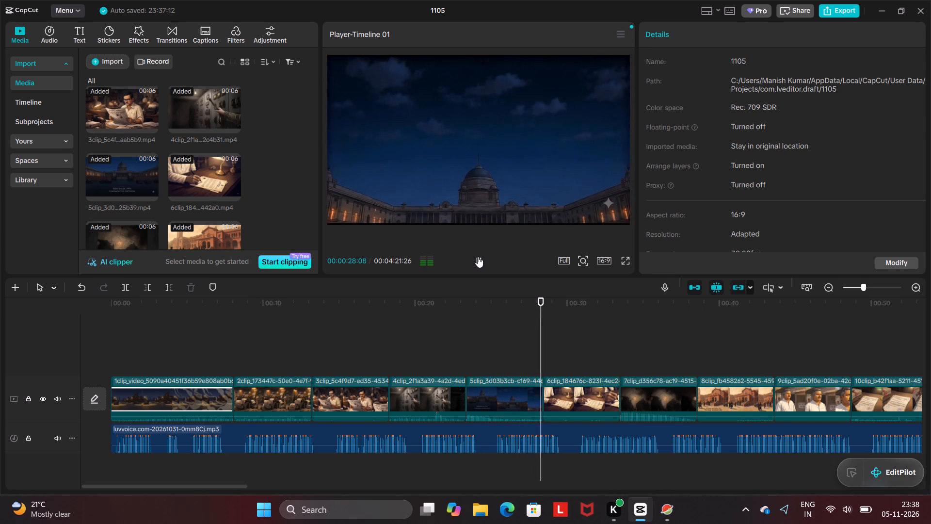
click(443, 320)
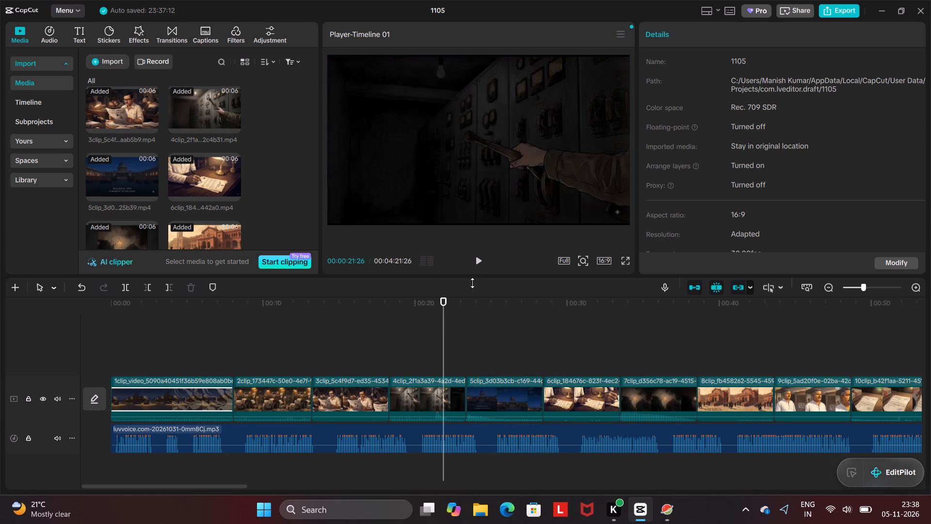
click(480, 262)
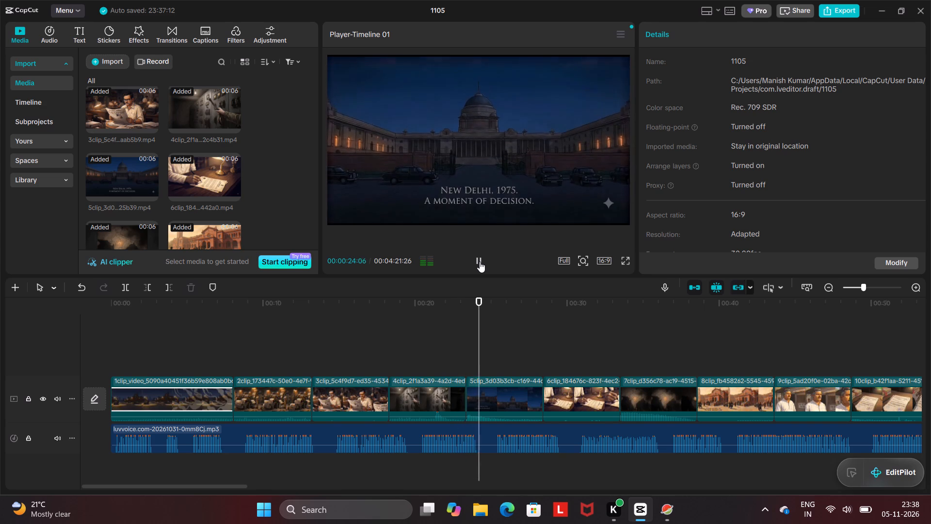
click(480, 262)
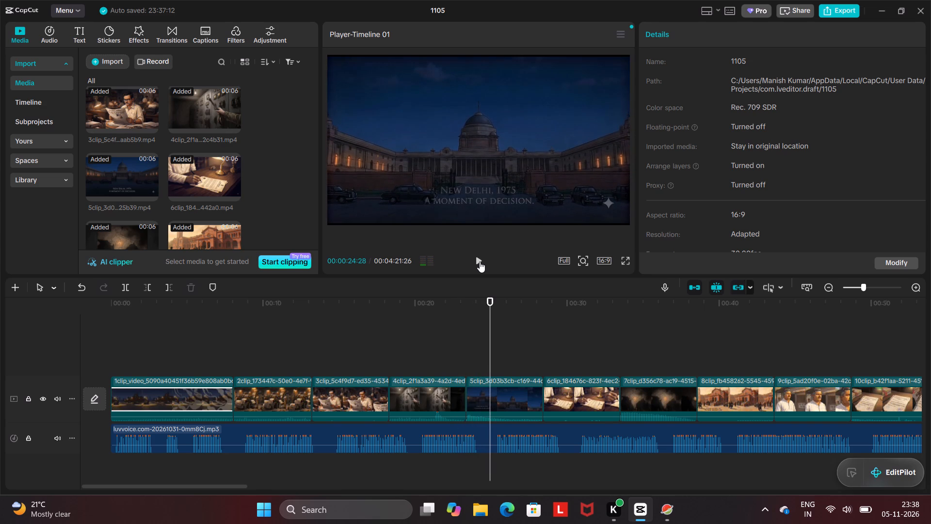
click(480, 262)
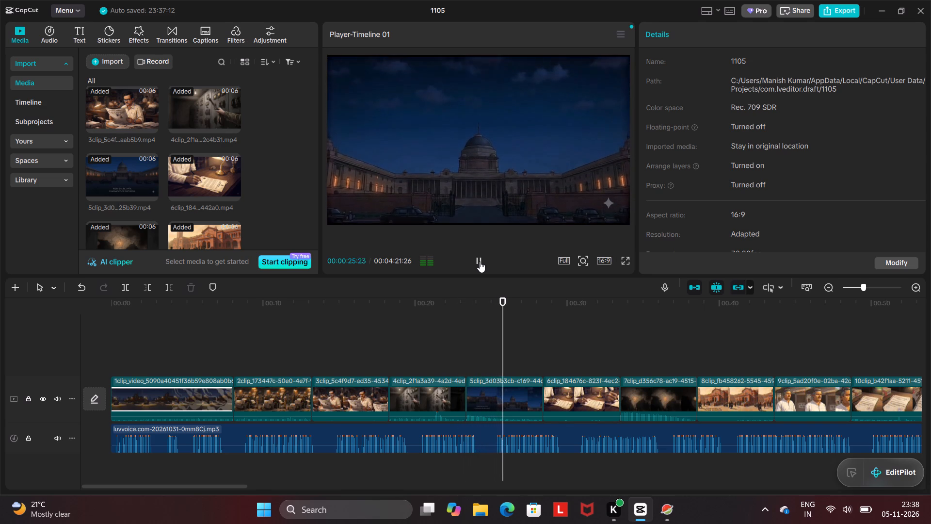
click(480, 262)
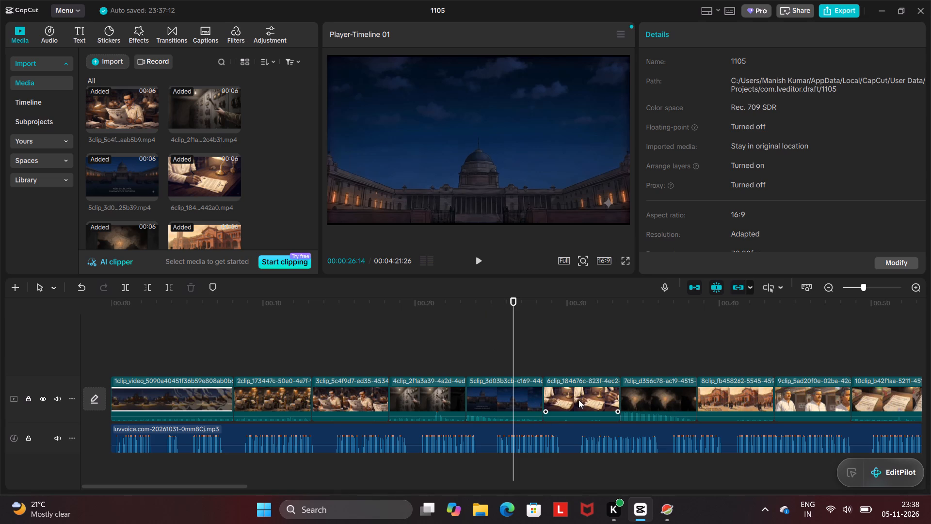
click(481, 261)
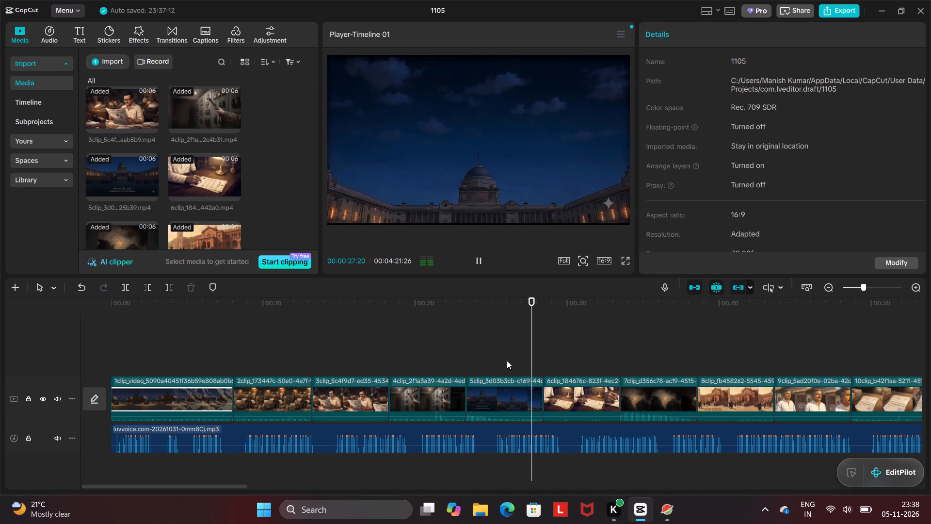
Play from about 00:00:26 in 5clip through to 10clip, then return the playhead to the start of 2clip.
click(507, 360)
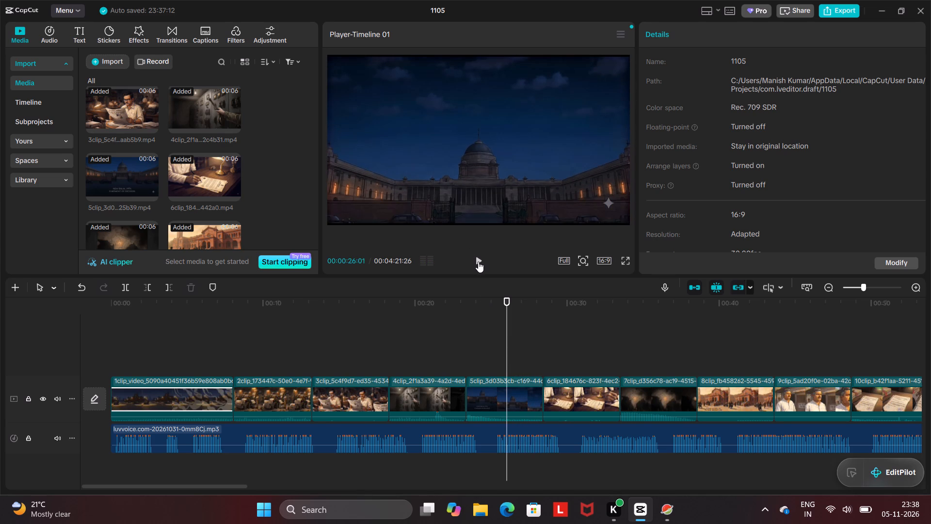
click(478, 262)
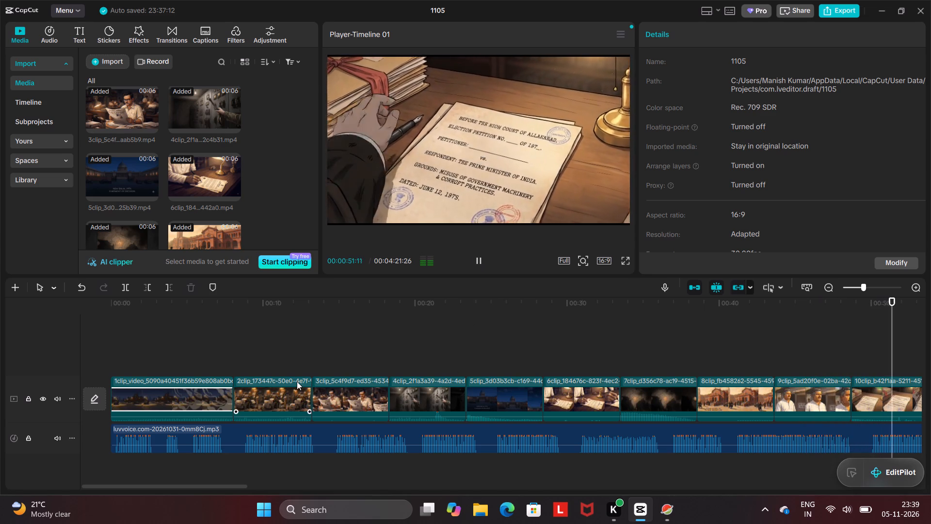
click(234, 339)
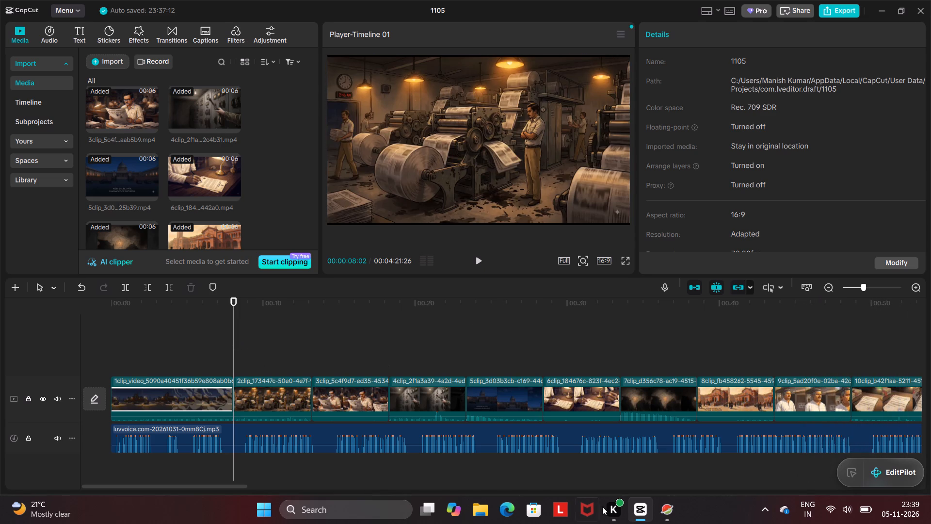
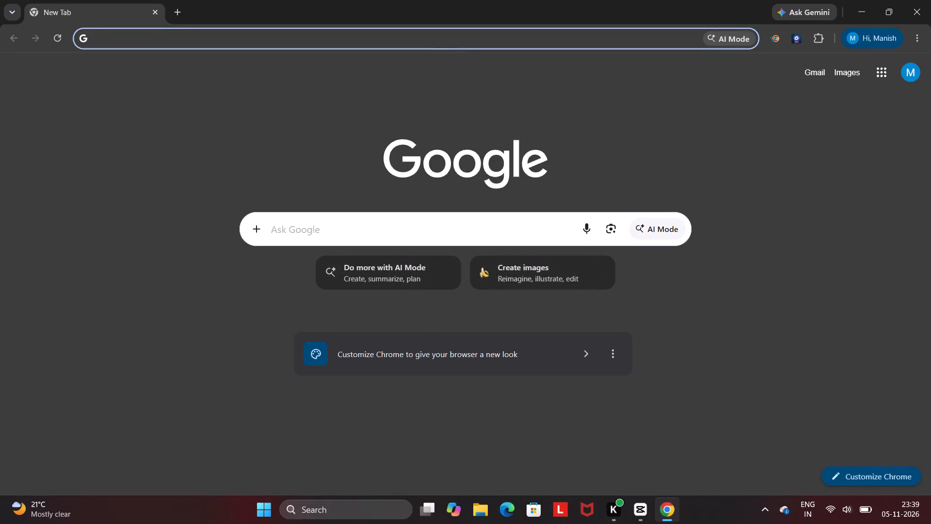
In Chrome, search for YouTube and open its home page.
click(455, 35)
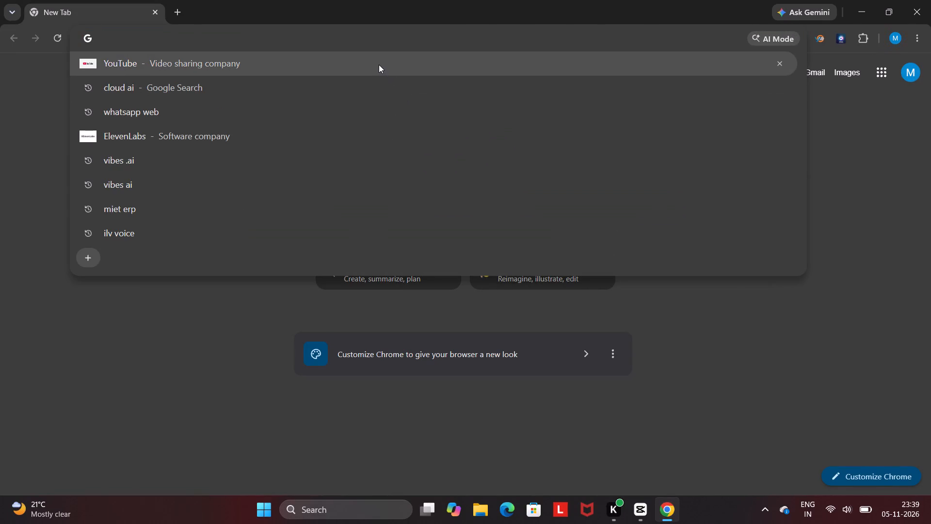
click(379, 65)
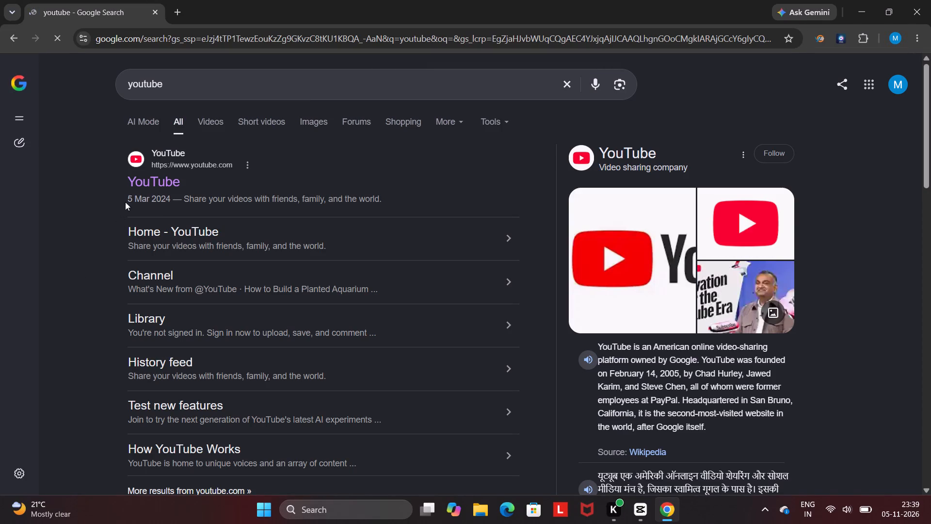
click(140, 174)
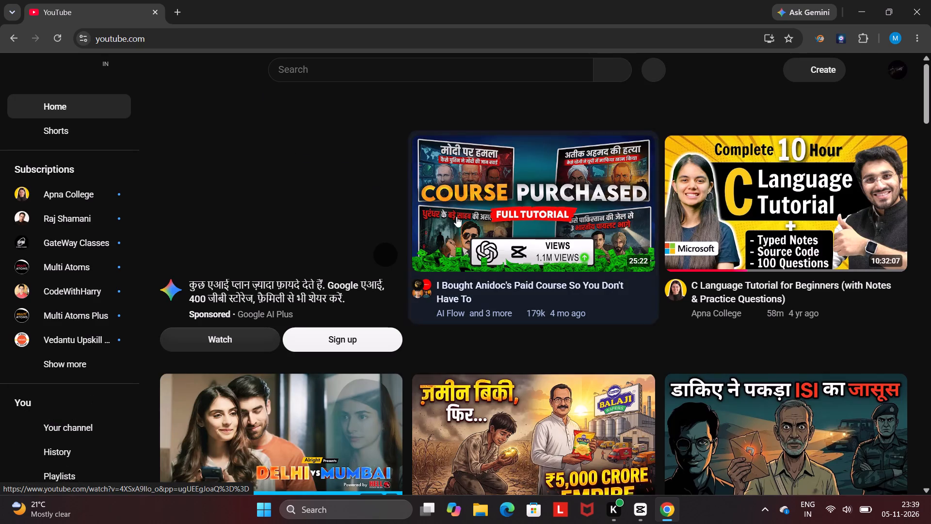
Look through the recommended videos and Shorts on the YouTube home page.
scroll(512, 260, down, 1)
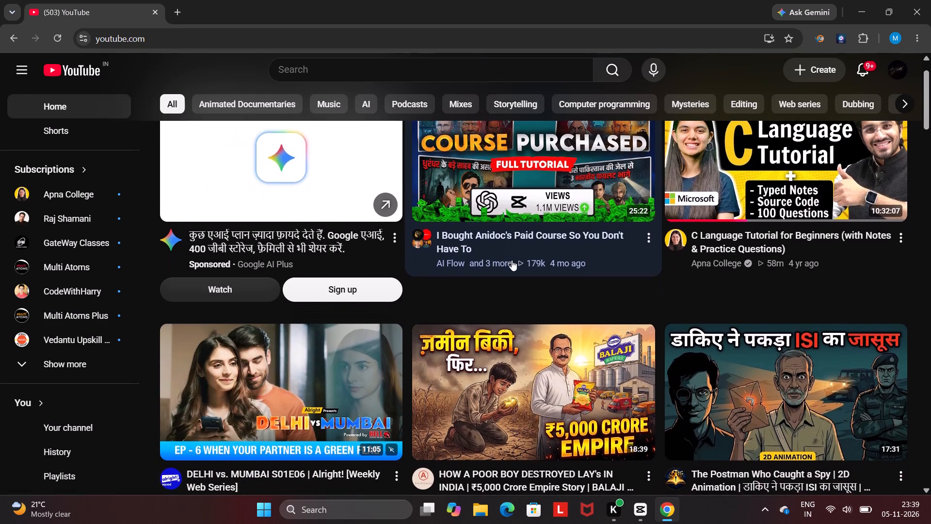
scroll(512, 260, down, 1)
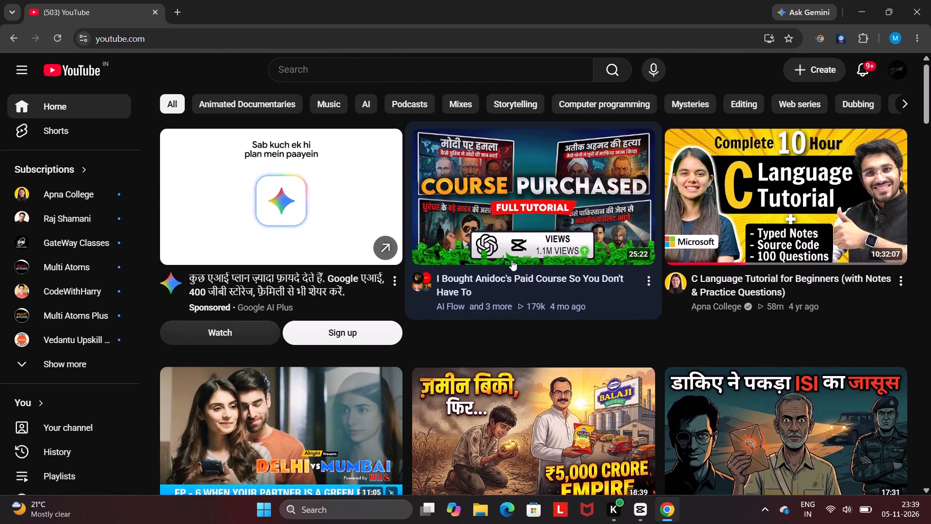
scroll(512, 260, down, 1)
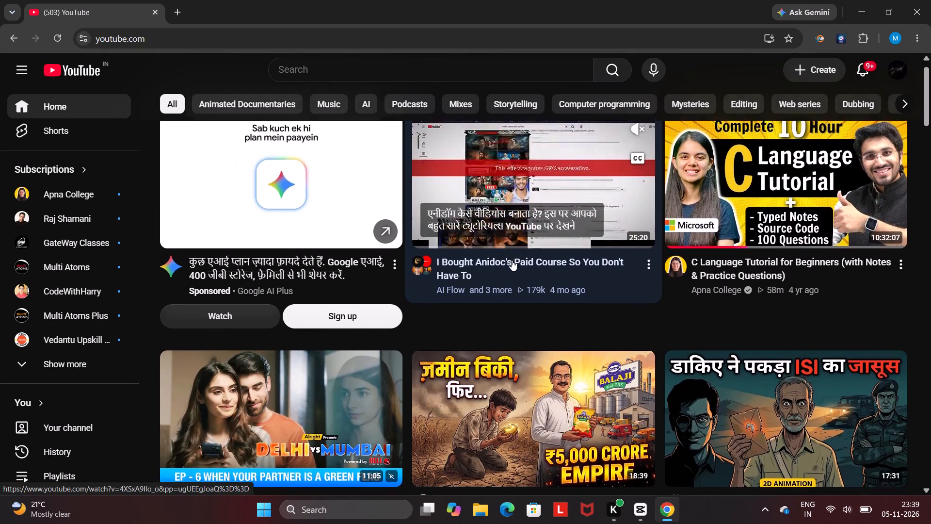
scroll(512, 260, down, 4)
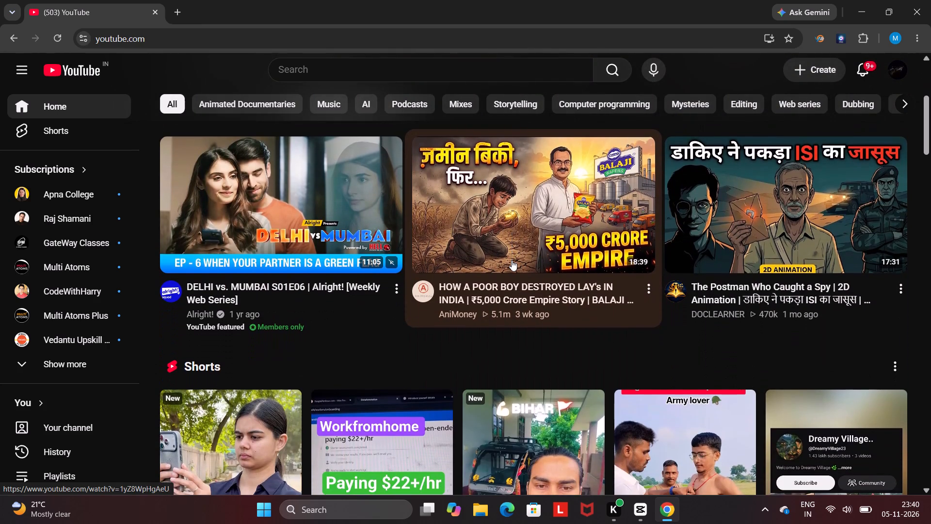
scroll(512, 260, up, 1)
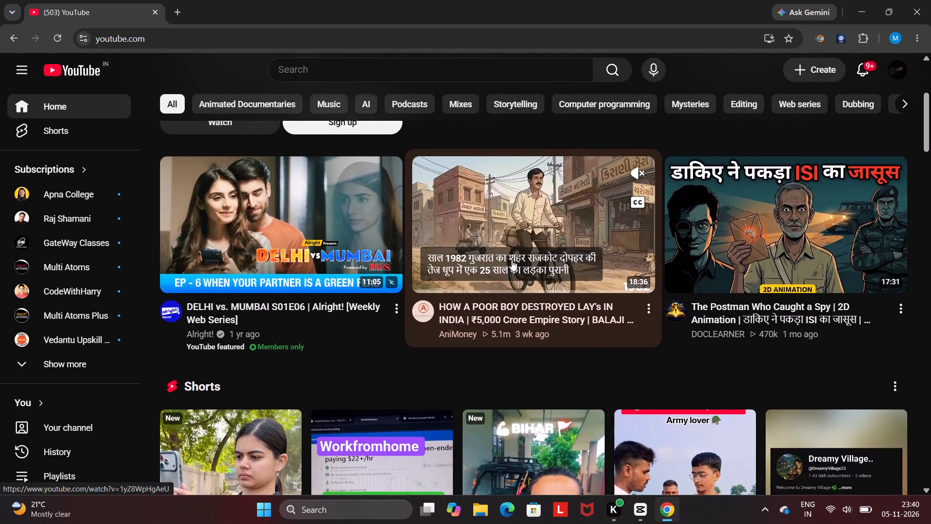
scroll(512, 260, up, 1)
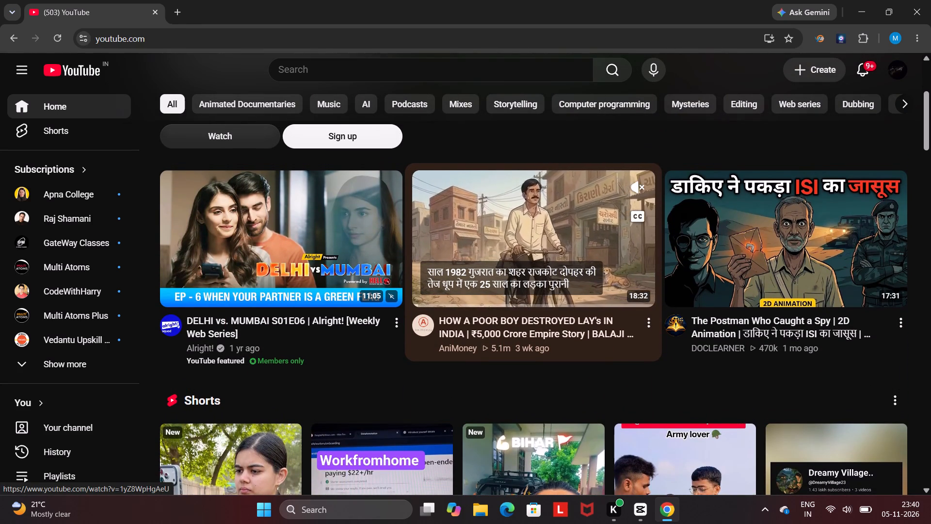
scroll(512, 260, down, 4)
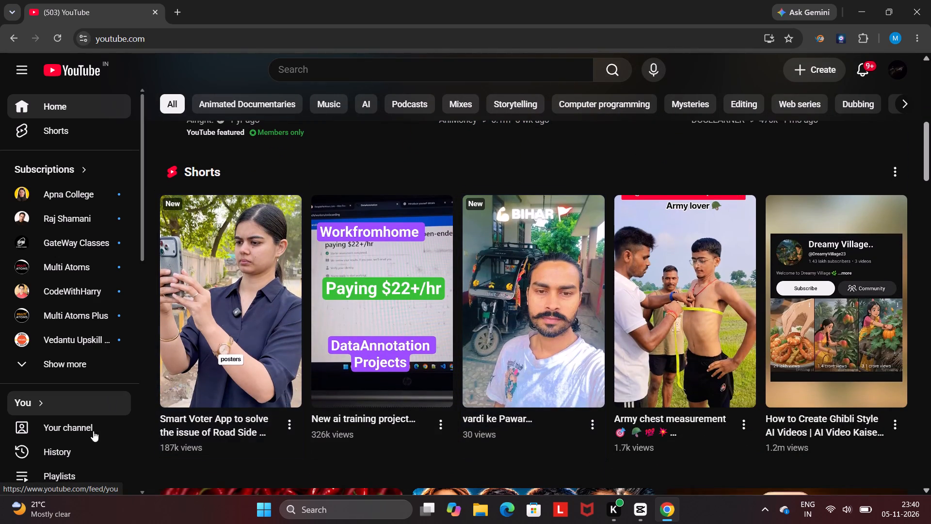
From the YouTube watch history, open the video "Make MOTIVATIONAL Stories in Capcut (Full Course)".
click(80, 451)
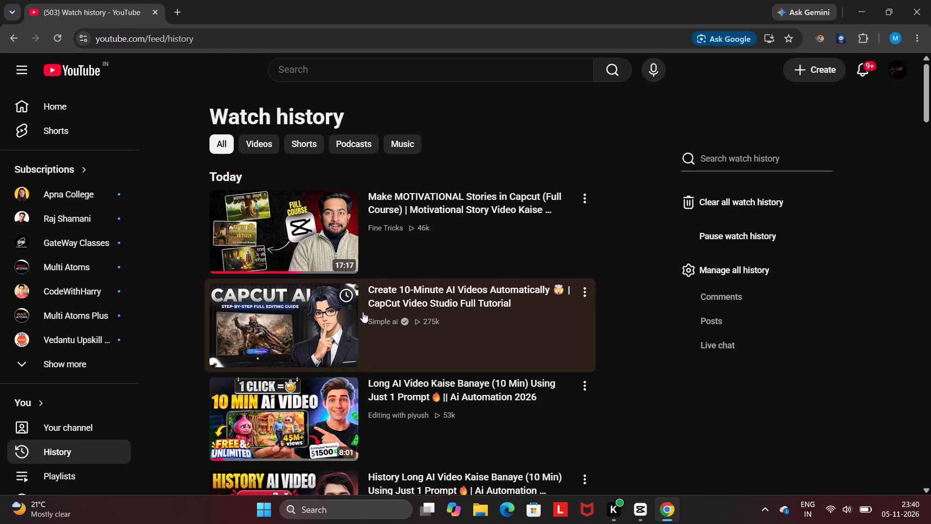
click(307, 237)
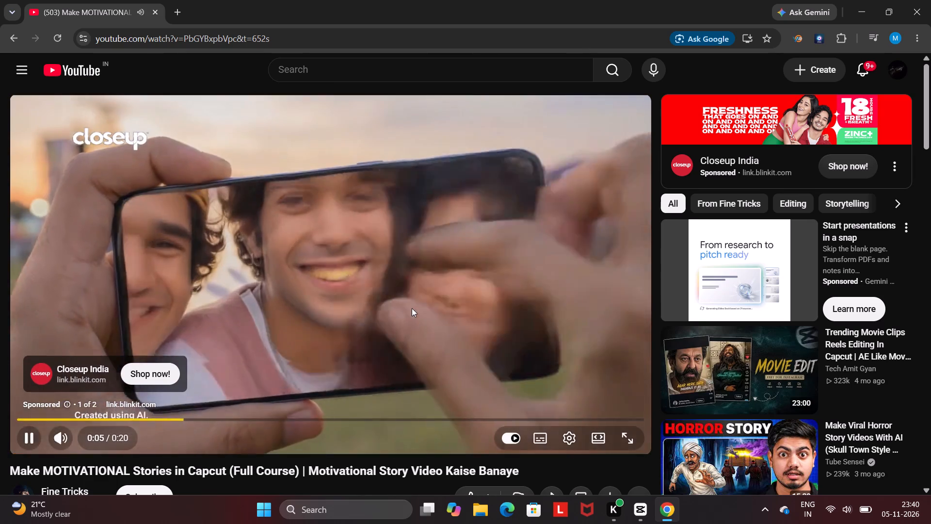
scroll(447, 323, right, 9)
scroll(447, 323, right, 12)
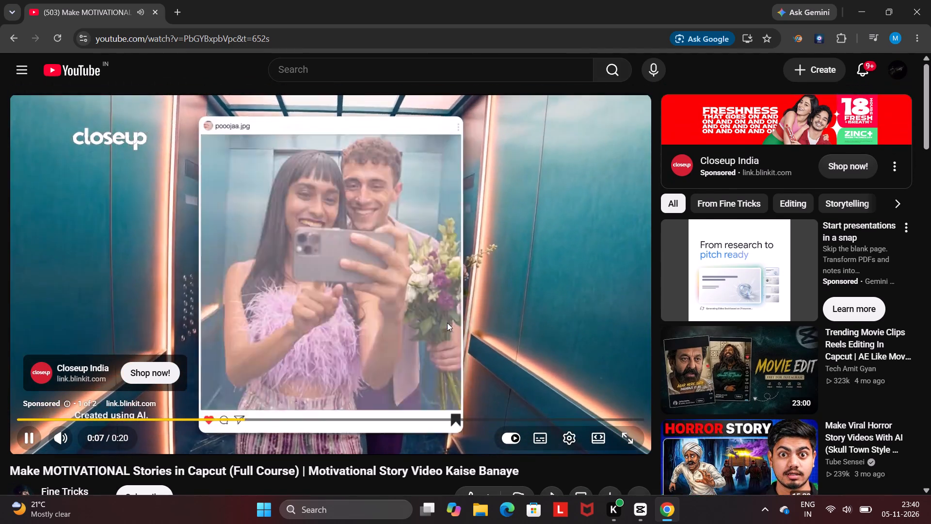
scroll(447, 323, right, 14)
scroll(447, 323, left, 4)
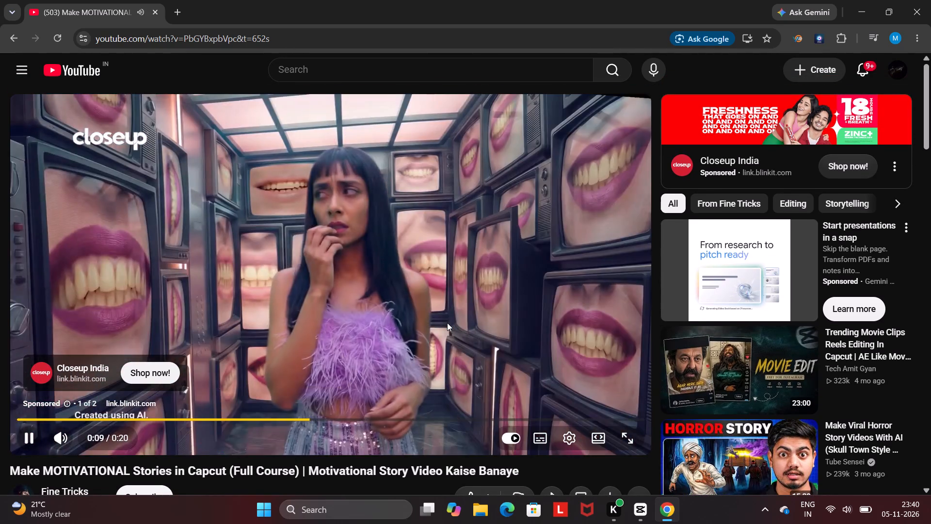
scroll(447, 323, right, 19)
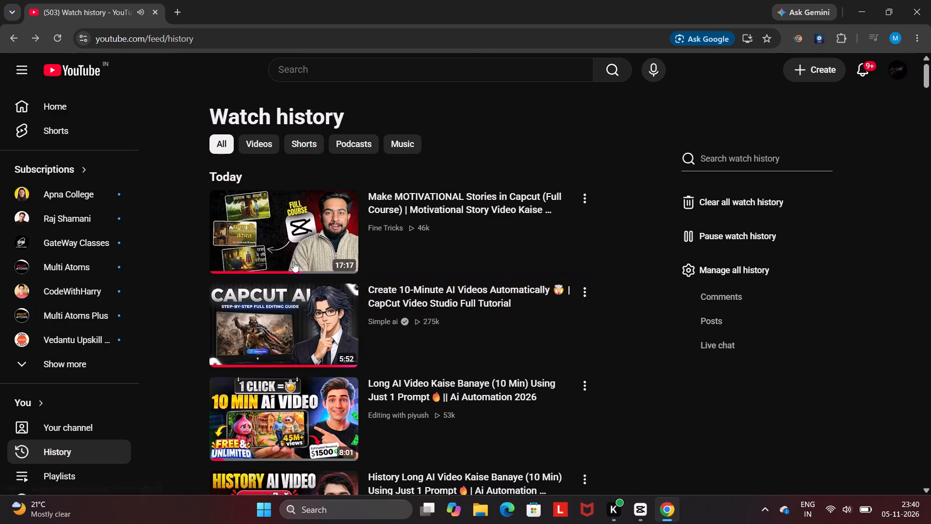
click(292, 256)
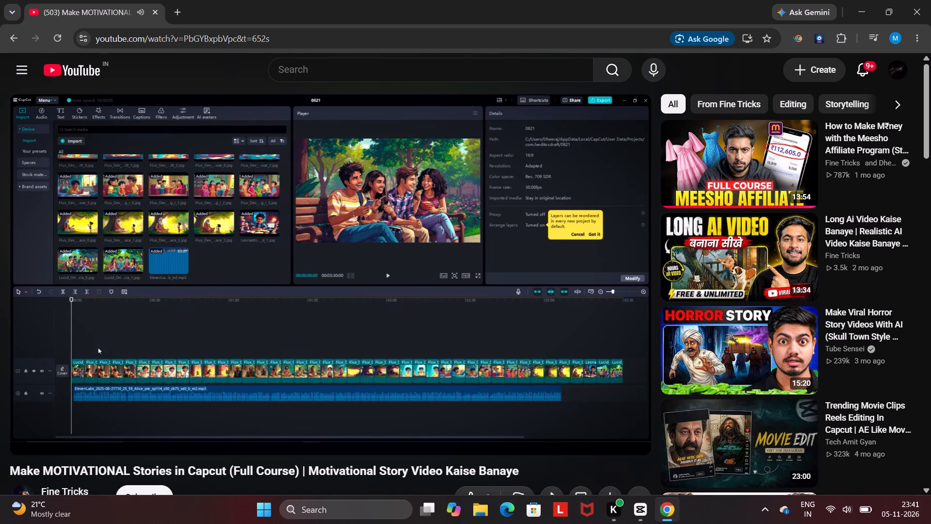
Skip ahead in the tutorial and watch how the Slow Zoom effect's range and speed are adjusted, pausing at about 12:03.
key(Right)
key(Right)
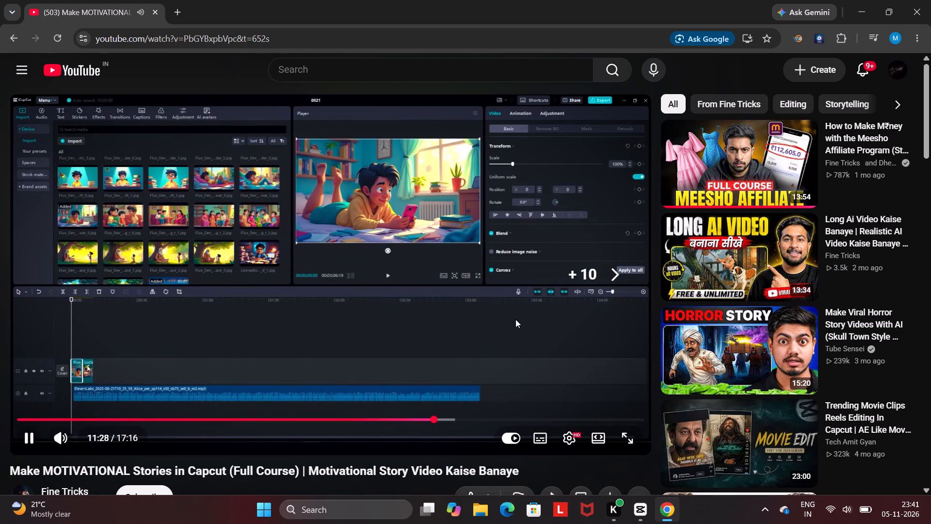
key(Right)
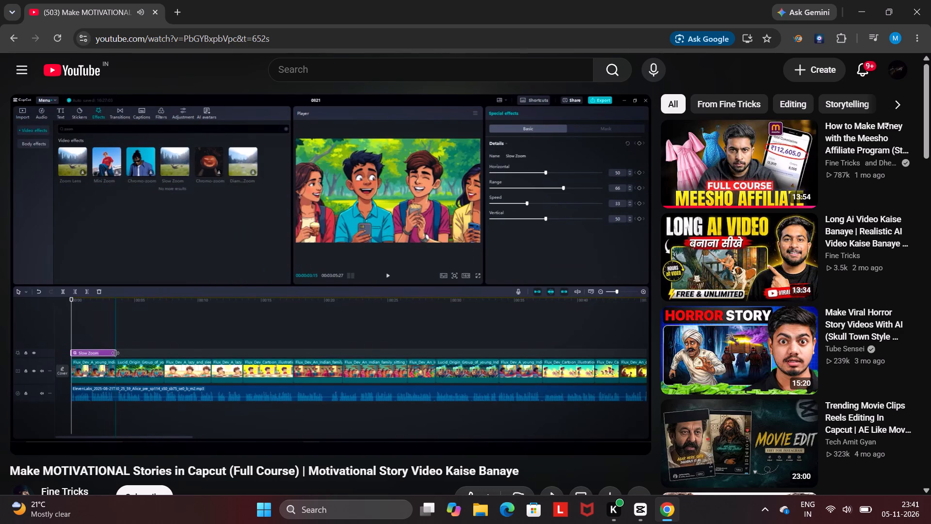
click(440, 275)
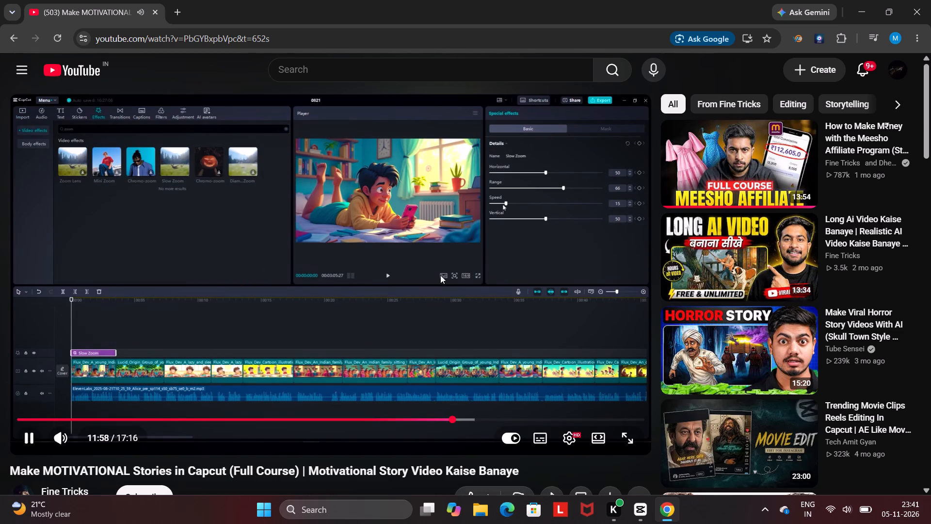
click(440, 275)
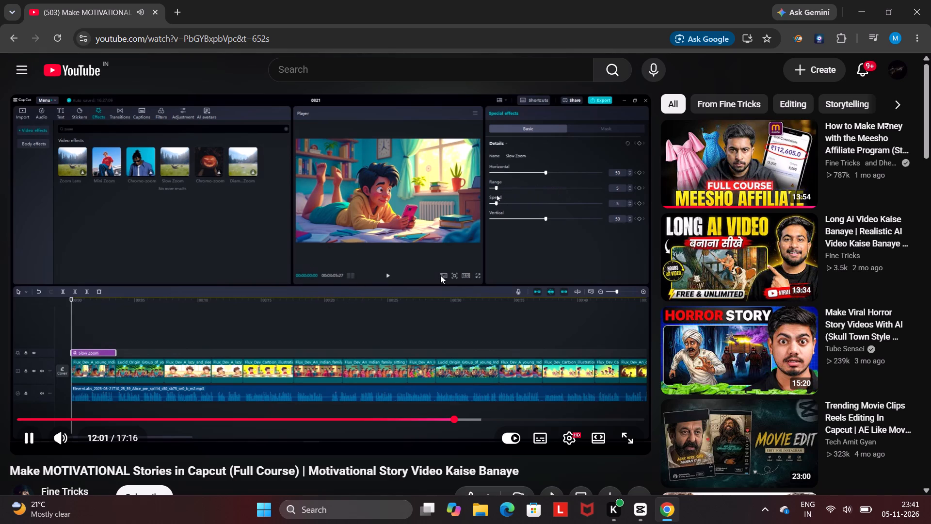
click(440, 275)
Rewind the tutorial to about 11:48 and replay how the Slow Zoom effect is found, pausing at about 11:53.
key(Left)
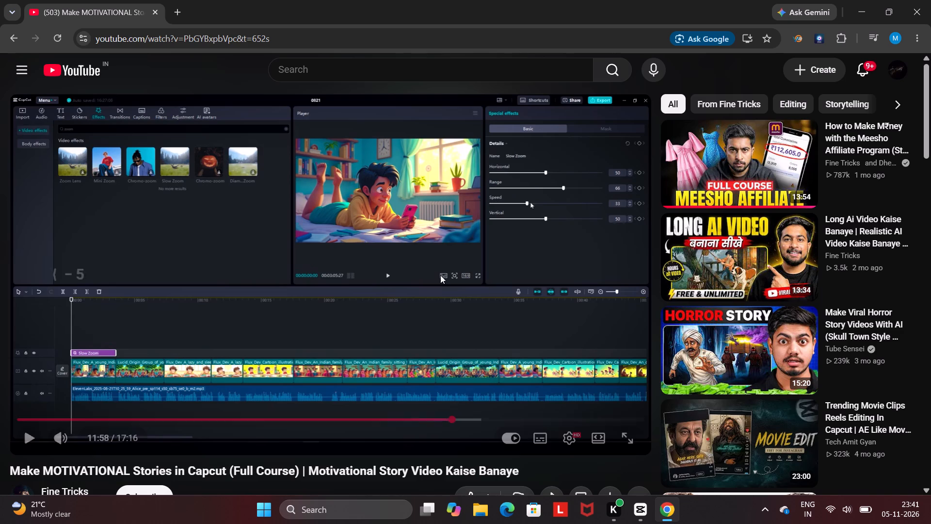
key(Left)
key(Left)
key(Left)
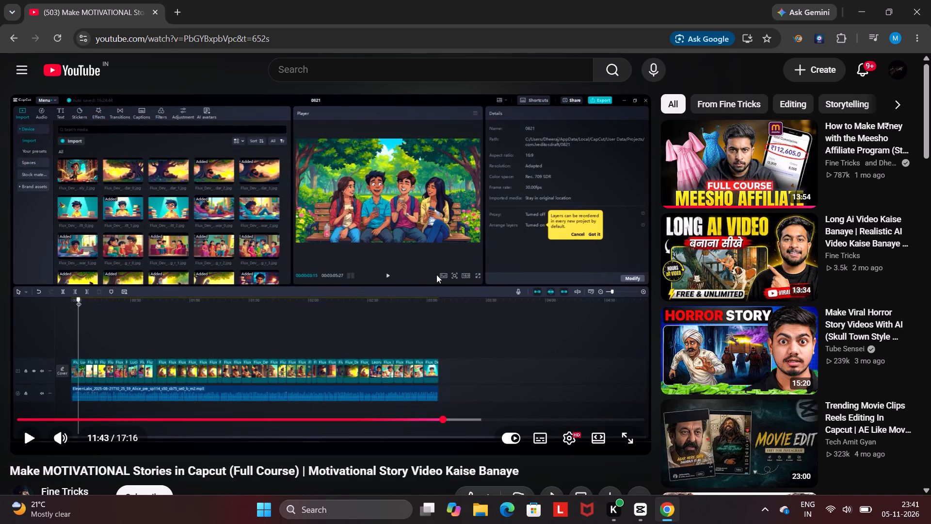
key(Right)
click(436, 275)
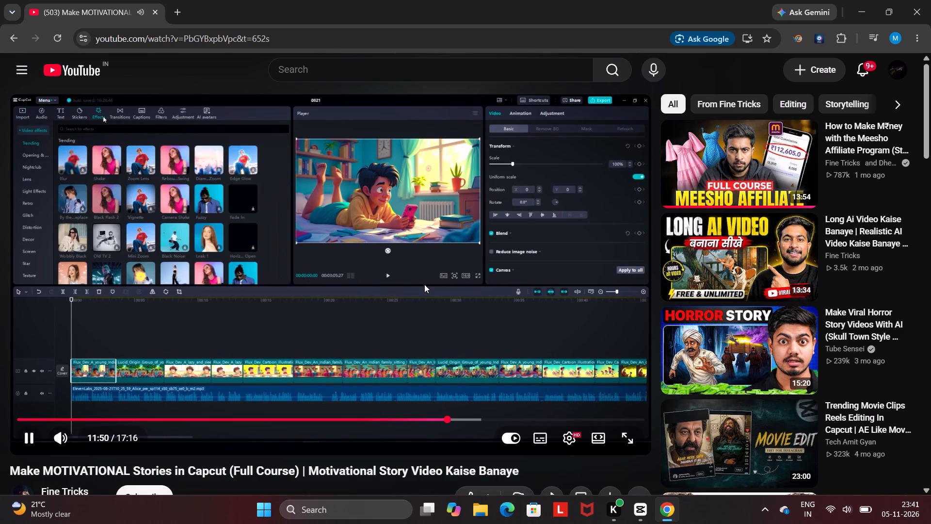
click(403, 308)
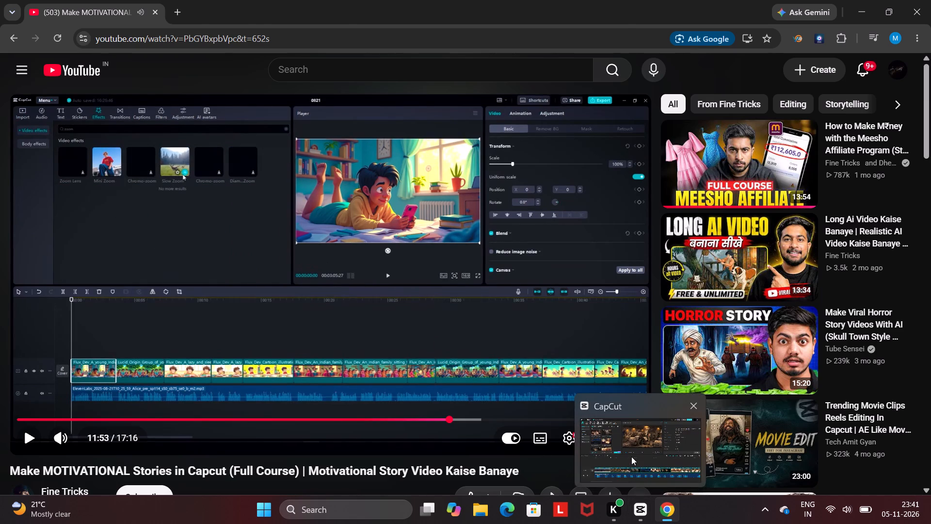
Switch to CapCut project 1105 and dismiss the keyboard shortcut conflict notice.
click(631, 457)
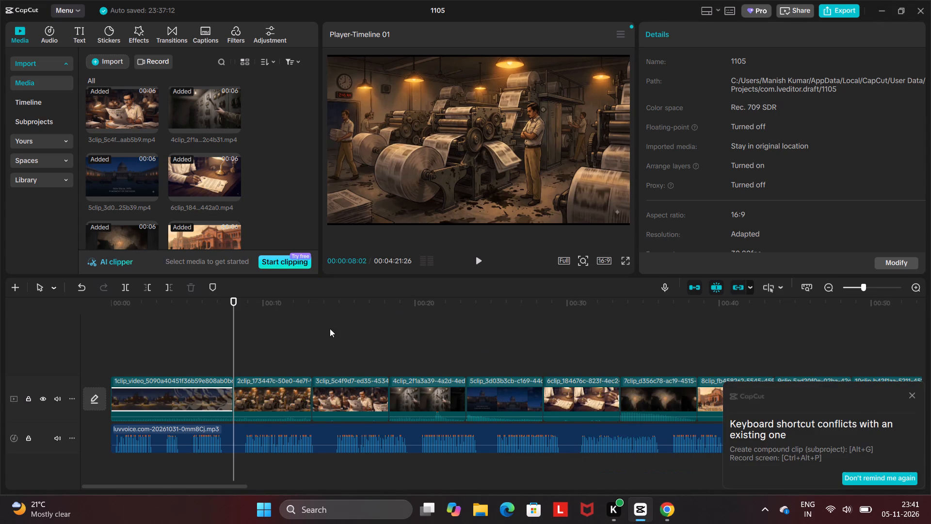
click(433, 345)
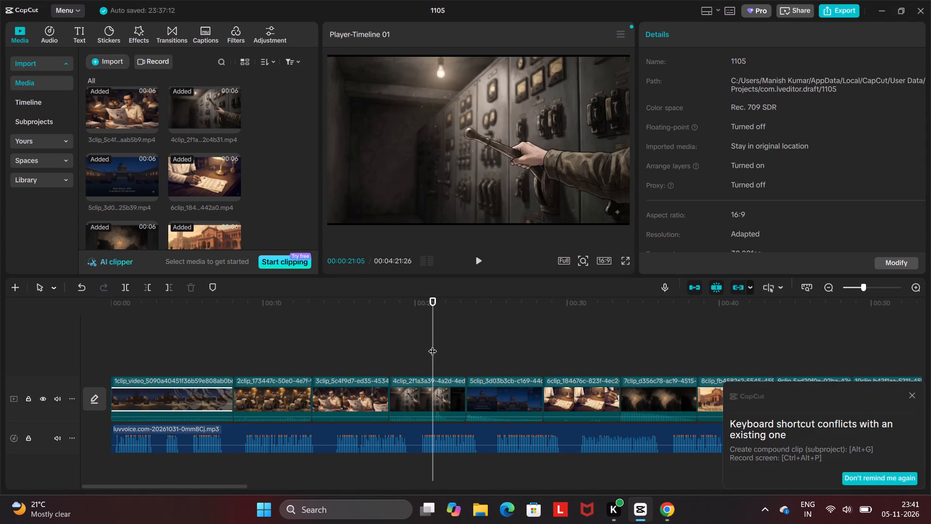
click(911, 394)
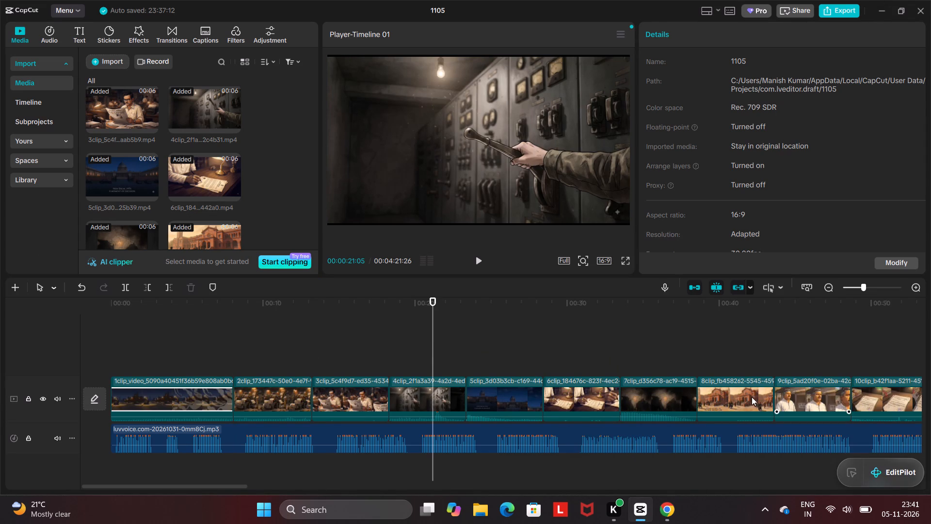
Skim the early part of the timeline, previewing frames from clip 7 through clip 13.
click(647, 352)
scroll(647, 352, left, 1)
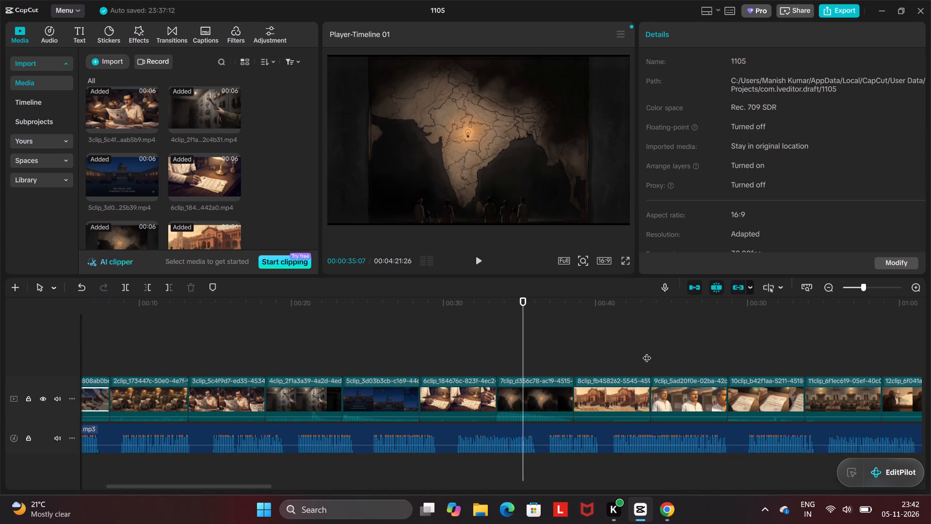
scroll(647, 352, left, 1)
click(647, 352)
scroll(647, 352, left, 1)
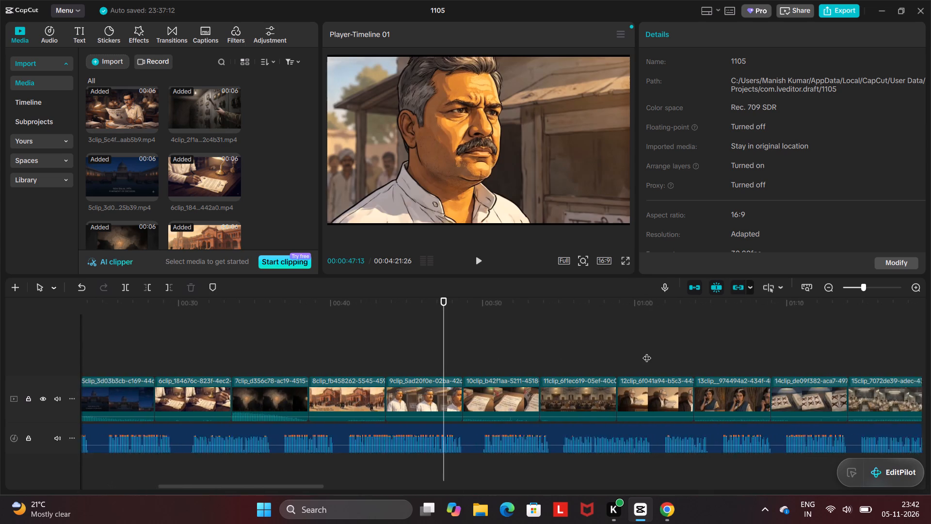
scroll(647, 352, left, 1)
click(647, 352)
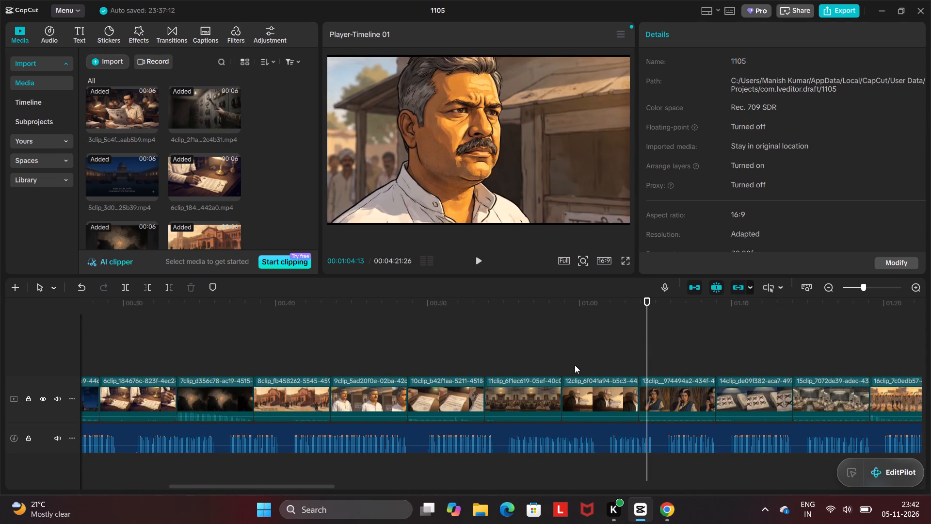
Play the preview from about 00:59 in clip 12 and watch it run into clip 13.
click(575, 365)
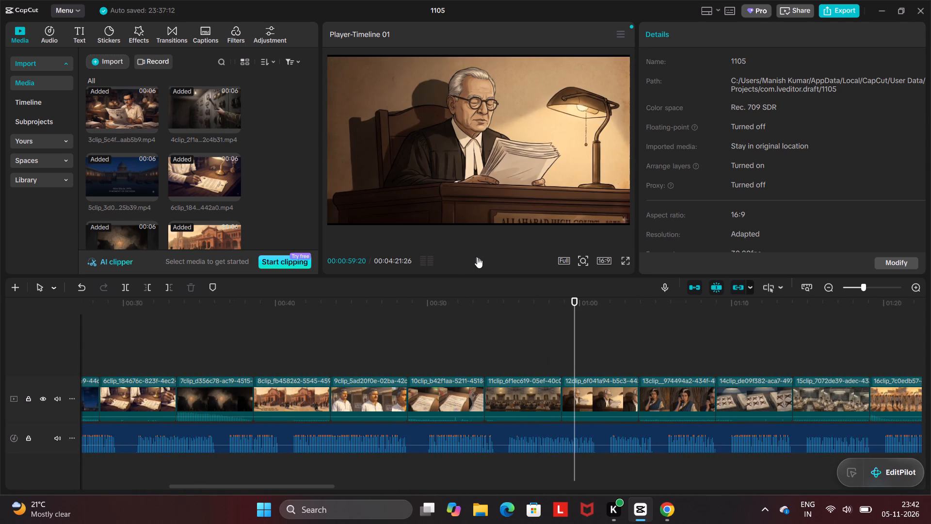
click(478, 258)
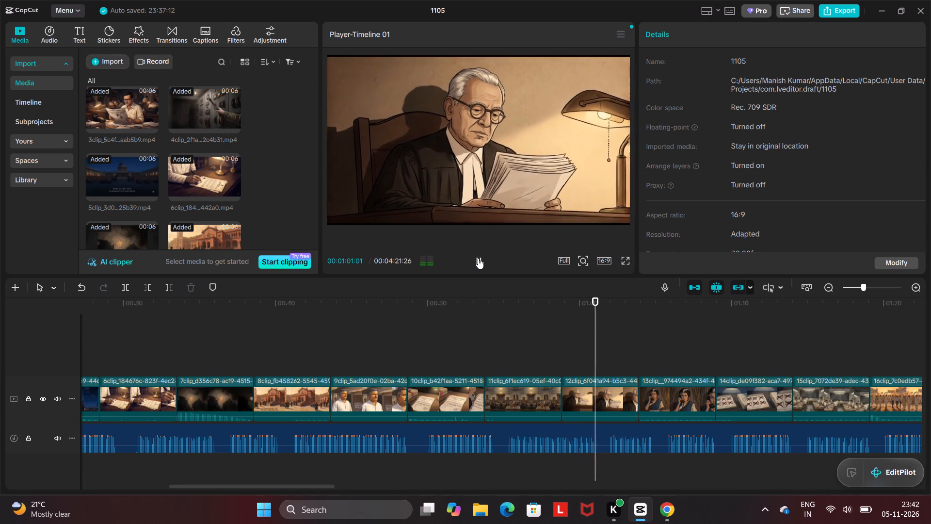
scroll(478, 258, left, 1)
scroll(516, 311, left, 2)
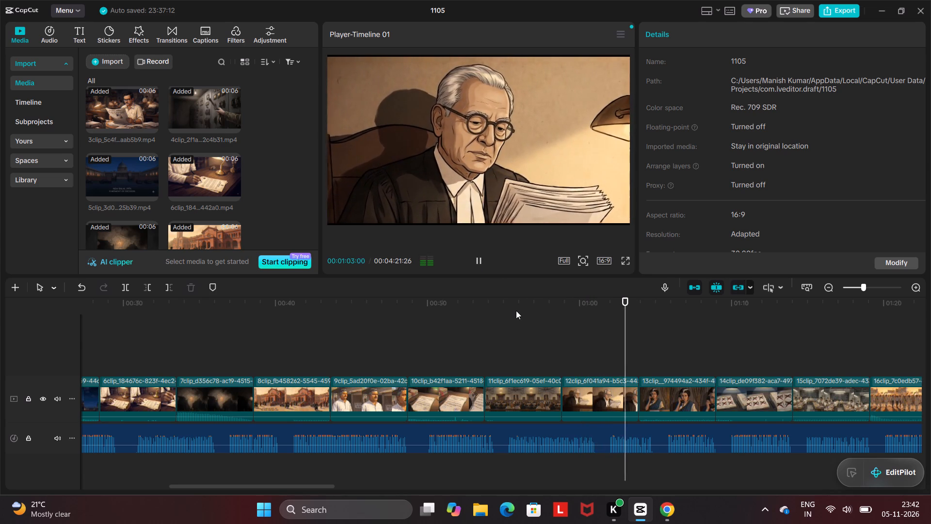
scroll(516, 311, left, 1)
scroll(613, 377, left, 1)
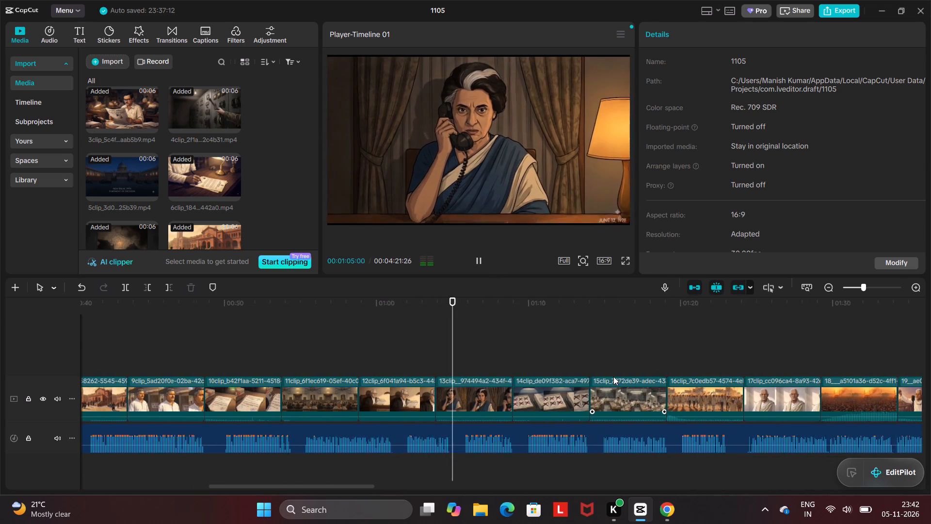
Play the preview from about 01:17 in clip 15 and watch it run into clip 16.
scroll(613, 377, left, 1)
click(583, 359)
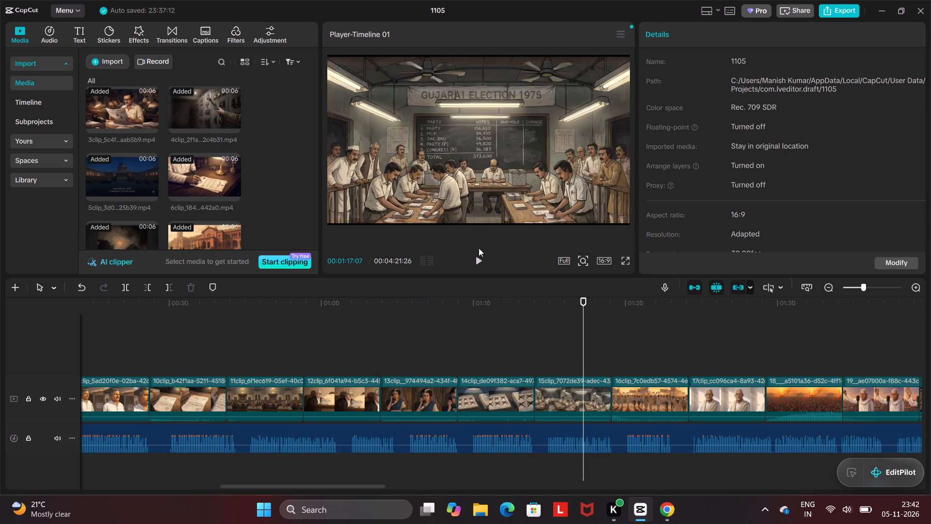
click(479, 262)
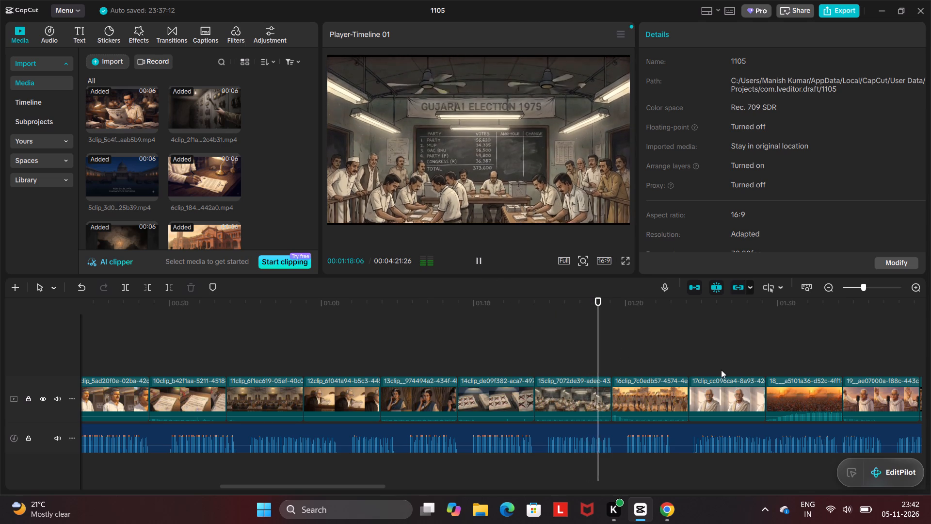
scroll(733, 371, left, 2)
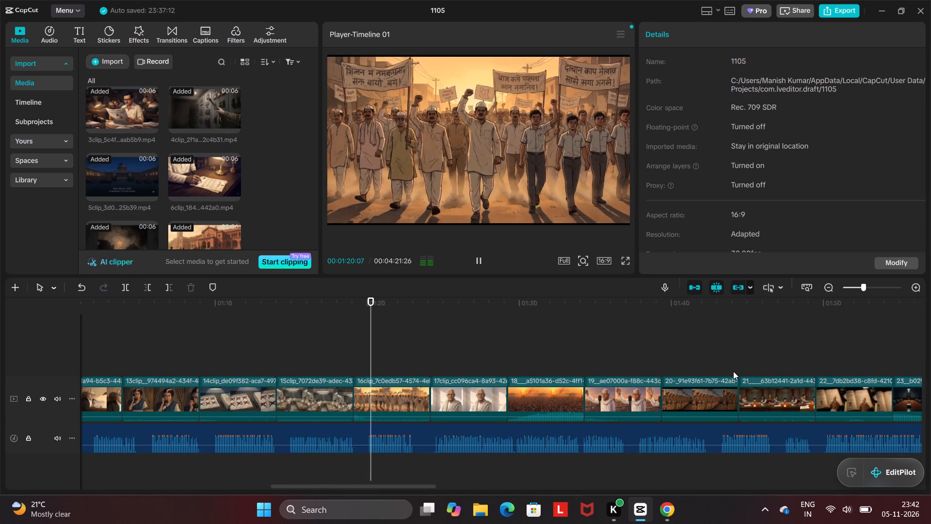
scroll(611, 357, left, 2)
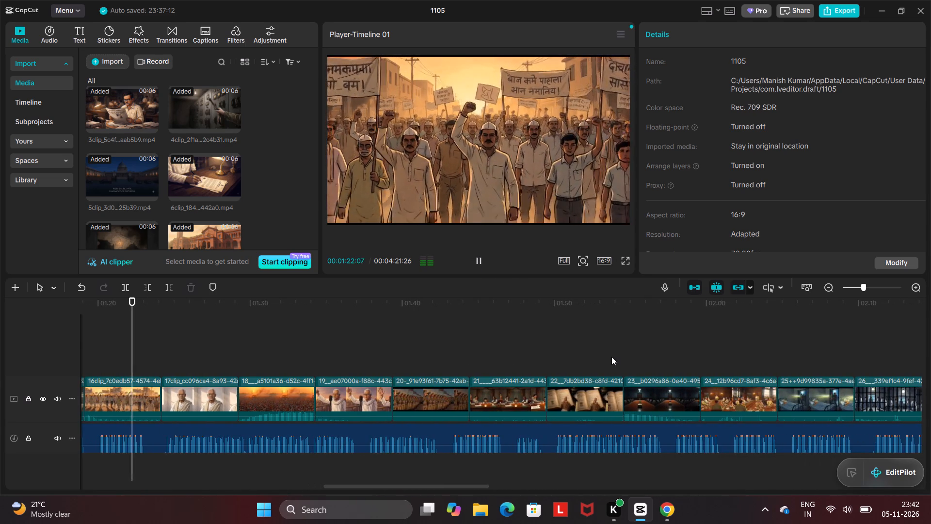
Skim the middle of the timeline from clip 22 onward, stopping near the start of clip 27 at about 02:16.
click(611, 357)
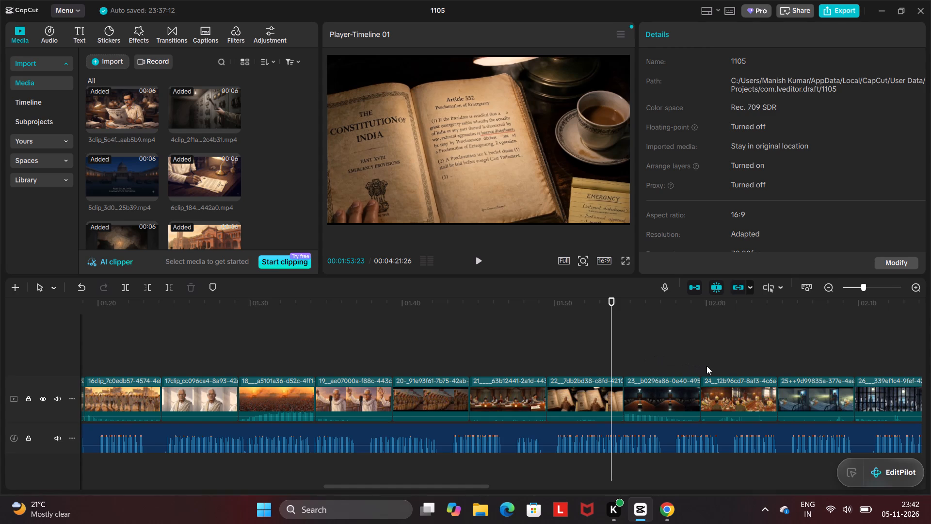
scroll(706, 366, left, 1)
click(706, 366)
scroll(706, 366, left, 1)
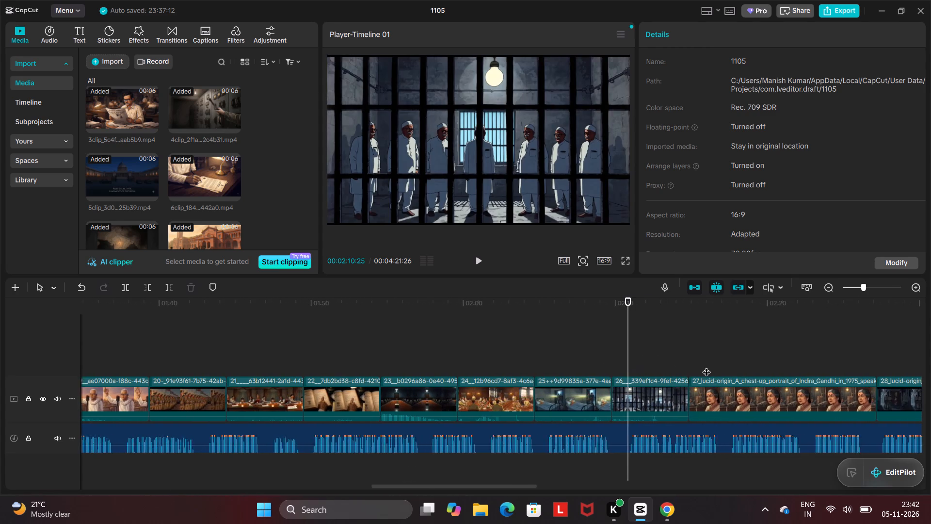
scroll(706, 366, left, 1)
click(657, 356)
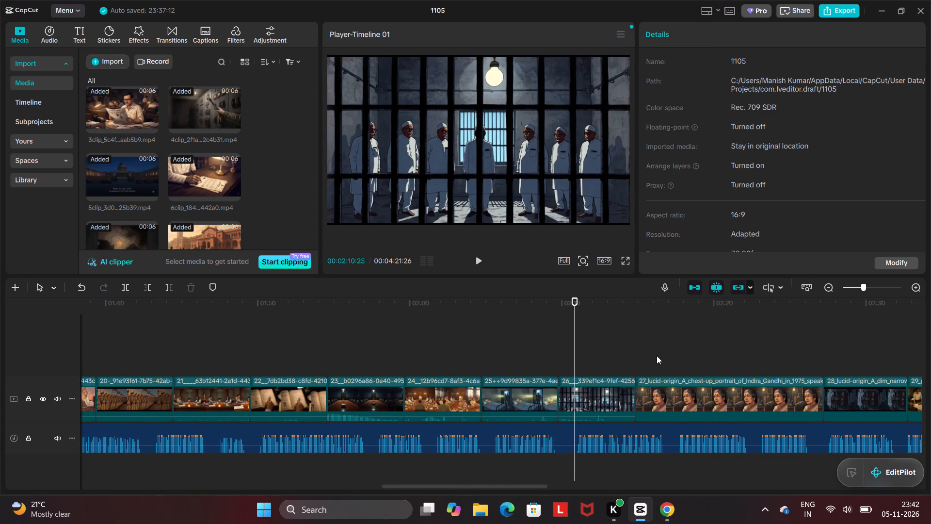
scroll(657, 356, left, 1)
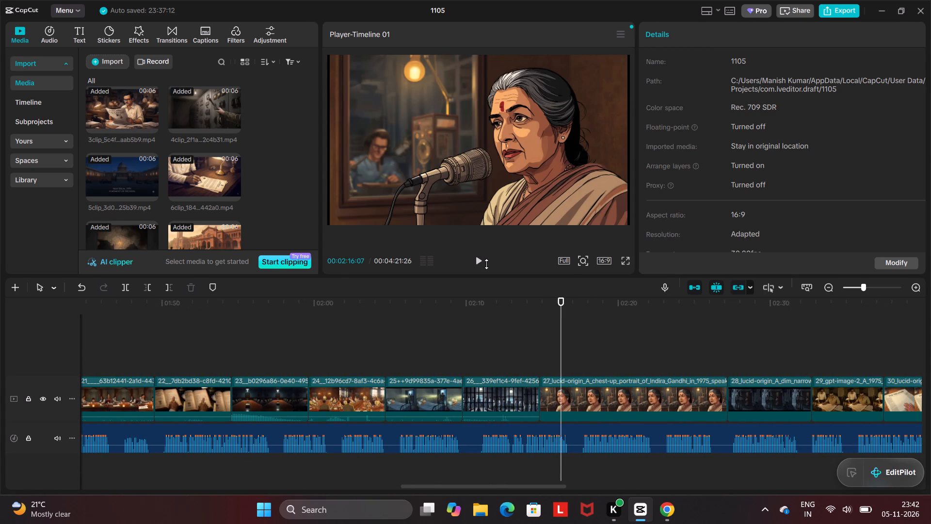
Play clip 27, the portrait of the woman at the microphone, select it and pause at about 02:21.
click(479, 262)
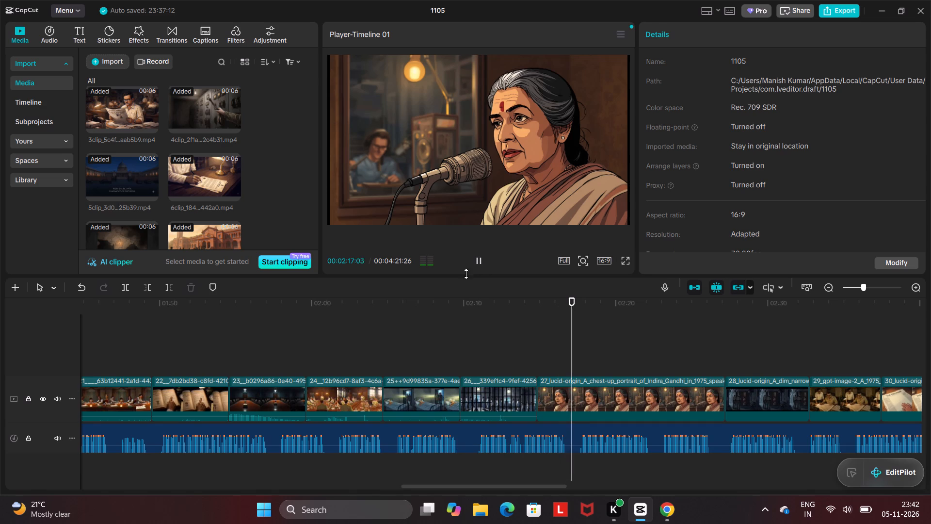
click(561, 392)
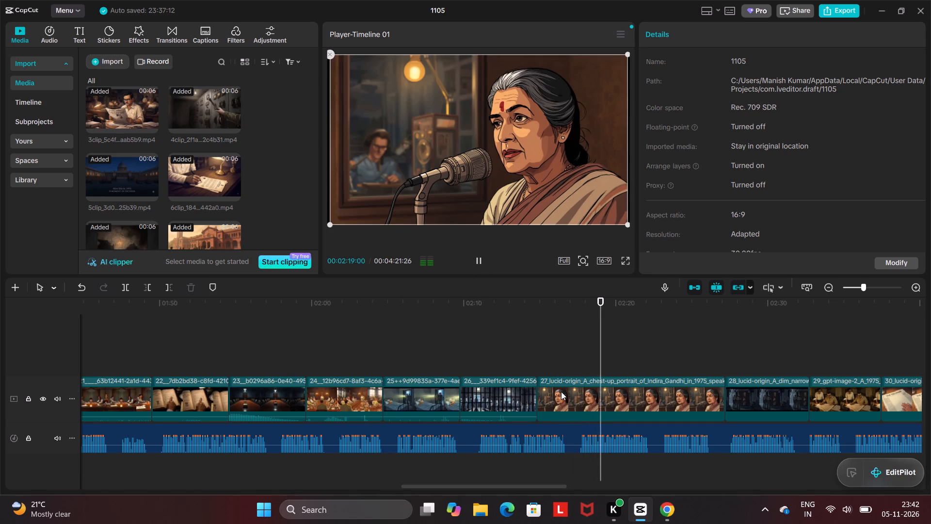
click(478, 259)
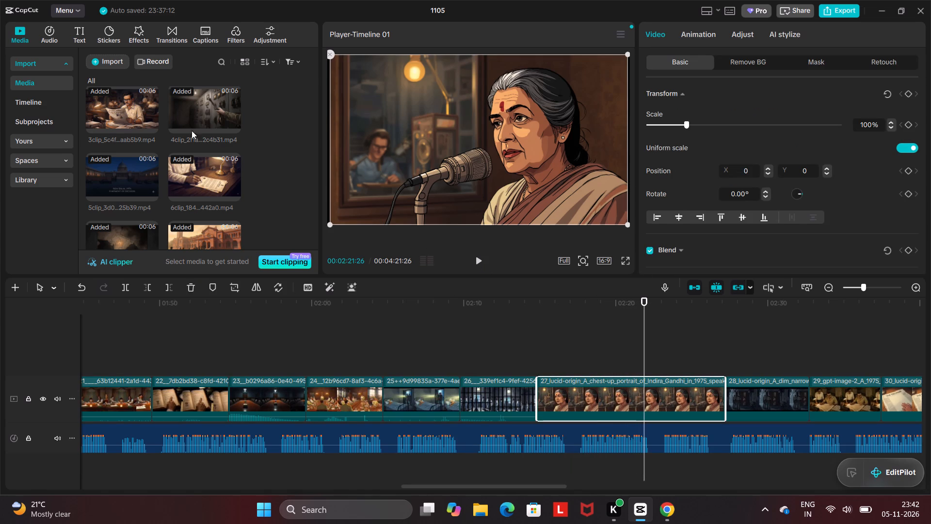
Search the video effects library for "zoom".
click(140, 34)
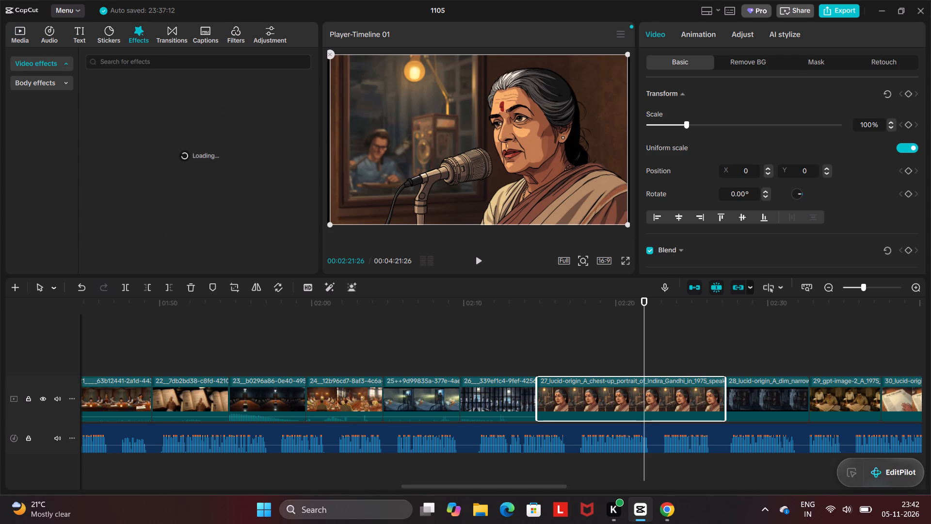
click(135, 63)
text(zoom)
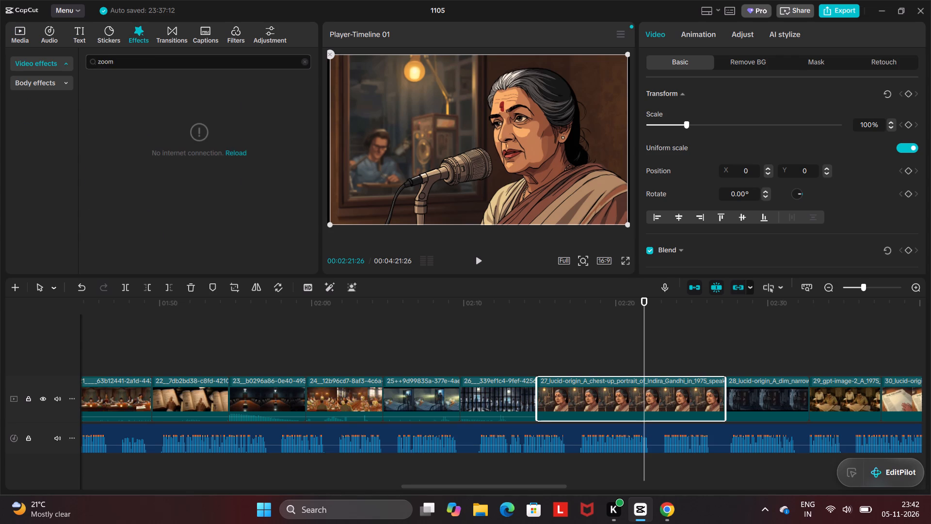
key(Return)
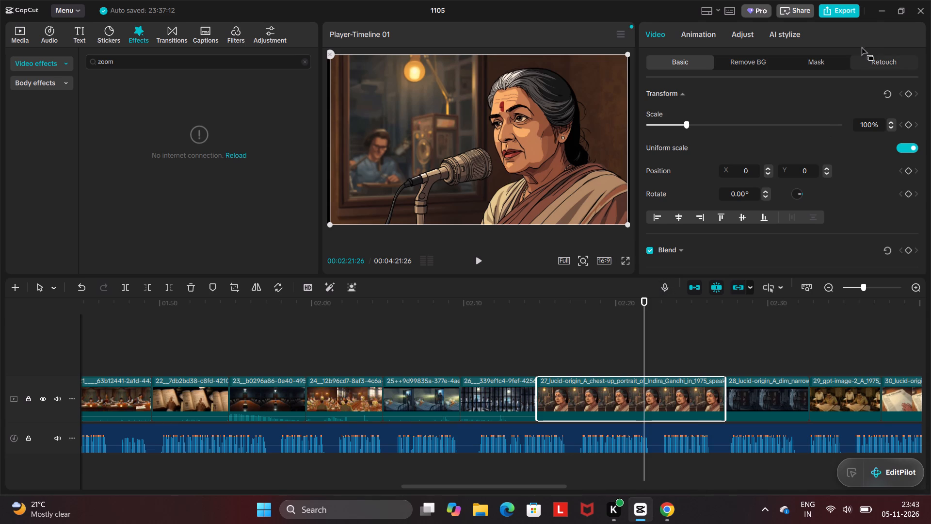
Switch back to the paused YouTube tutorial on making motivational stories.
click(882, 11)
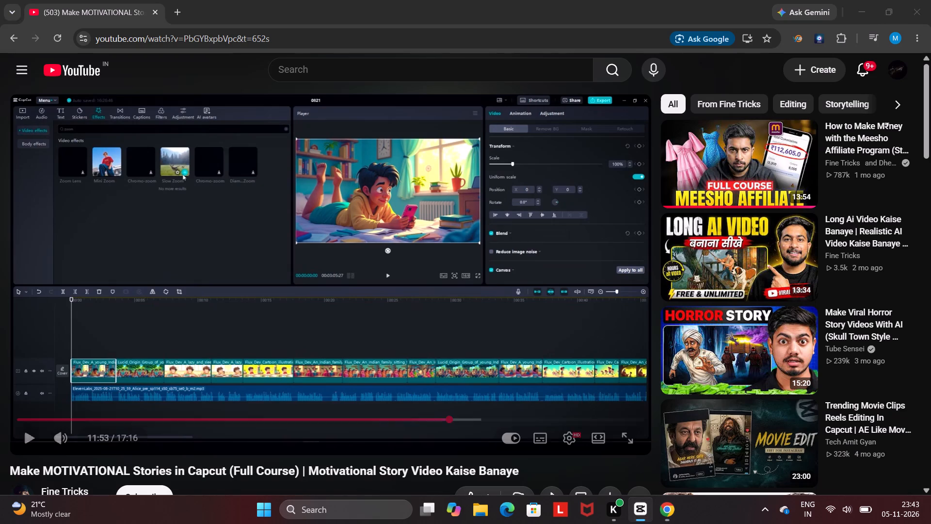
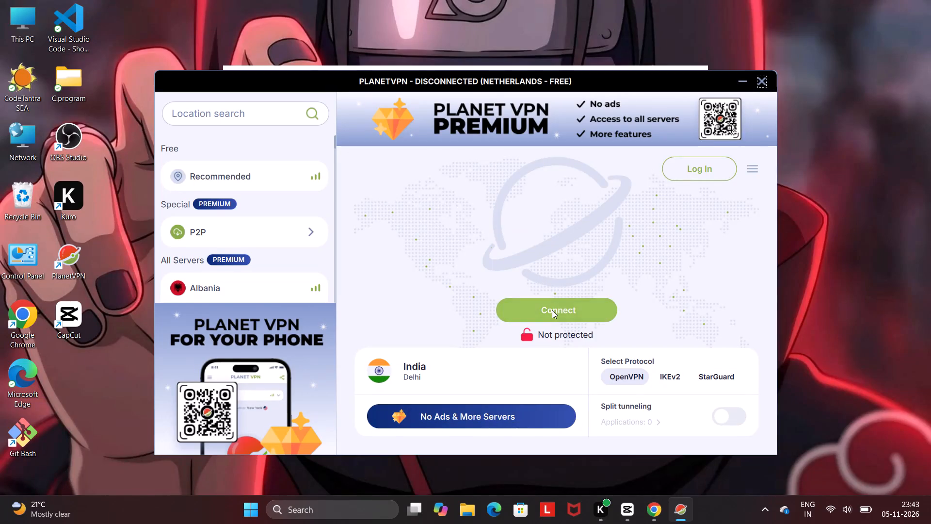
Connect PlanetVPN to the free Netherlands server using the OpenVPN protocol.
click(552, 310)
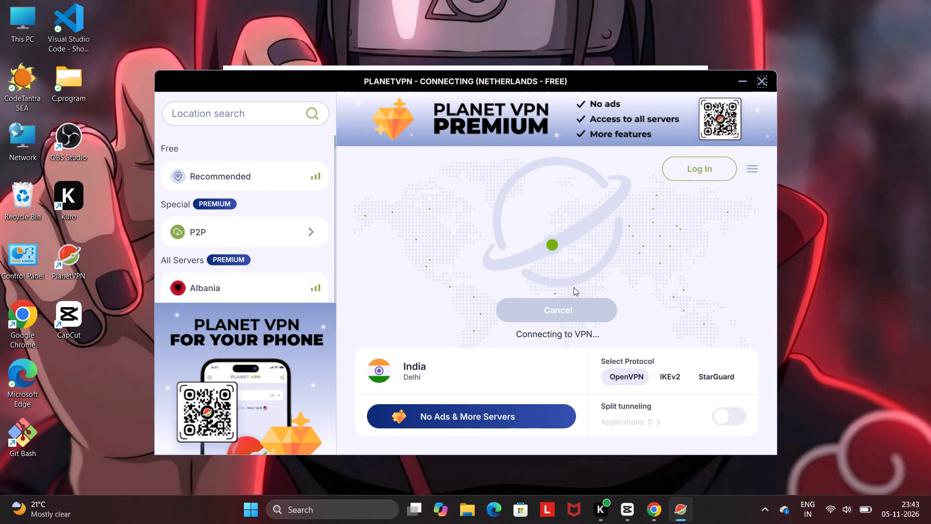
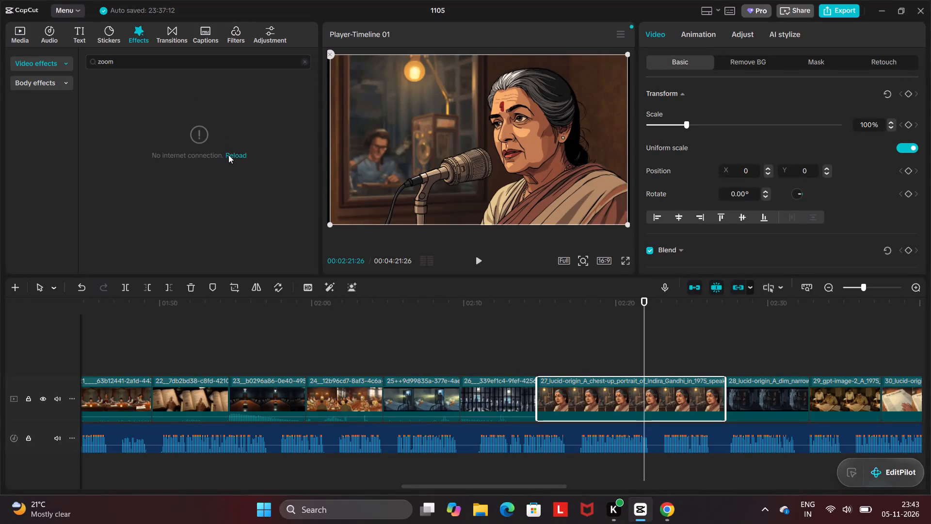
Reload the video effects library and search it again for "zoom".
click(228, 155)
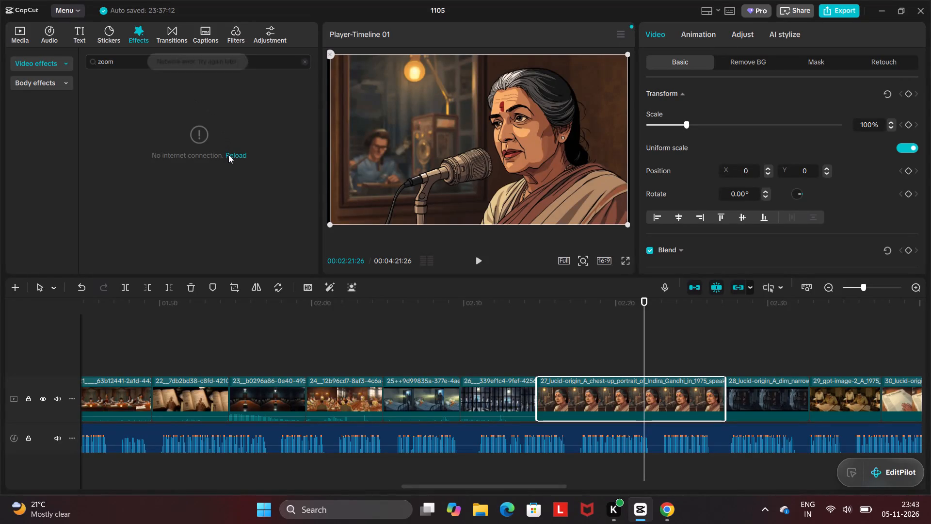
click(117, 31)
click(137, 31)
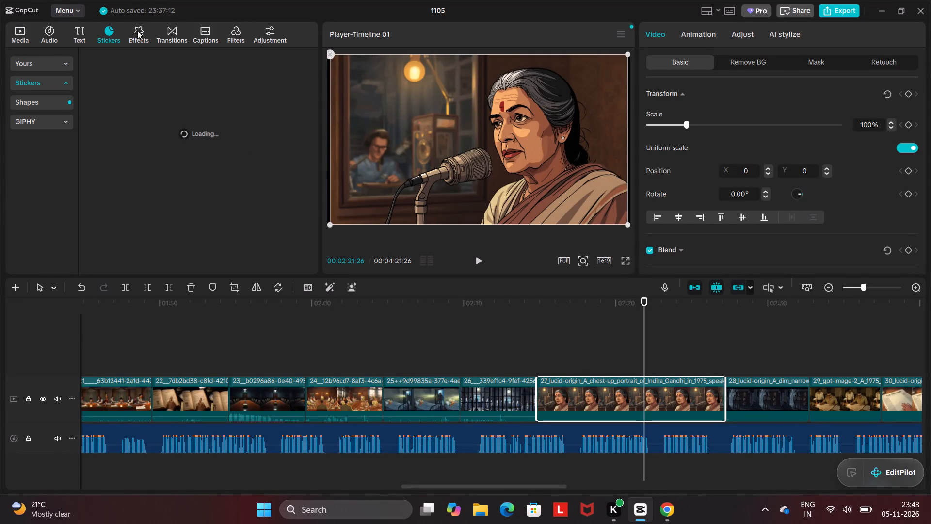
click(143, 65)
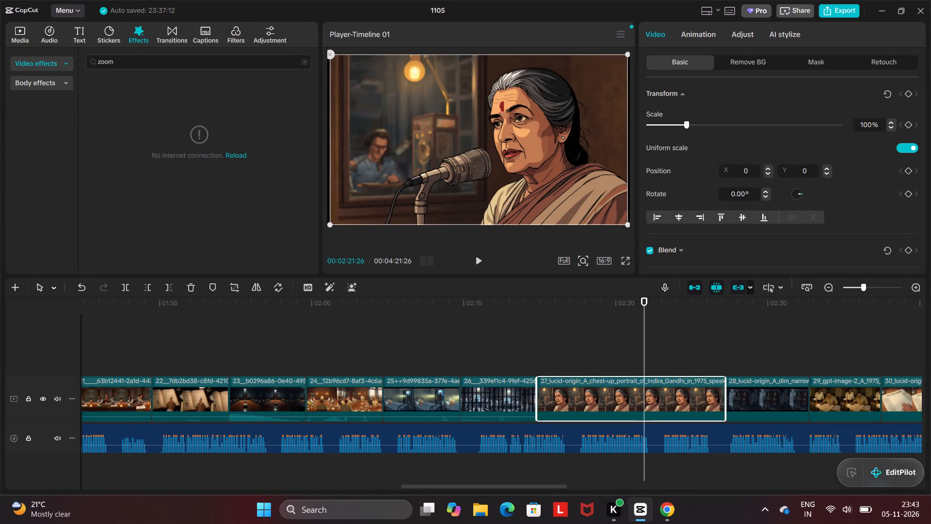
key(BackSpace)
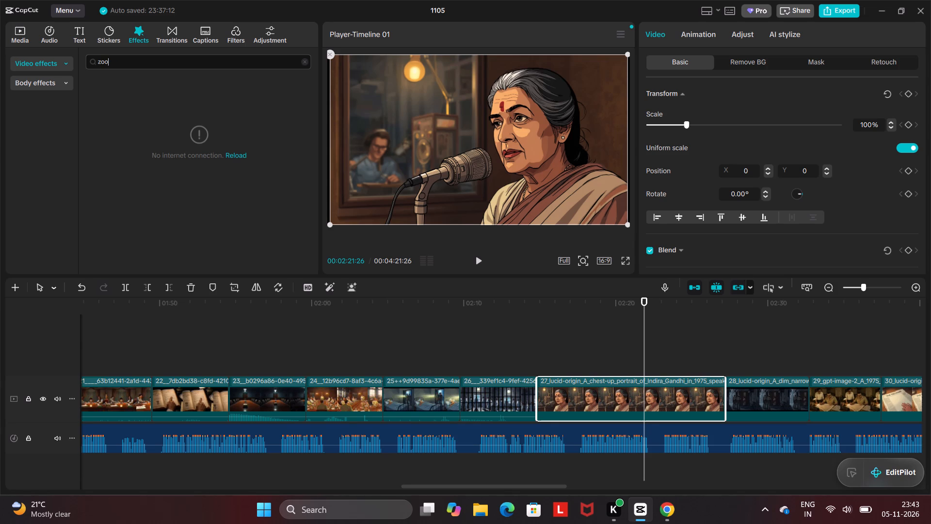
key(m)
key(Return)
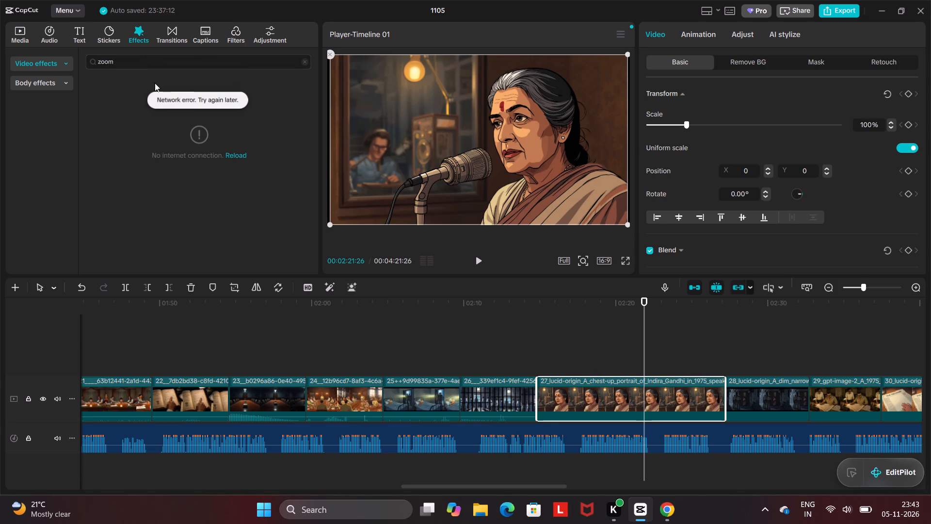
Replace the effects search with the trending term "Dynamic" and clear the search again.
click(123, 67)
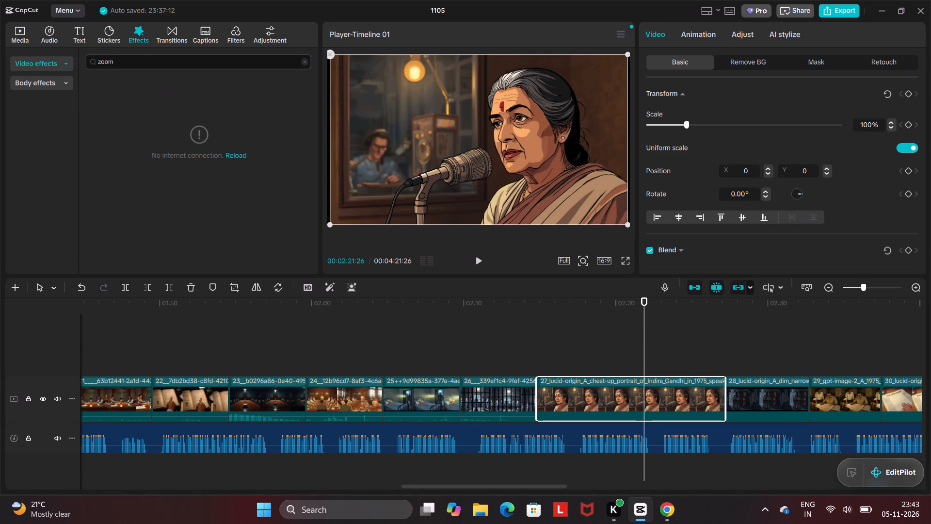
key(BackSpace)
key(BackSpace)
key(BackSpace)
key(BackSpace)
key(BackSpace)
key(BackSpace)
key(BackSpace)
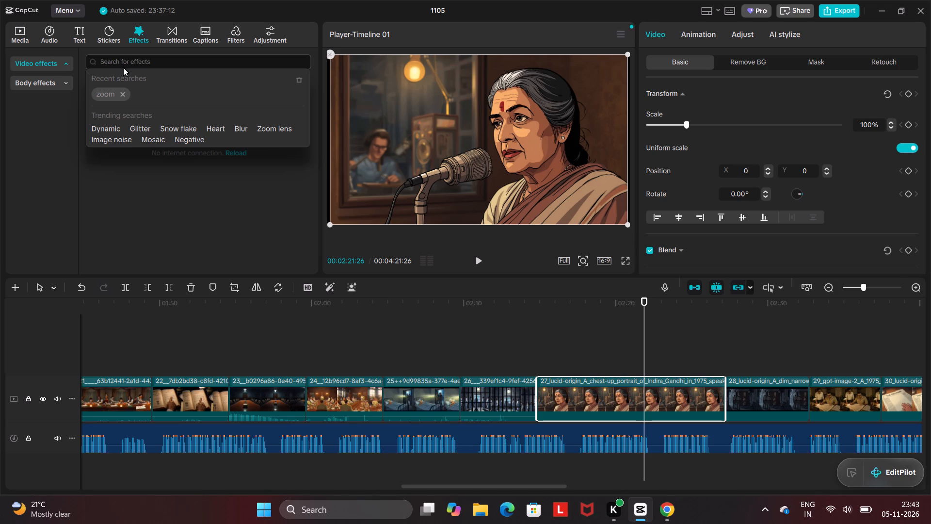
click(101, 128)
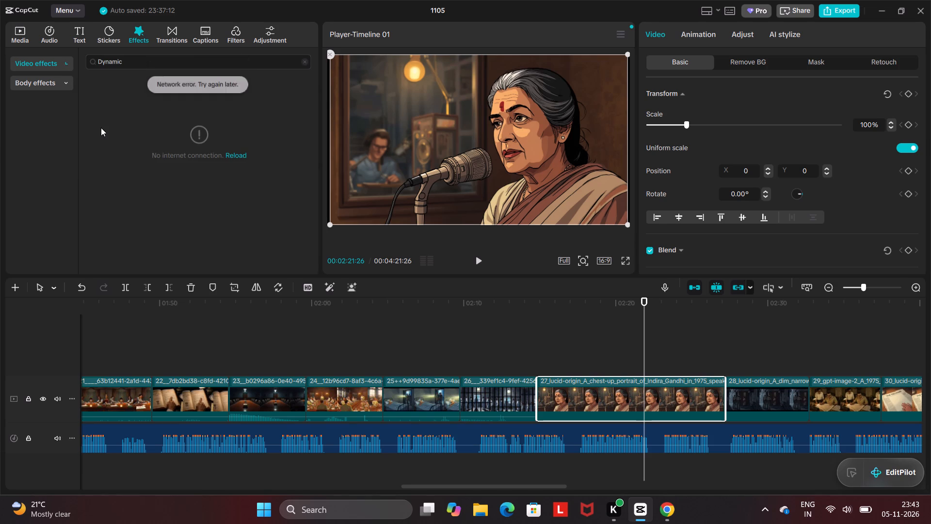
click(305, 58)
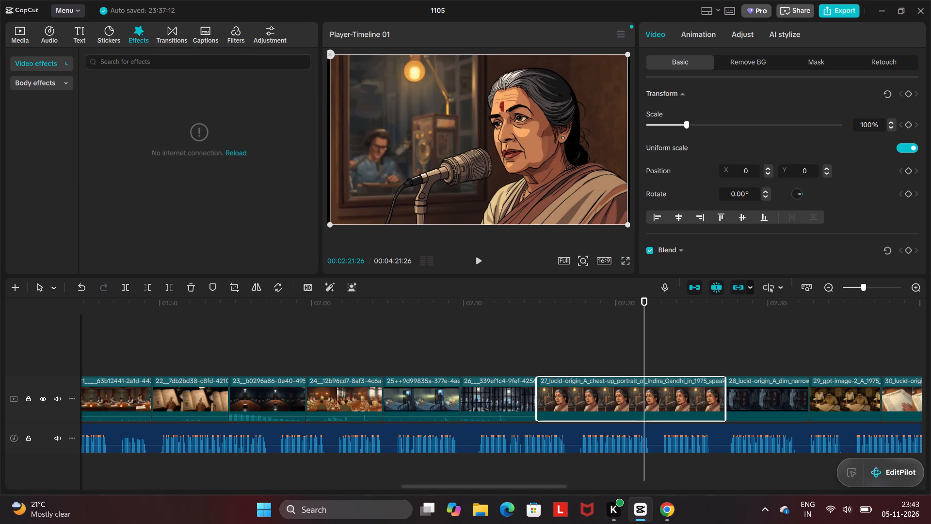
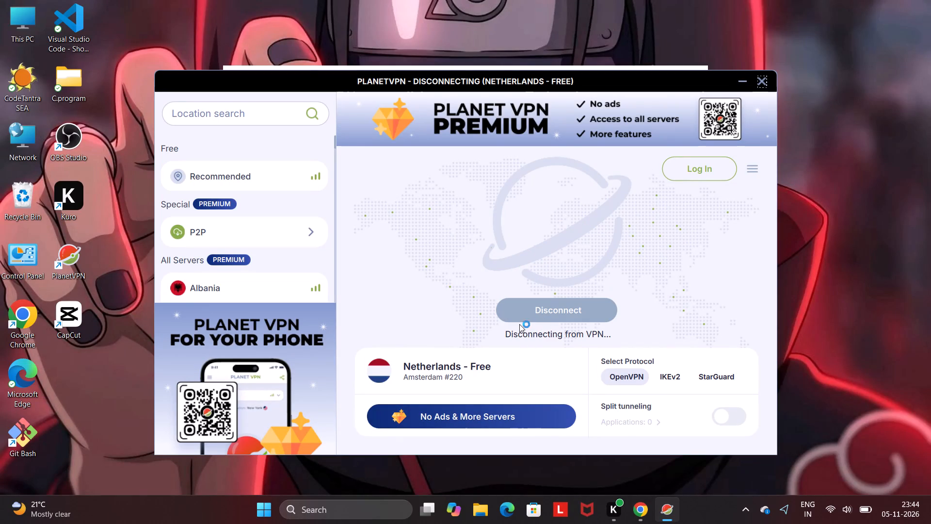
Reconnect PlanetVPN to the free Netherlands server using the OpenVPN protocol.
click(535, 315)
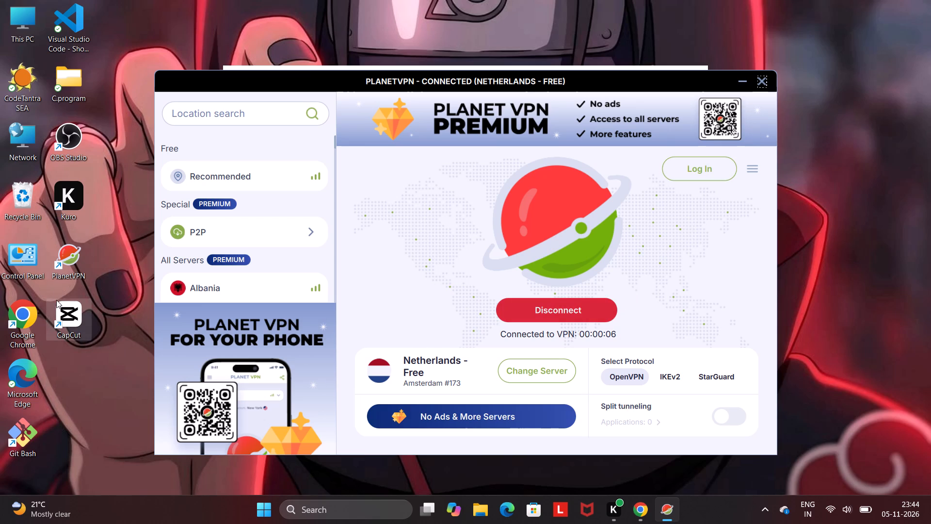
Launch CapCut again and clear the CapCut Ultra promotion and the PlanetVPN window from in front of its home page.
double_click(68, 320)
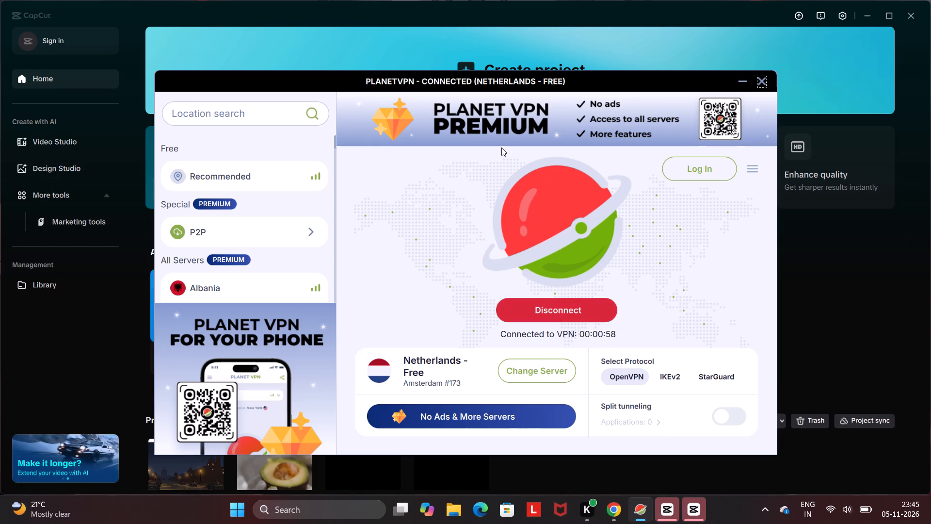
click(886, 13)
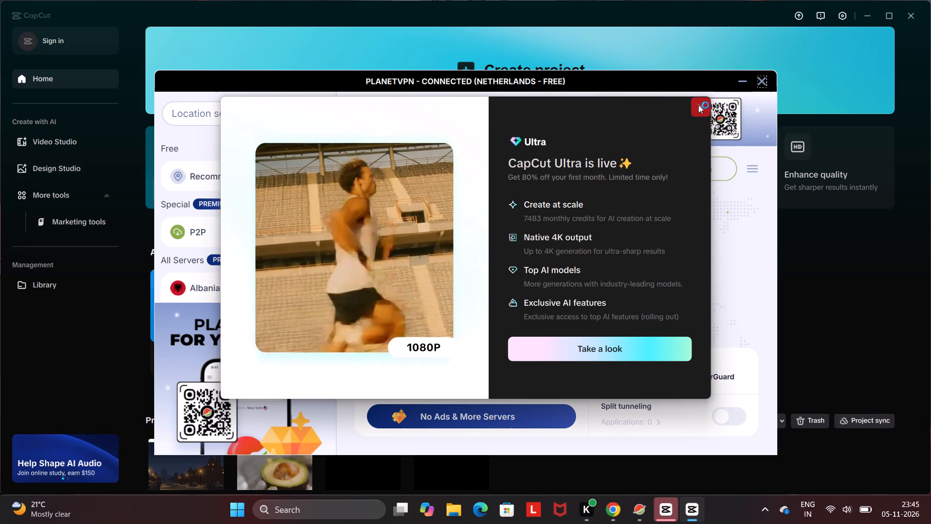
click(698, 105)
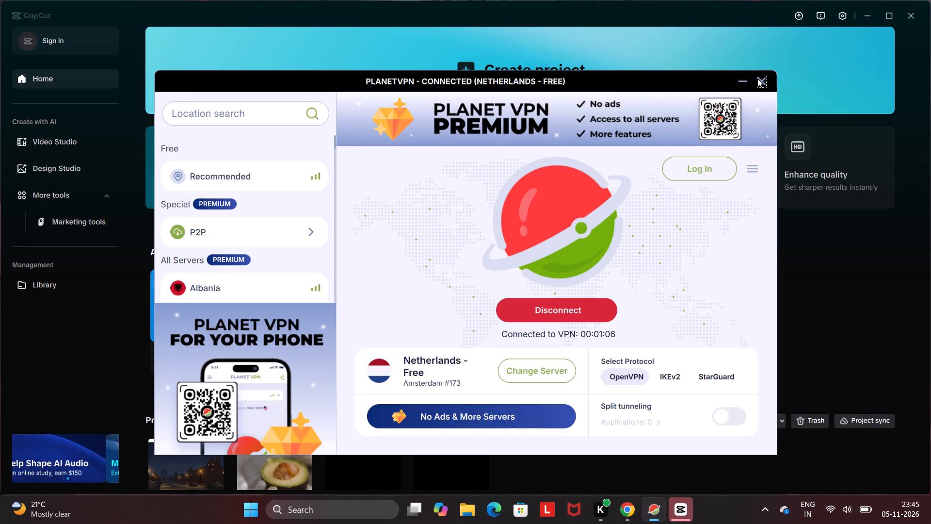
click(759, 79)
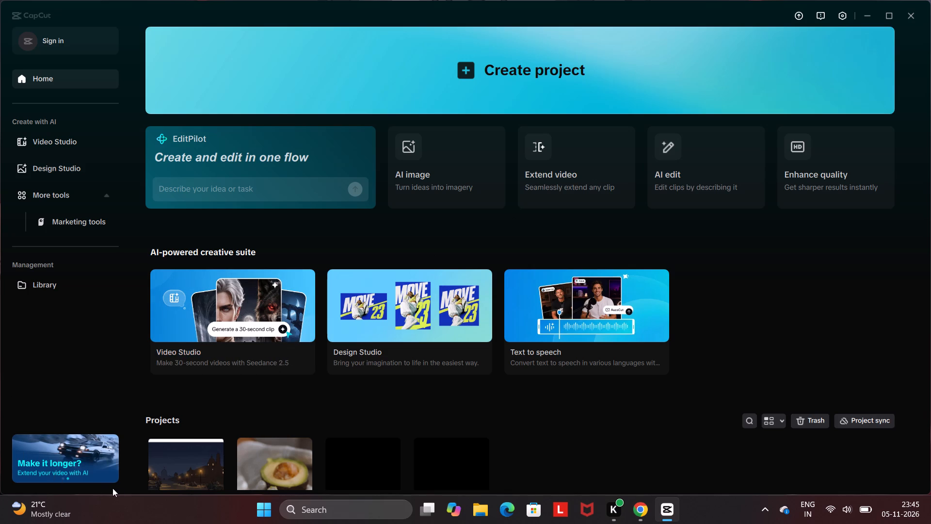
Find project 1105 among the saved projects on the CapCut home page.
scroll(162, 457, down, 2)
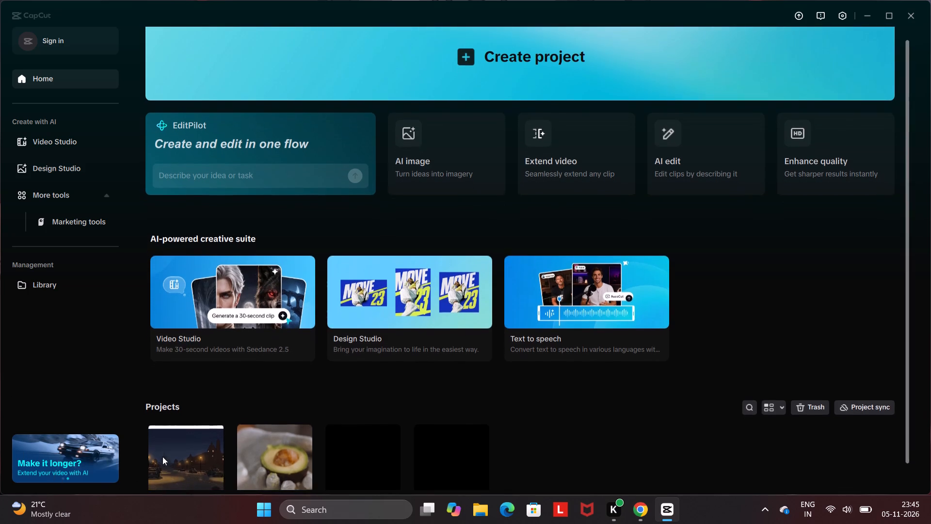
scroll(162, 457, down, 2)
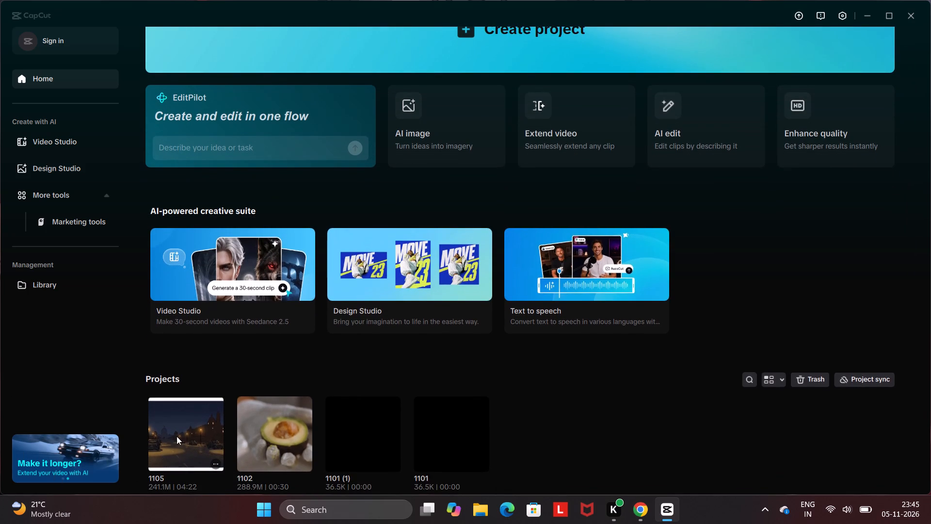
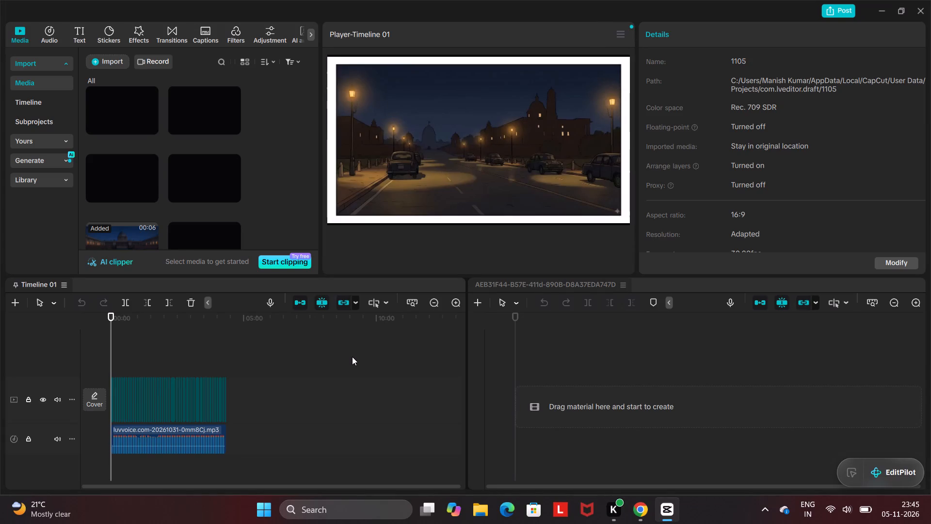
Search the video effects for "zoom" and look through the results for a slow zoom effect.
click(138, 36)
click(149, 58)
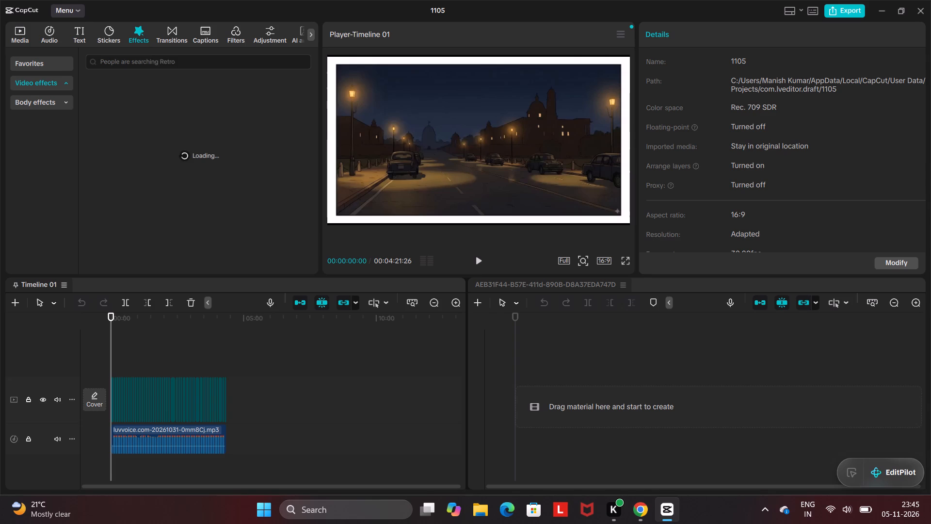
key(z)
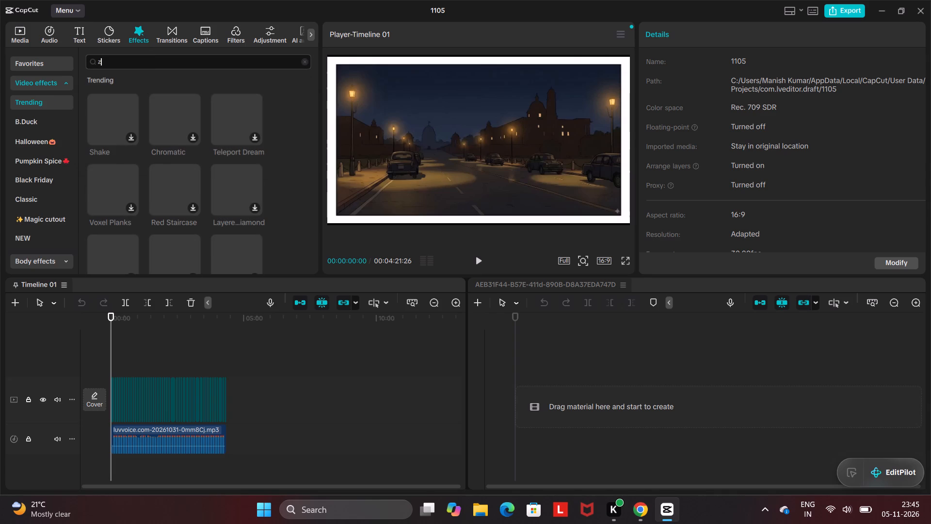
text(oom)
key(Return)
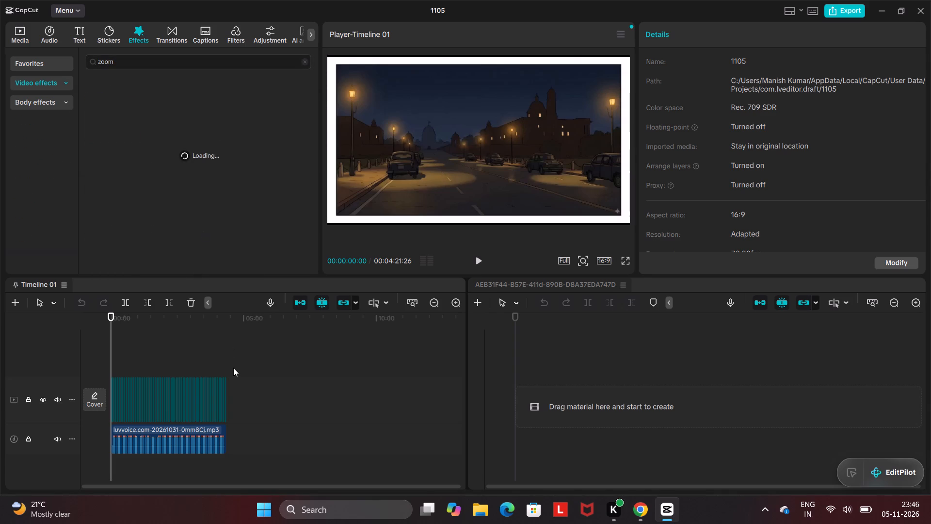
scroll(233, 368, right, 1)
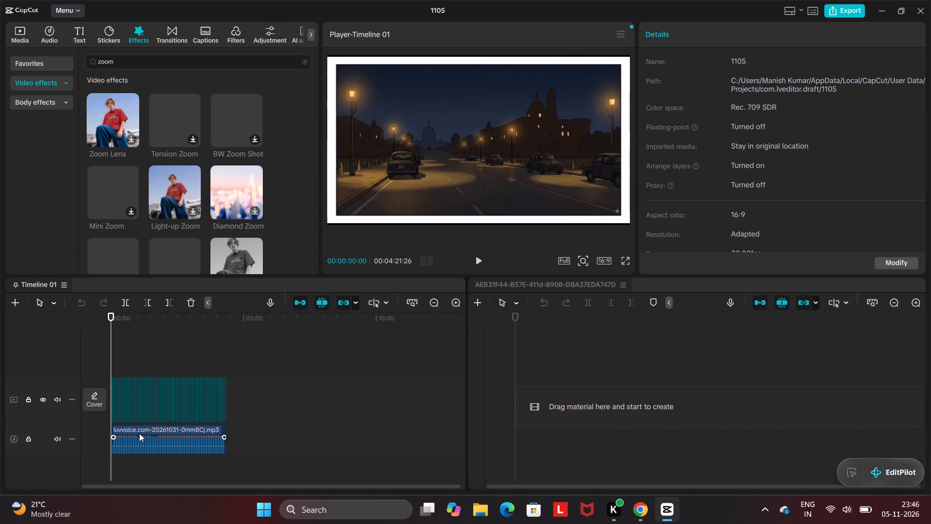
scroll(165, 246, down, 1)
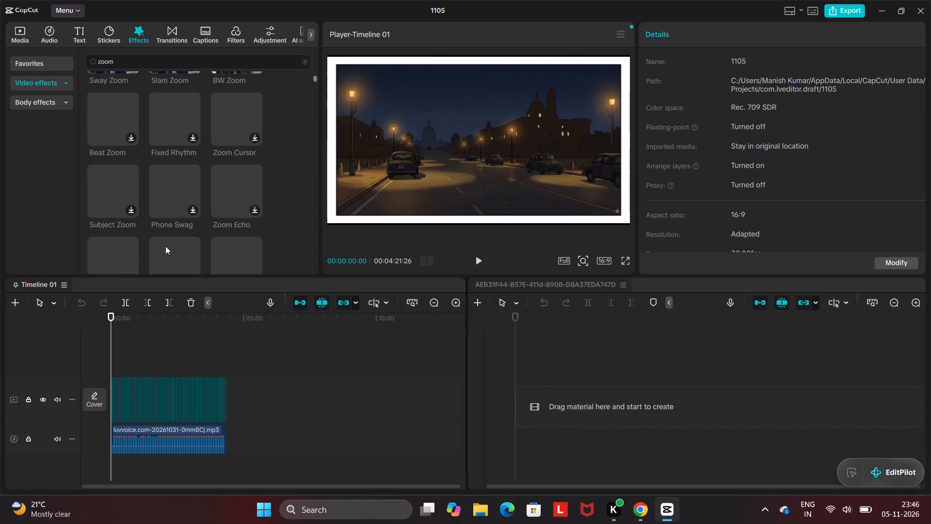
scroll(165, 246, down, 3)
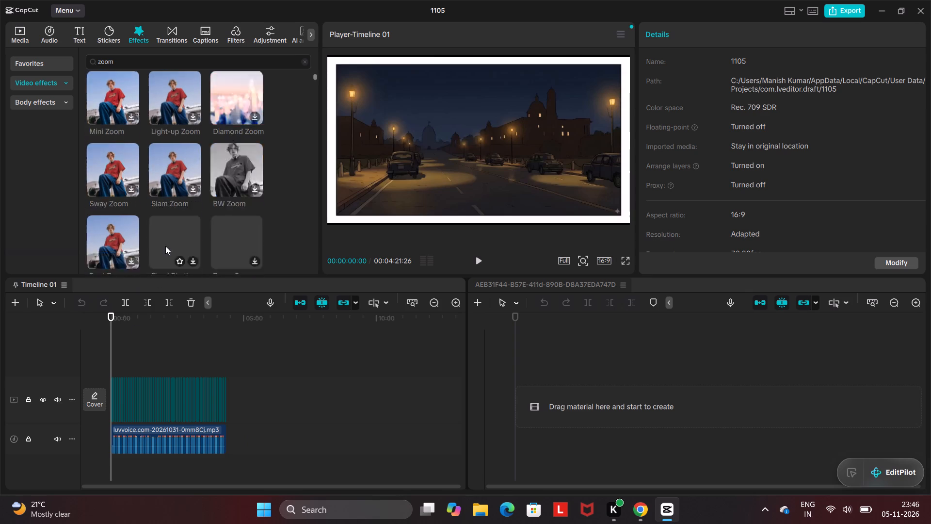
scroll(165, 246, down, 1)
scroll(165, 246, up, 1)
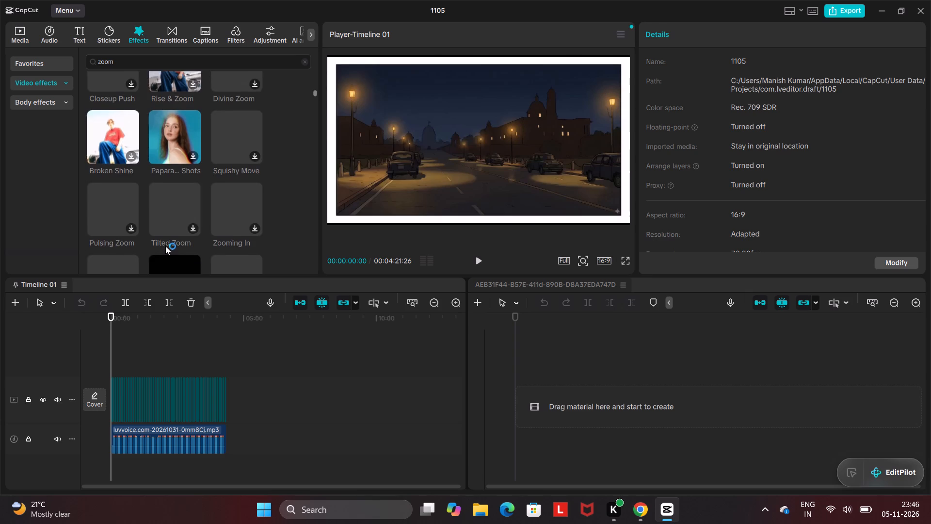
scroll(165, 246, up, 1)
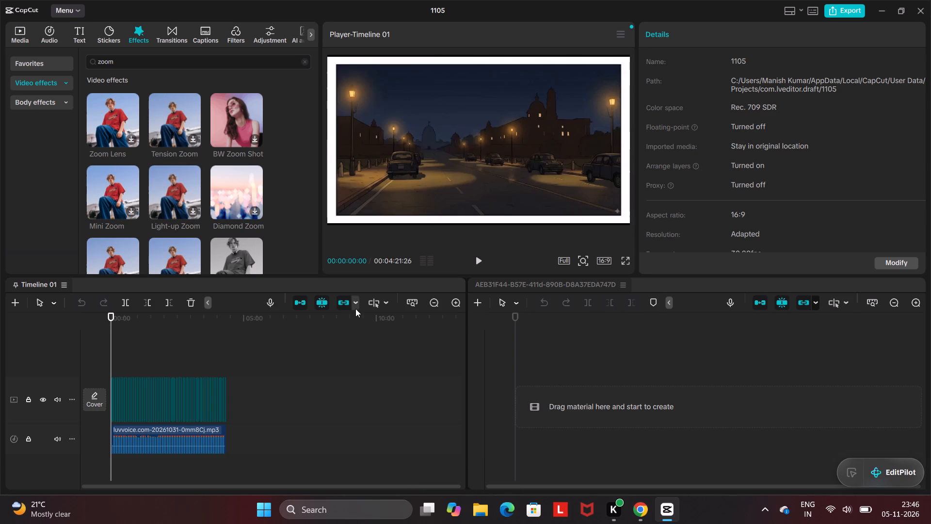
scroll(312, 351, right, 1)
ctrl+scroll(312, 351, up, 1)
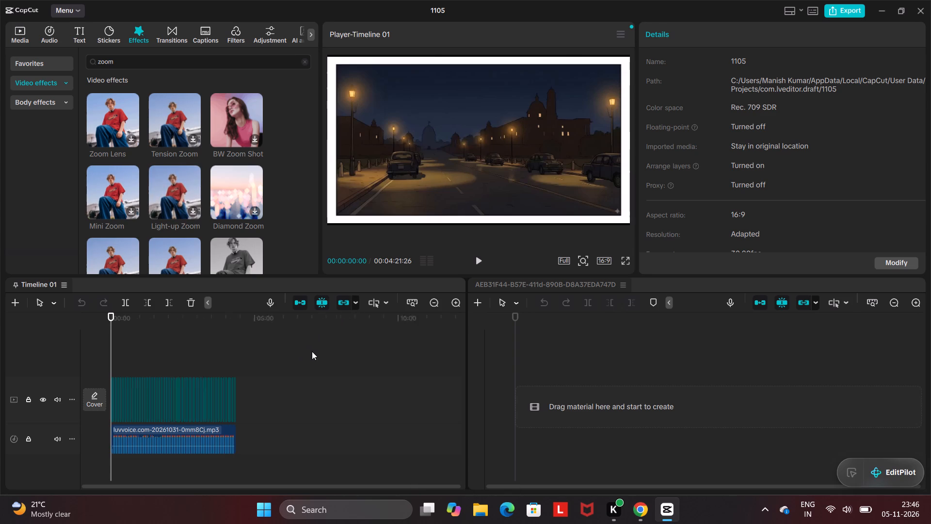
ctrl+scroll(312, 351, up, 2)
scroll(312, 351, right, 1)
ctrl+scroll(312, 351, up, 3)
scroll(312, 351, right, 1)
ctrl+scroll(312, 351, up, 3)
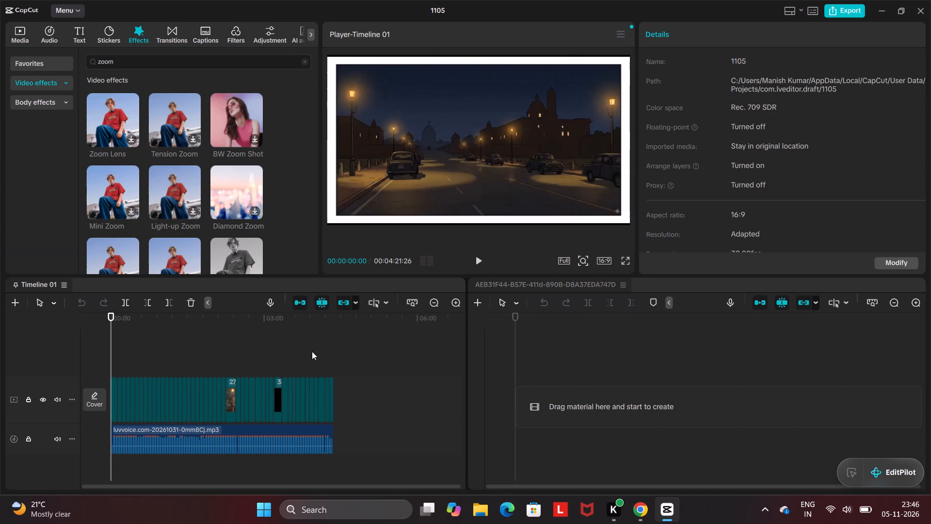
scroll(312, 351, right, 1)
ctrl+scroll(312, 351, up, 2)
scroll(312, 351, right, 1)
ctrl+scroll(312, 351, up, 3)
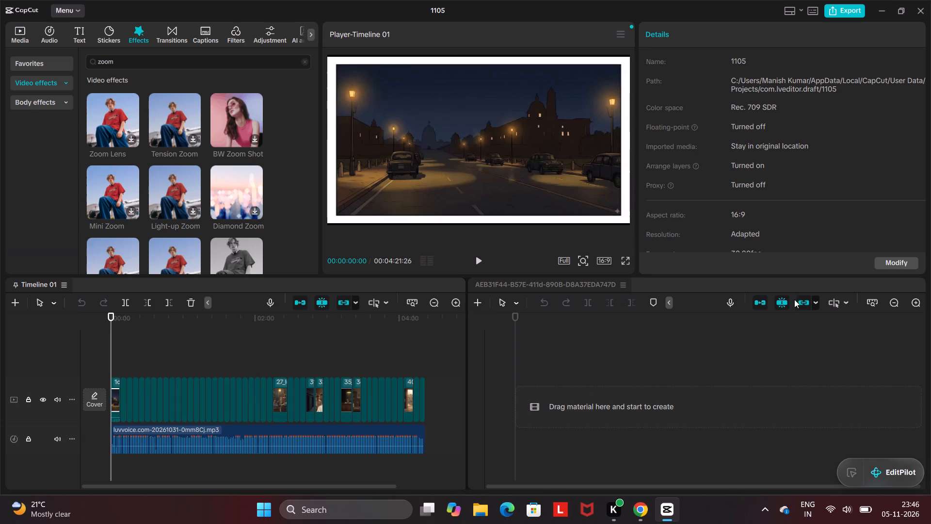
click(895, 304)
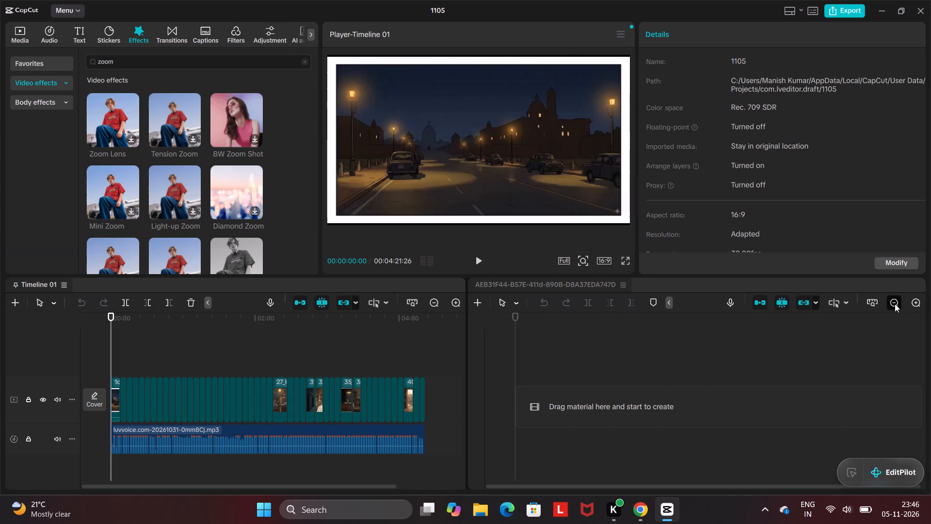
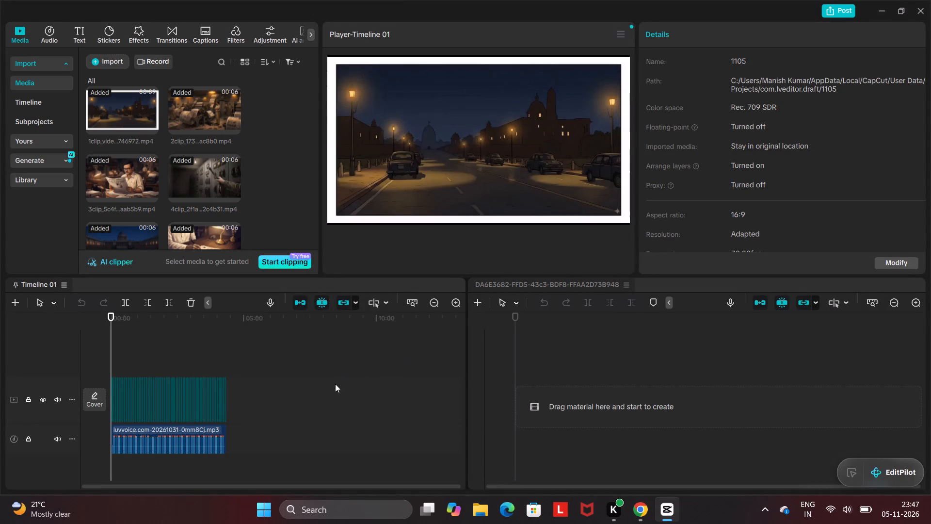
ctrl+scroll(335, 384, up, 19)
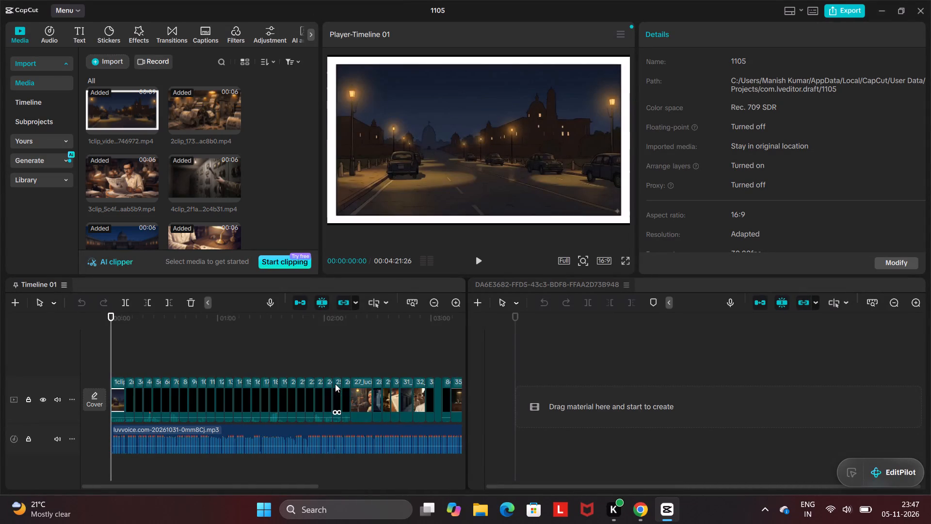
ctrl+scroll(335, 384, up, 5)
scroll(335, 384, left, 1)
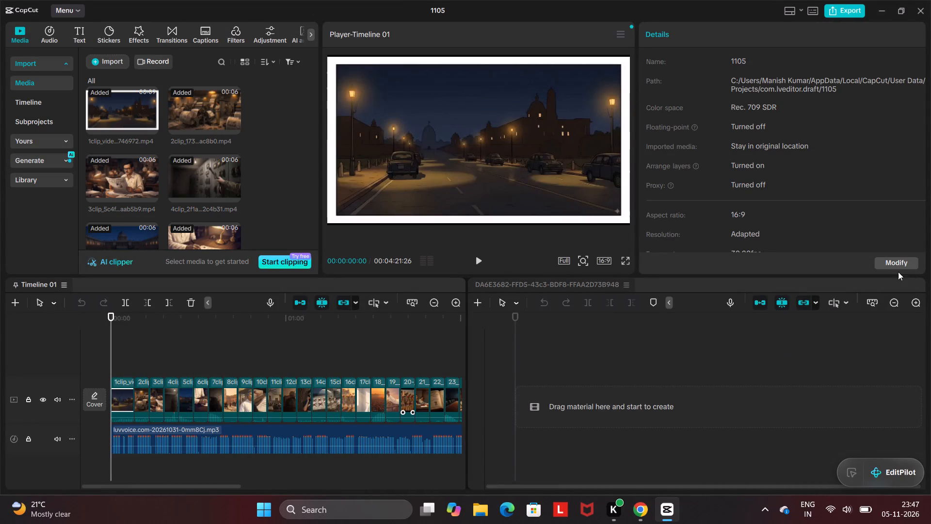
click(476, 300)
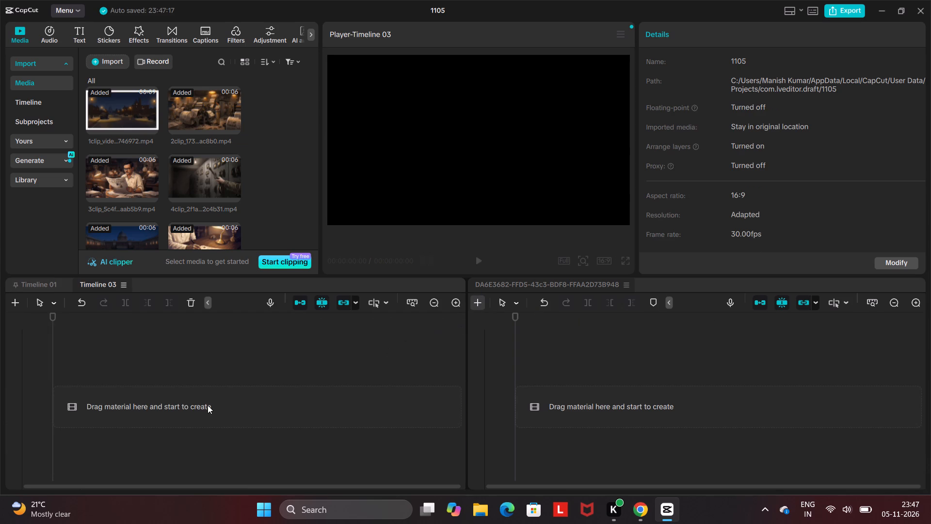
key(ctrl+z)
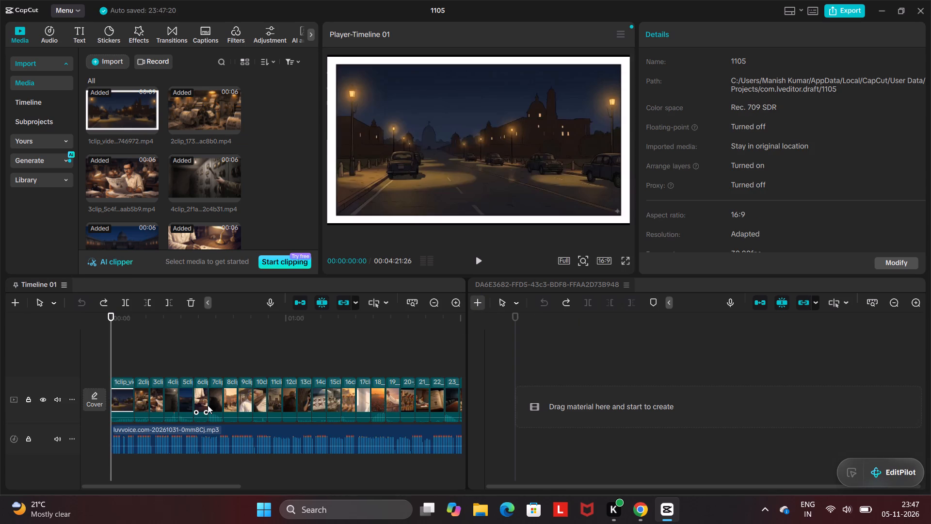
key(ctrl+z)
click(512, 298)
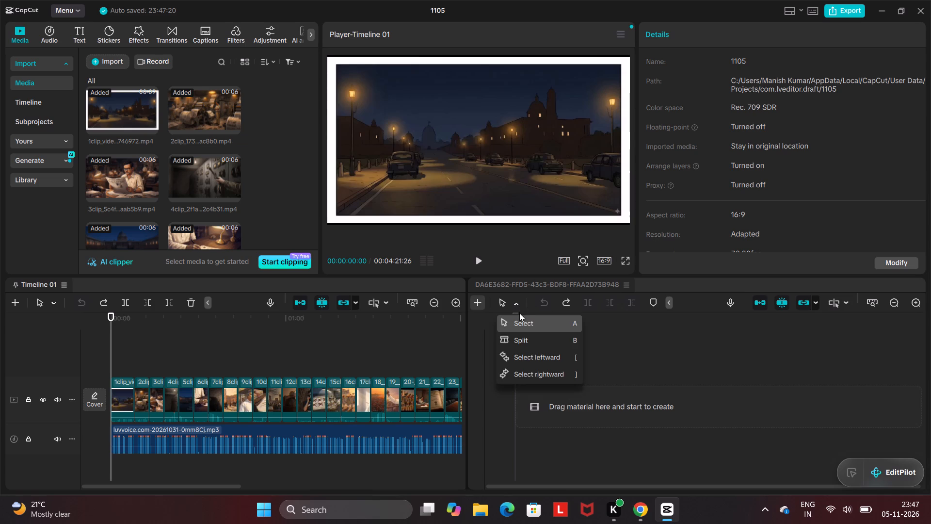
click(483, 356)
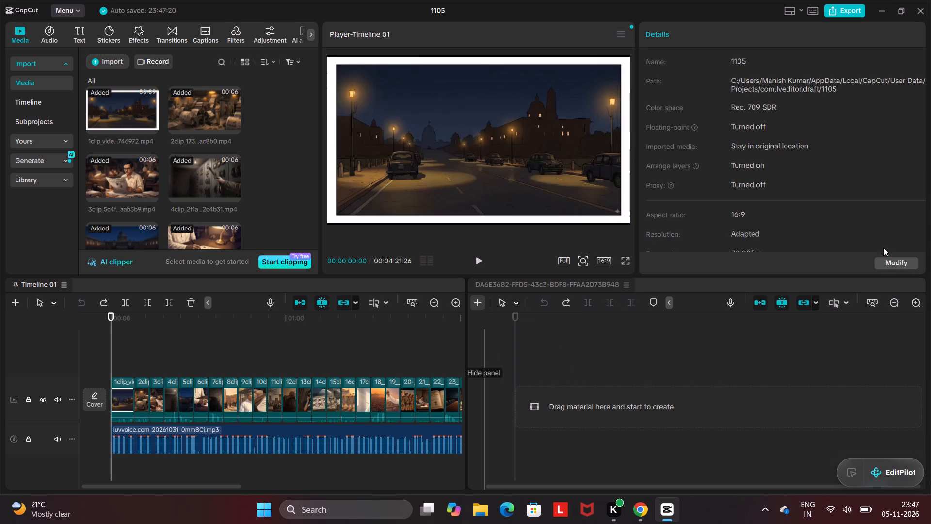
Turn off linkage and auto snapping for the empty second timeline.
click(808, 301)
click(785, 300)
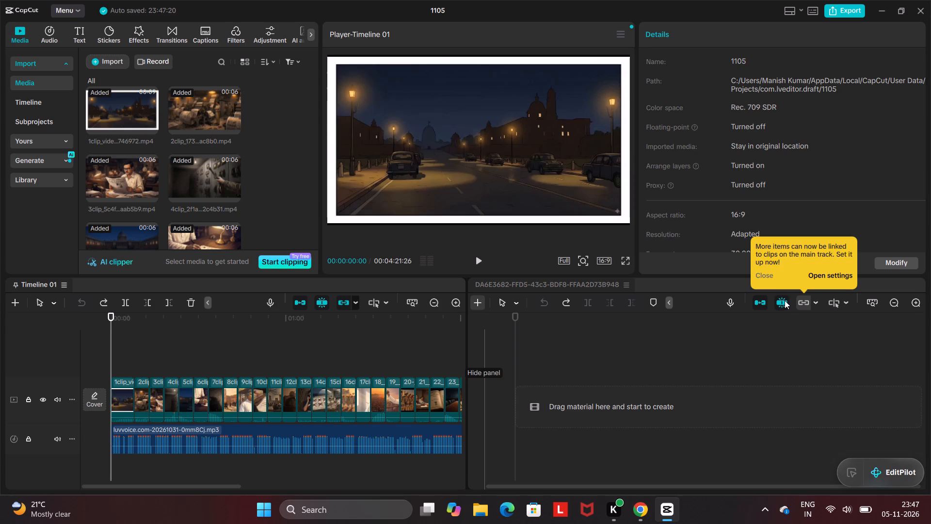
click(761, 298)
click(746, 311)
Open the linkage settings and review which item types are linked to clips on the main track.
click(837, 216)
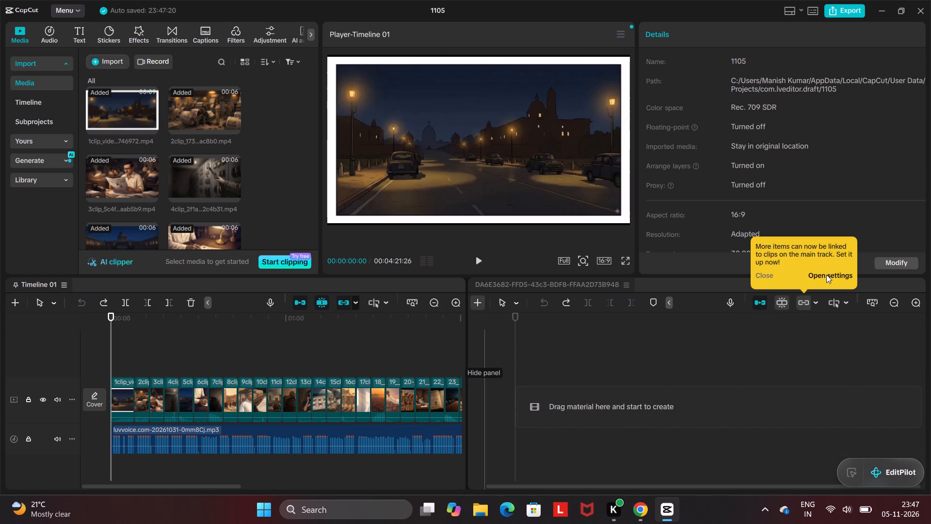
click(826, 275)
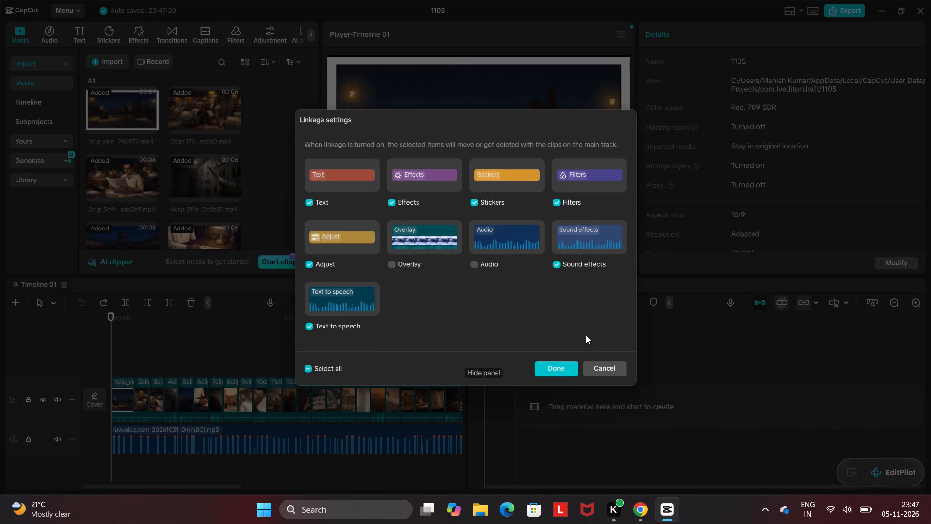
click(610, 367)
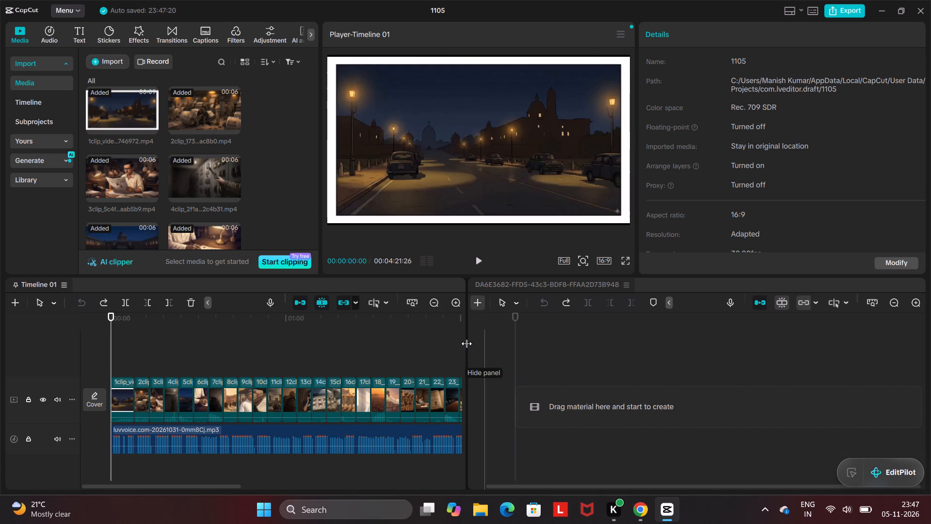
Widen the Timeline 01 pane by shrinking the empty second timeline pane beside it.
drag(466, 344, 854, 318)
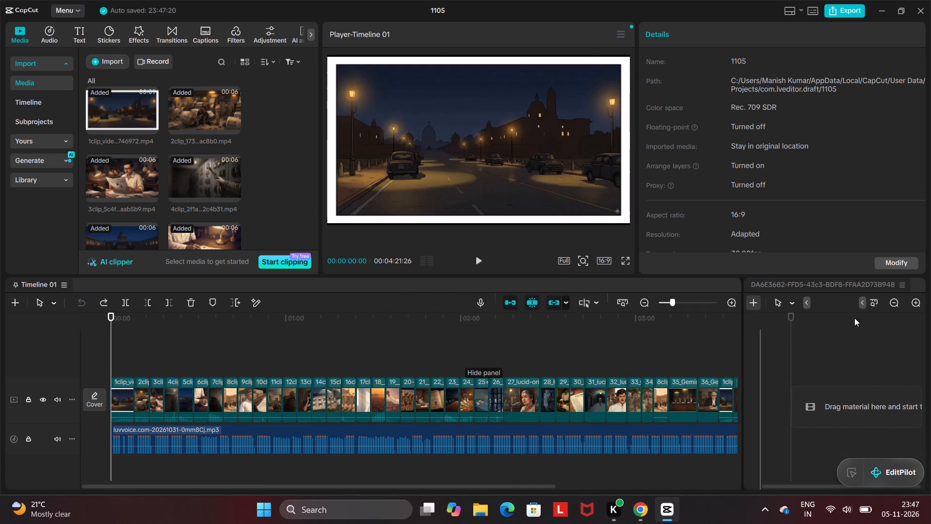
drag(854, 318, 930, 311)
drag(745, 371, 735, 370)
drag(735, 370, 742, 365)
drag(742, 364, 767, 365)
drag(767, 365, 754, 350)
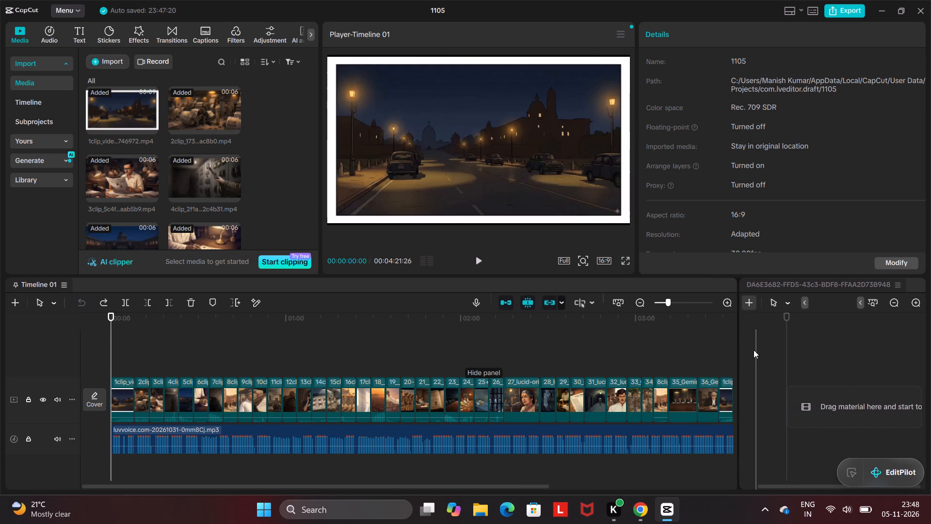
drag(754, 350, 858, 344)
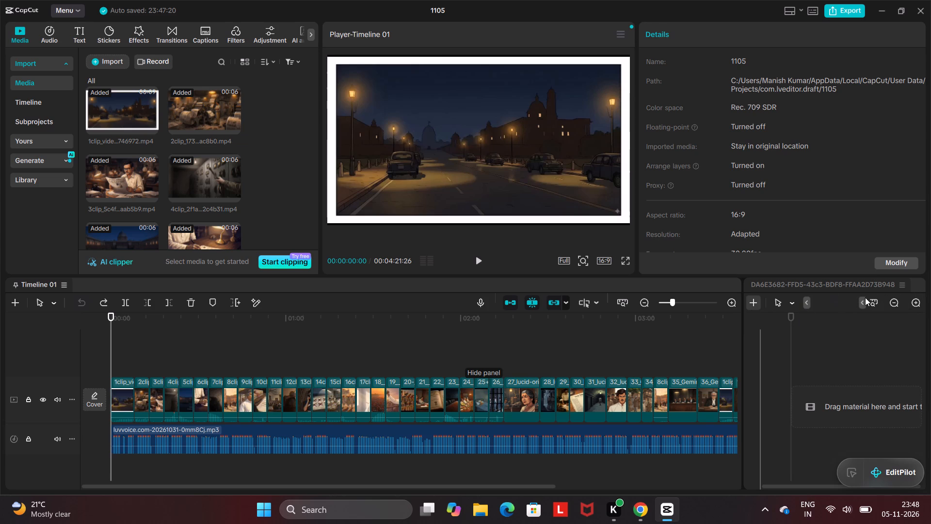
click(866, 300)
click(805, 302)
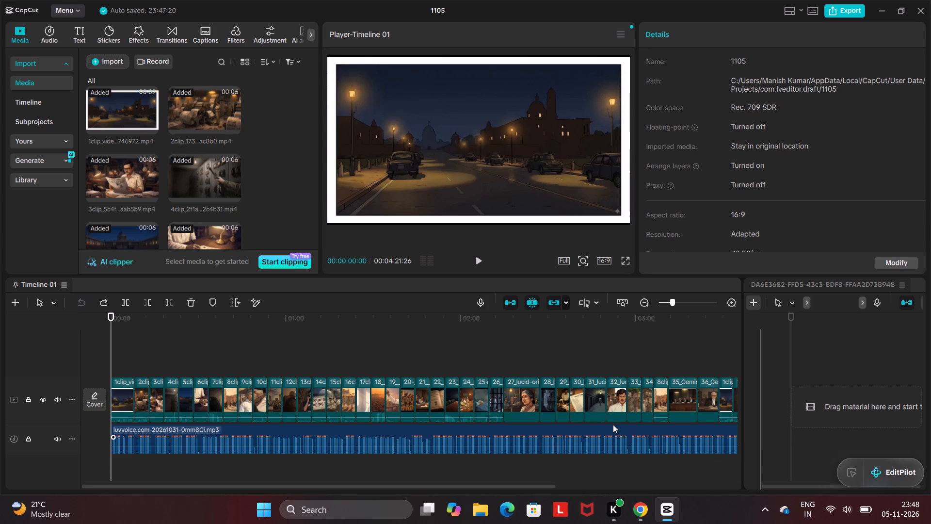
Look through the clips on Timeline 01 against the voice-over track, from the first clip to the end.
click(703, 442)
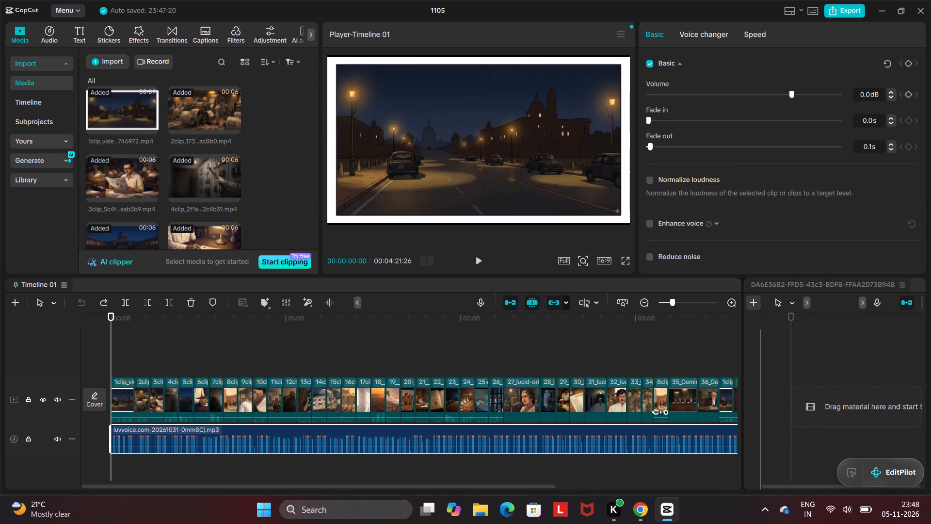
scroll(665, 409, left, 4)
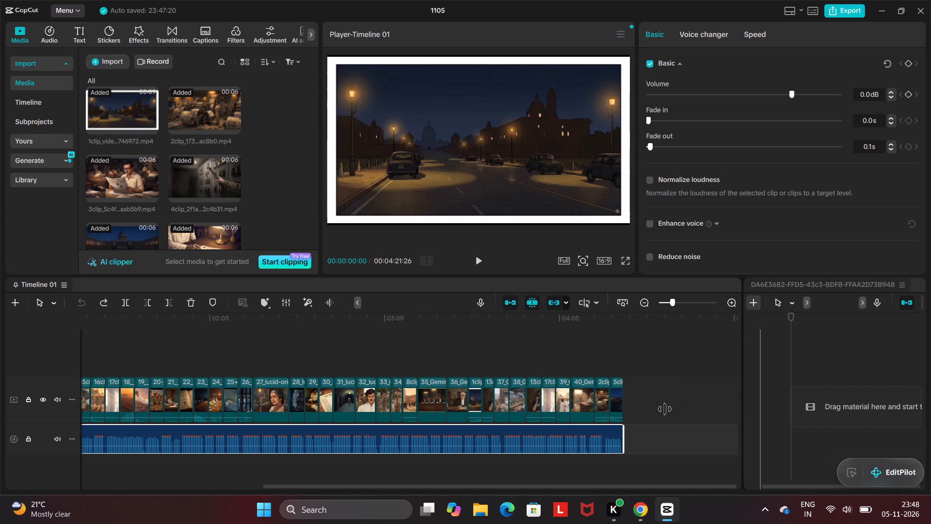
scroll(665, 409, right, 6)
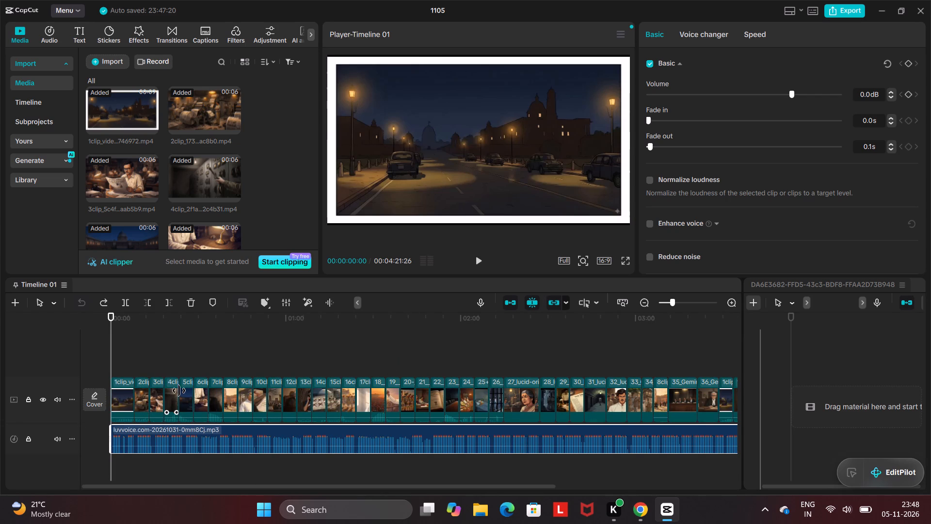
ctrl+scroll(179, 391, up, 5)
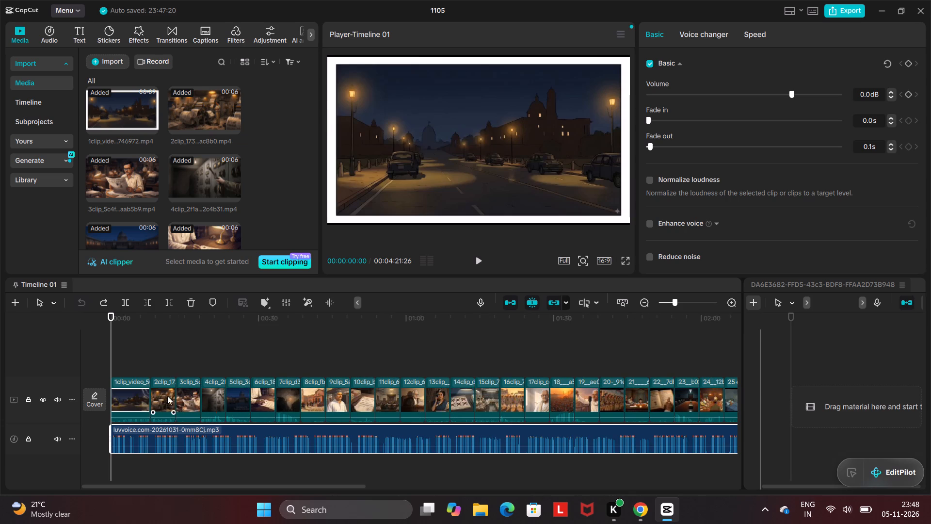
scroll(439, 393, left, 1)
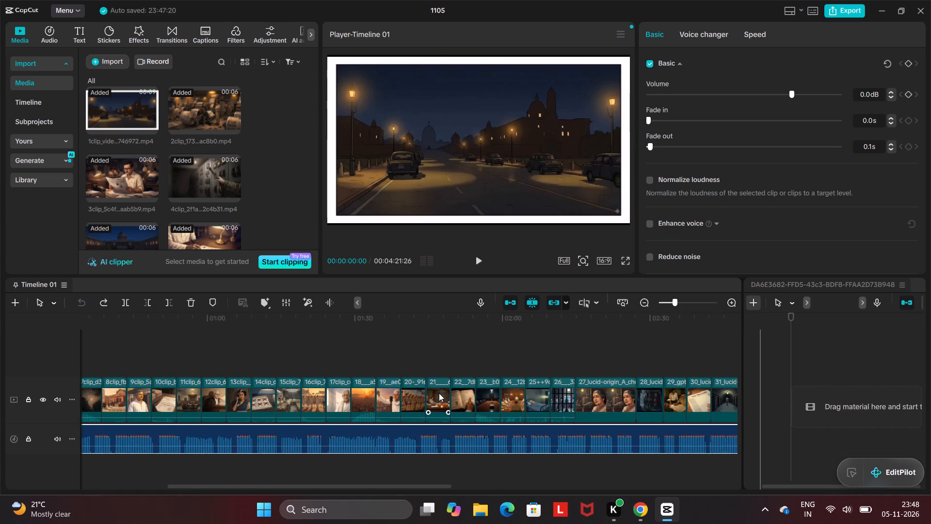
scroll(439, 393, left, 1)
click(439, 393)
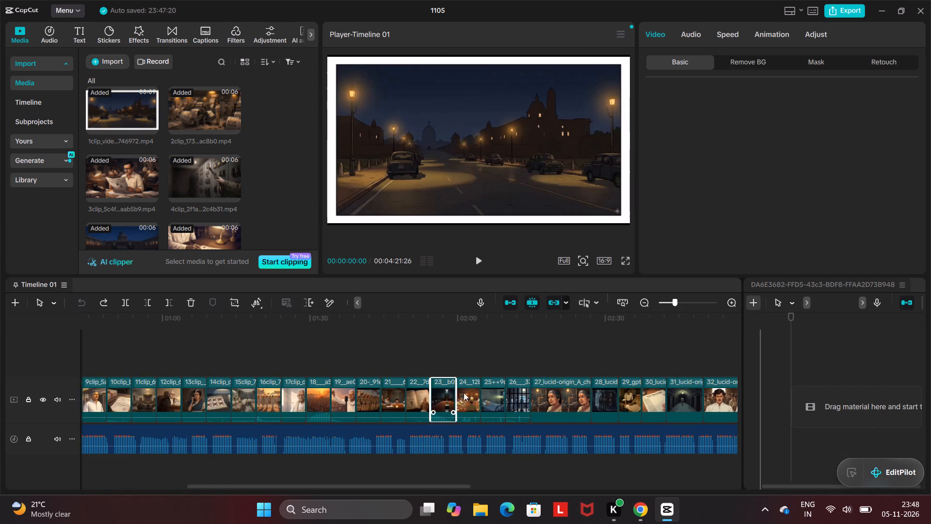
click(466, 390)
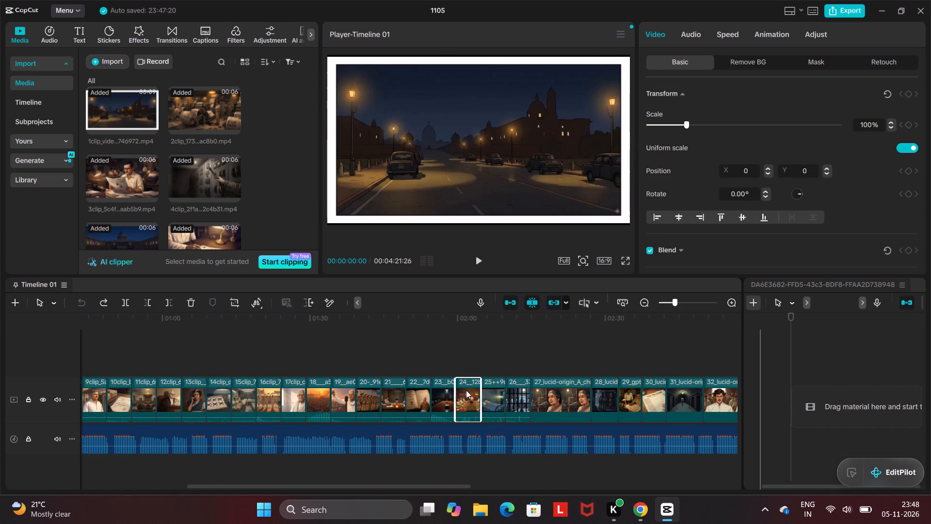
Try to play Timeline 01 from playhead positions at about 02:01, 01:15 and 00:30.
click(465, 342)
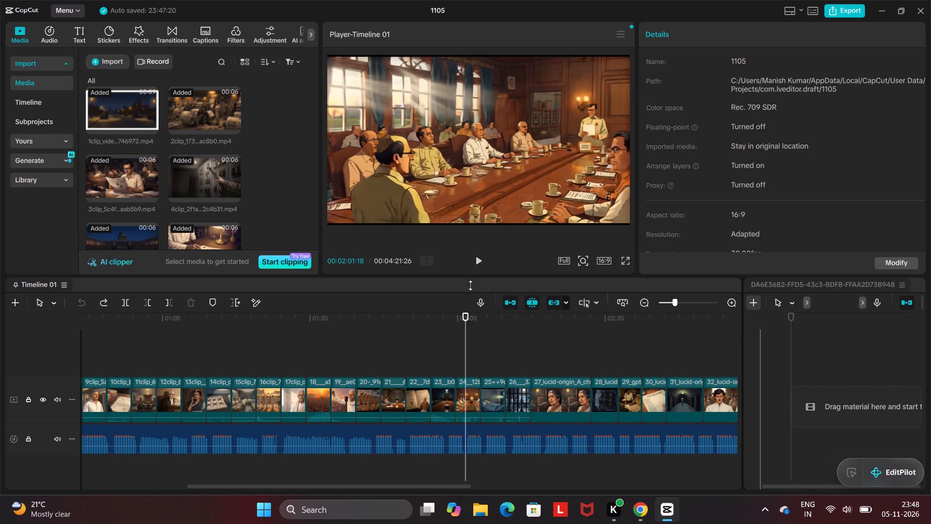
click(477, 263)
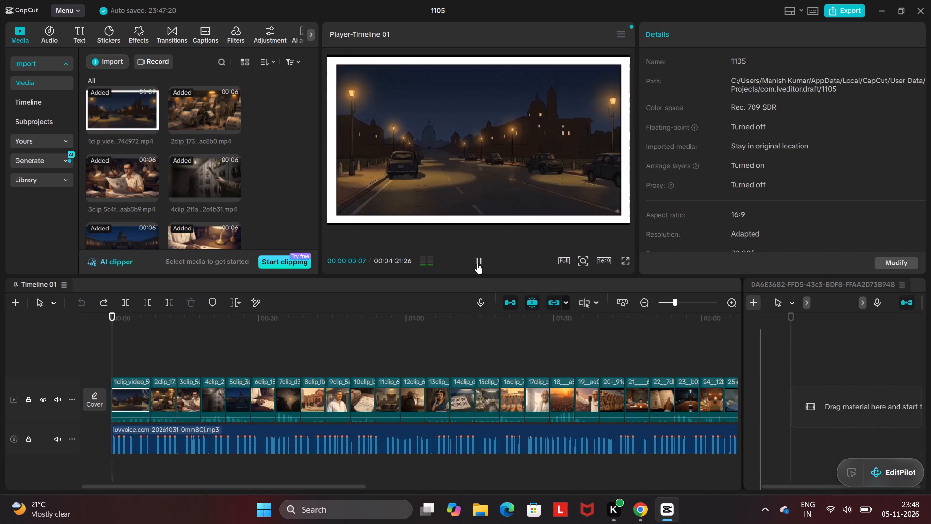
click(465, 305)
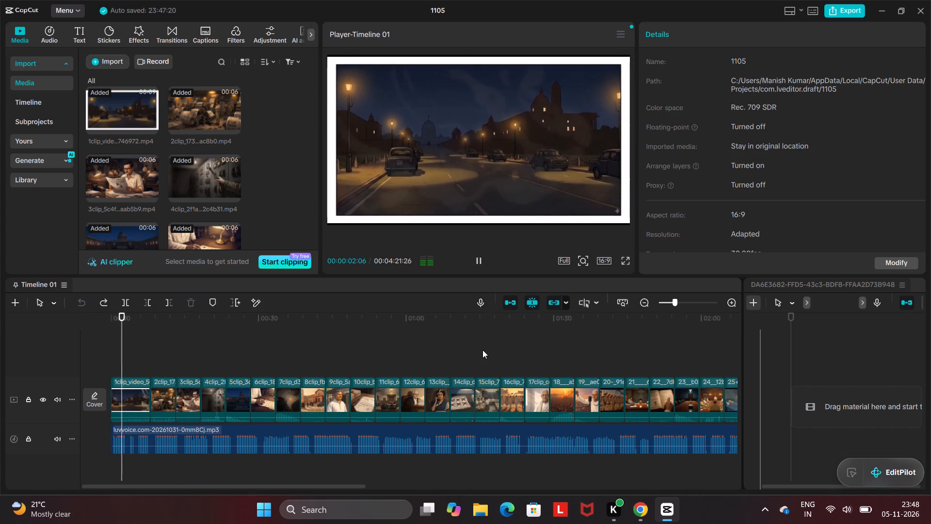
click(482, 350)
click(477, 260)
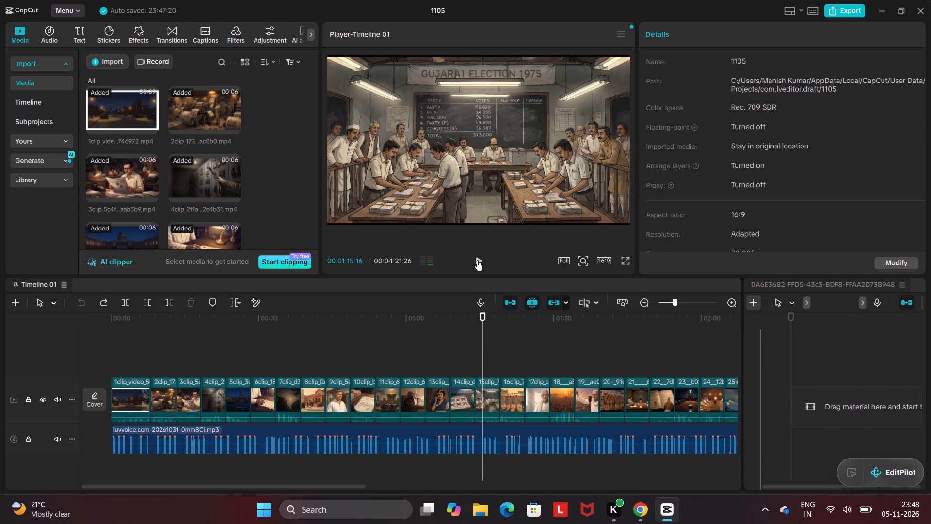
click(477, 344)
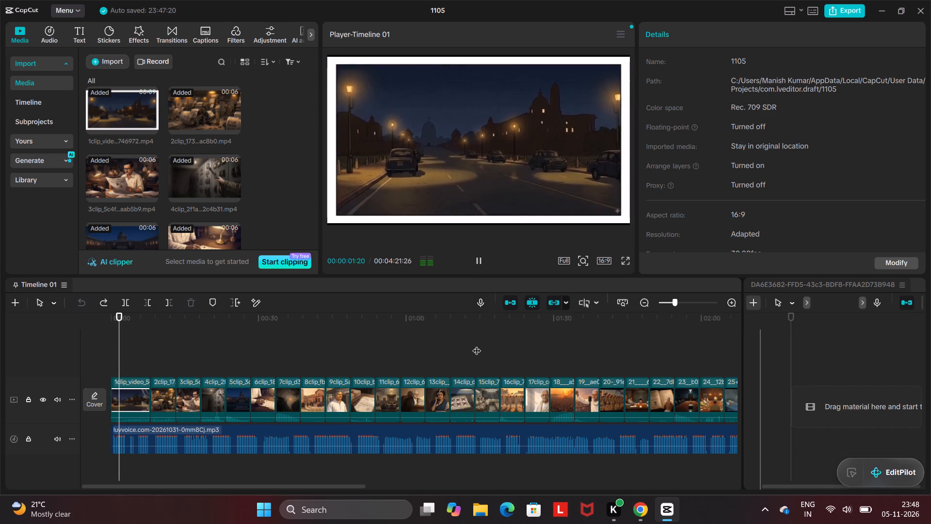
click(480, 258)
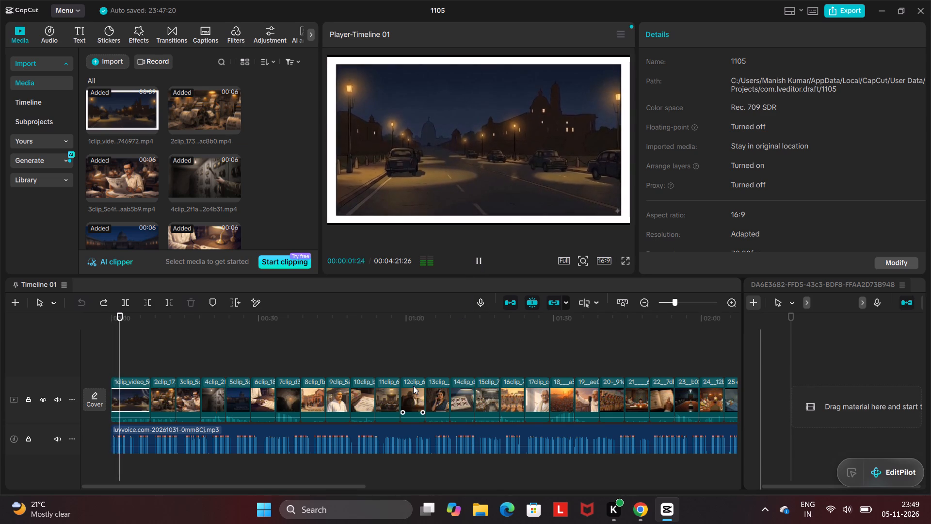
ctrl+scroll(413, 386, up, 5)
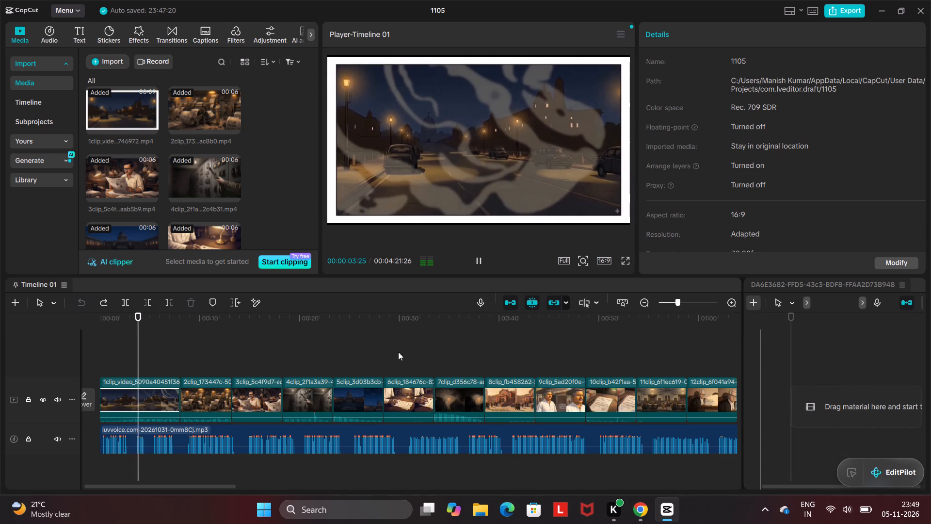
click(398, 352)
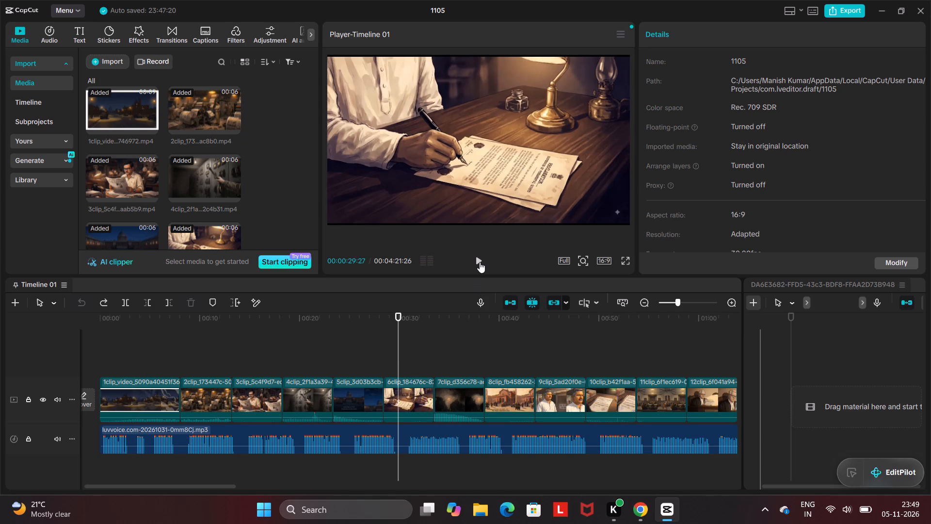
click(480, 262)
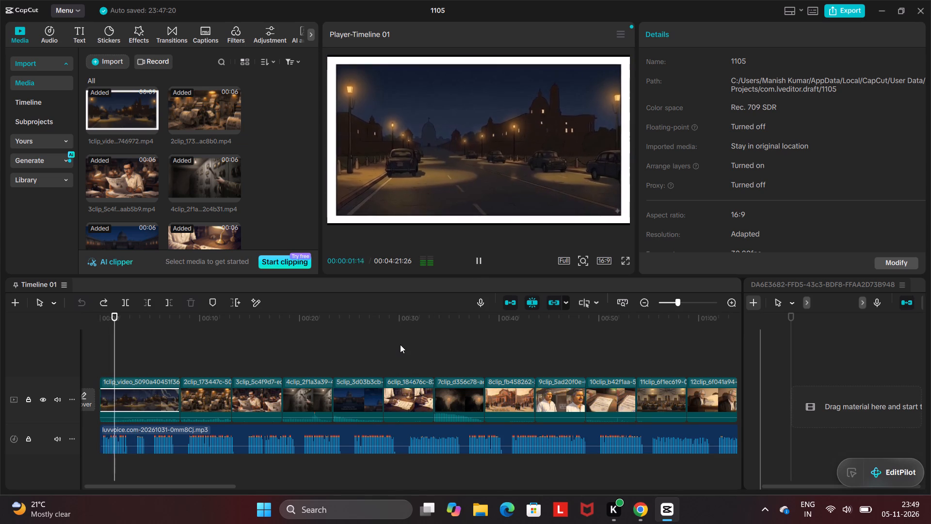
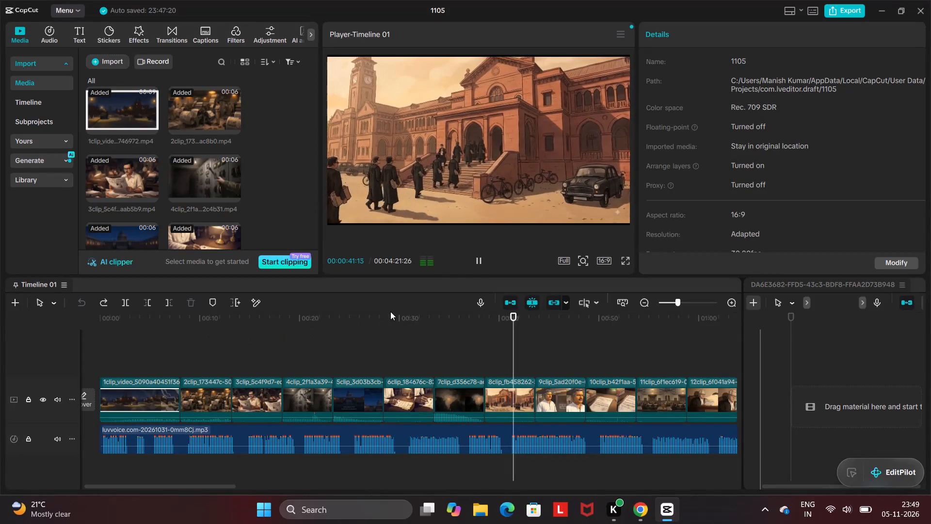
Pause the Timeline 01 playback at about 00:43.
click(480, 262)
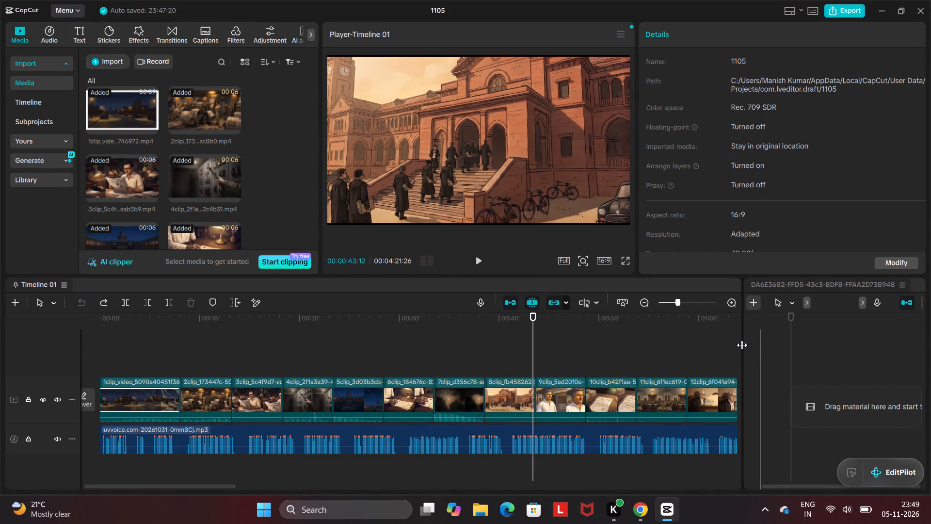
Narrow the Timeline 01 pane until it and the empty second timeline pane share the width about equally.
drag(742, 345, 460, 383)
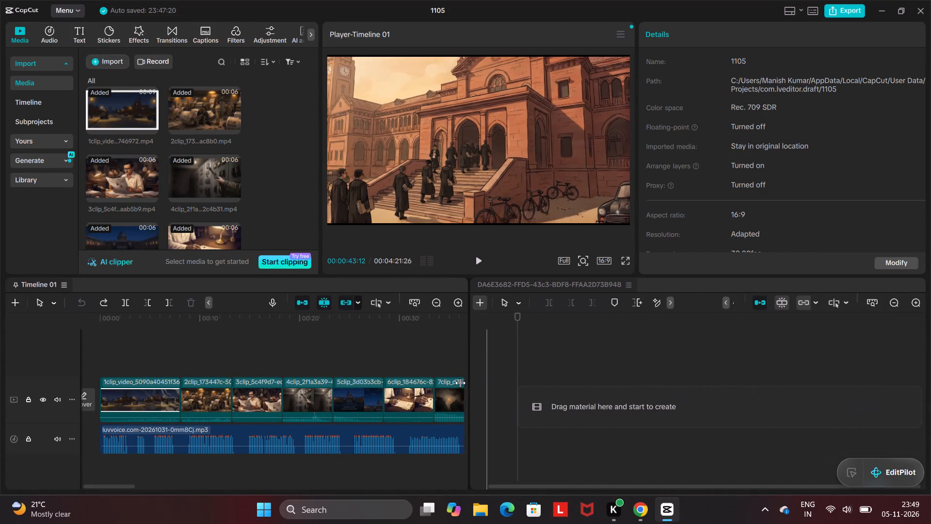
drag(460, 383, 435, 388)
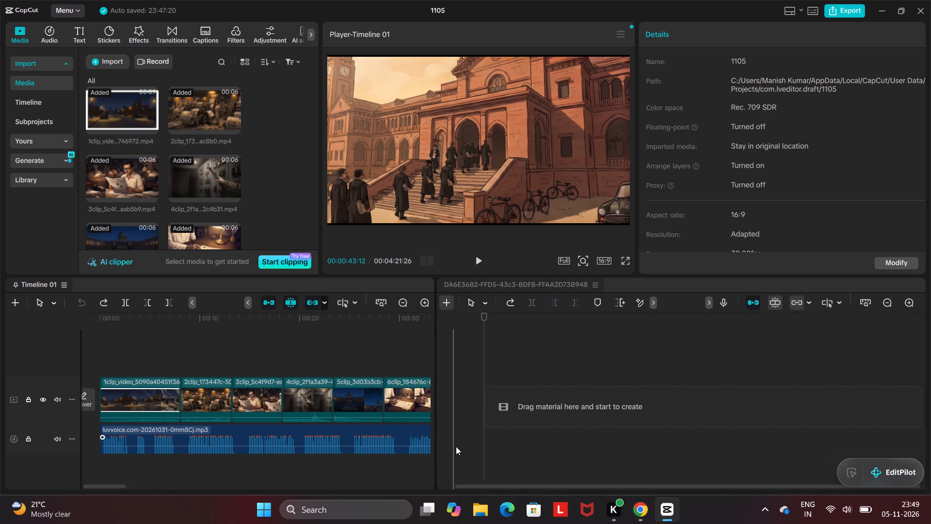
key(shift+super+s)
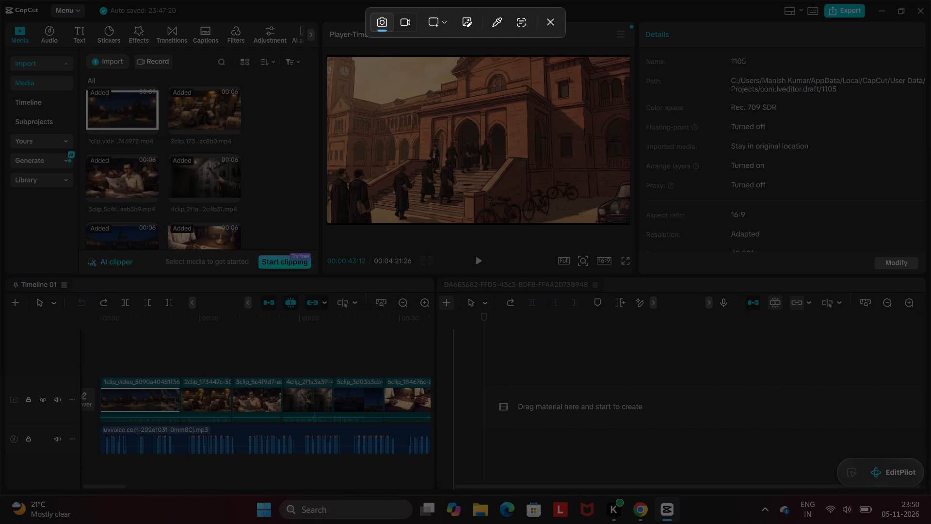
drag(8, 30, 798, 477)
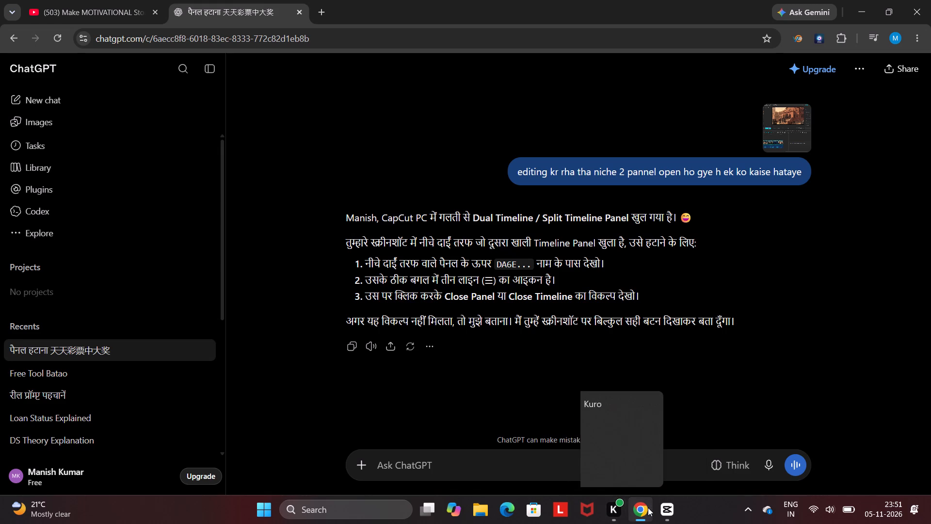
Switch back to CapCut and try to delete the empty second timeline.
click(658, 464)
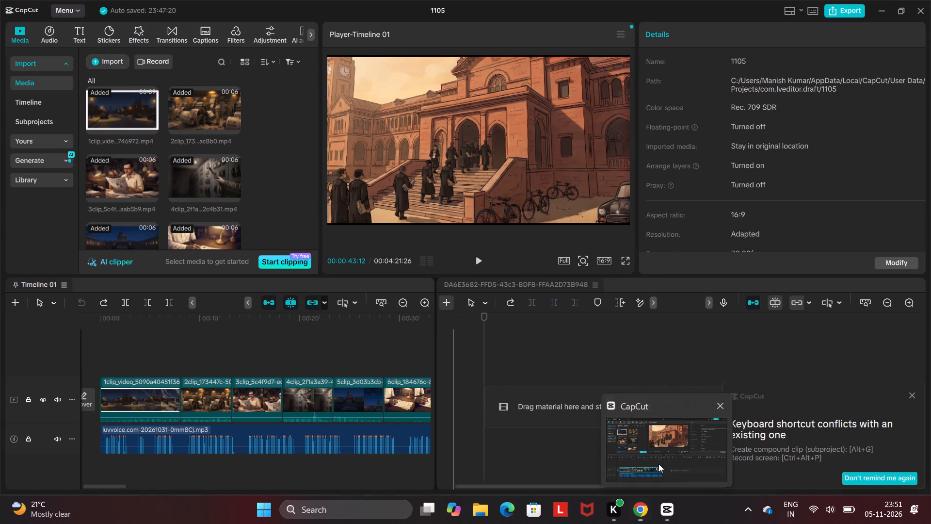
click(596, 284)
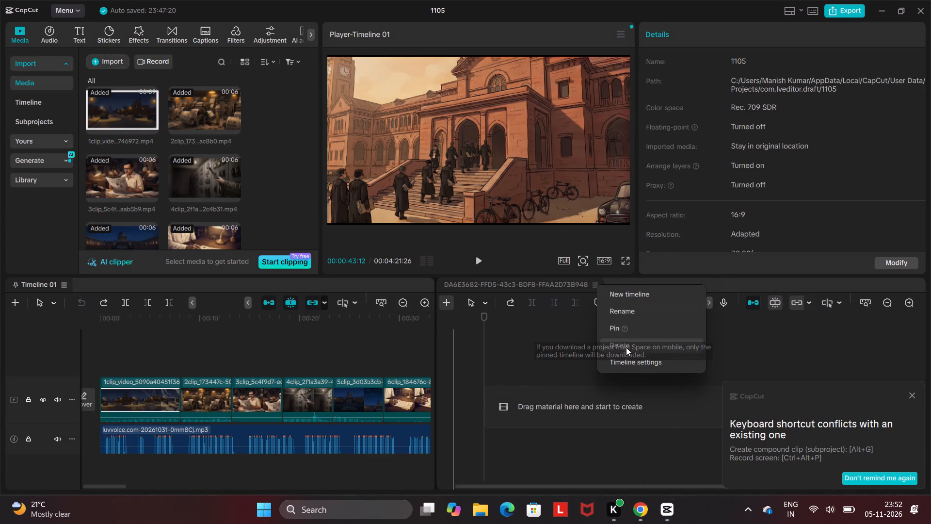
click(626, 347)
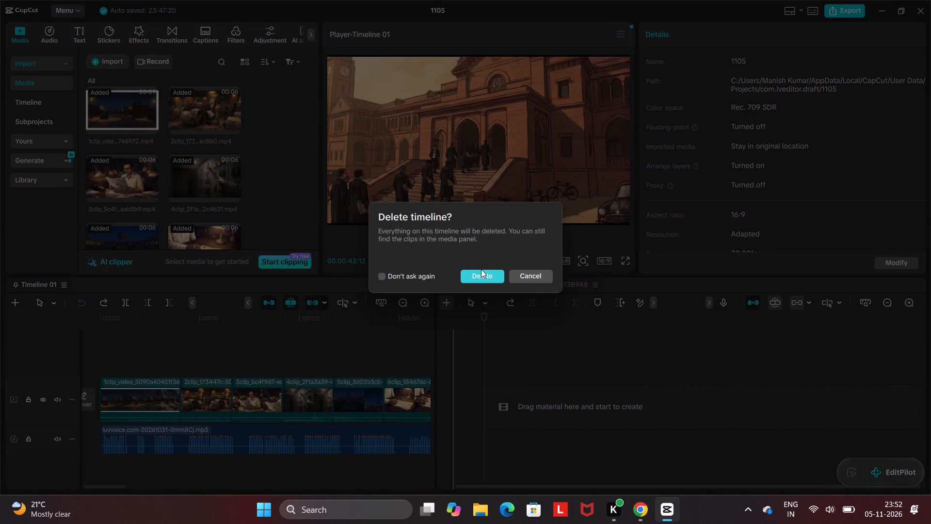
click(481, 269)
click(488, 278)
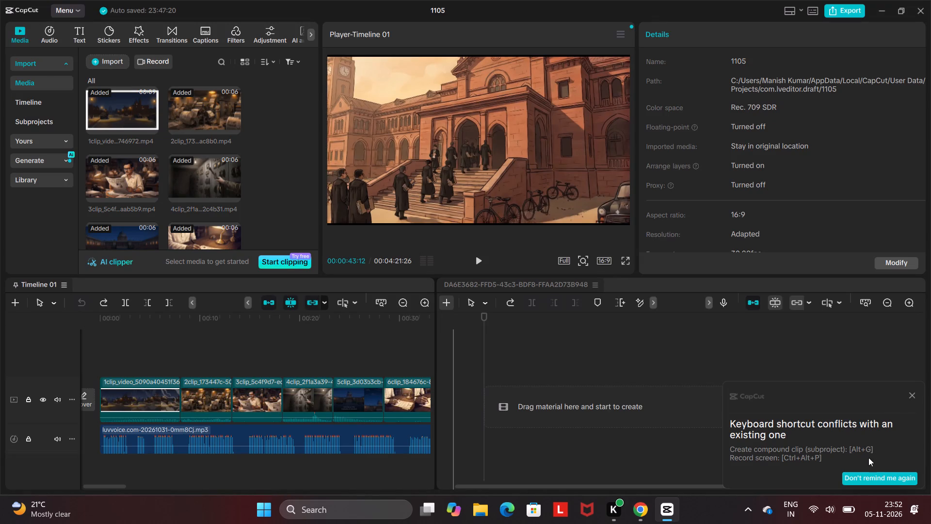
Turn off further reminders about the keyboard shortcut conflict.
click(867, 476)
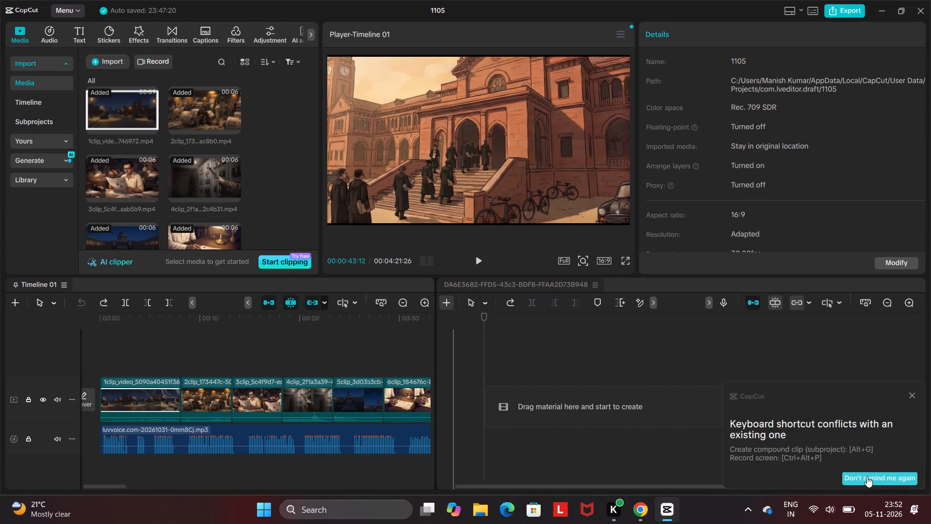
Look over the timeline settings opened from the empty second timeline, and leave them without saving.
click(595, 283)
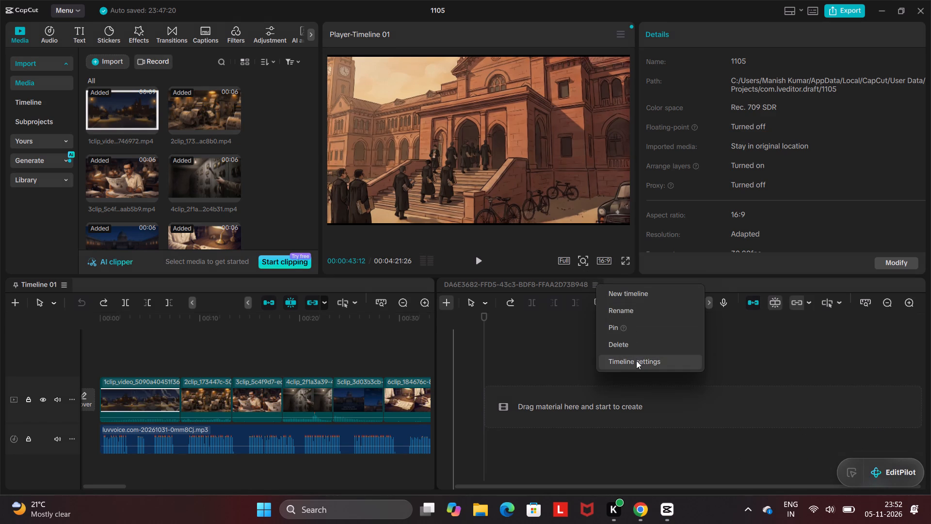
click(637, 360)
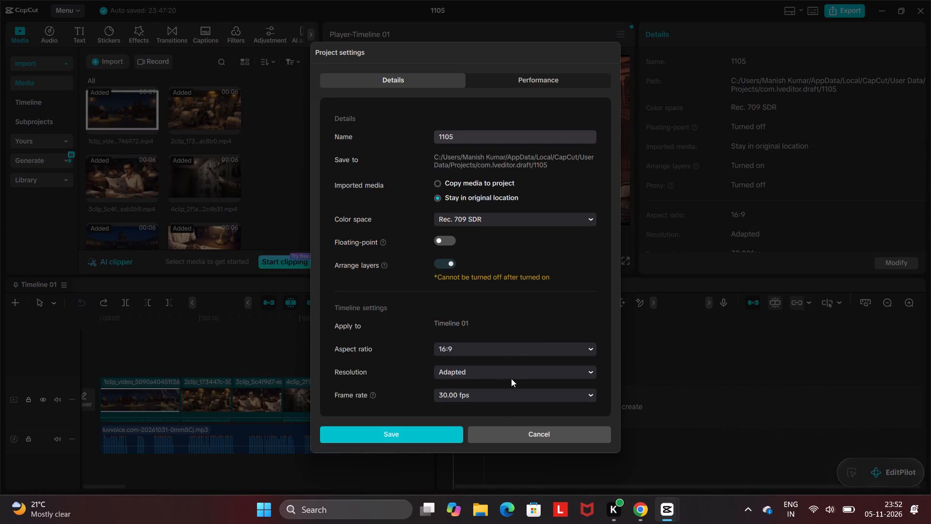
click(526, 441)
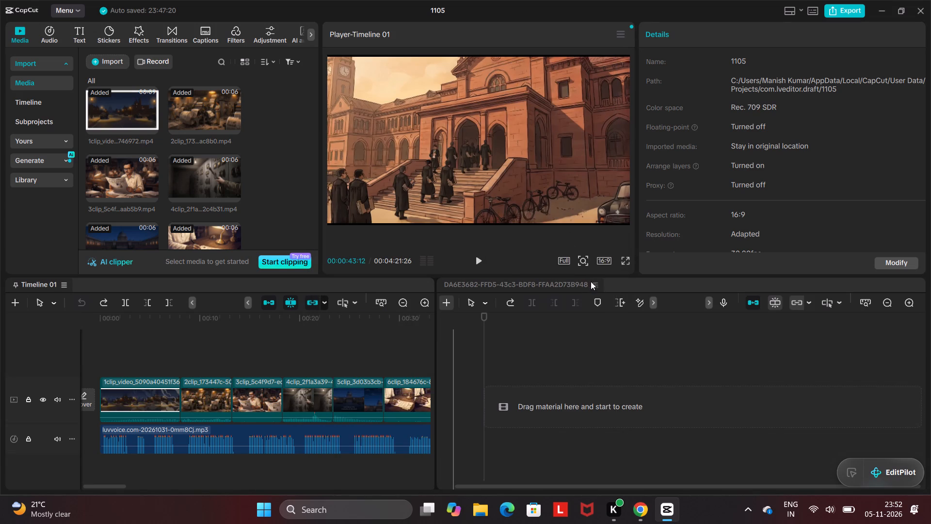
Try again to delete the empty second timeline, with Don't ask again enabled for the deletion prompt.
click(594, 283)
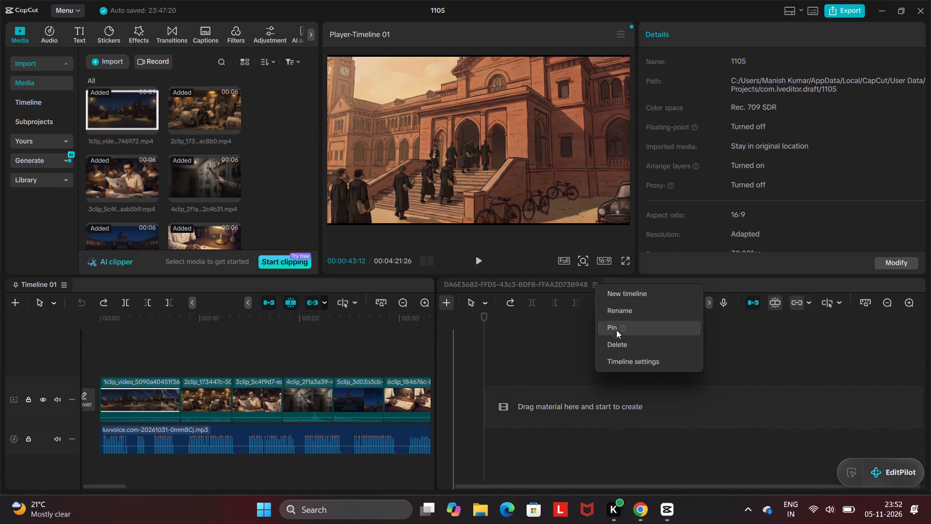
click(621, 340)
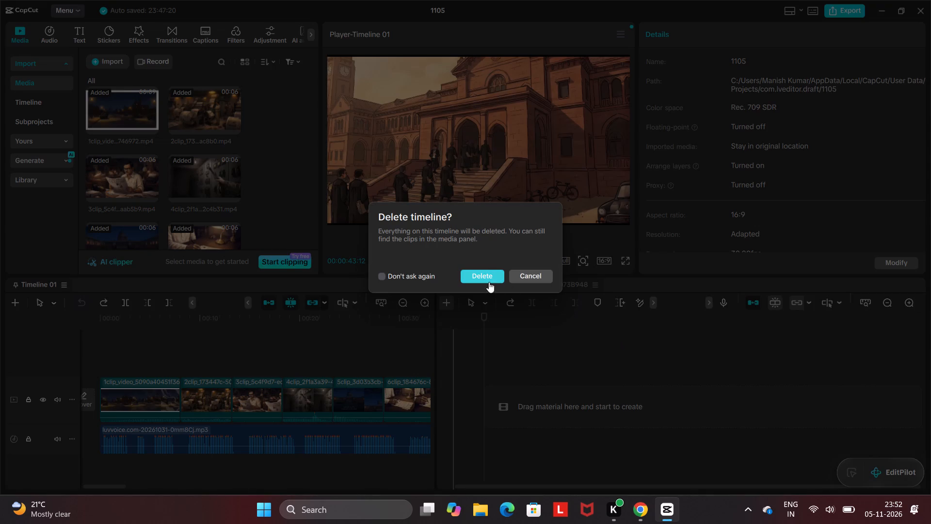
click(385, 274)
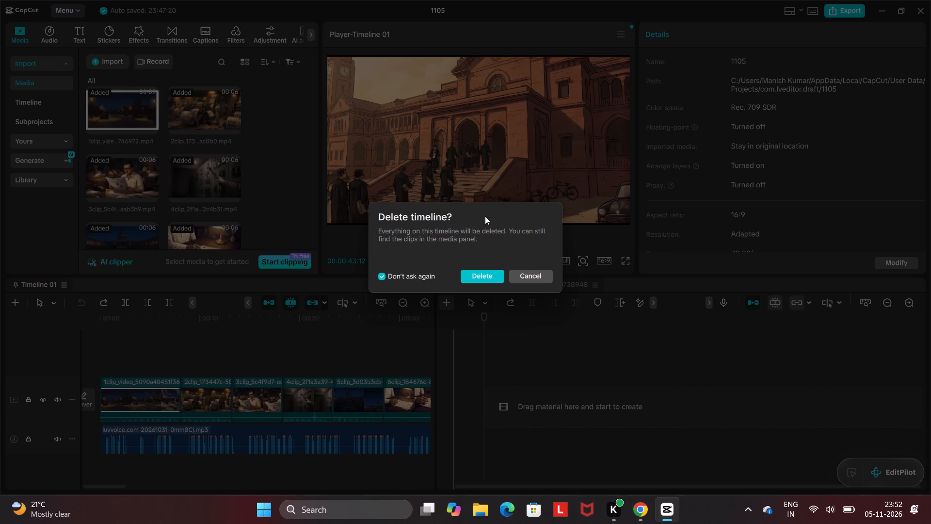
drag(471, 285, 482, 278)
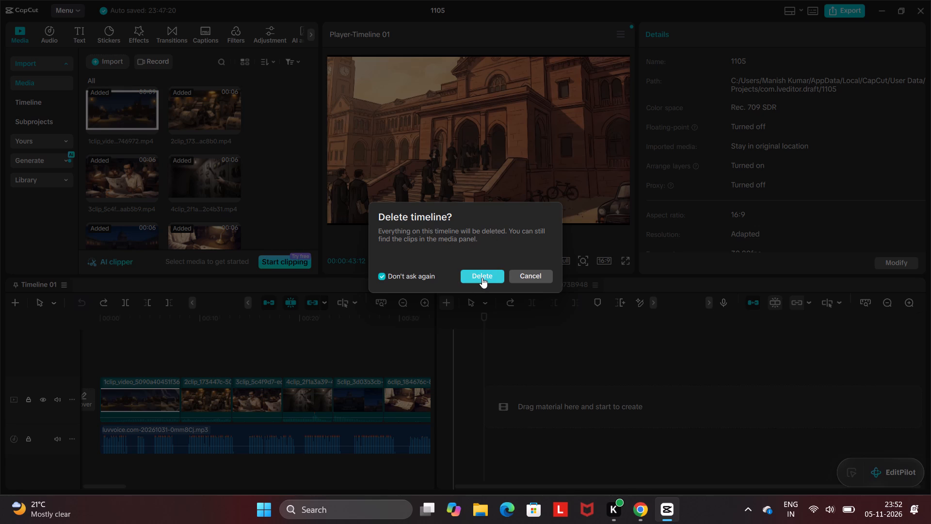
click(482, 278)
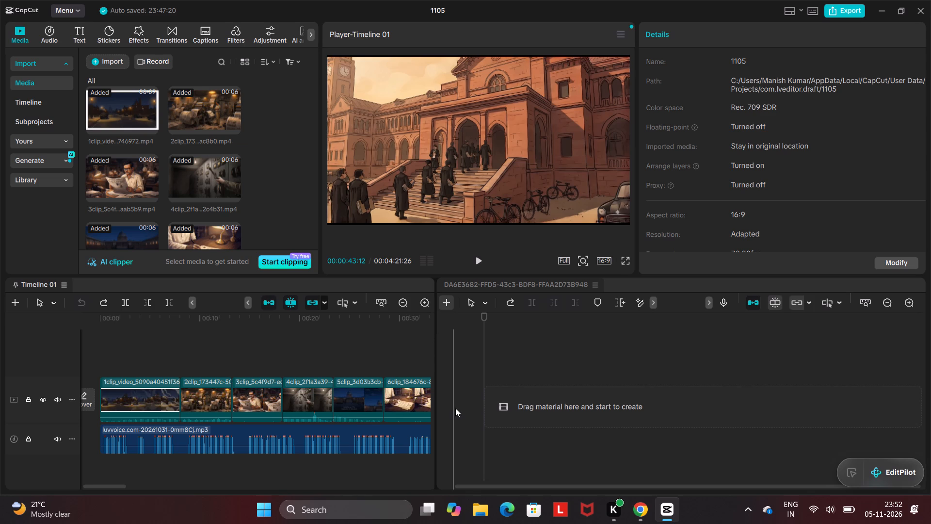
Capture a screen snip of the empty second timeline with its options list (New timeline, Rename, Pin, Delete, Timeline settings) open.
click(598, 282)
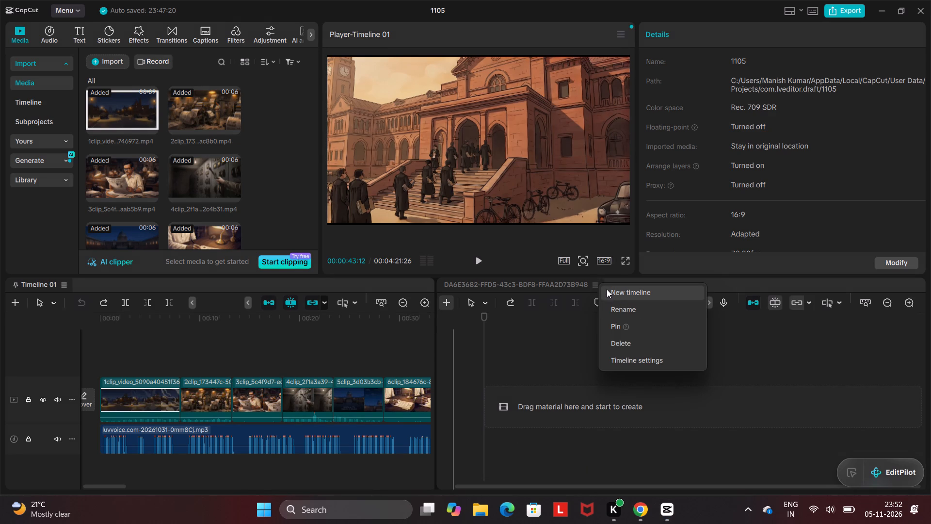
drag(607, 289, 648, 321)
drag(648, 321, 651, 363)
key(shift+super+w)
key(shift+super+s)
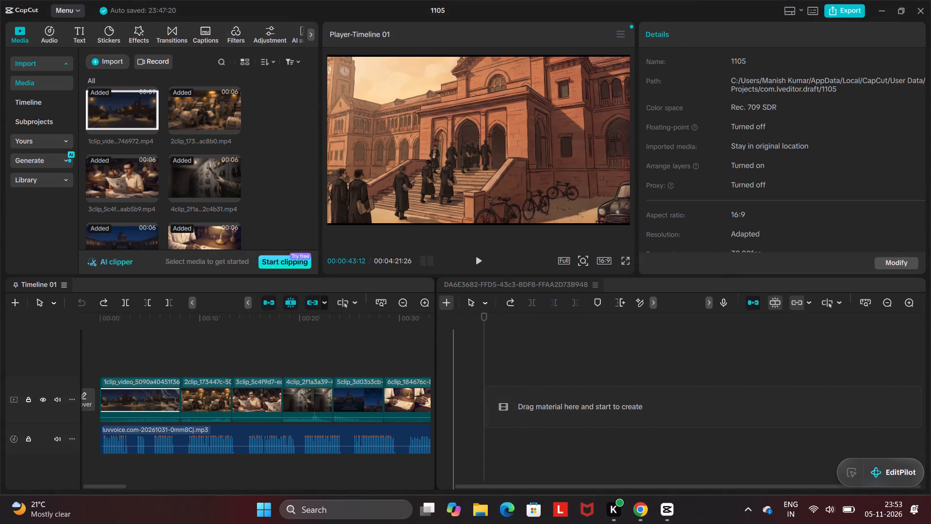
drag(525, 249, 901, 445)
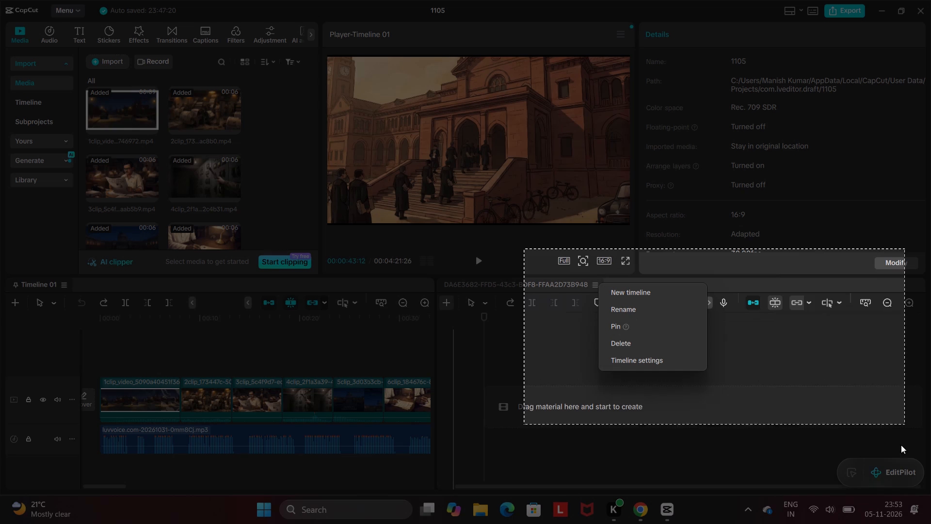
drag(901, 445, 890, 481)
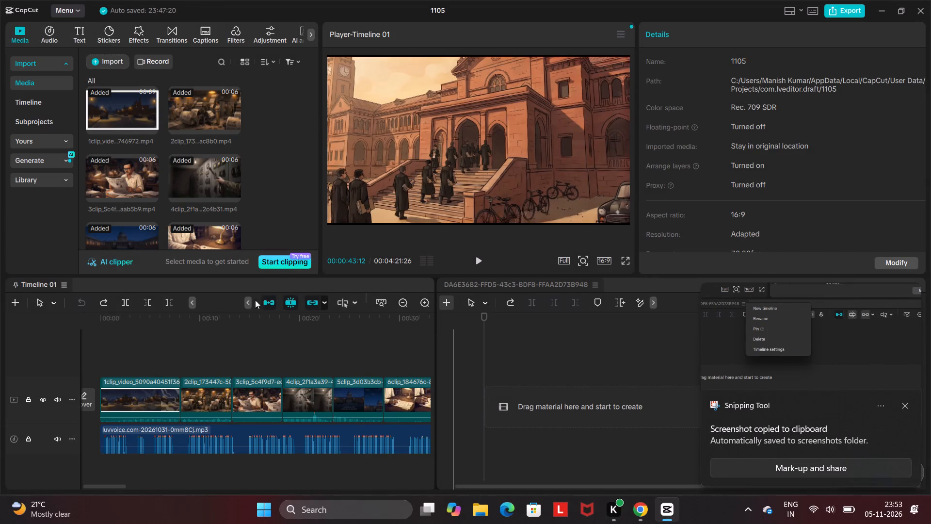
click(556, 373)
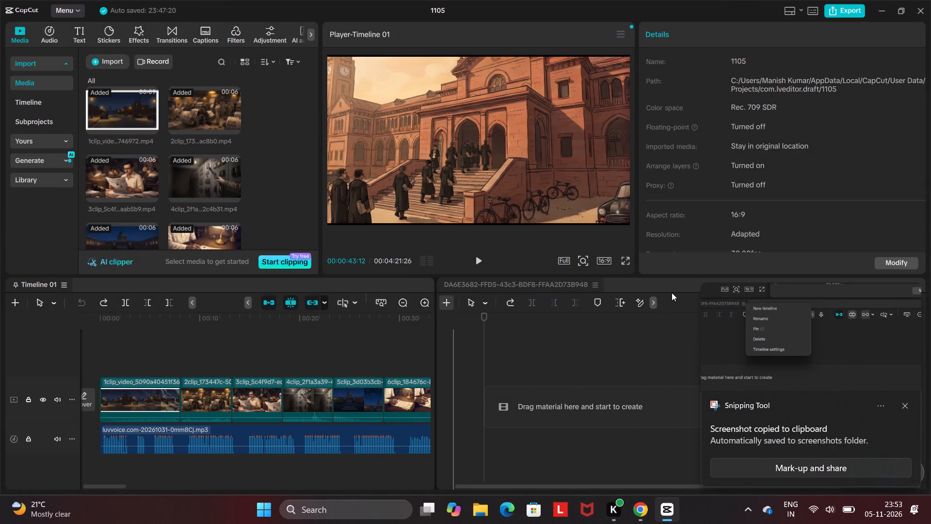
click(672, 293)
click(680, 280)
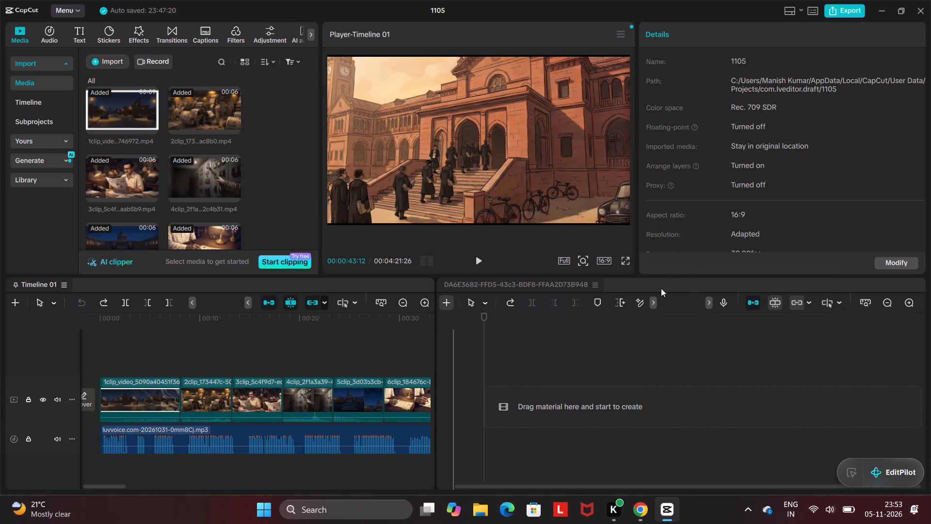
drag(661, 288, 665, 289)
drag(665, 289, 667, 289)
click(643, 460)
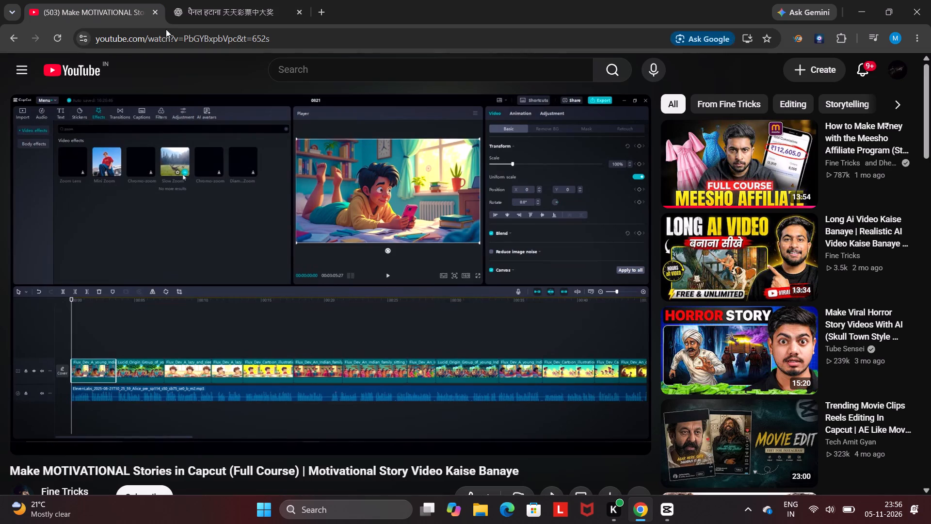
click(334, 60)
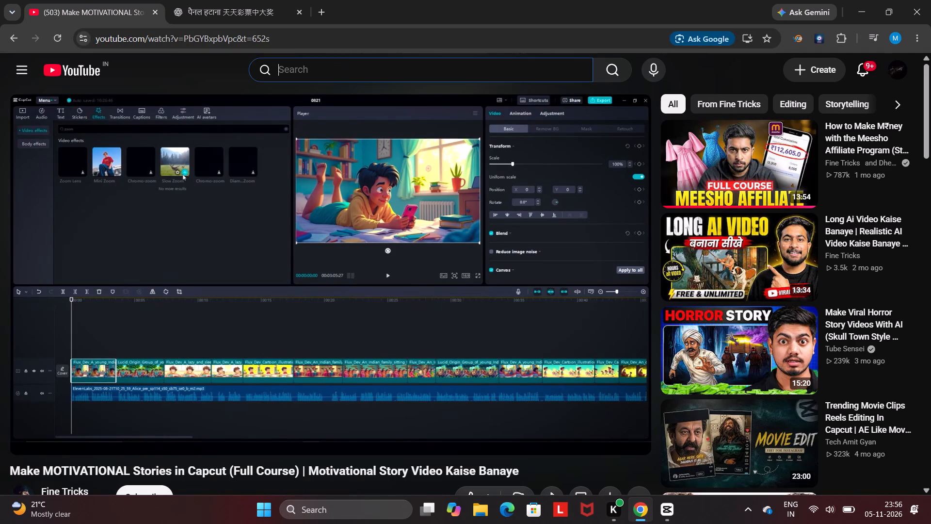
text(capcut new timeline)
key(space)
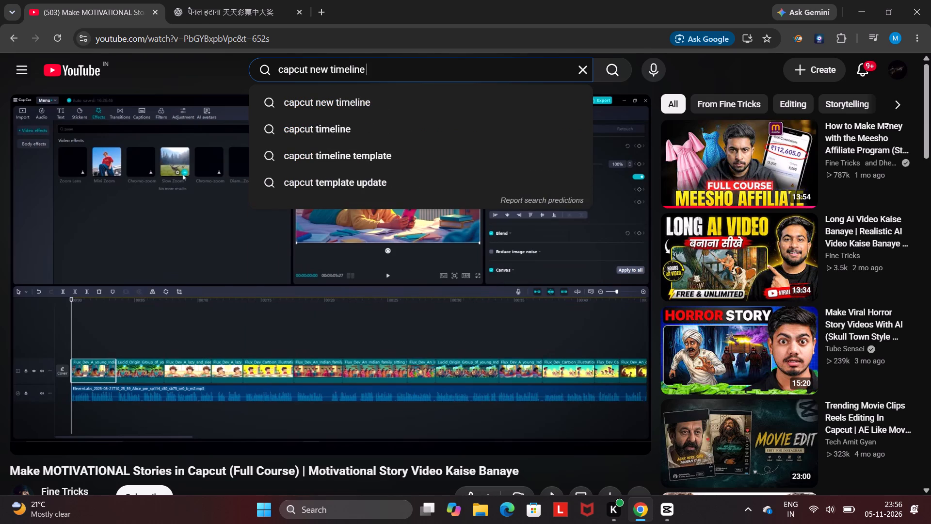
text(close k)
text(aise kre)
key(Return)
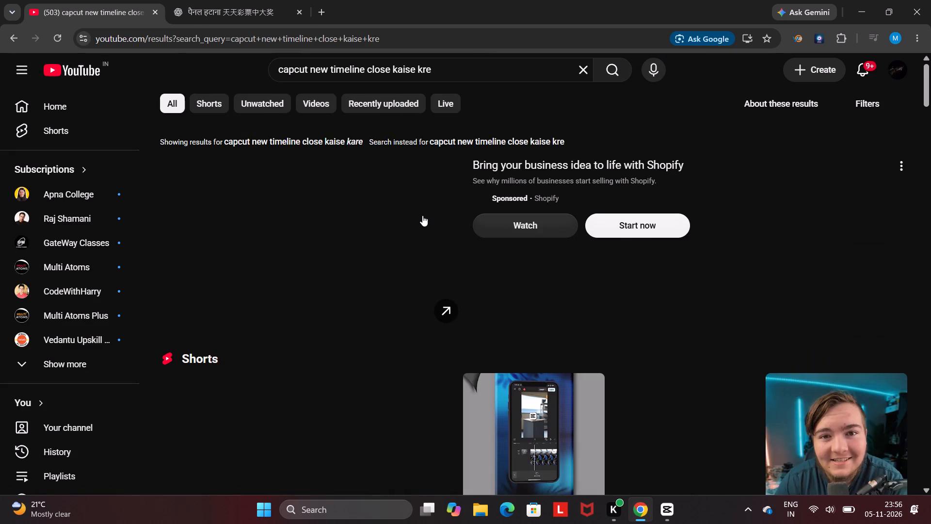
Browse the YouTube search results for a video on closing an extra CapCut timeline.
scroll(422, 215, down, 7)
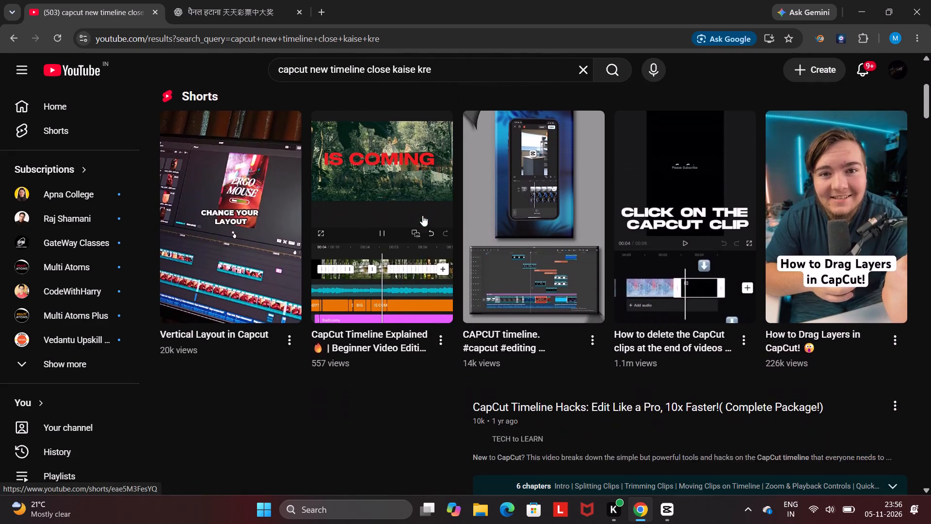
scroll(422, 215, down, 2)
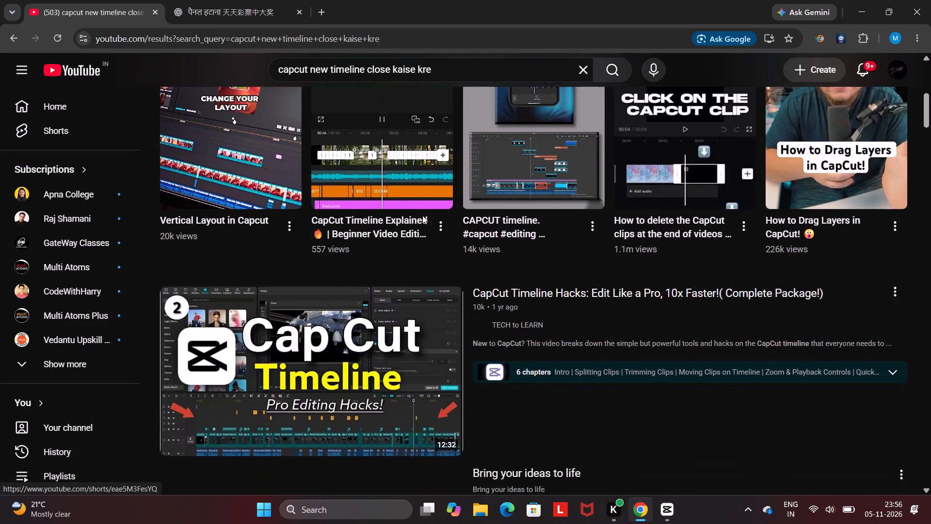
scroll(422, 215, down, 1)
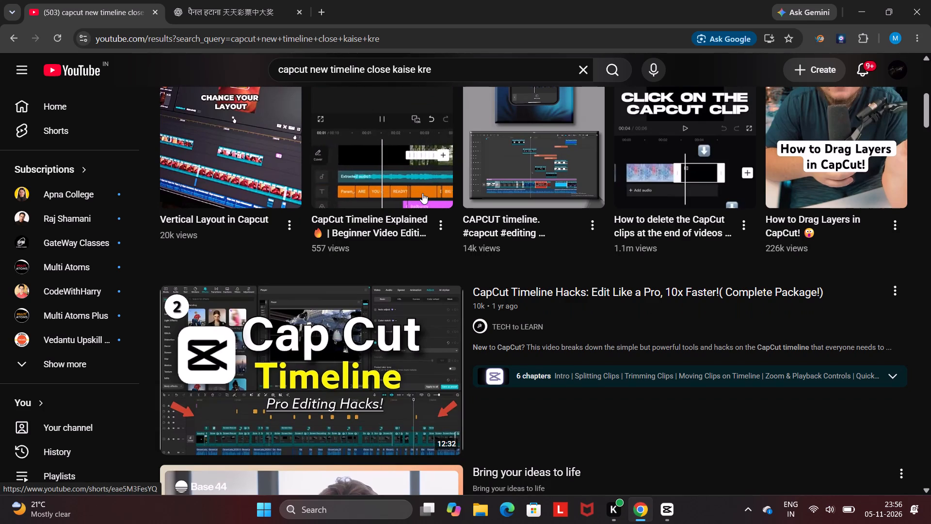
scroll(422, 193, down, 5)
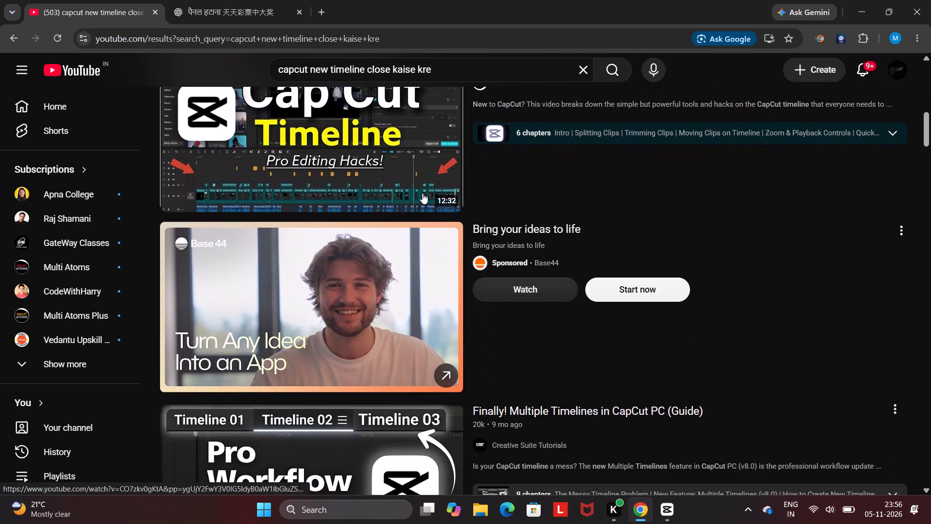
scroll(422, 193, down, 2)
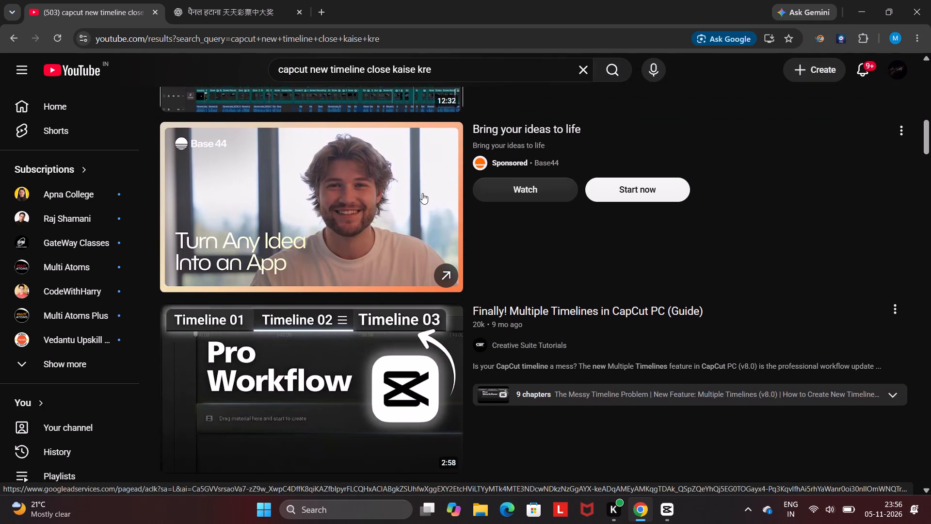
scroll(422, 193, down, 6)
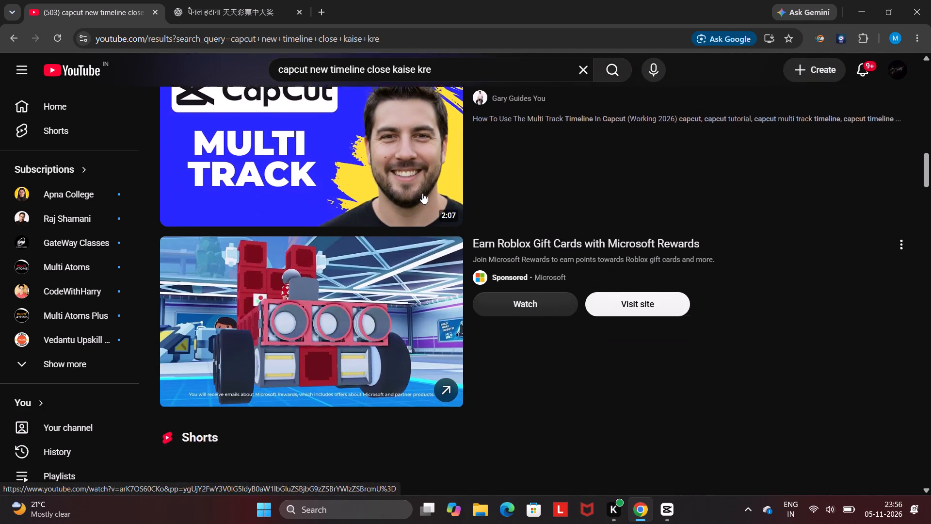
scroll(422, 193, down, 4)
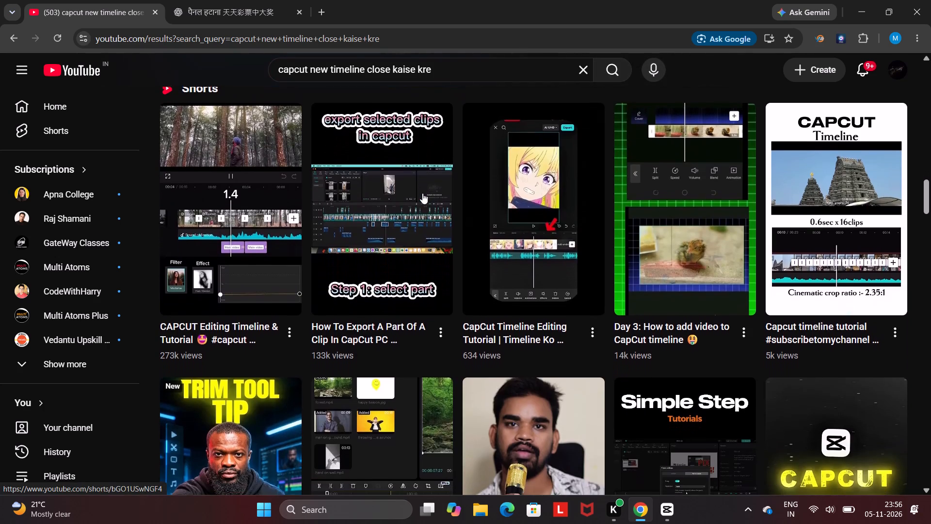
scroll(422, 193, down, 2)
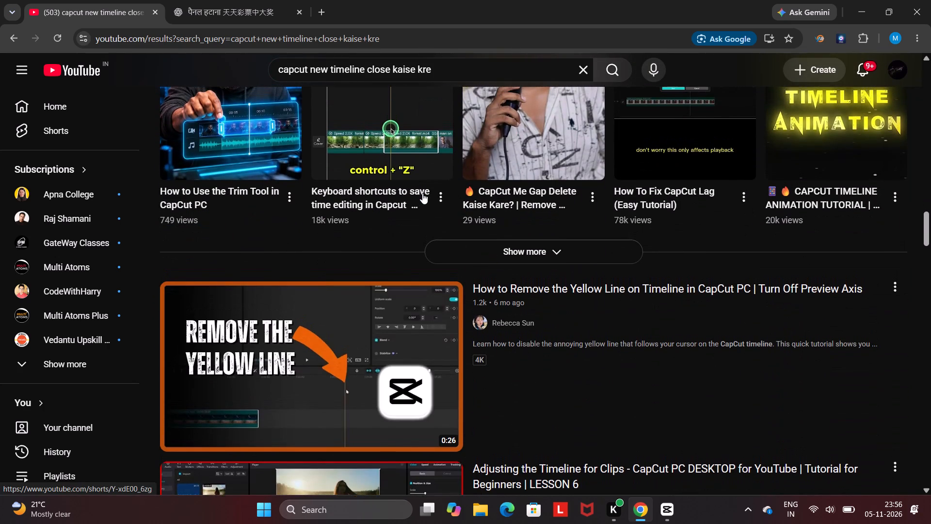
scroll(422, 193, down, 1)
scroll(422, 193, up, 2)
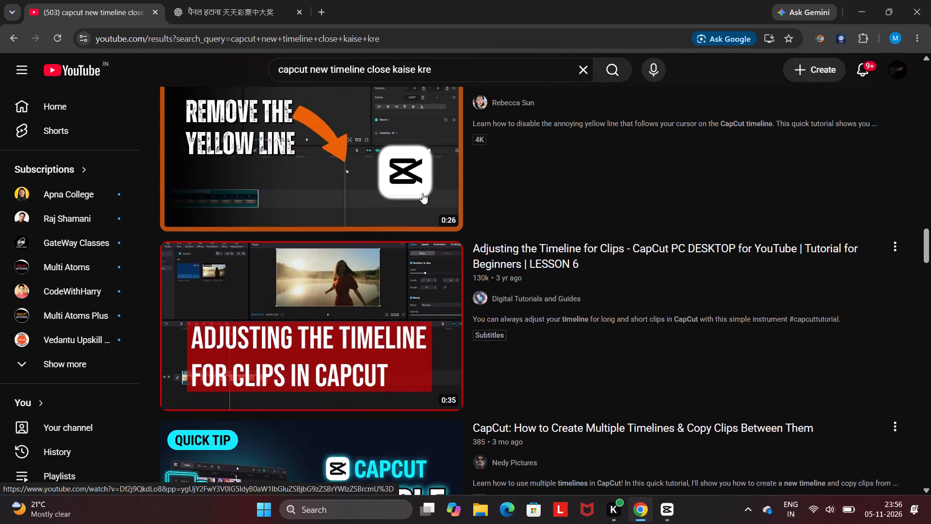
scroll(422, 193, up, 1)
Watch the video "How to Remove the Yellow Line on Timeline in CapCut PC", skipping ahead to about 0:15.
click(422, 193)
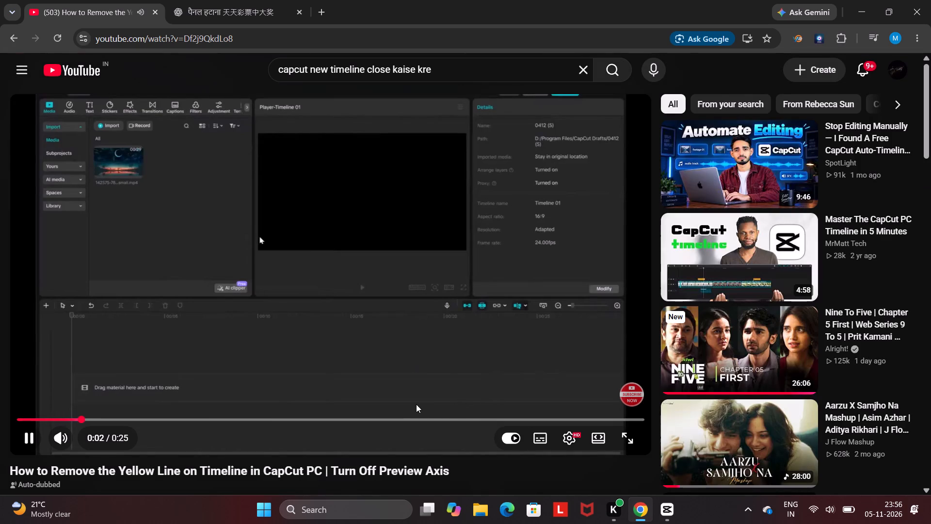
click(396, 420)
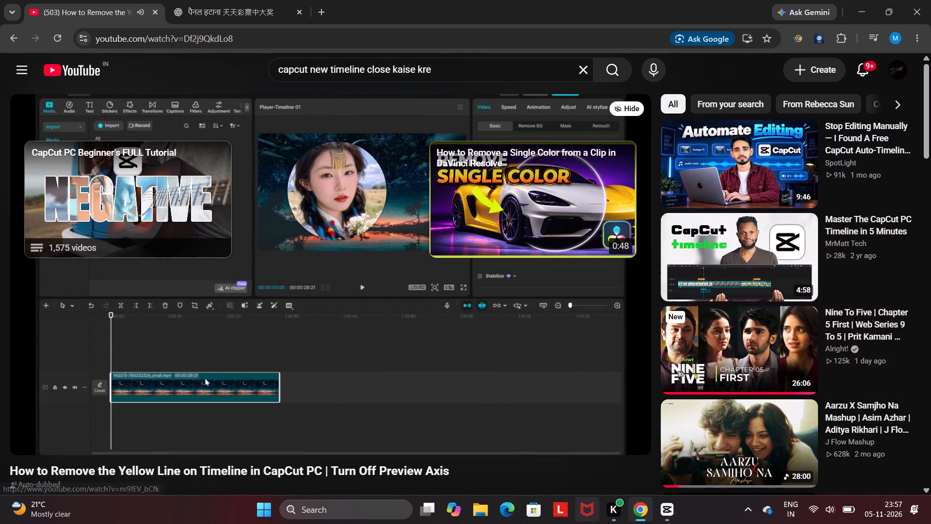
click(483, 389)
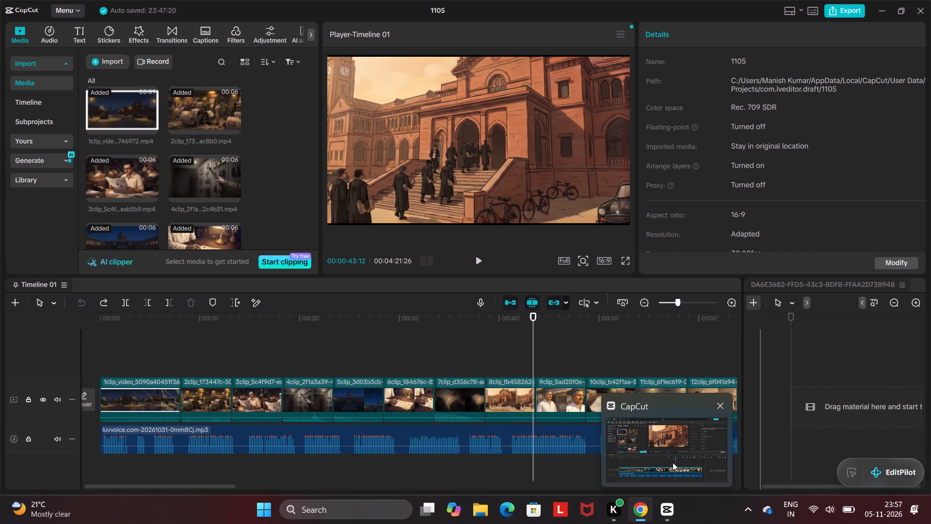
Switch back to CapCut and move the divider between the timeline panes so both are about equally wide.
click(673, 462)
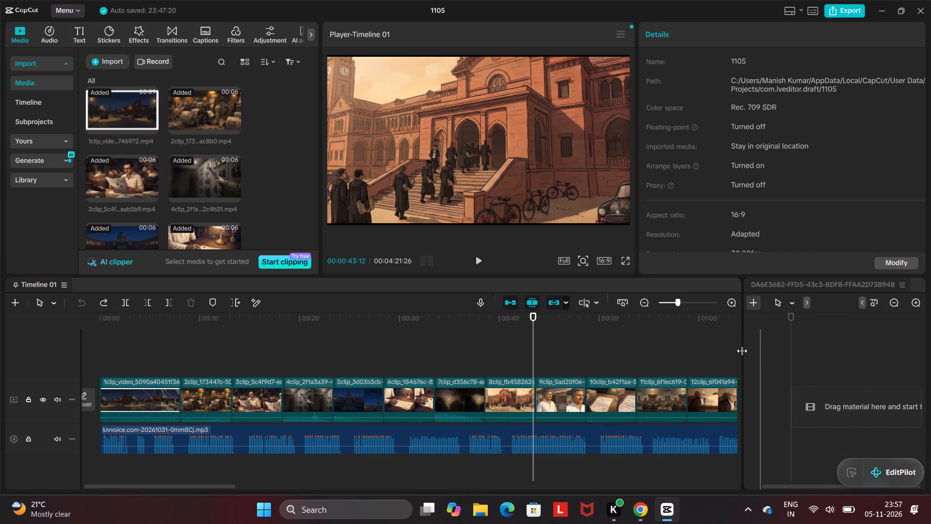
drag(741, 351, 471, 409)
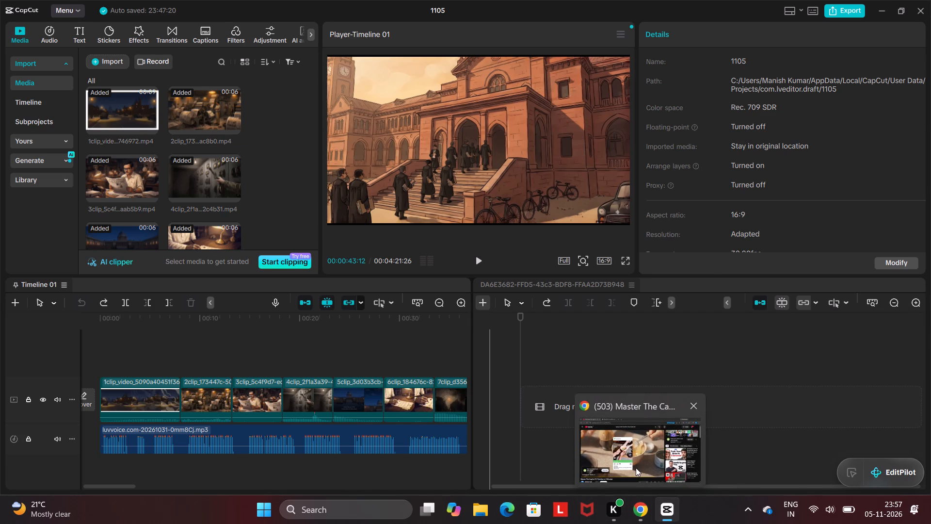
Switch to YouTube in Chrome and go back from the autoplayed video to the yellow-line tutorial to check its page.
click(636, 468)
click(498, 358)
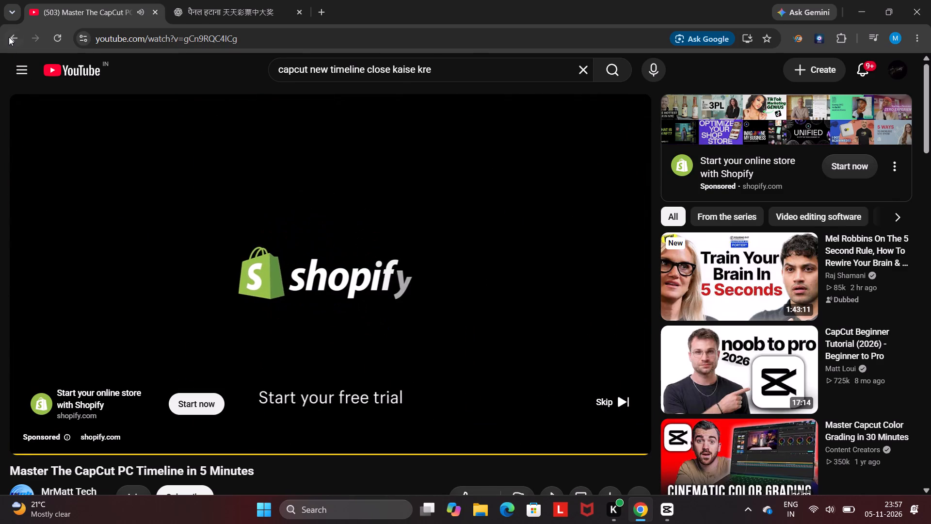
click(8, 36)
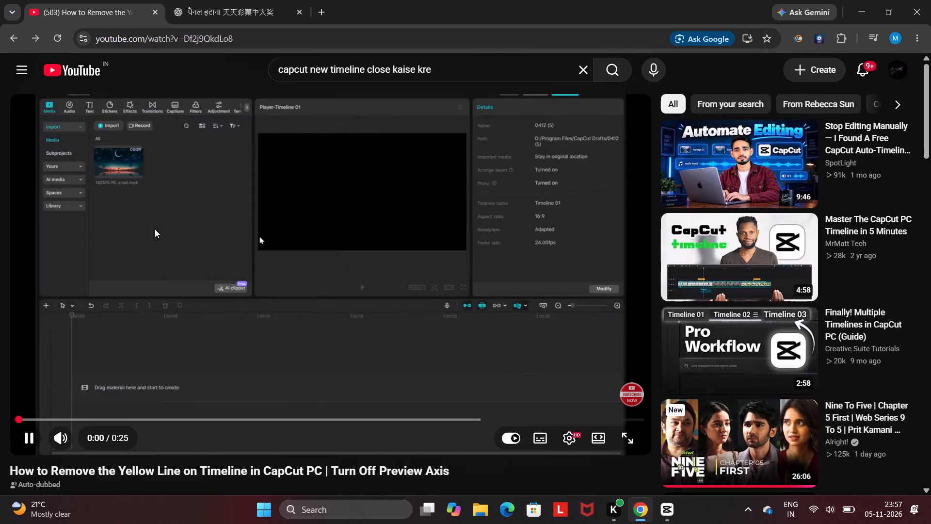
scroll(190, 264, down, 1)
scroll(190, 264, up, 2)
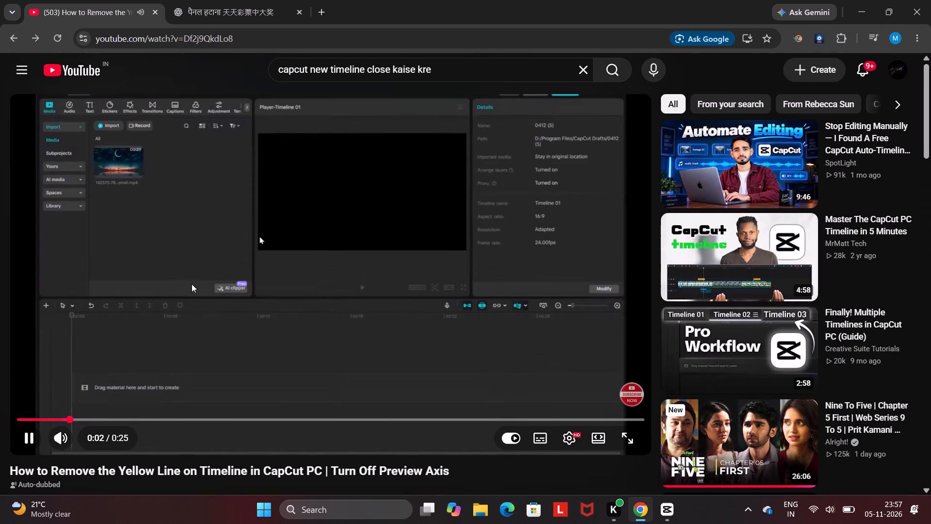
Go back to the YouTube search results and look through them for another video on closing an extra CapCut timeline.
click(23, 77)
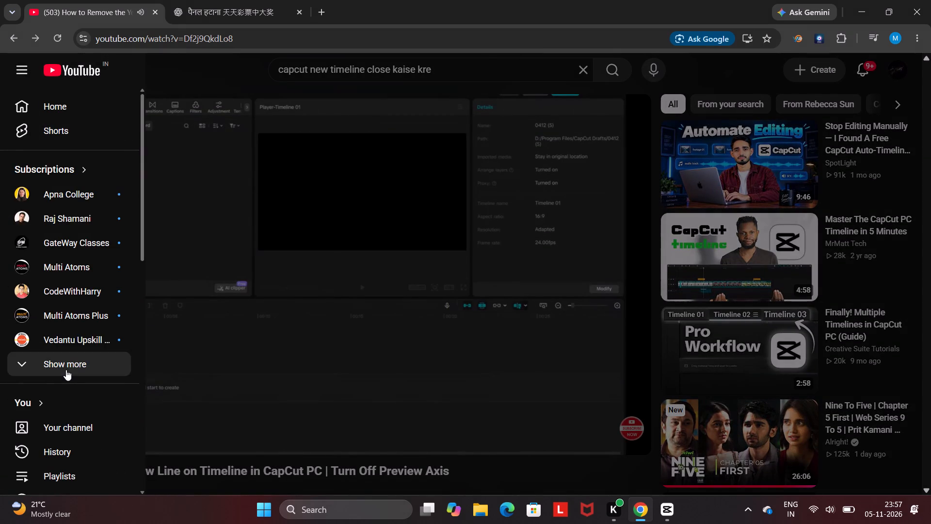
click(251, 314)
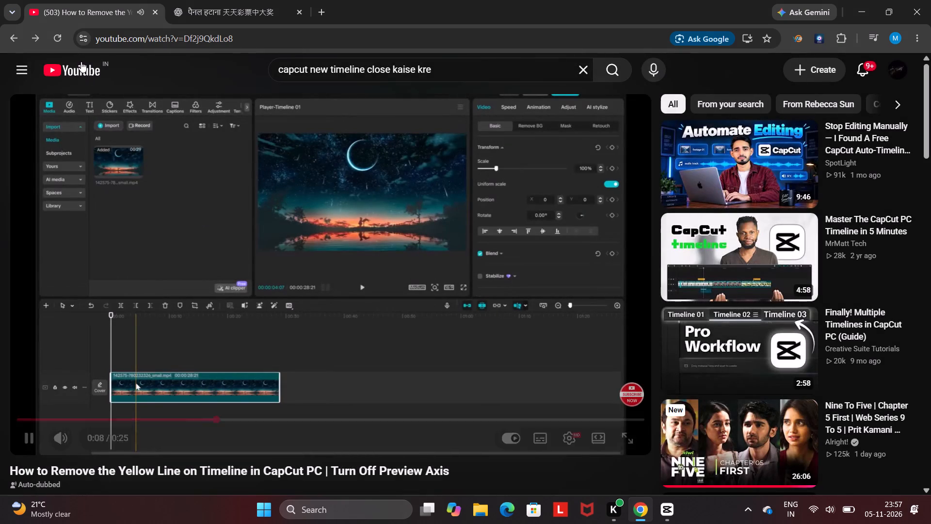
click(10, 34)
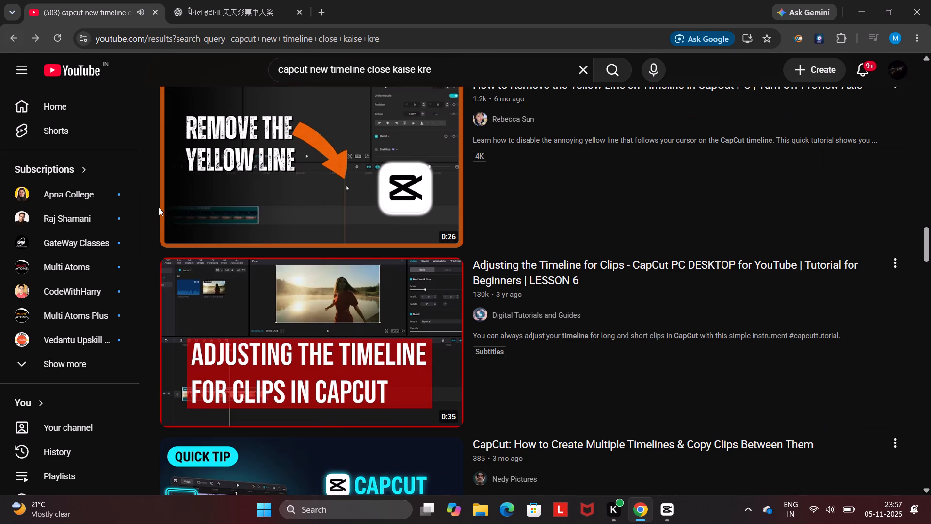
scroll(256, 226, down, 2)
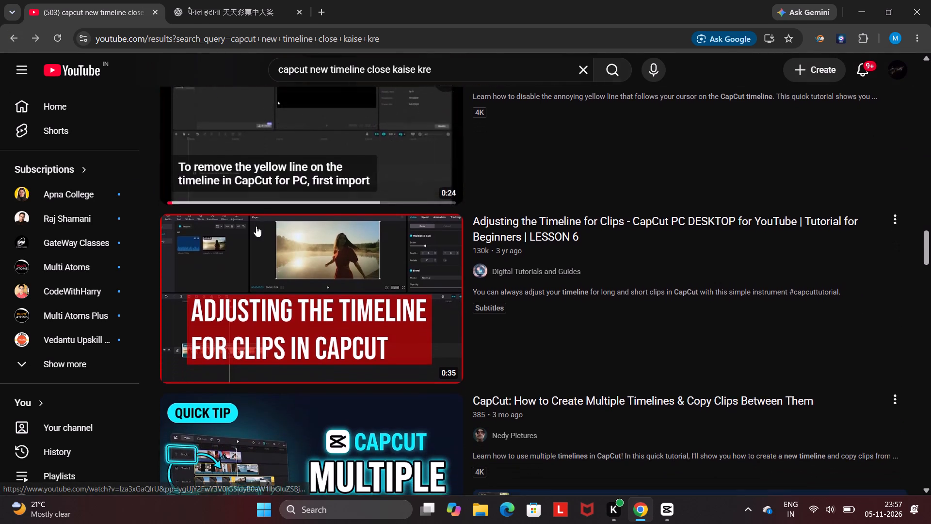
scroll(256, 226, down, 3)
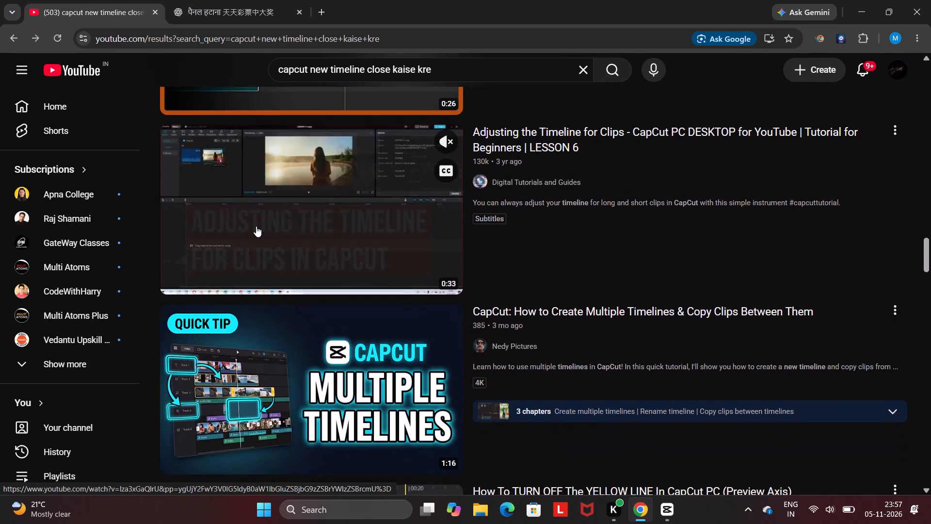
scroll(256, 226, down, 2)
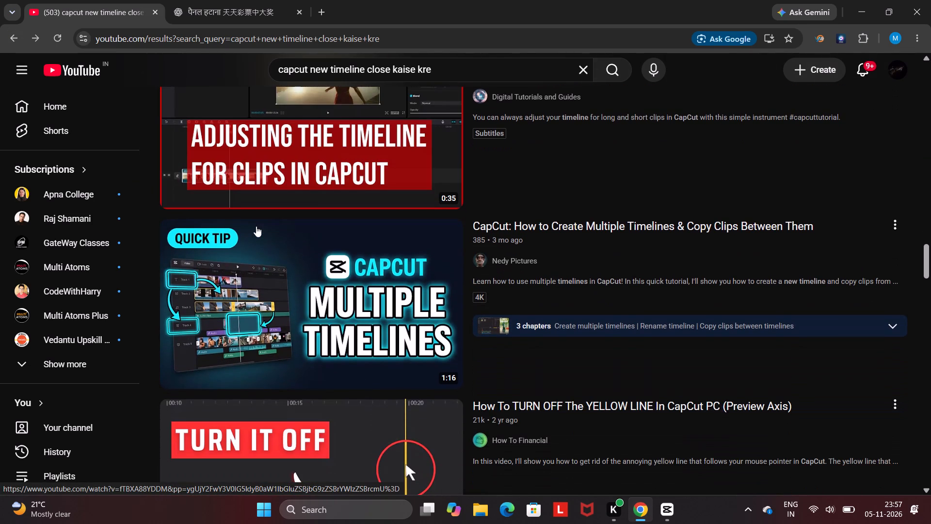
scroll(256, 226, down, 6)
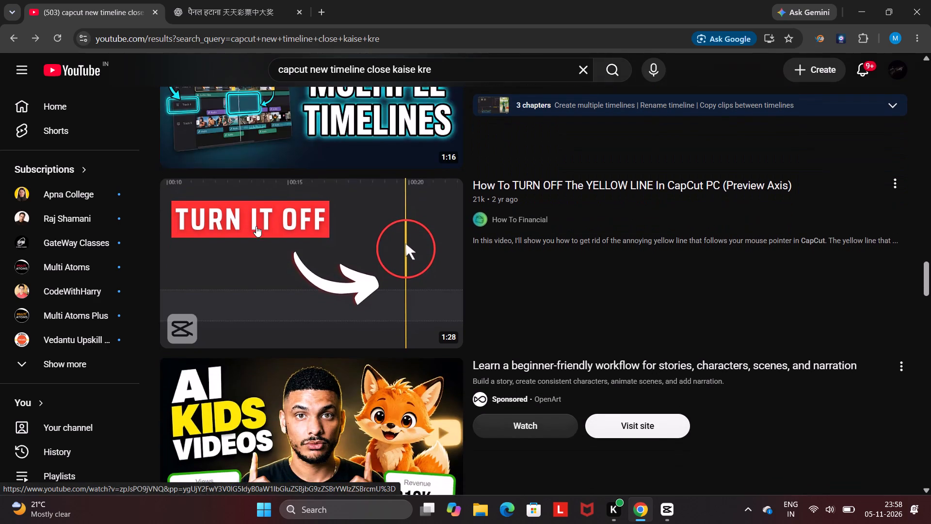
scroll(256, 226, down, 2)
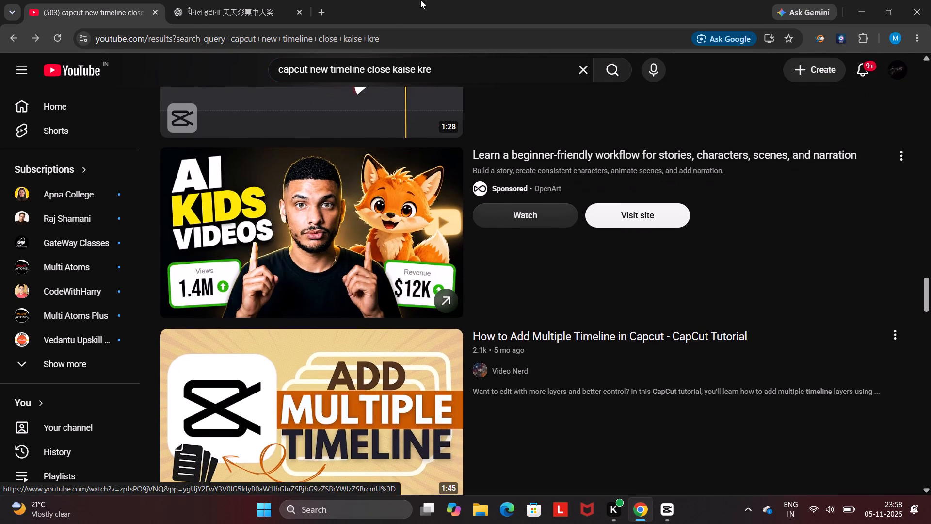
Search YouTube for "capcut new pannel close kaise kre".
click(365, 68)
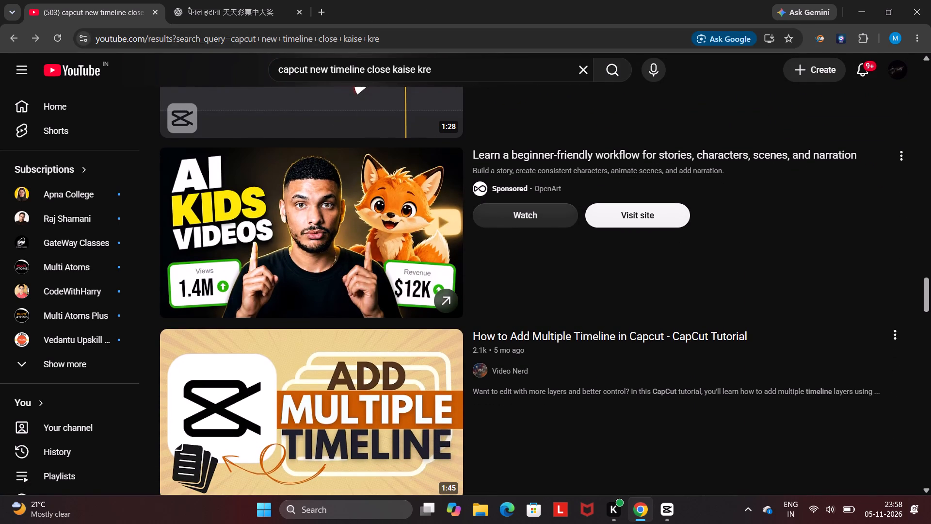
key(BackSpace)
key(BackSpace)
key(BackSpace)
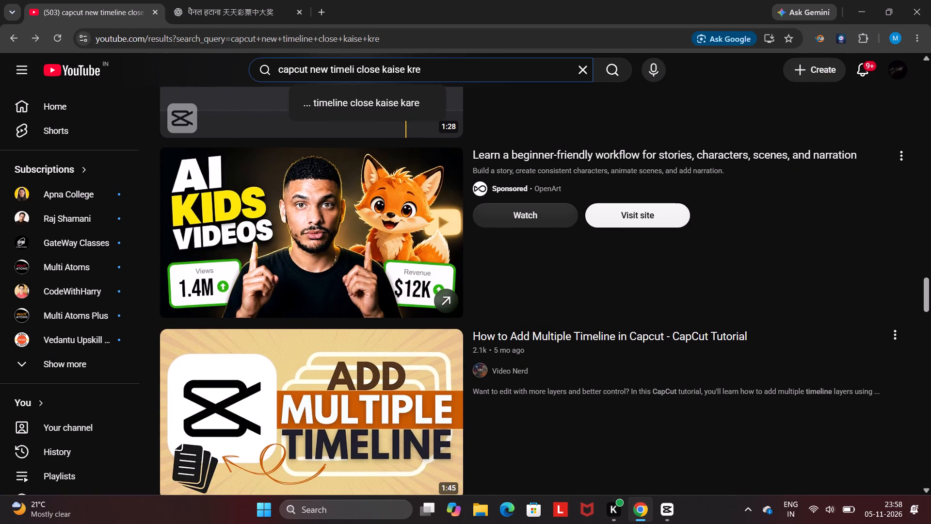
key(BackSpace)
key(BackSpace)
key(BackSpace)
key(BackSpace)
key(BackSpace)
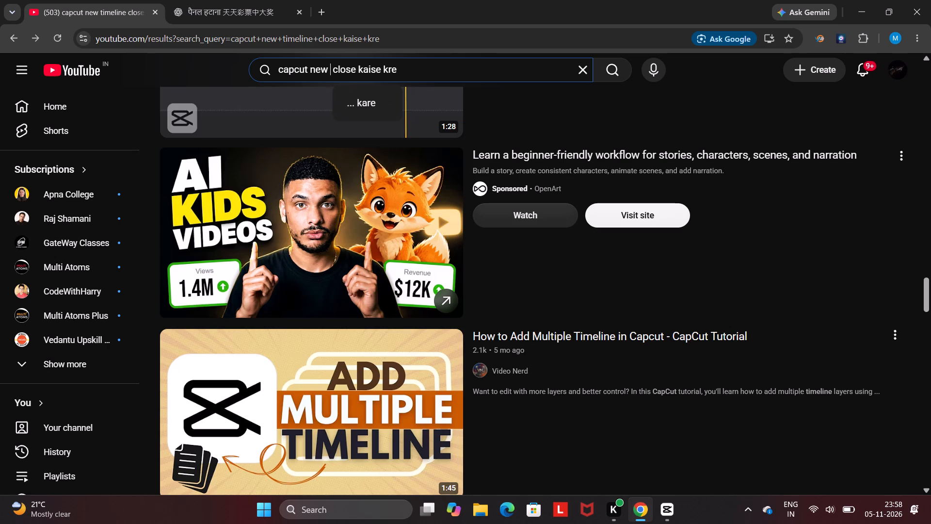
key(p)
text(annel)
key(space)
key(Return)
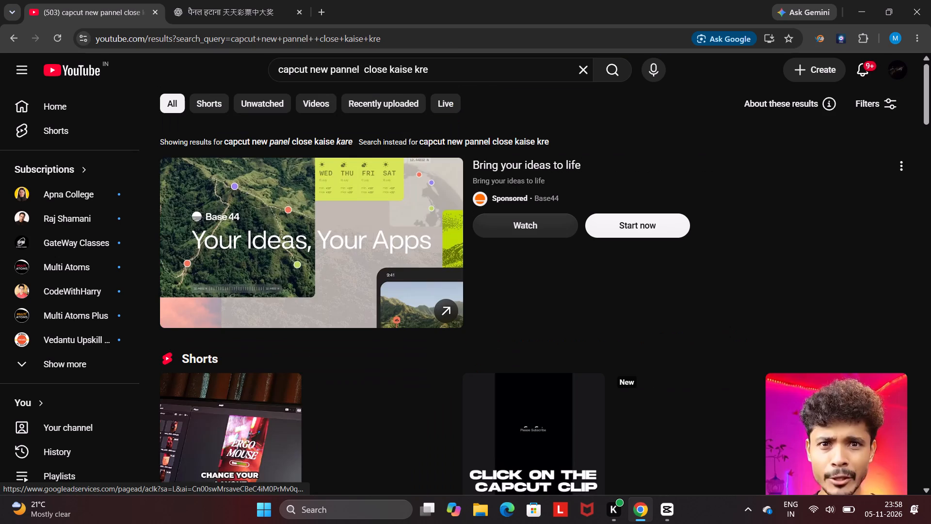
Look through the new YouTube results for a video on closing an extra panel in CapCut.
scroll(400, 181, down, 4)
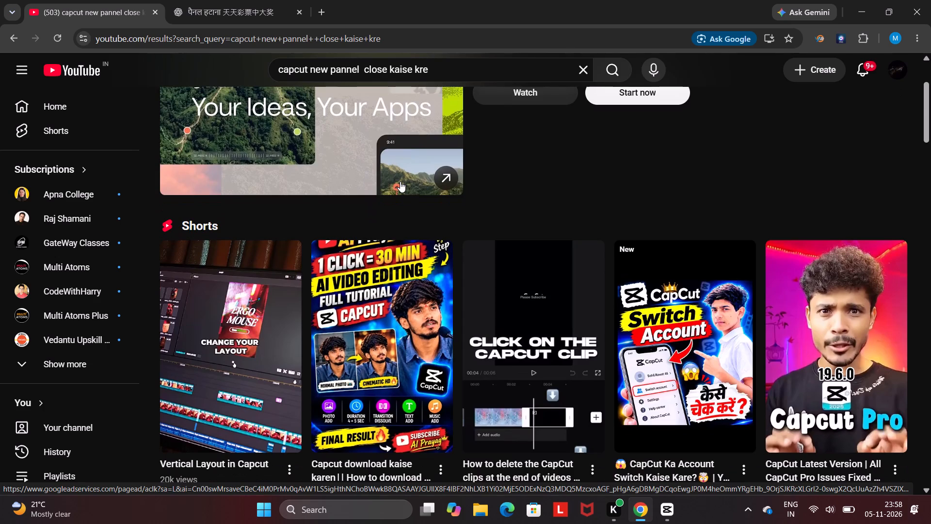
scroll(400, 181, down, 8)
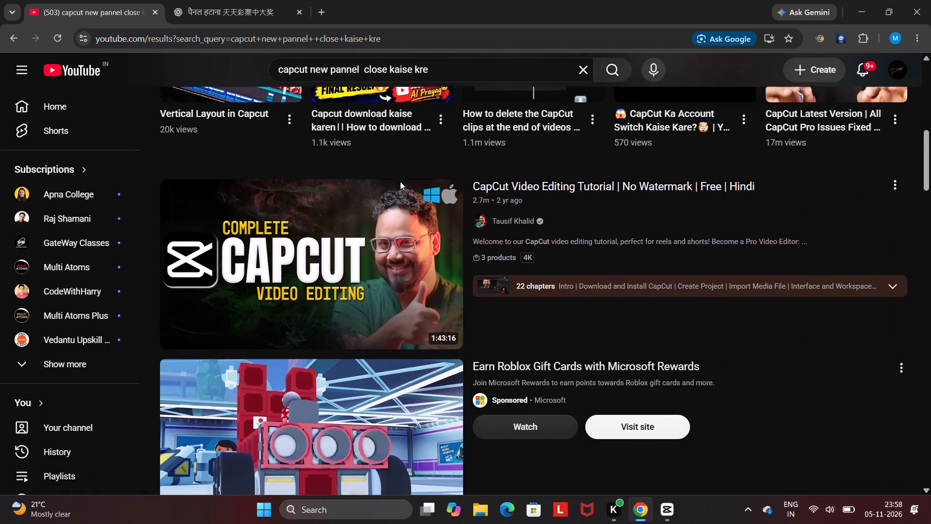
scroll(400, 181, down, 6)
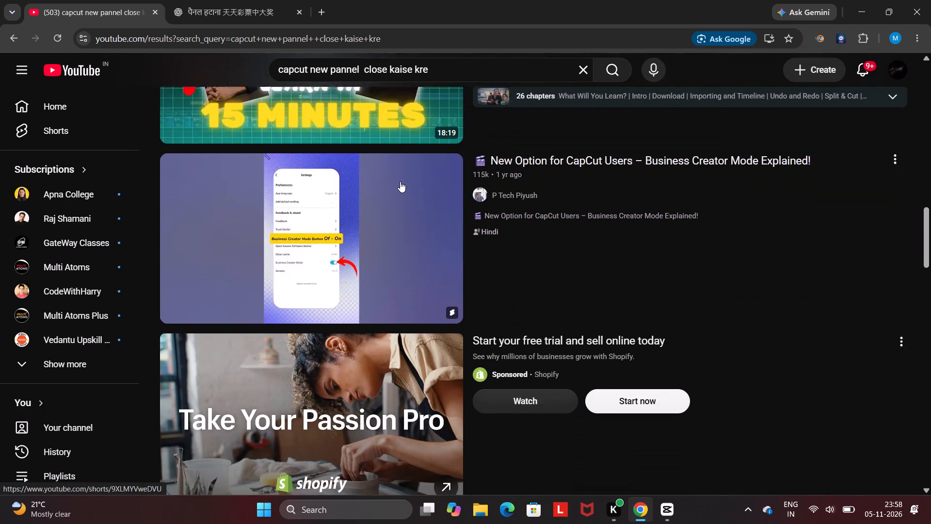
scroll(400, 181, down, 8)
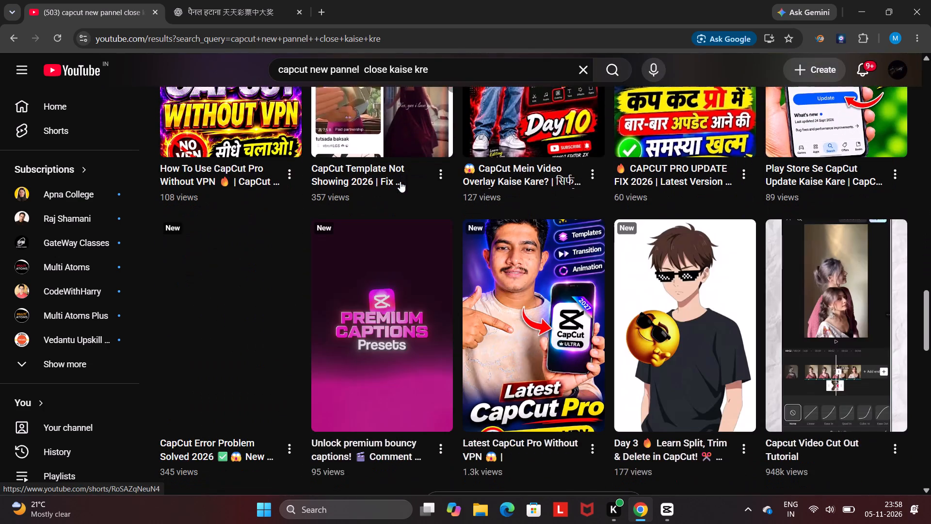
scroll(400, 181, down, 7)
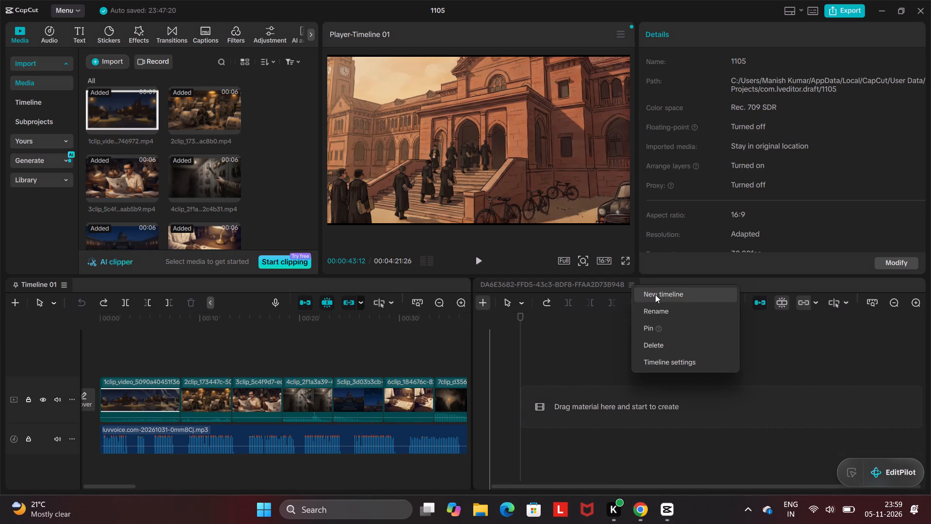
right_click(655, 295)
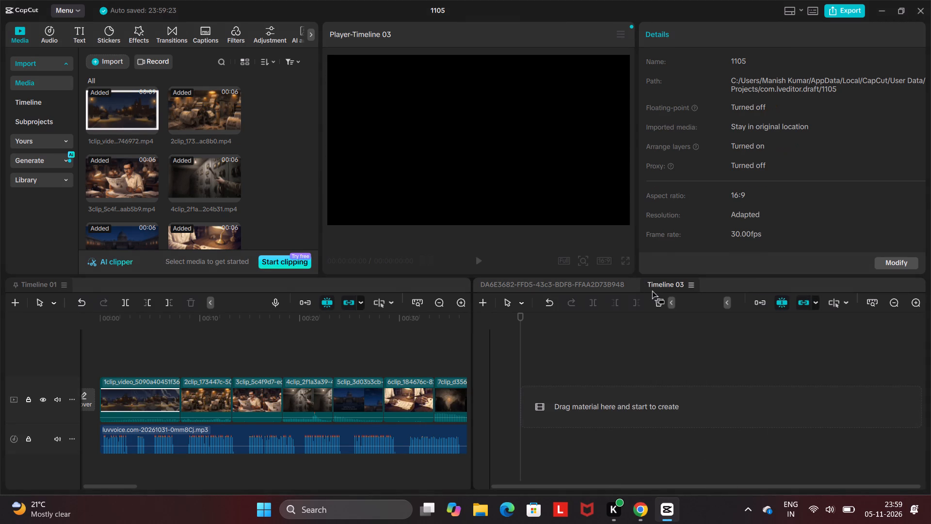
scroll(634, 284, left, 3)
scroll(634, 284, right, 2)
scroll(634, 284, left, 2)
scroll(634, 284, right, 3)
Play Timeline 01 from about 00:00:22 and pause at about 00:00:41, during the eighth clip.
click(463, 330)
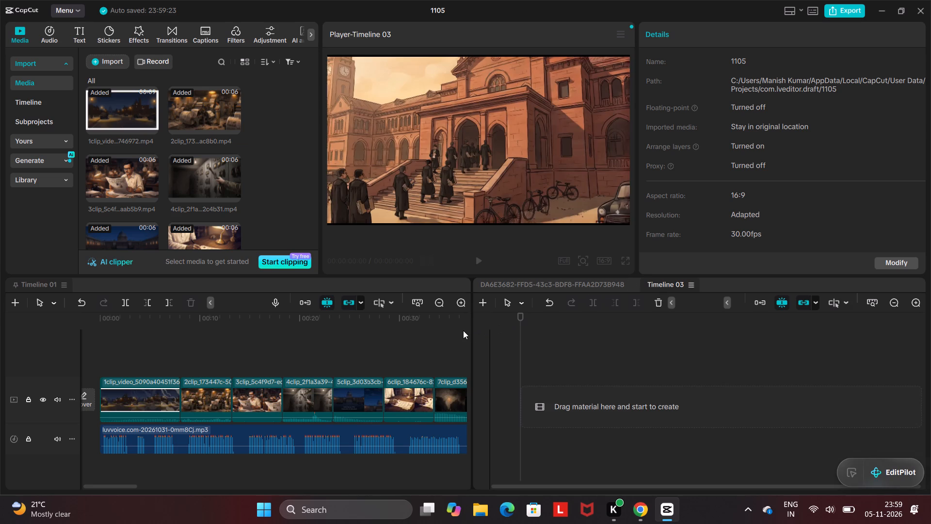
click(328, 355)
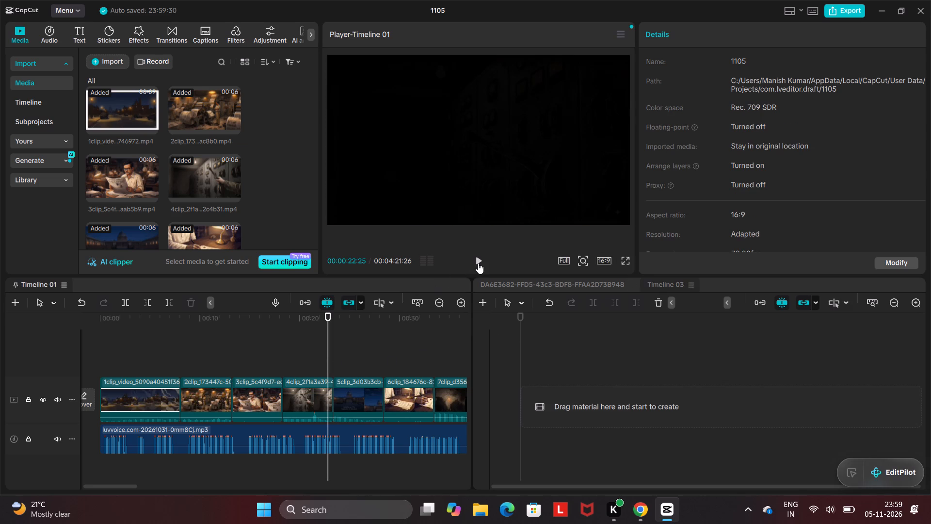
click(478, 263)
click(478, 263)
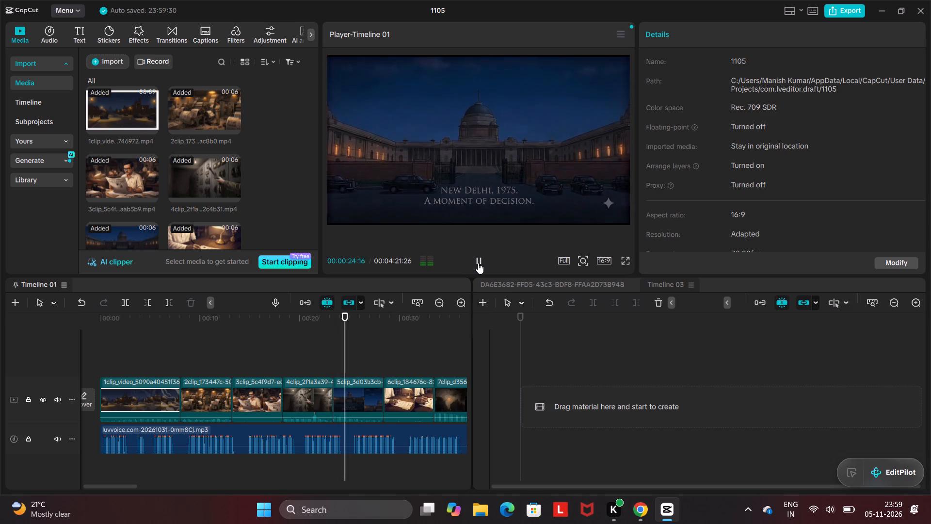
click(478, 263)
click(446, 346)
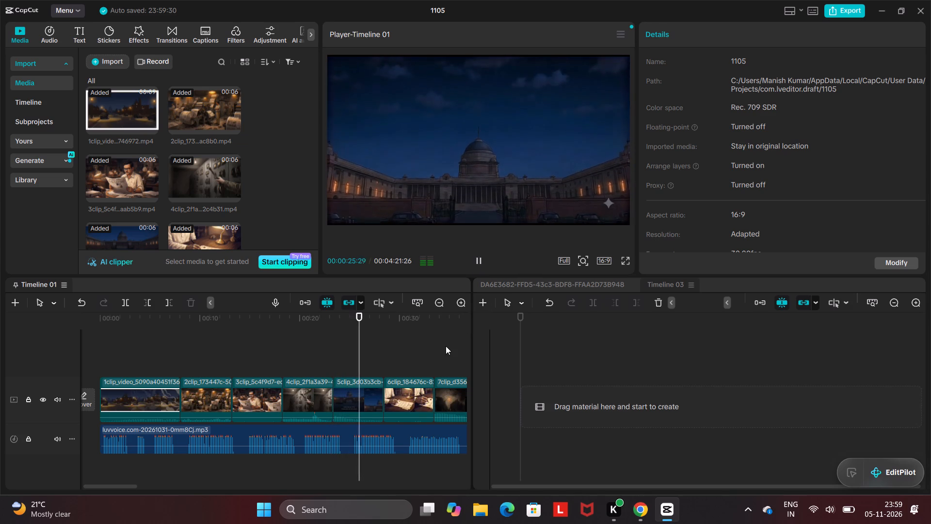
click(479, 258)
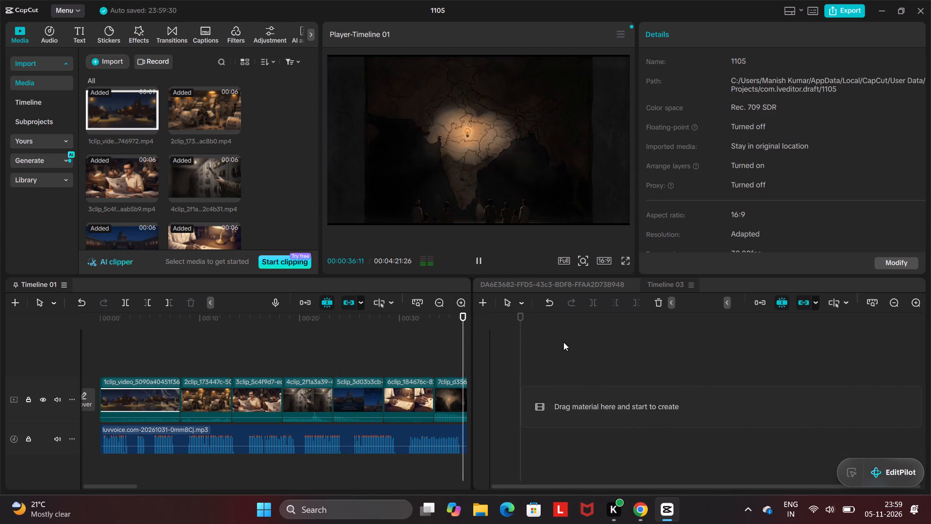
scroll(417, 336, left, 11)
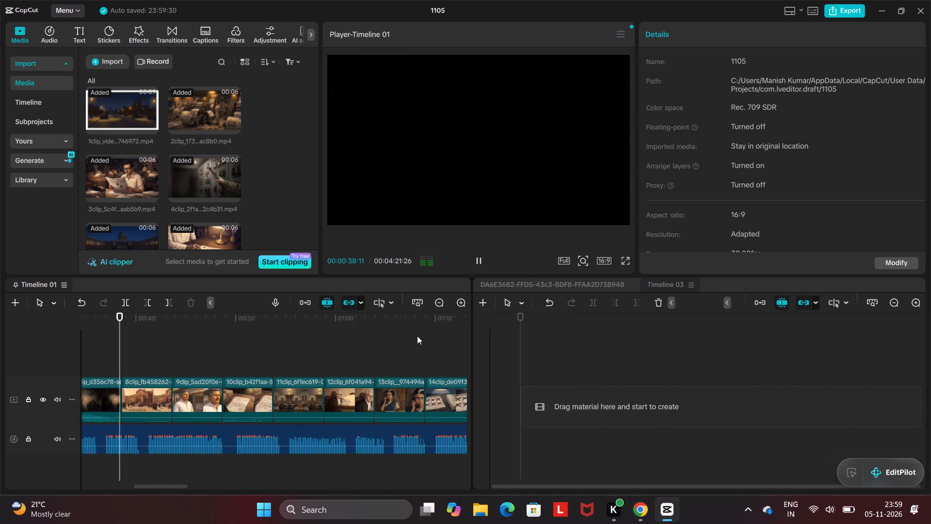
scroll(417, 336, left, 6)
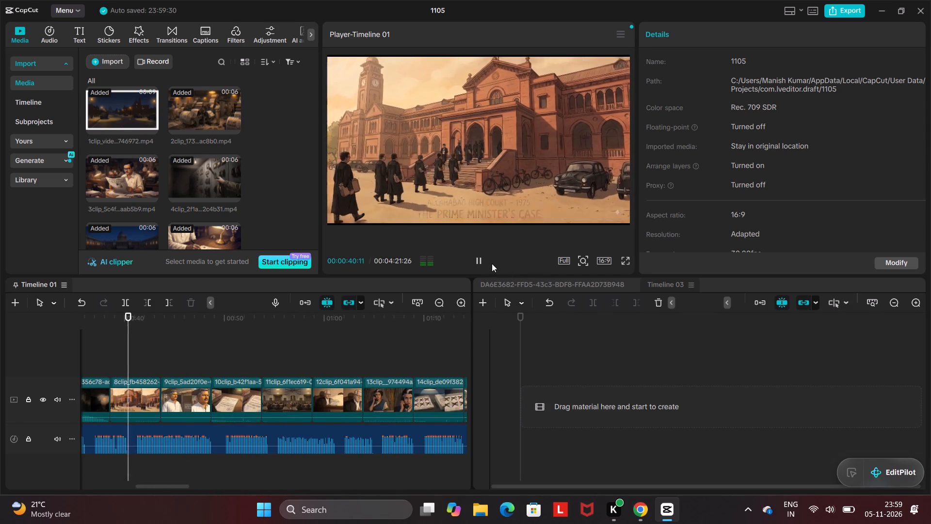
click(477, 259)
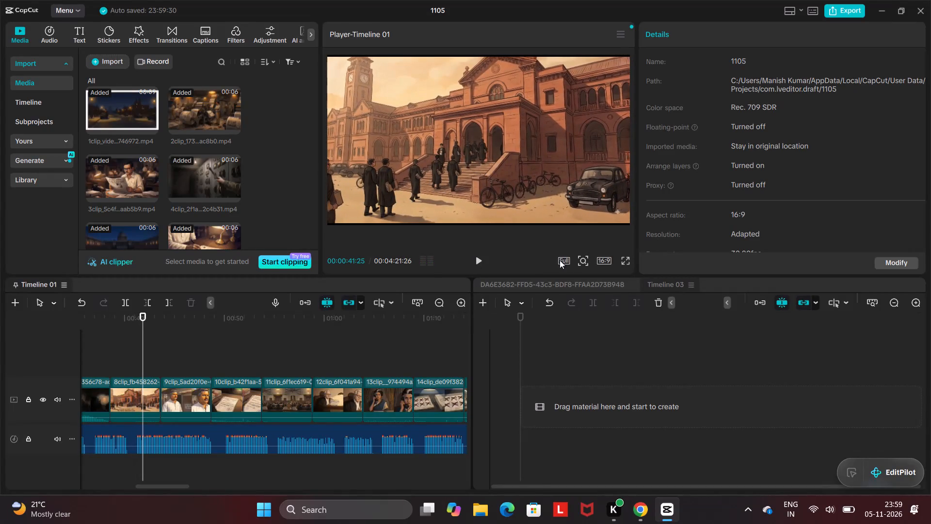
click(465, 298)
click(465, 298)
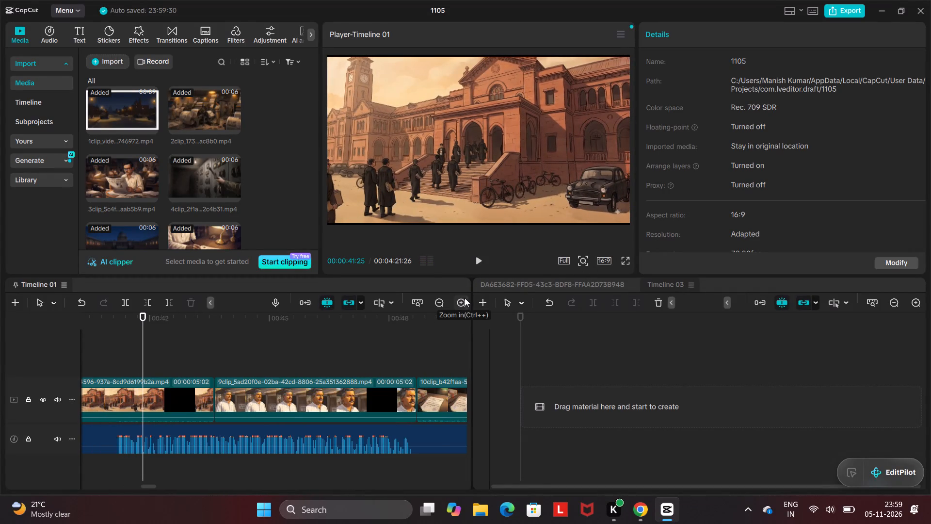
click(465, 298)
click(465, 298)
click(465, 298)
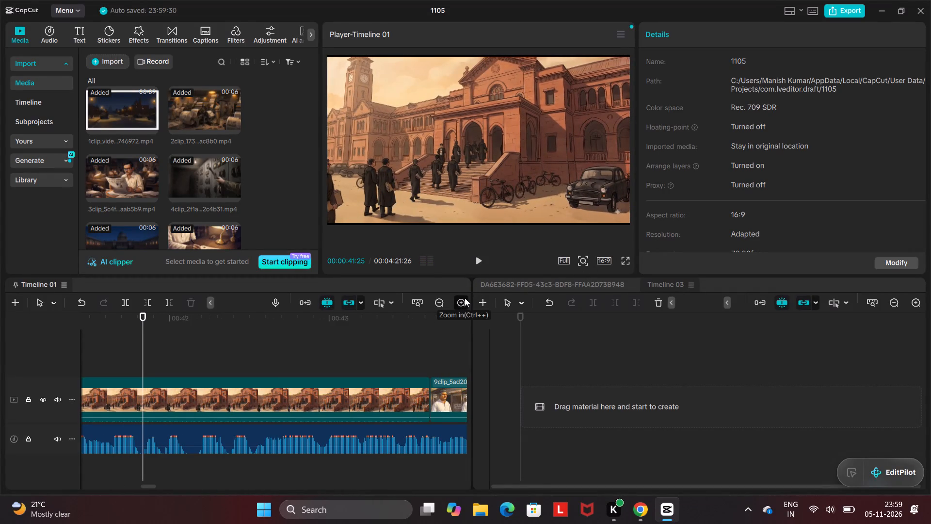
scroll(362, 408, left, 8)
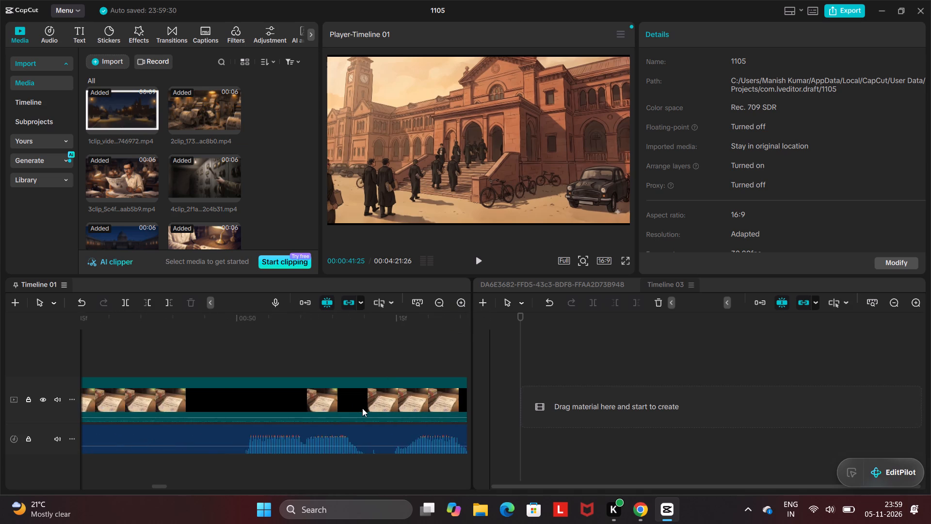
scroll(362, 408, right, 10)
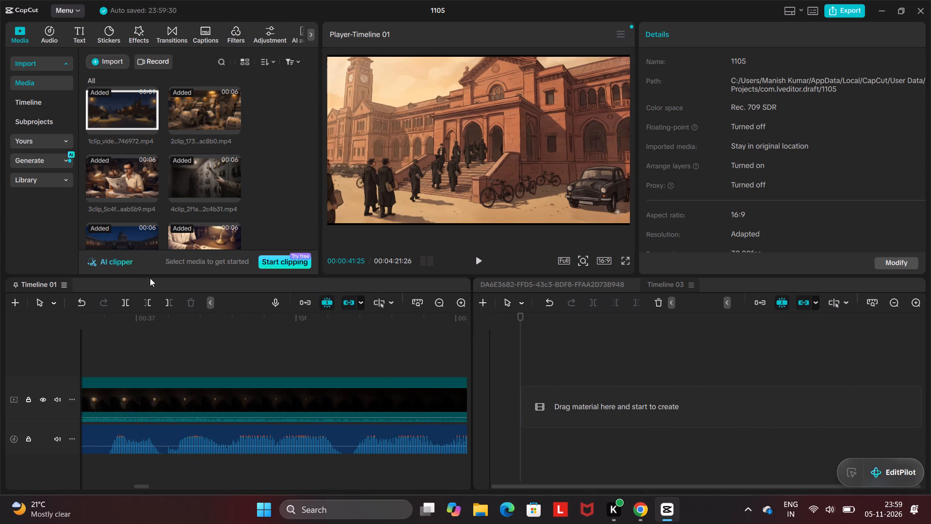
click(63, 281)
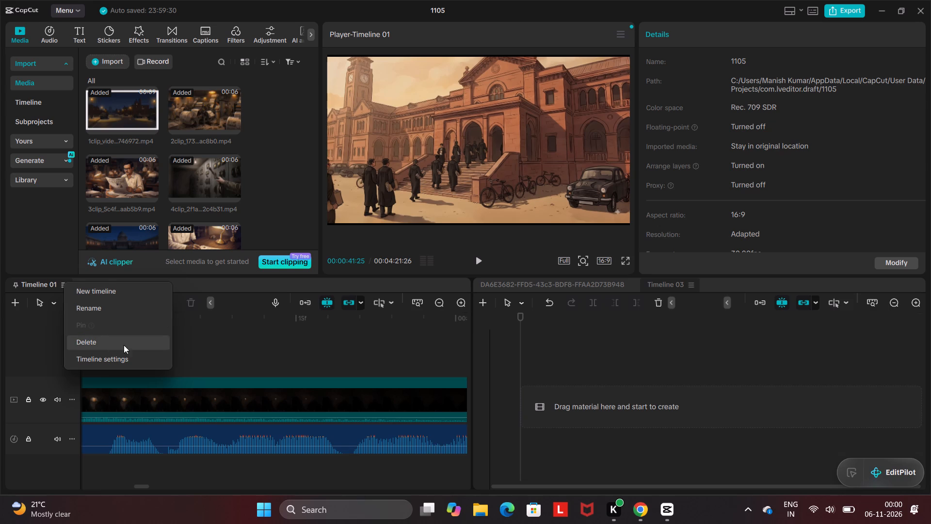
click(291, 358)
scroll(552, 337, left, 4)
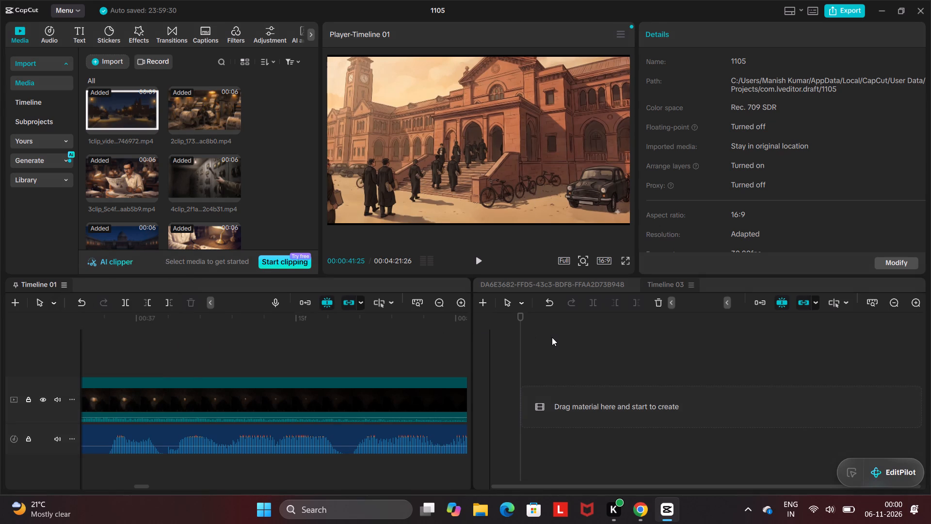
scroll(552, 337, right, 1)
Delete Timeline 03 from the empty second timeline pane.
click(690, 283)
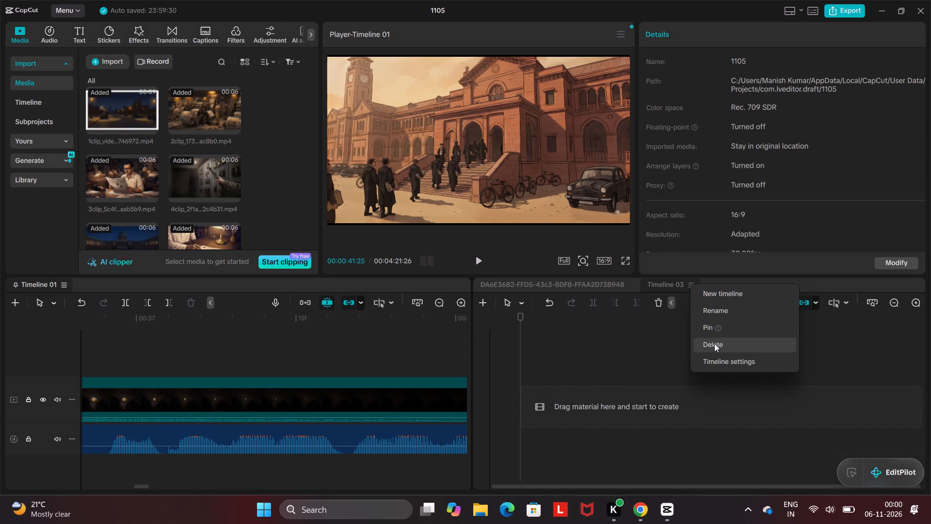
click(714, 344)
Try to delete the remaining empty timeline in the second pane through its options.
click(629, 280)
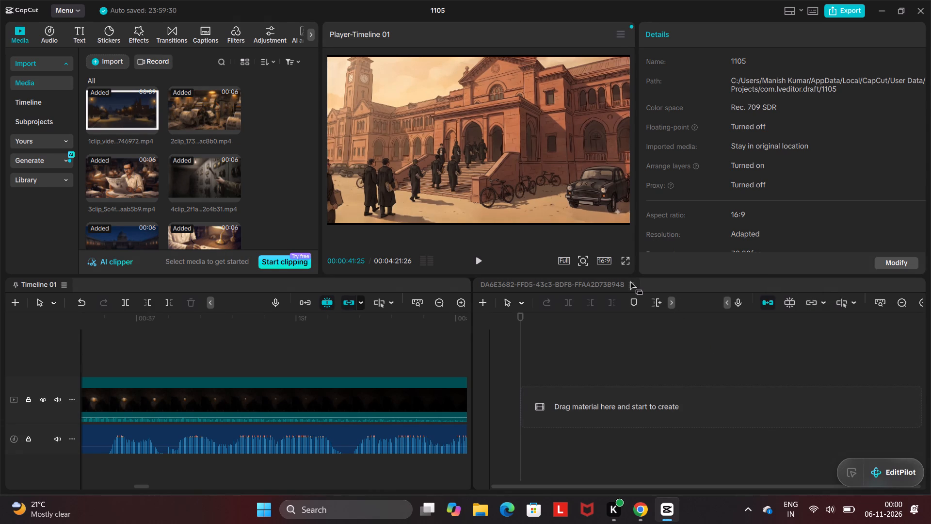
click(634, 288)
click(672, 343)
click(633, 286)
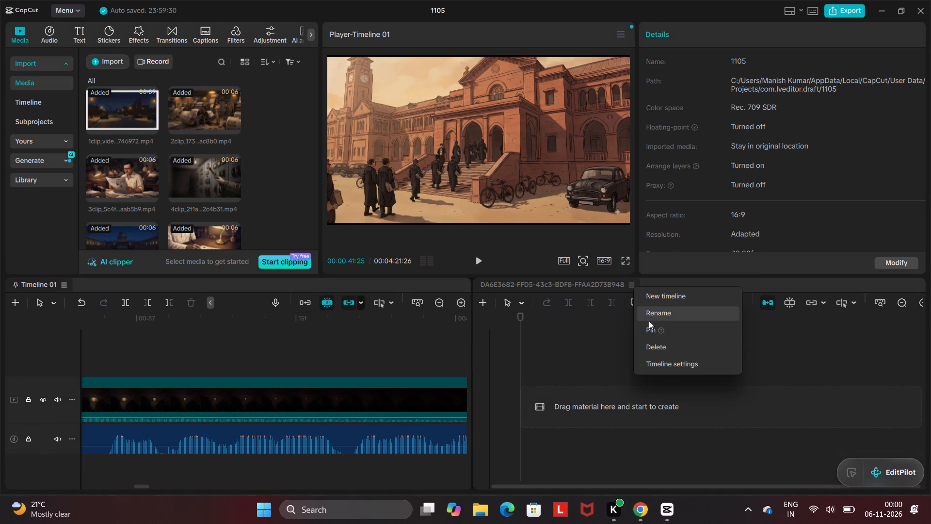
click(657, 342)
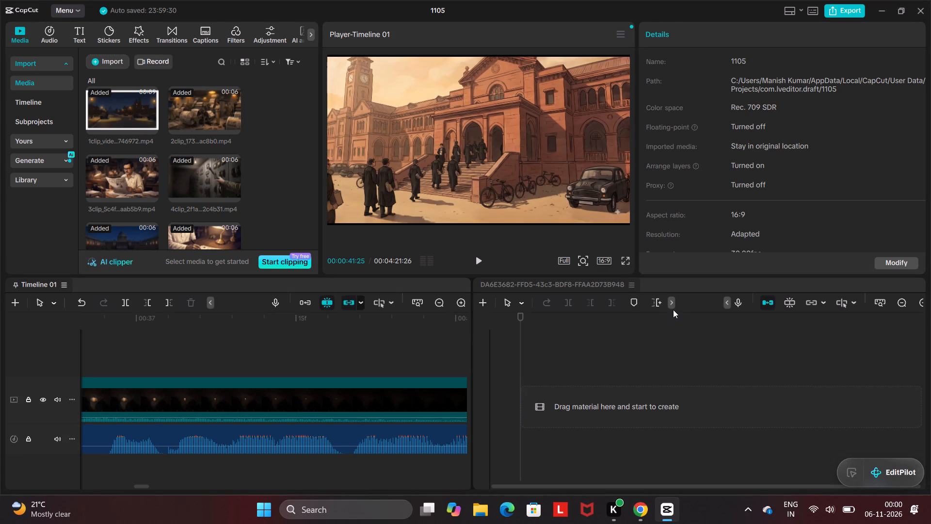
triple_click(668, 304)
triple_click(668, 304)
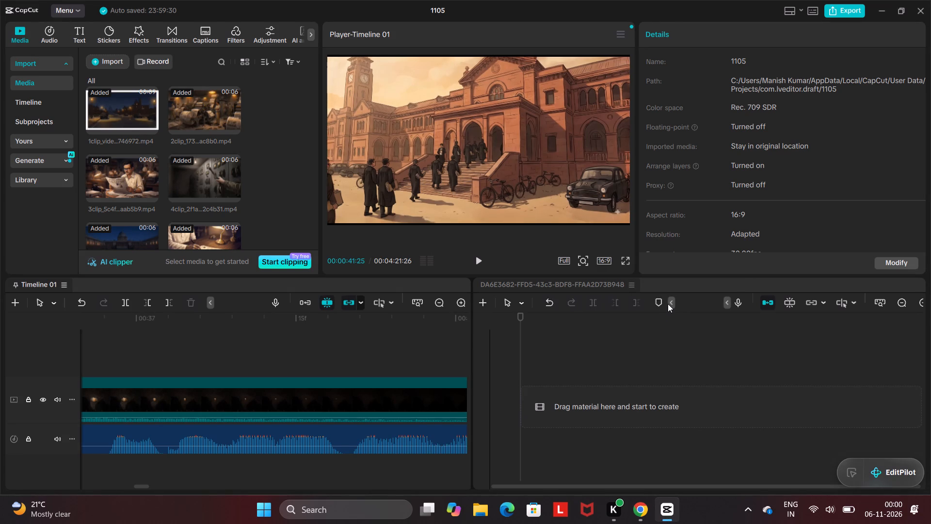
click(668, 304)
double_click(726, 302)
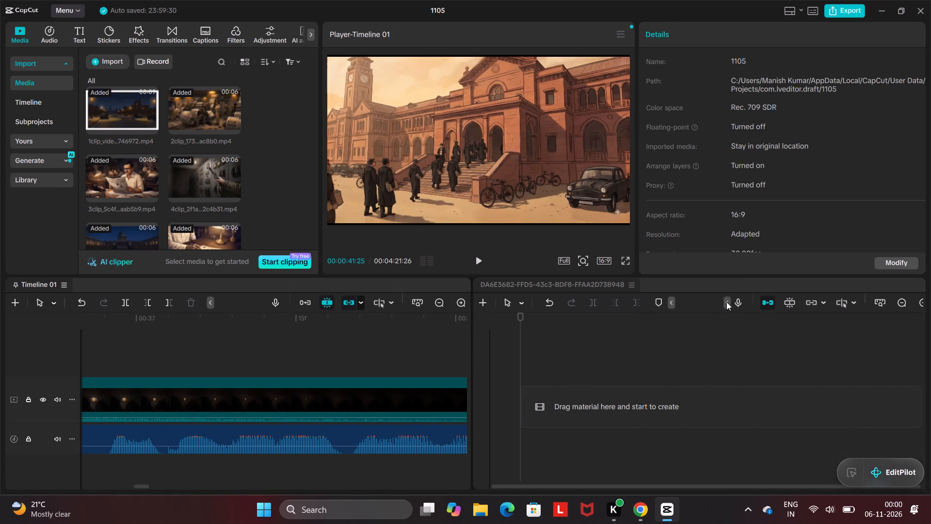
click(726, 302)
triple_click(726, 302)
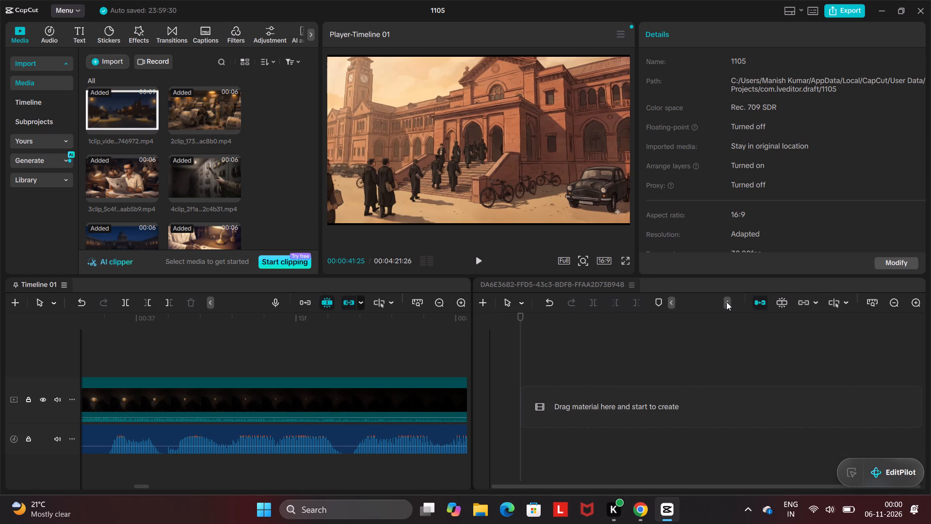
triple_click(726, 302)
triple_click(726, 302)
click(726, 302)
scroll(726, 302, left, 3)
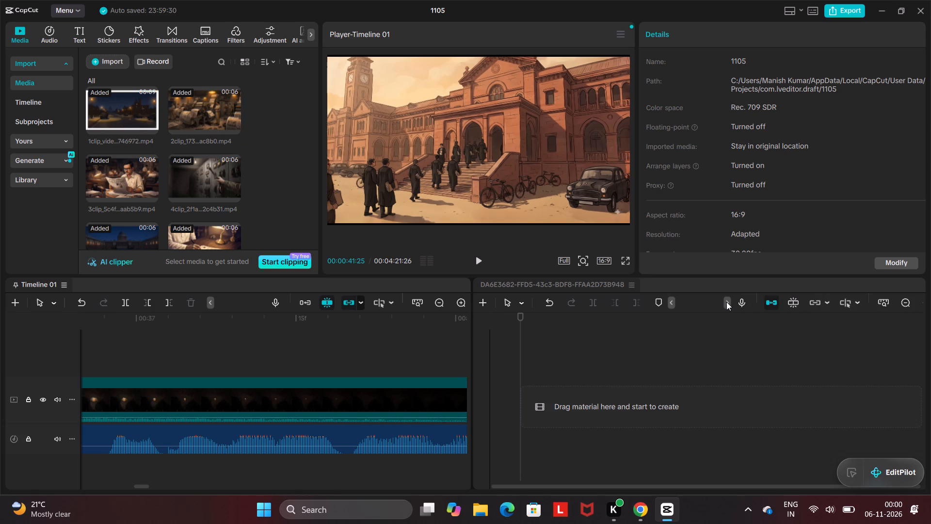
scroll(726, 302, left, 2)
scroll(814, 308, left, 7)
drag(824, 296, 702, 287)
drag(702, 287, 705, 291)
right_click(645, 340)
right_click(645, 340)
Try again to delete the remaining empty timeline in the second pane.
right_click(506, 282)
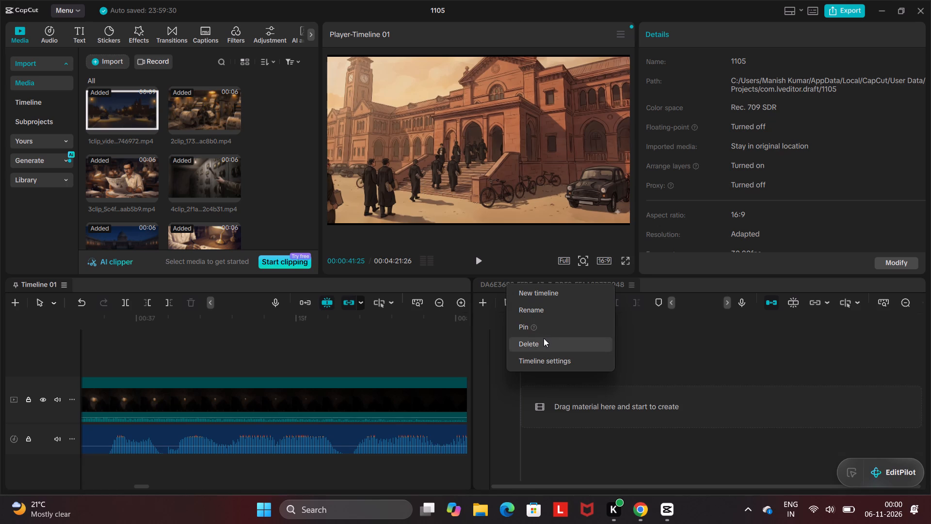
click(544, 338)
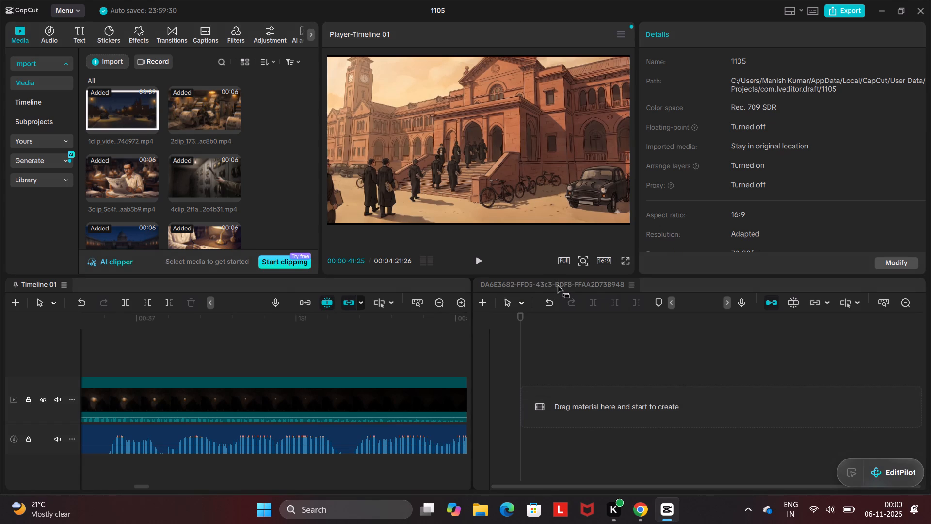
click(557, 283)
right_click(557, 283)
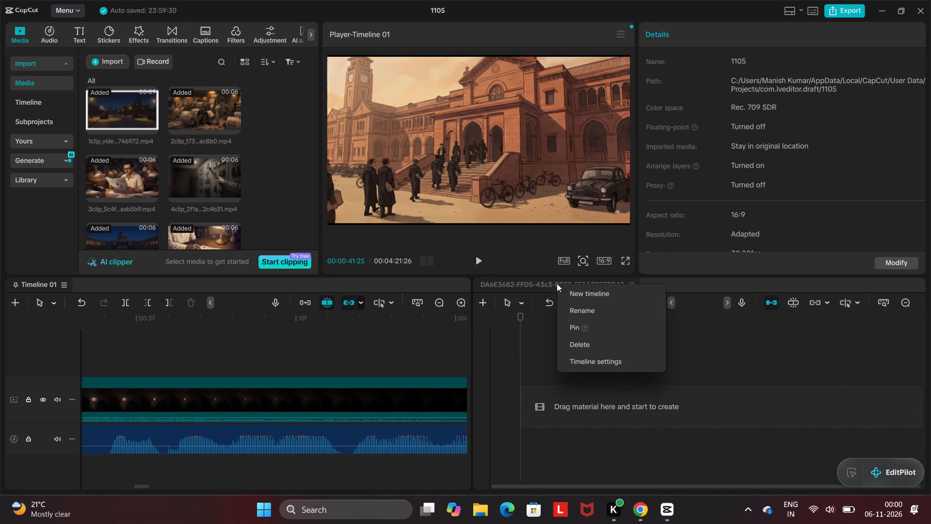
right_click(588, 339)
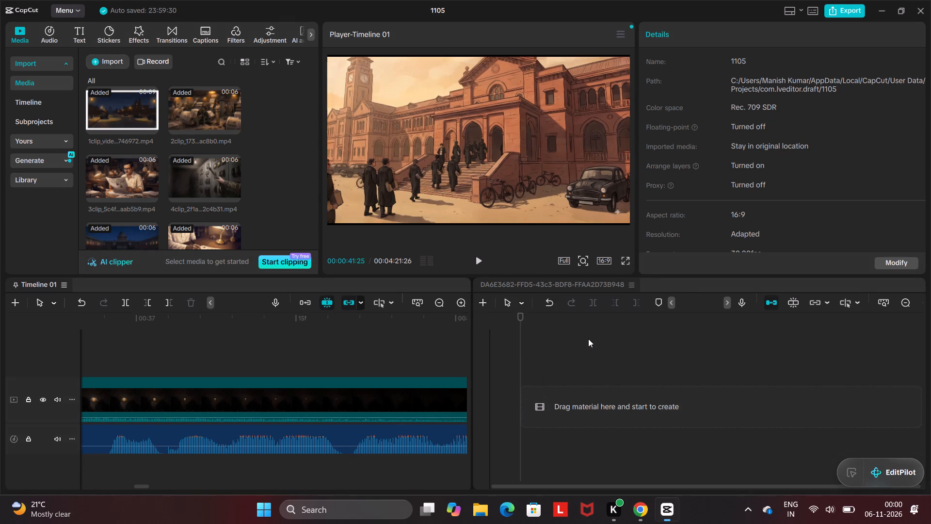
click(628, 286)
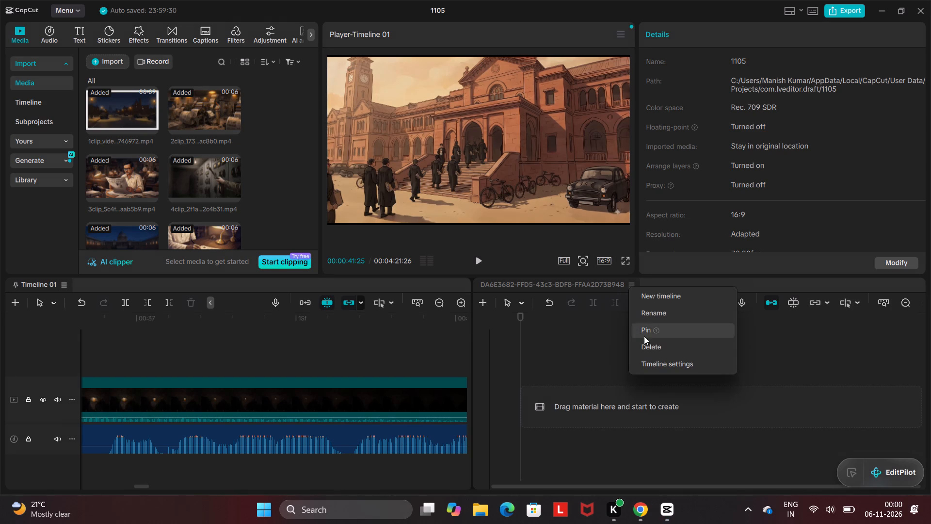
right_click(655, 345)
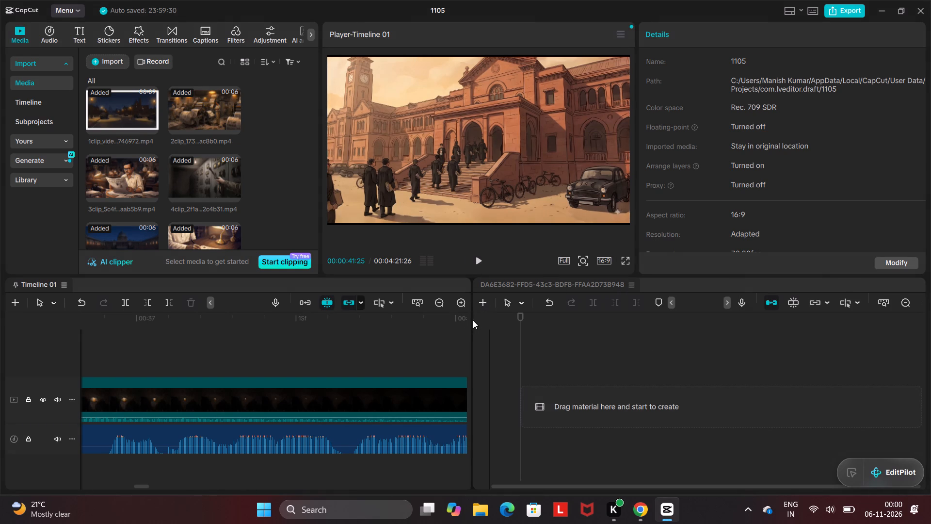
Widen the Timeline 01 pane as far as possible by shrinking the empty second timeline pane.
drag(471, 321, 518, 311)
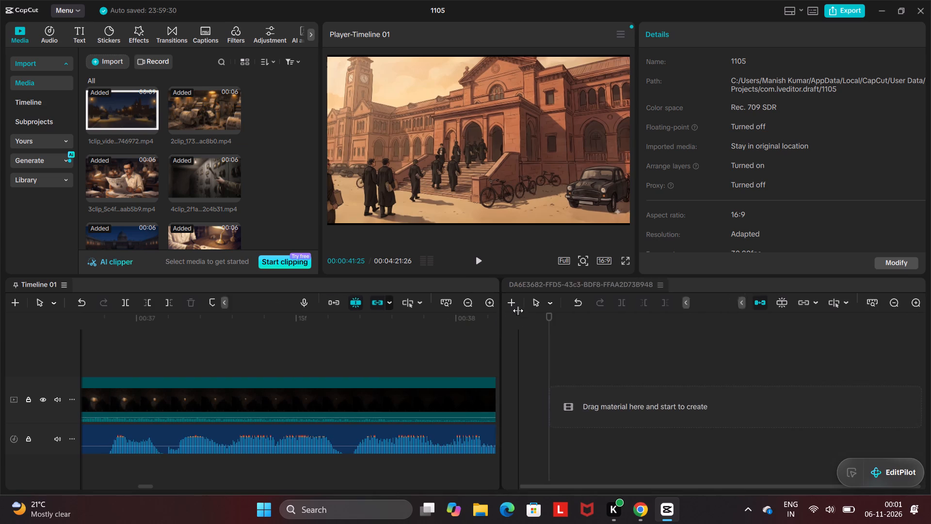
drag(518, 311, 848, 384)
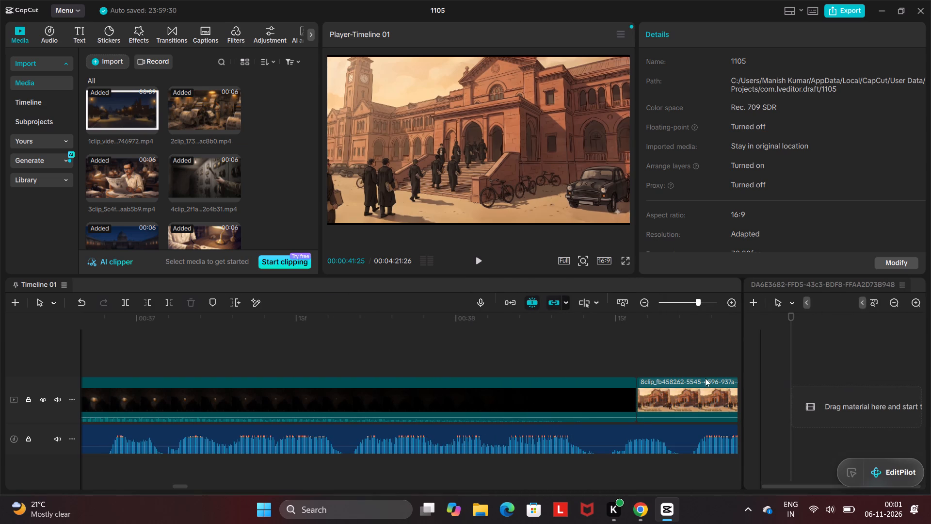
Play Timeline 01 from about 00:00:38 to about 00:00:52 to review the eighth to tenth clips, and select the 17th clip.
click(538, 398)
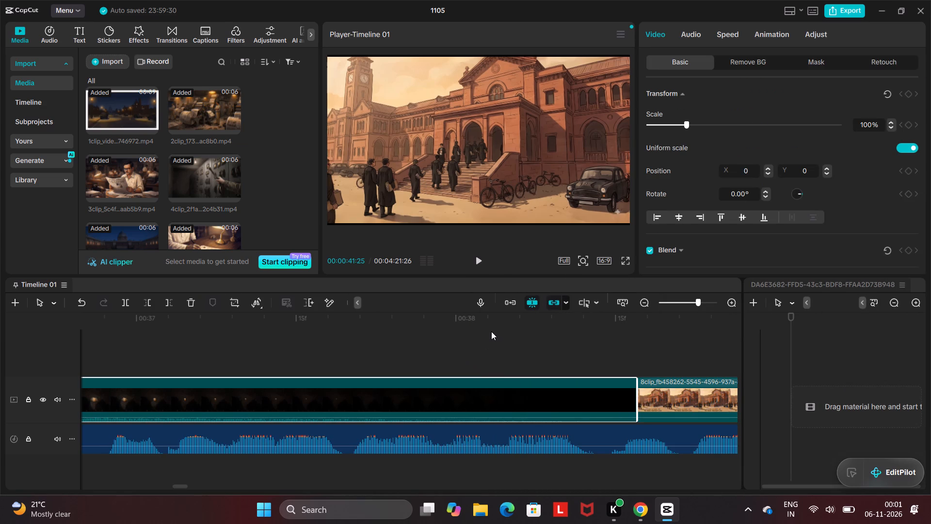
click(489, 333)
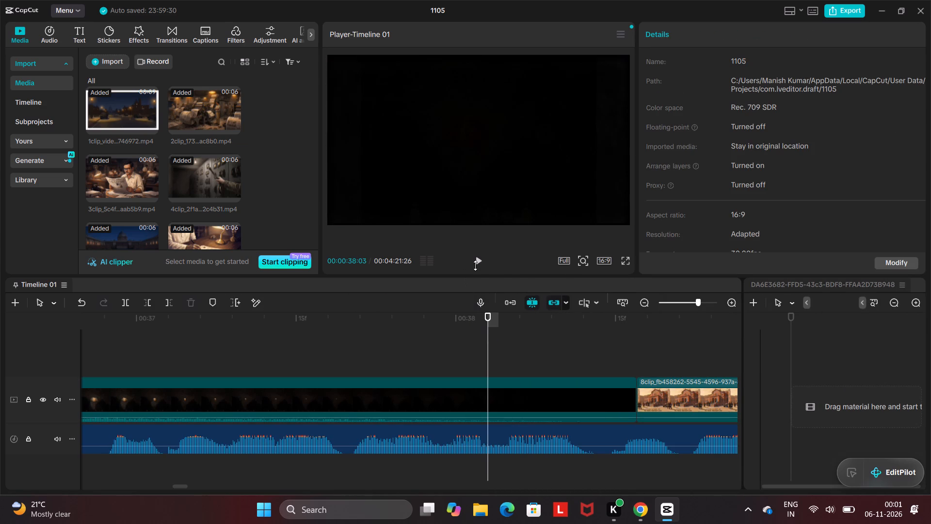
click(479, 262)
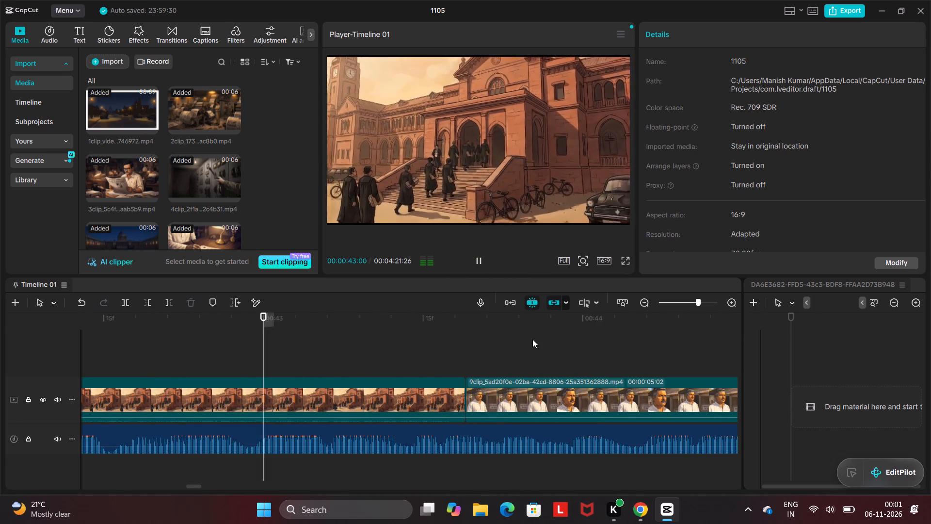
click(674, 301)
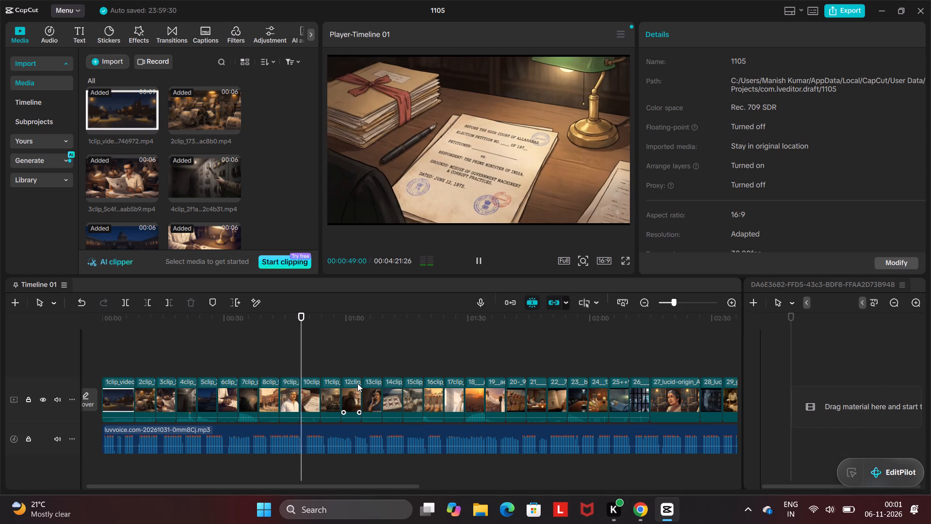
click(357, 383)
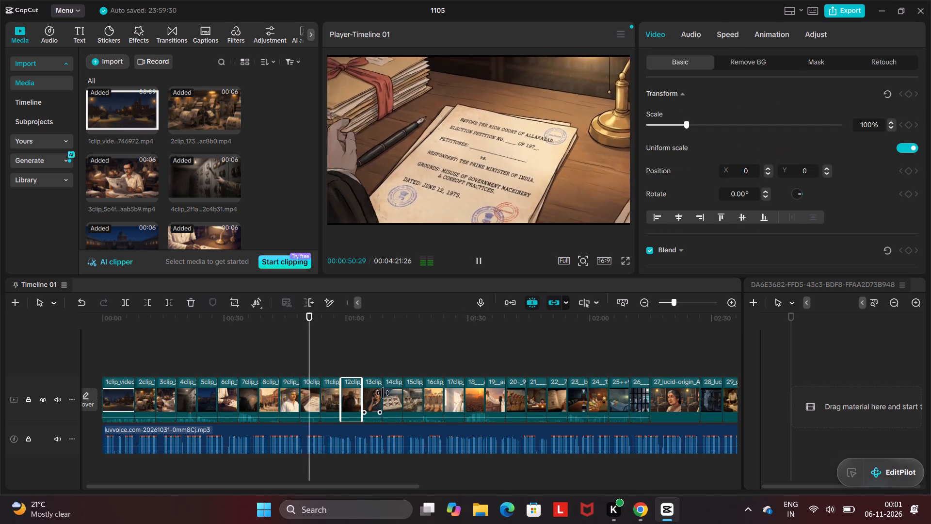
click(445, 392)
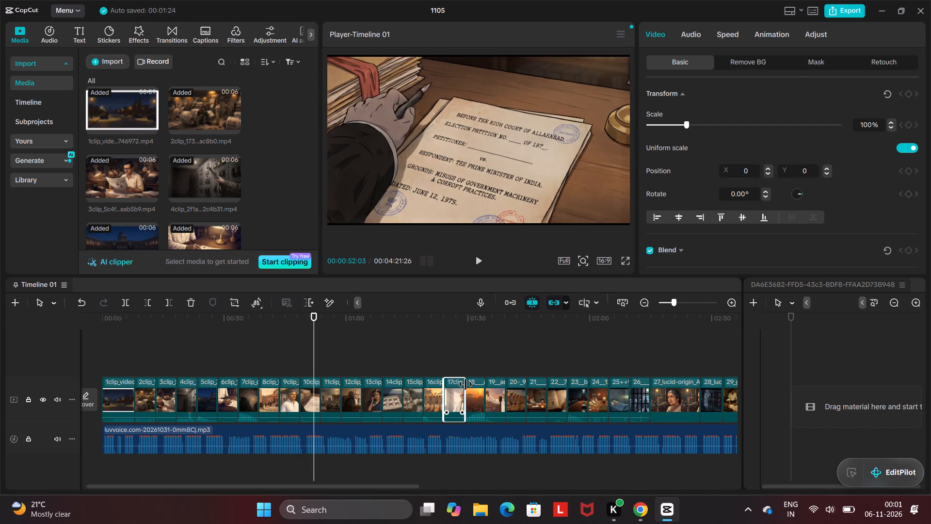
Play Timeline 01 from about 00:01:29 at the 18th clip, then from about 00:01:54 at the 23rd clip, to review the clips.
click(460, 390)
click(467, 344)
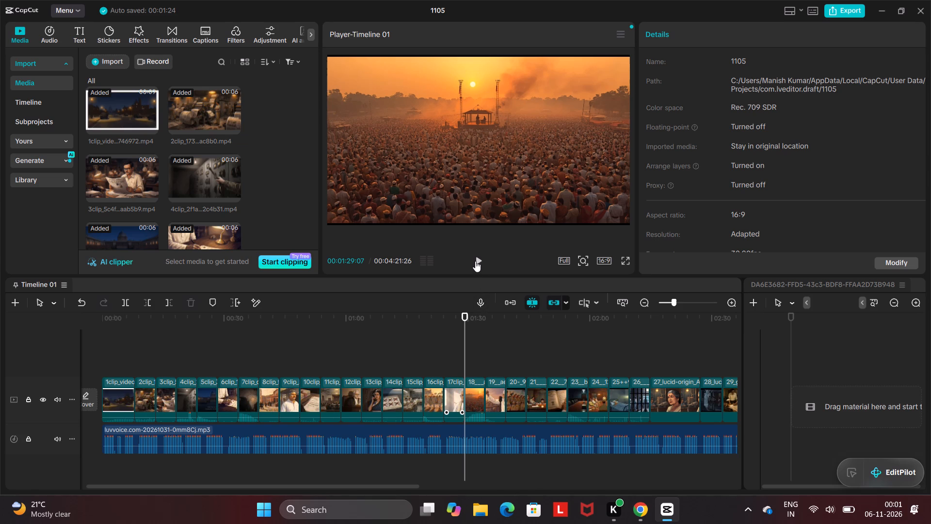
click(475, 261)
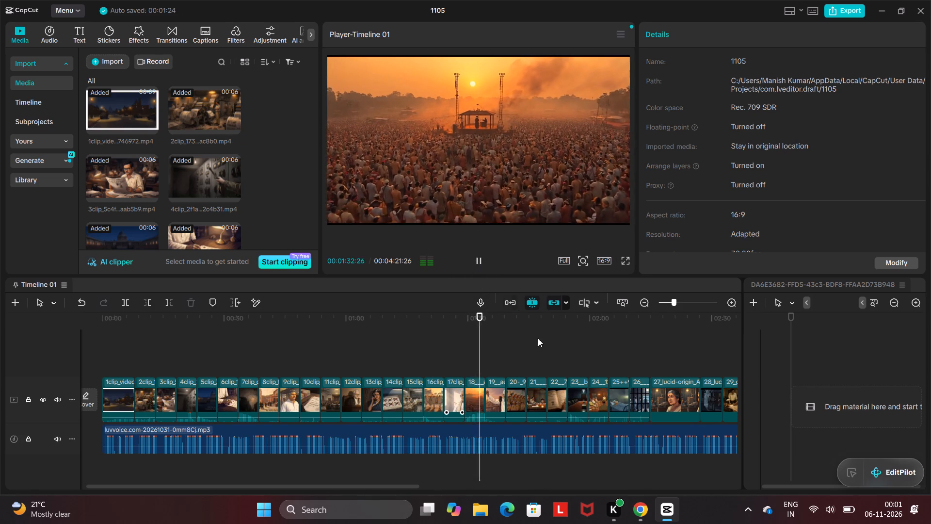
click(556, 389)
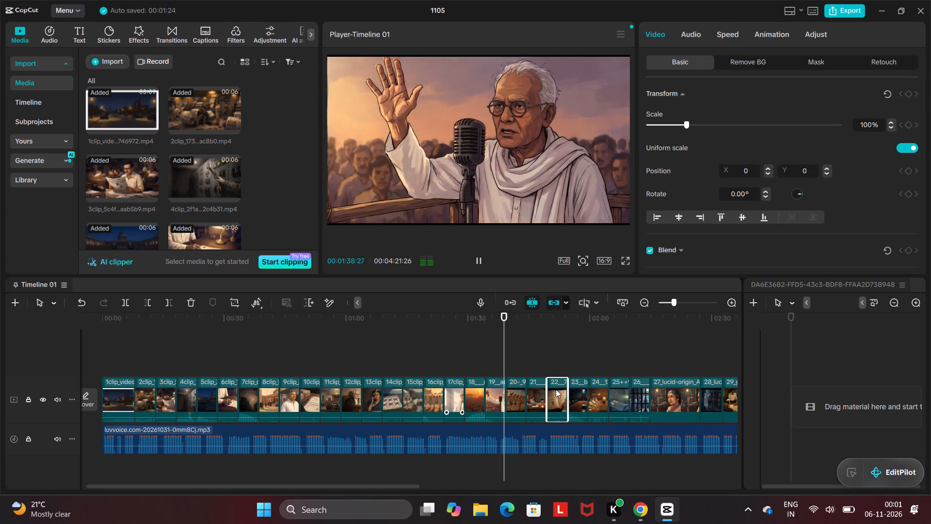
click(566, 367)
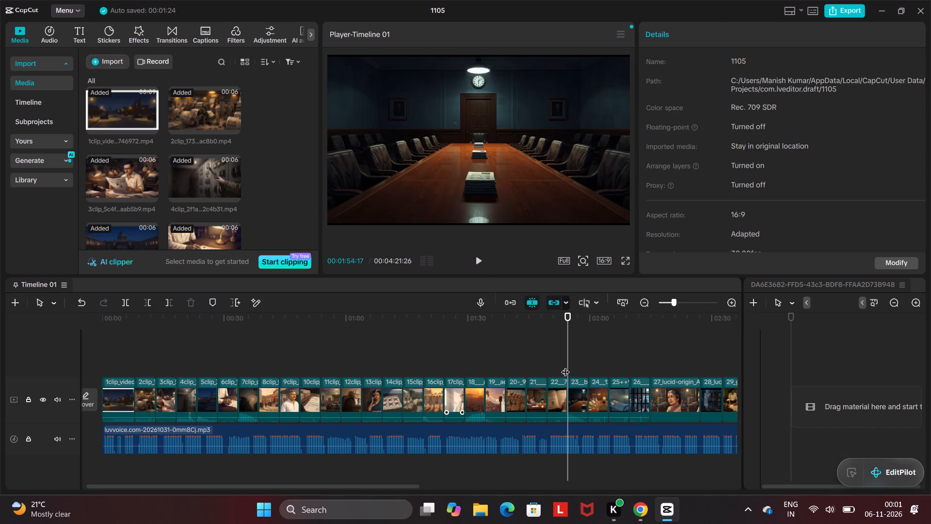
click(475, 261)
scroll(547, 390, left, 1)
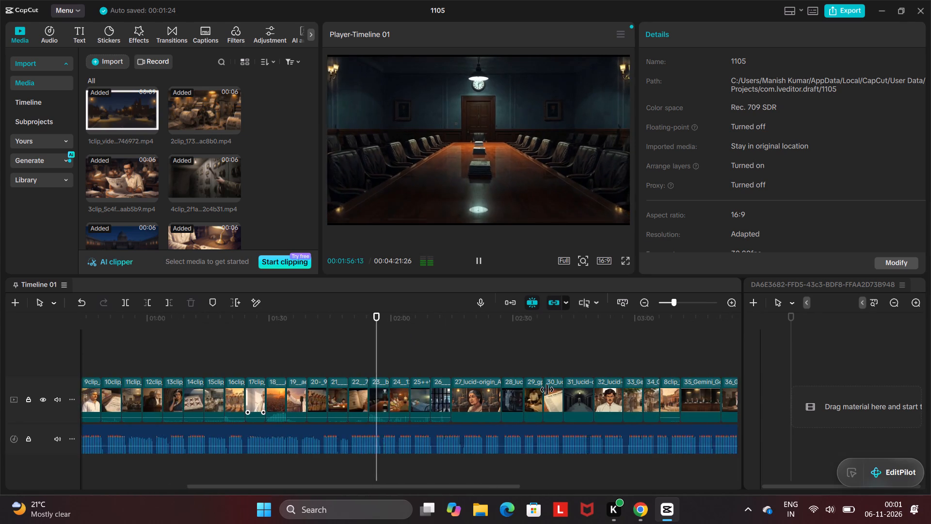
scroll(547, 390, left, 1)
Select the 27th clip at about 00:02:18, search the video effects for "zoom", and browse the matching effects.
click(461, 368)
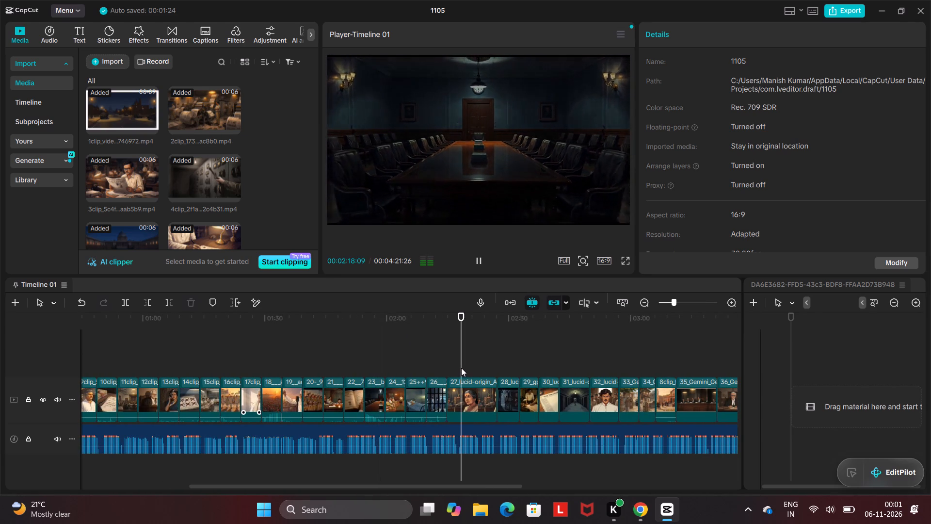
click(469, 393)
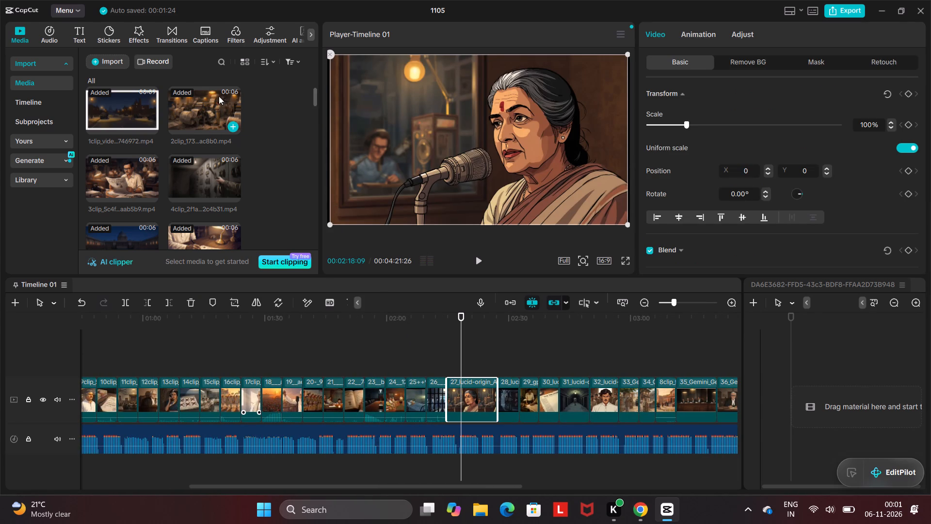
click(139, 27)
click(139, 56)
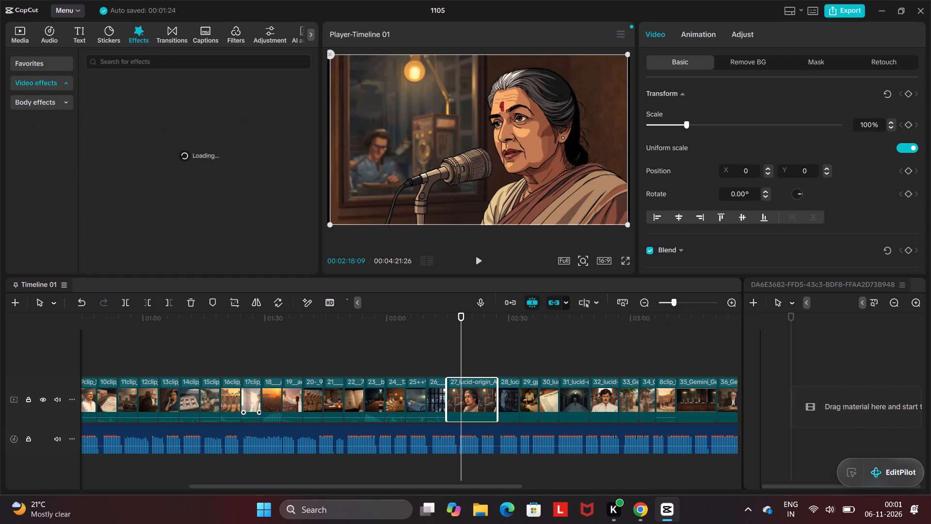
key(z)
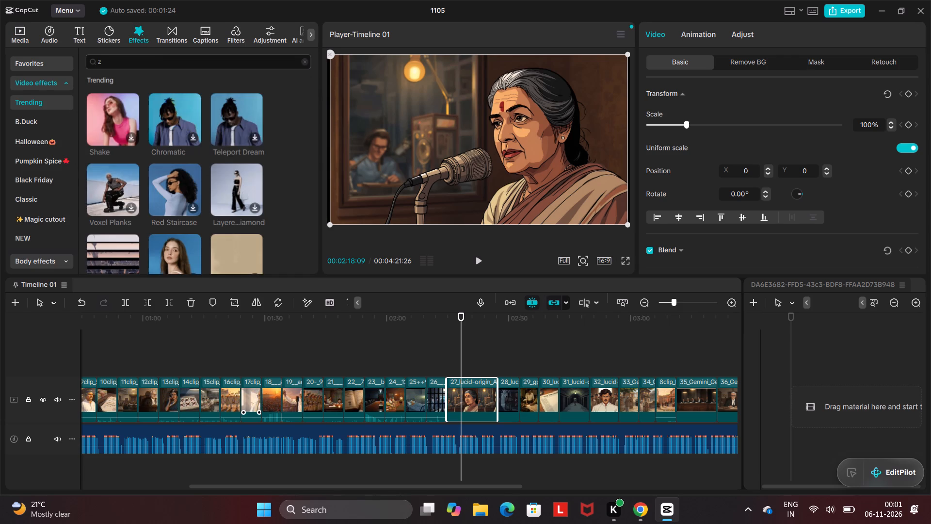
text(oom)
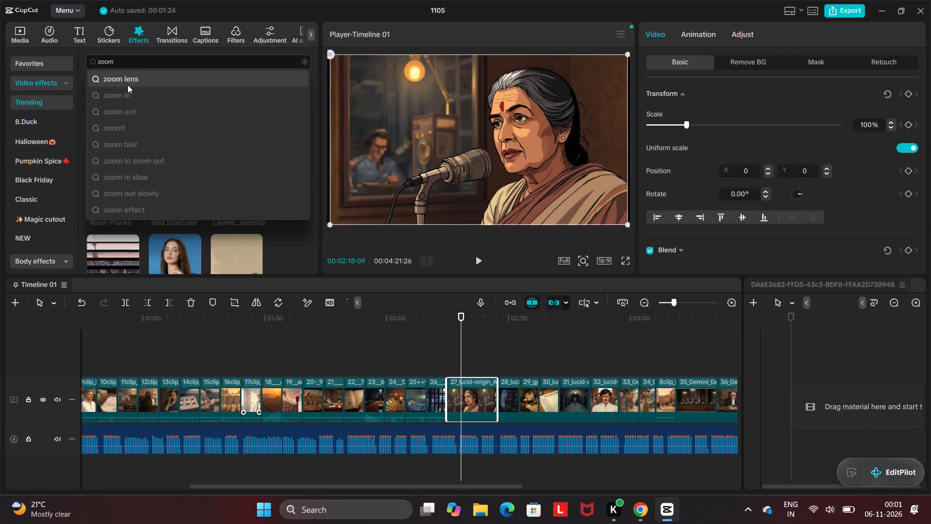
key(Return)
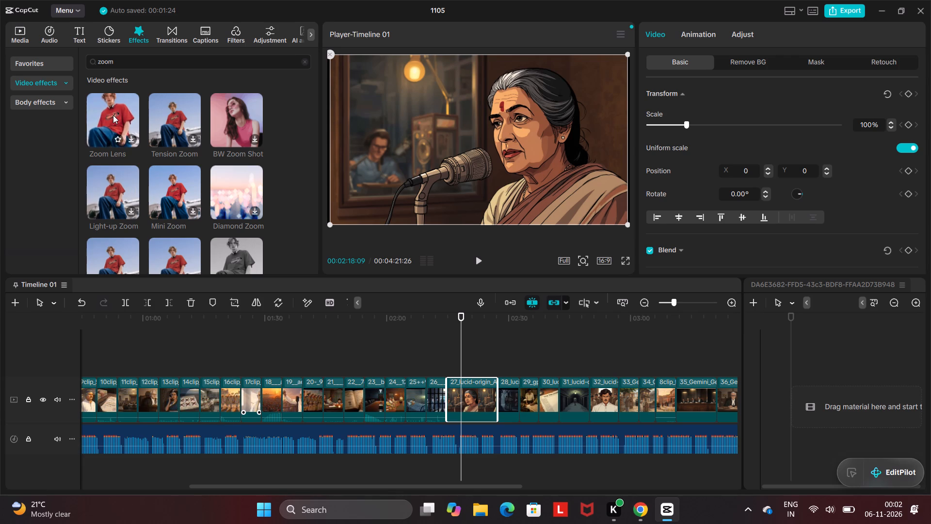
scroll(141, 160, down, 1)
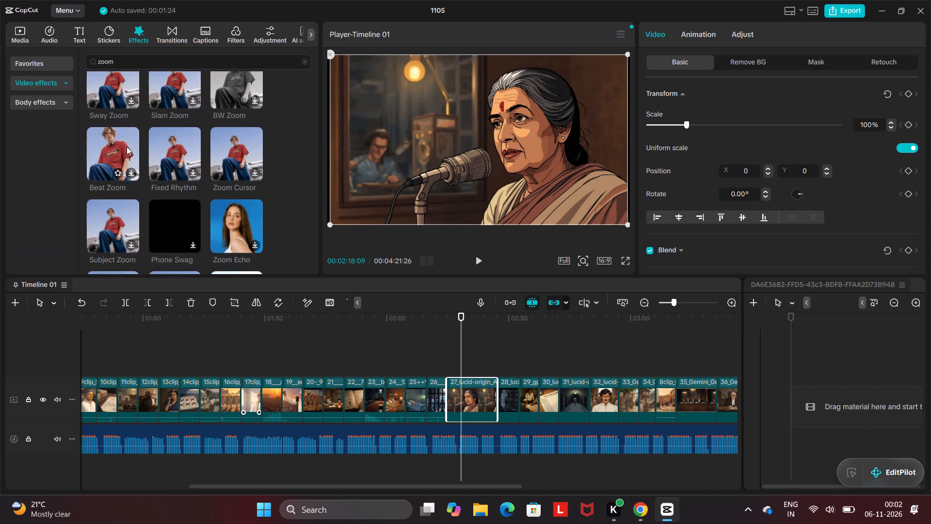
scroll(127, 147, up, 2)
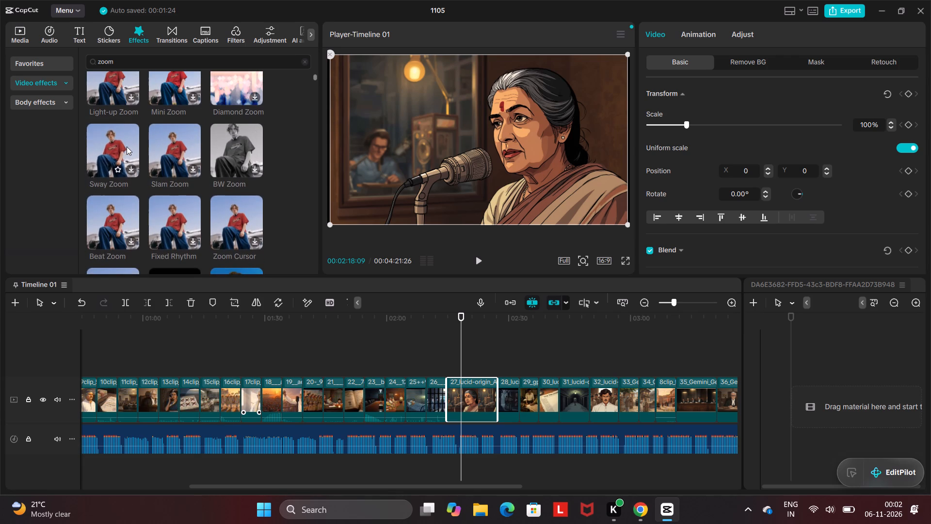
scroll(170, 152, up, 2)
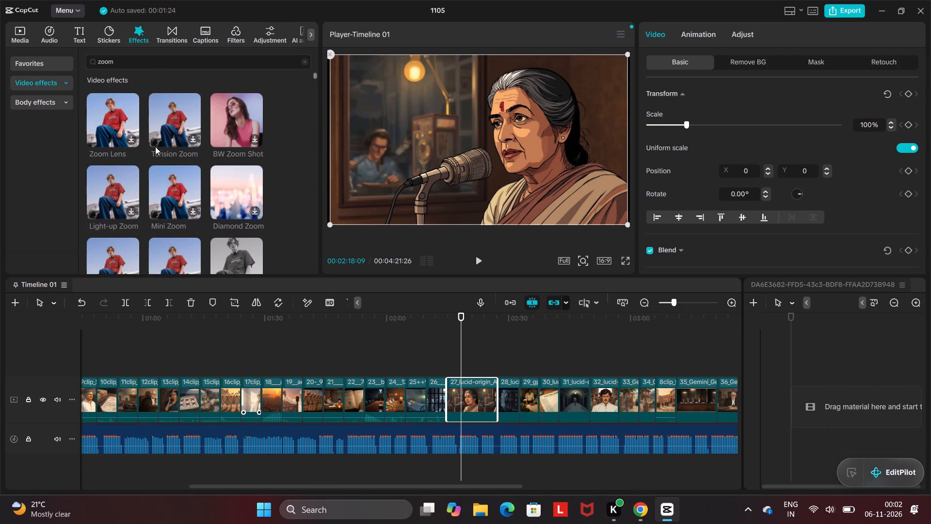
Download the Zoom Lens video effect and preview it.
click(115, 119)
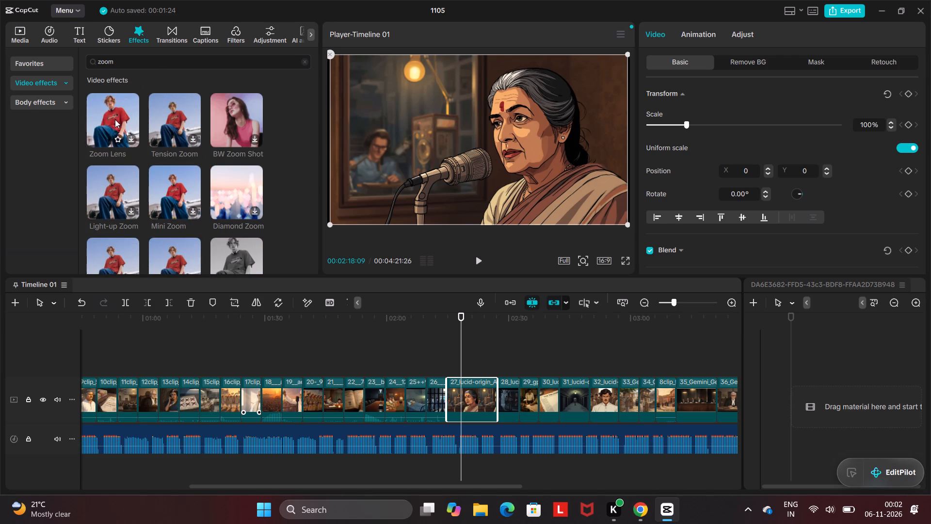
click(131, 139)
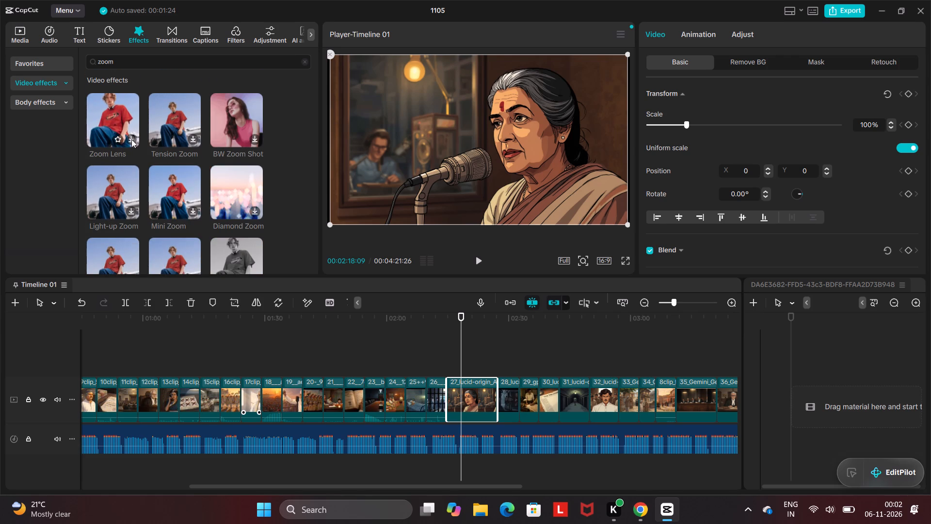
click(129, 138)
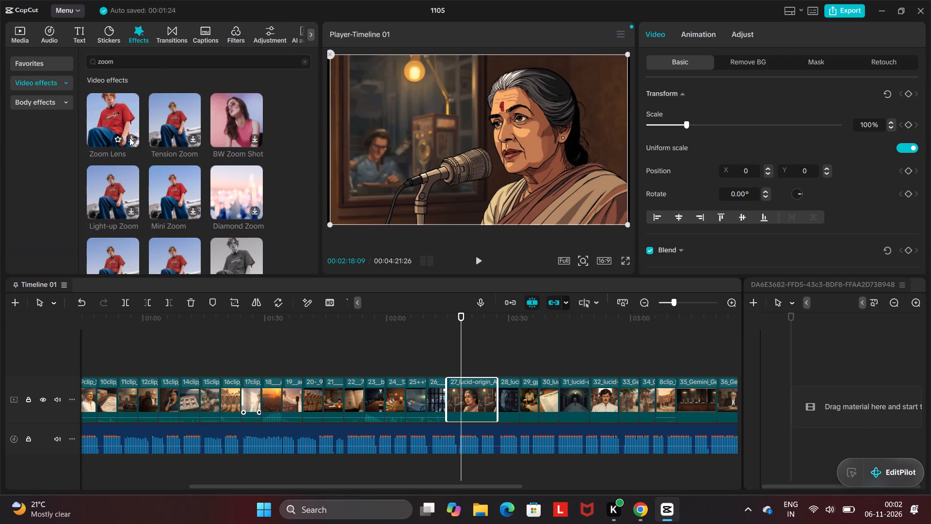
right_click(129, 138)
click(119, 121)
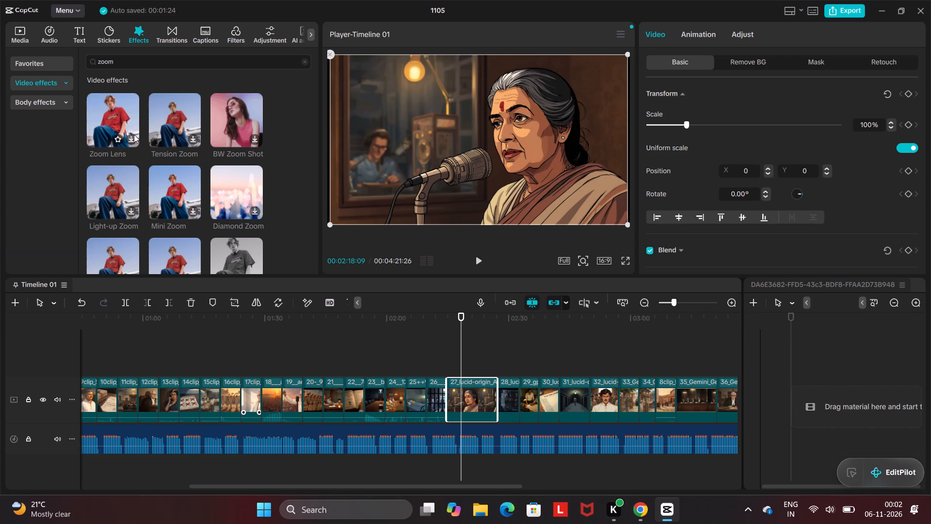
double_click(121, 128)
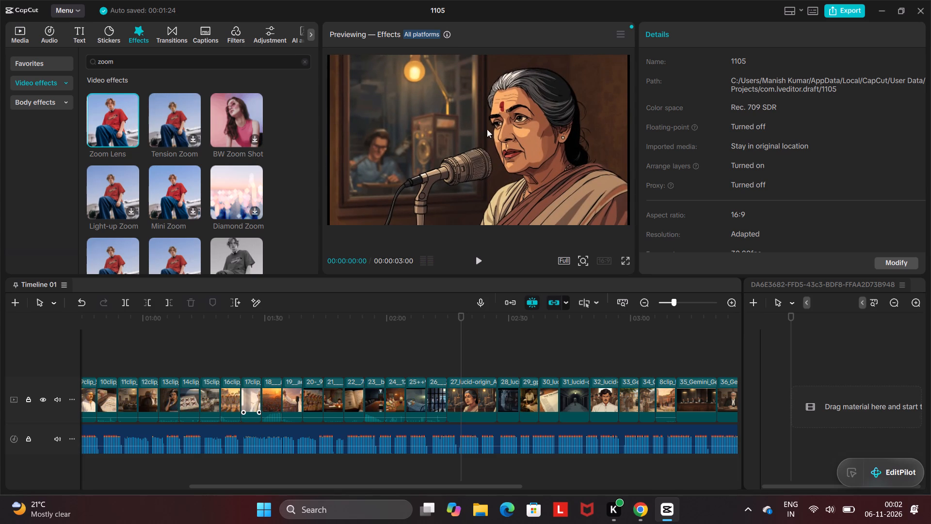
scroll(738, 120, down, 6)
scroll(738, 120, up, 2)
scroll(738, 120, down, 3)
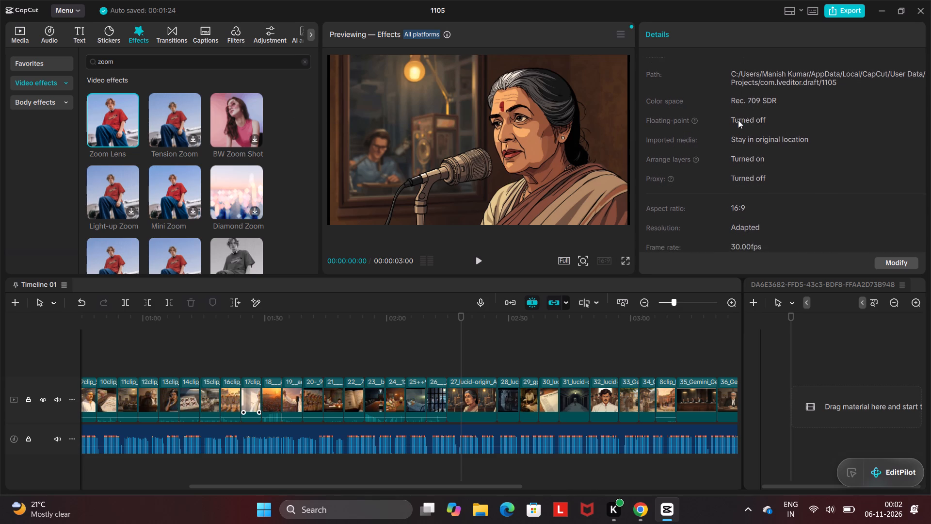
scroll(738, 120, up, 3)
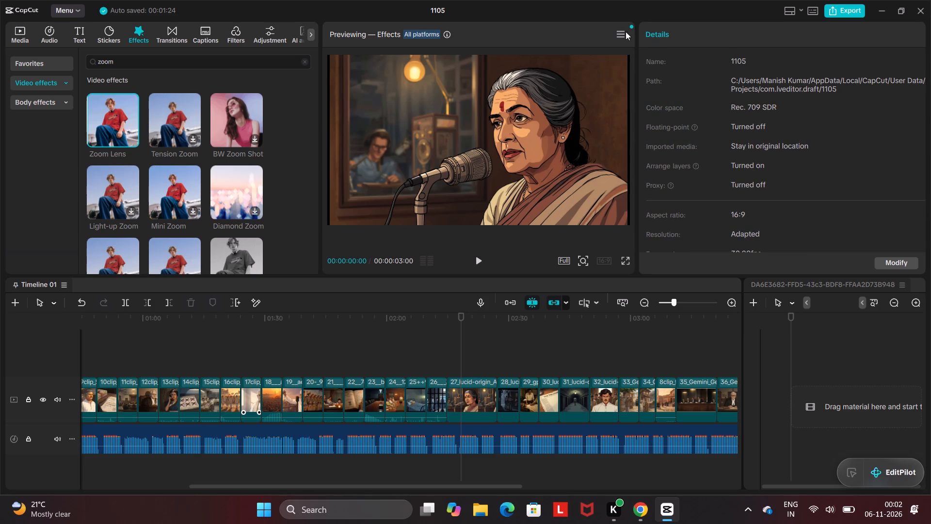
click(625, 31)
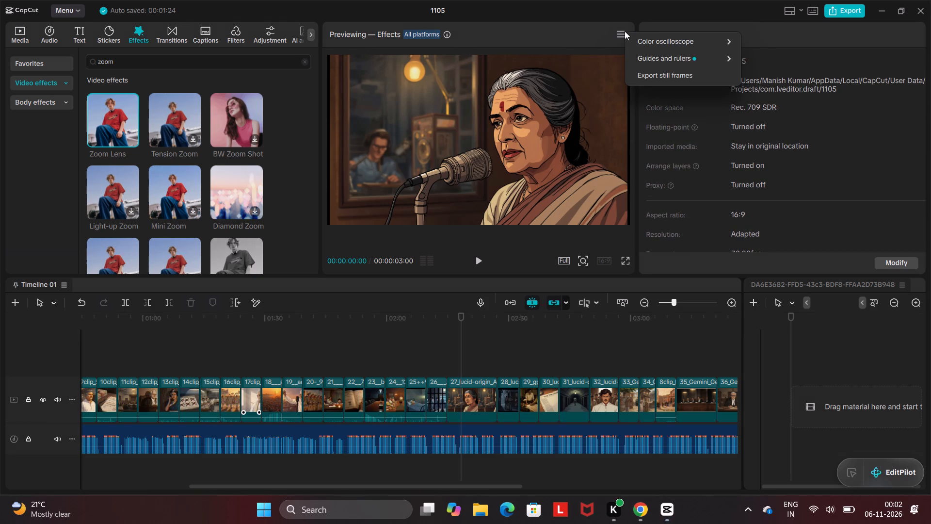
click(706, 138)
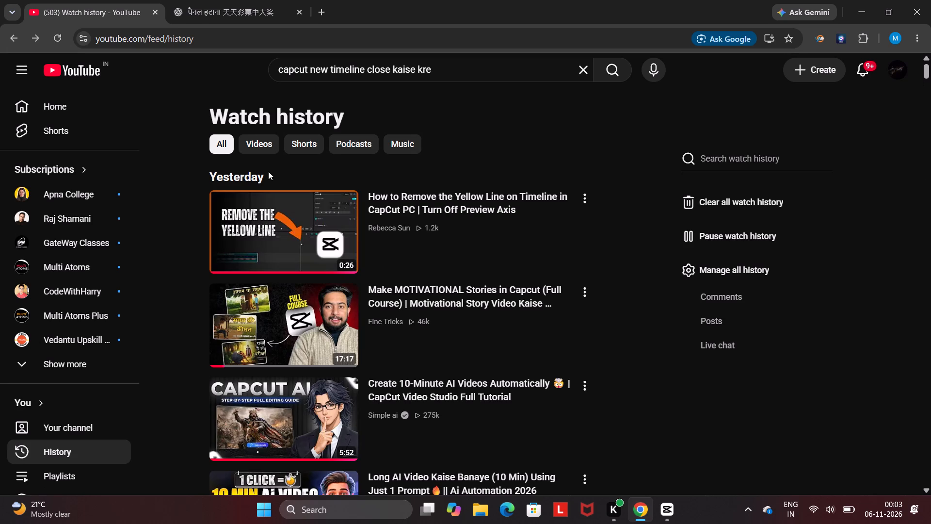
Open "Make MOTIVATIONAL Stories in Capcut (Full Course)" from the watch history and skip ahead to the CapCut editing part at about 10:25.
click(282, 324)
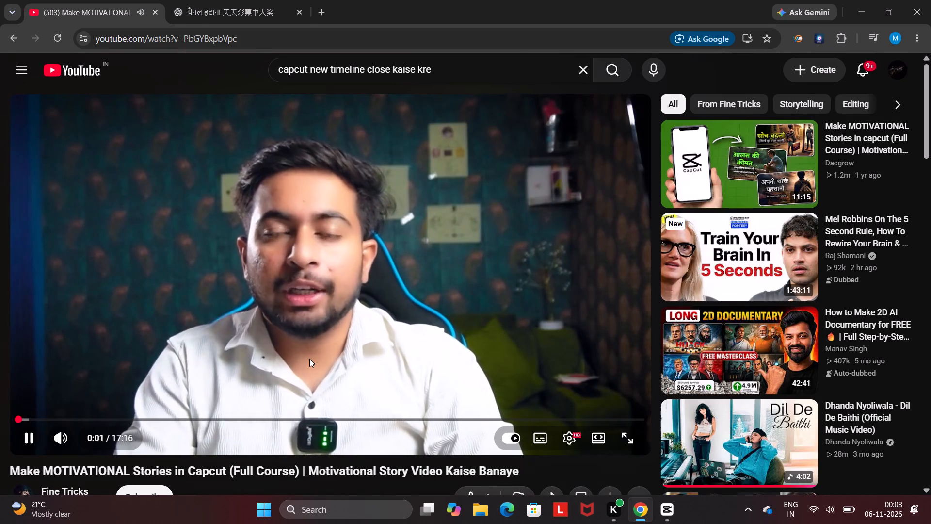
click(303, 417)
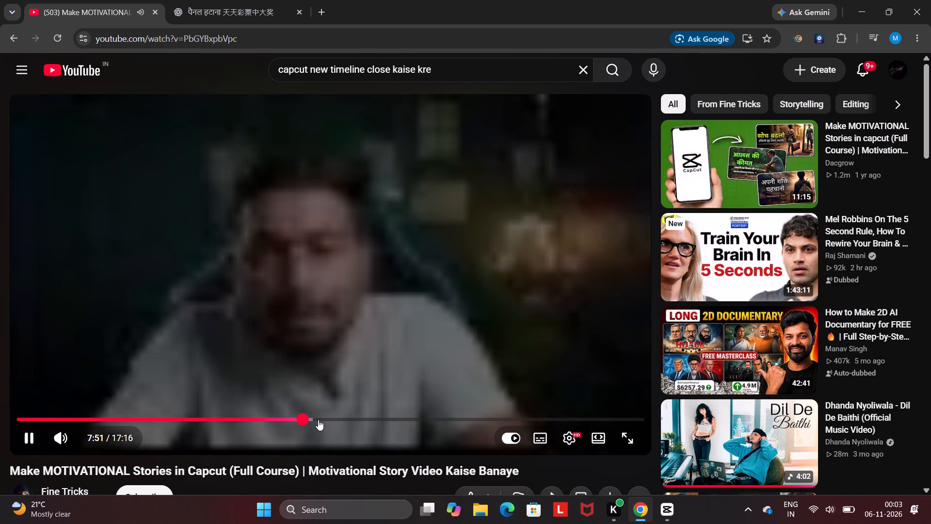
click(341, 413)
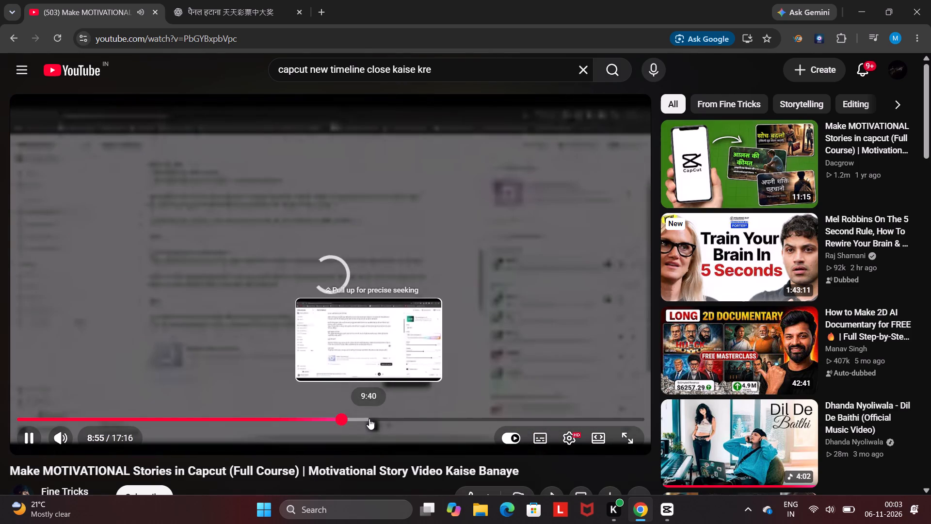
click(369, 419)
click(395, 416)
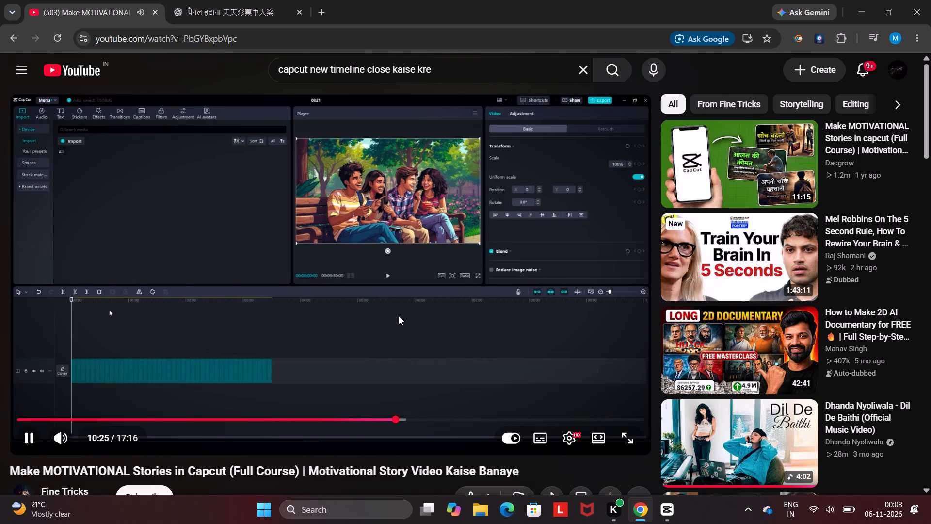
Skip ahead through the tutorial to the Slow Zoom effect part at about 11:57 and pause it there.
key(Right)
key(Right)
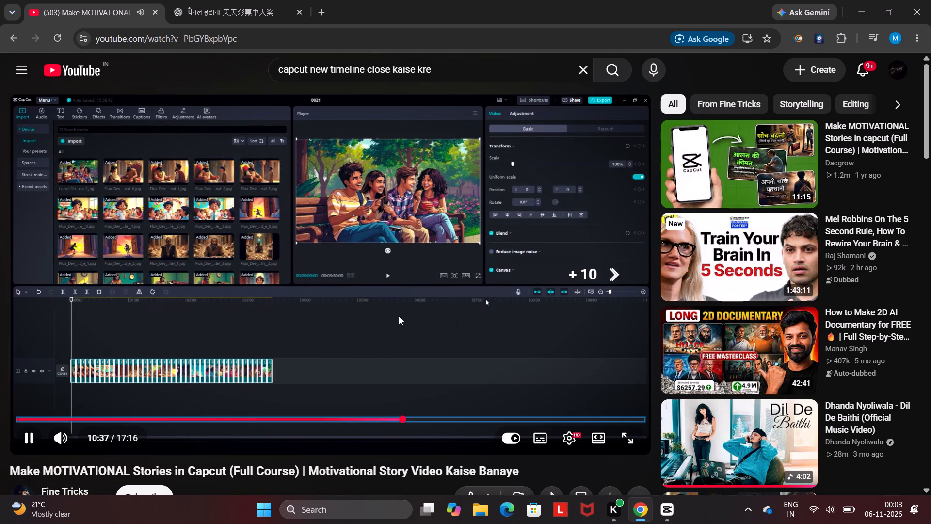
key(Right)
key(Right)
key(Right)
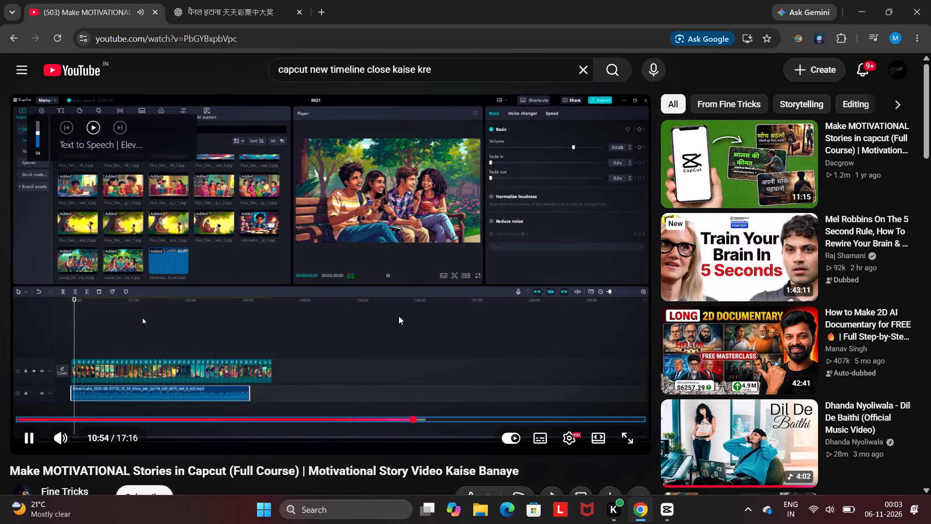
key(Right)
key(Right)
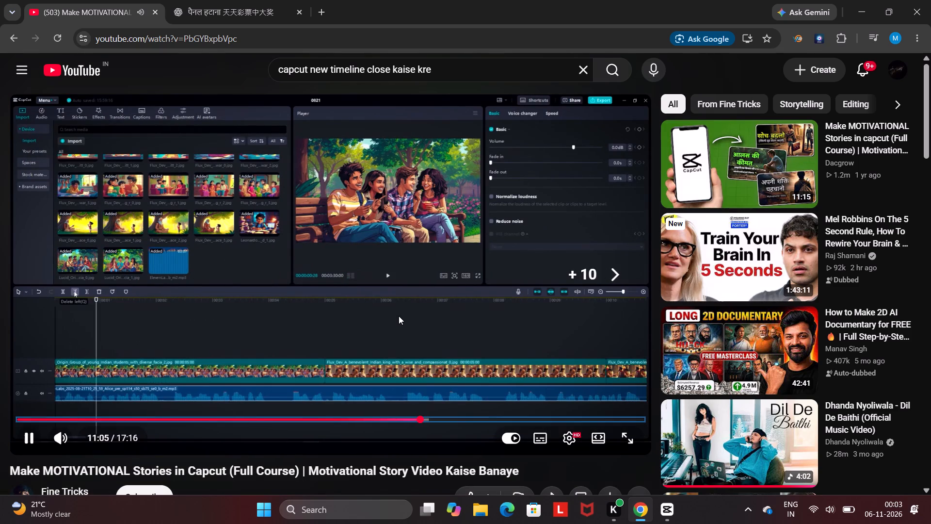
key(Right)
key(Right)
key(Right)
key(Right)
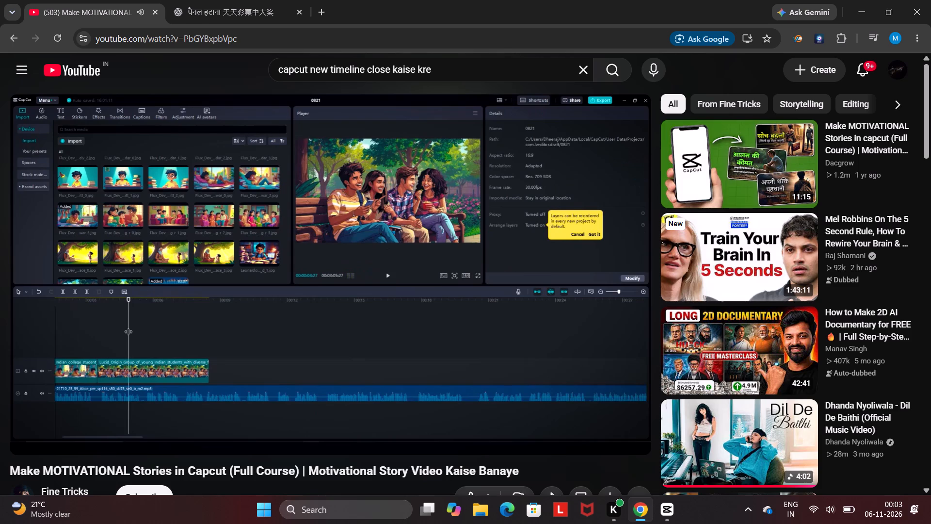
key(Right)
key(Right)
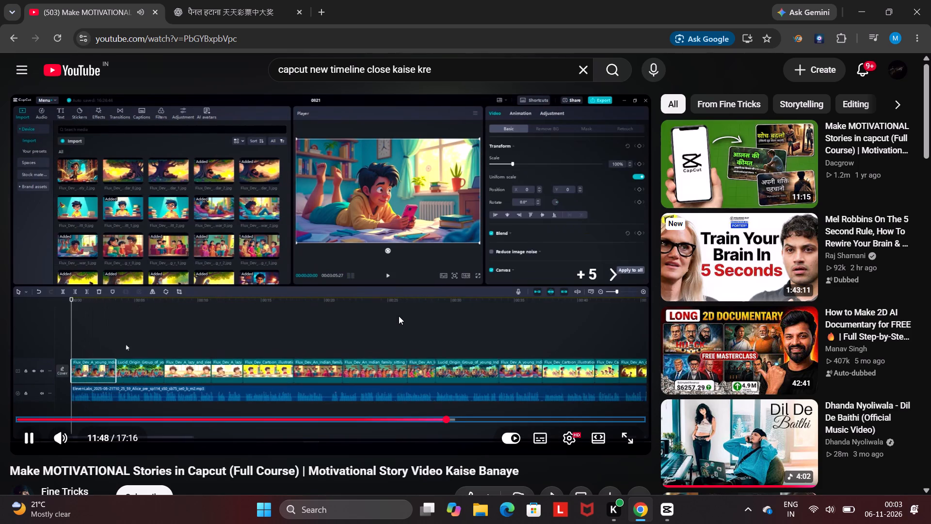
key(Right)
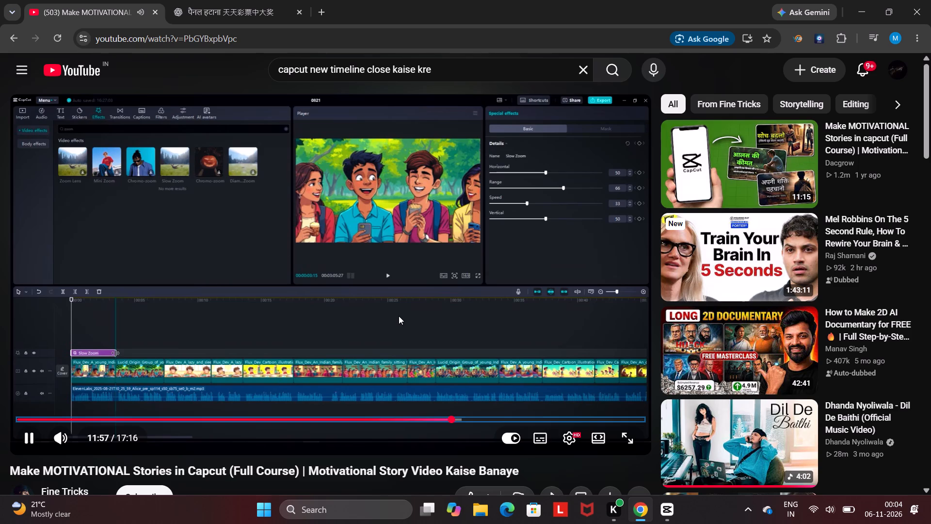
key(Left)
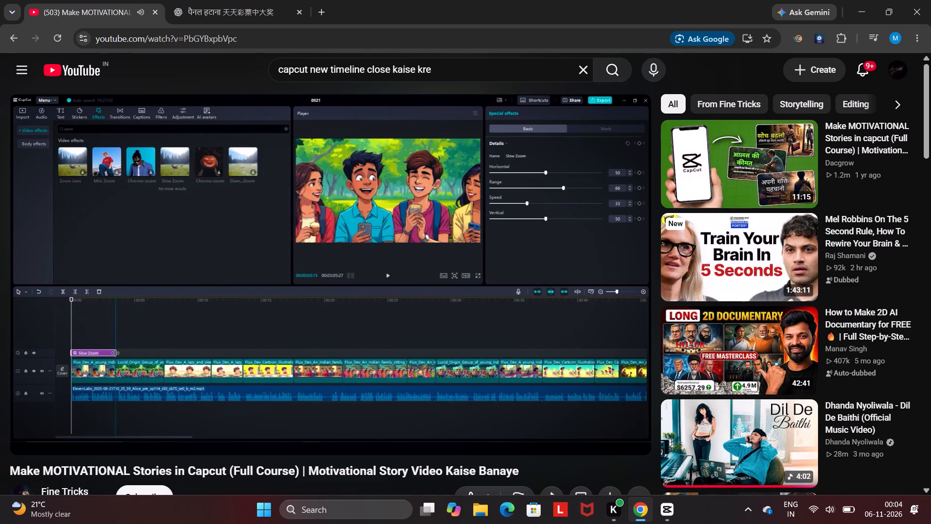
click(416, 324)
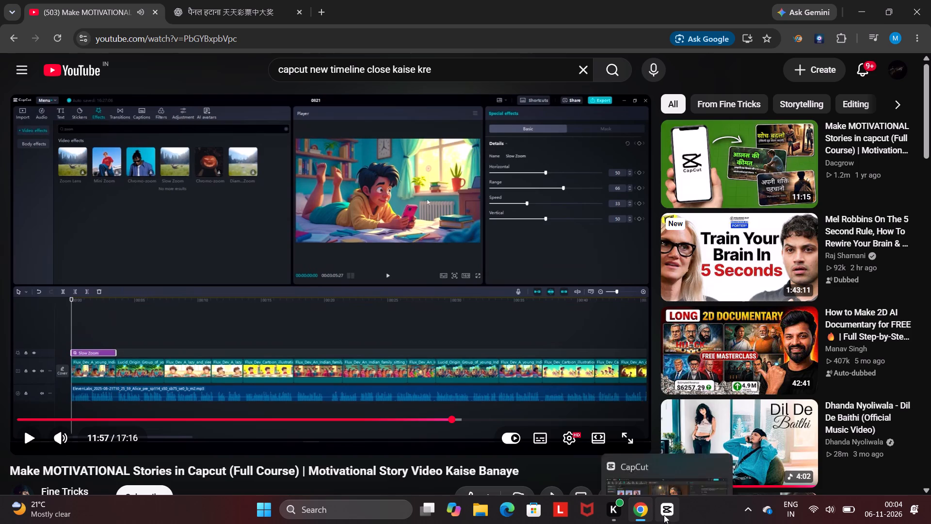
Switch to CapCut, add the Zoom Lens effect above the 27th clip, and stretch it to span that whole clip.
click(670, 395)
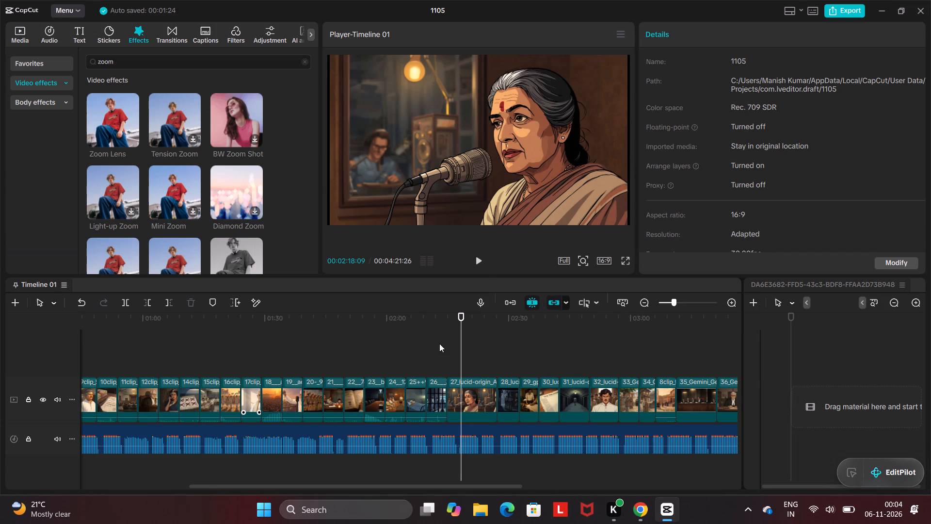
ctrl+scroll(439, 344, up, 1)
click(470, 367)
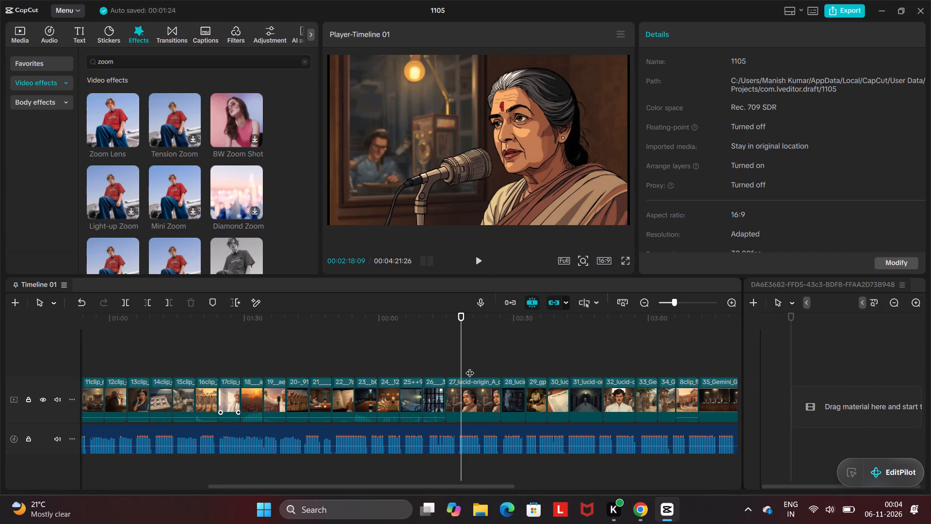
click(120, 115)
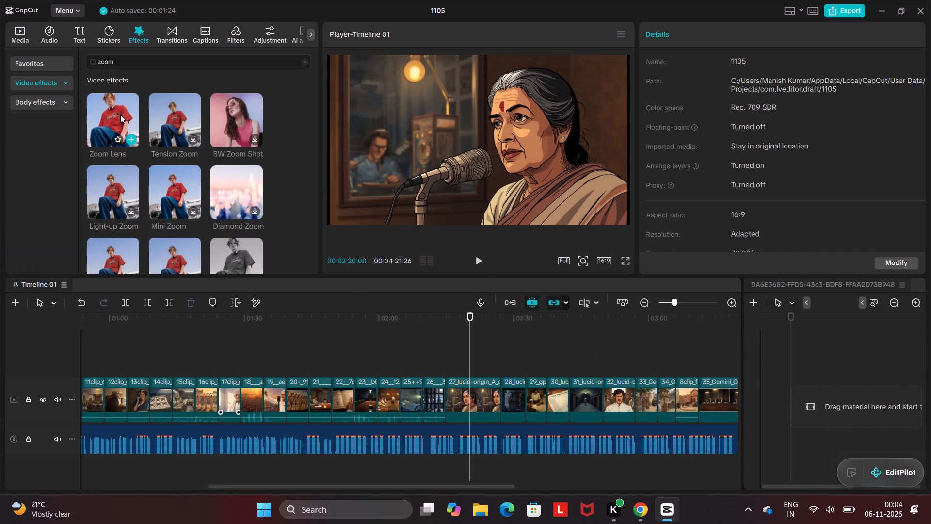
click(132, 137)
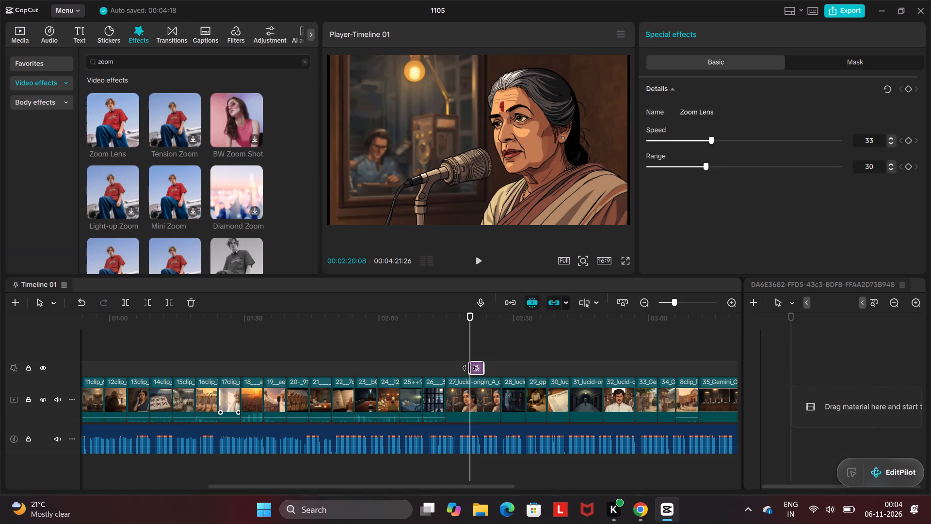
drag(469, 368, 450, 372)
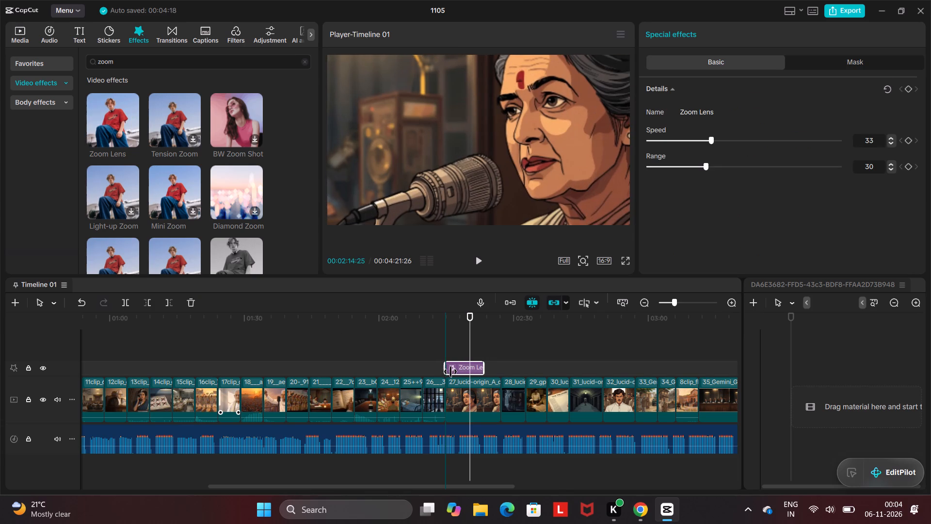
drag(450, 372, 452, 373)
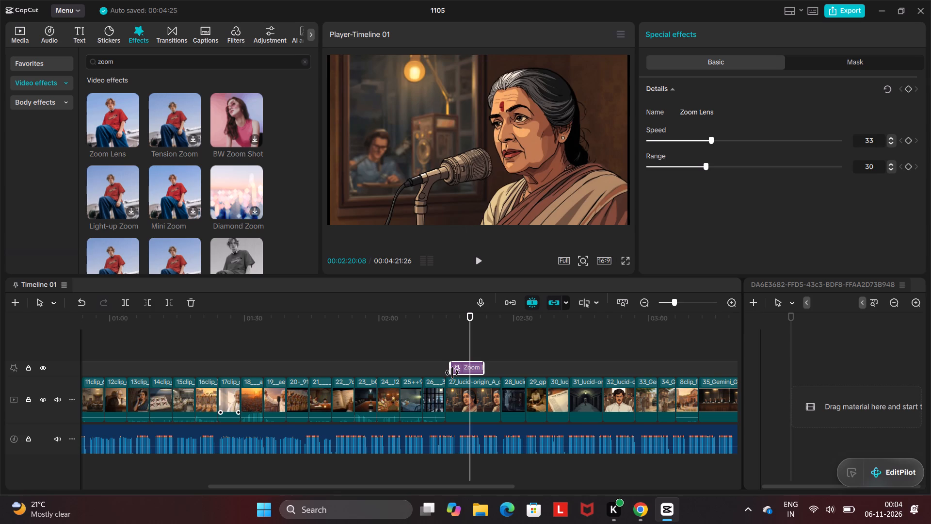
drag(452, 373, 447, 374)
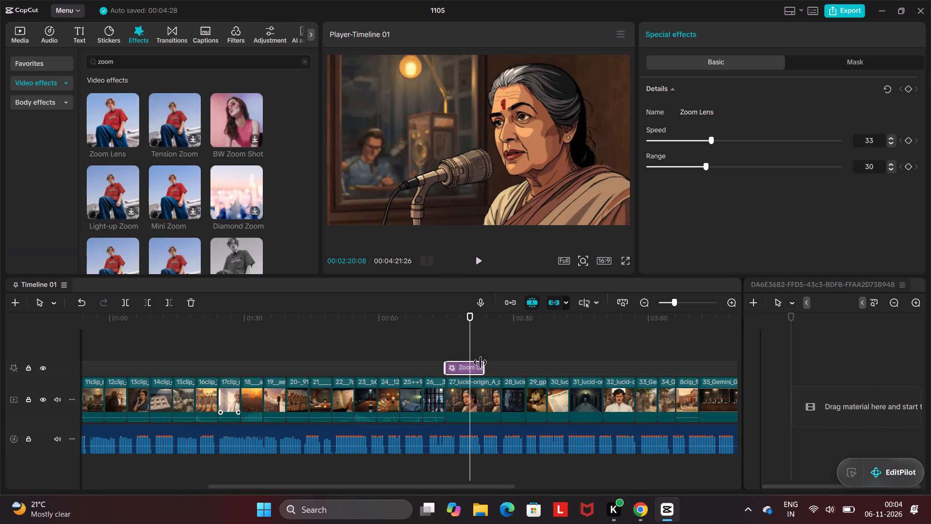
drag(480, 362, 496, 361)
Play the timeline from about 00:02:13 to preview the Zoom Lens effect on the 27th clip.
click(437, 349)
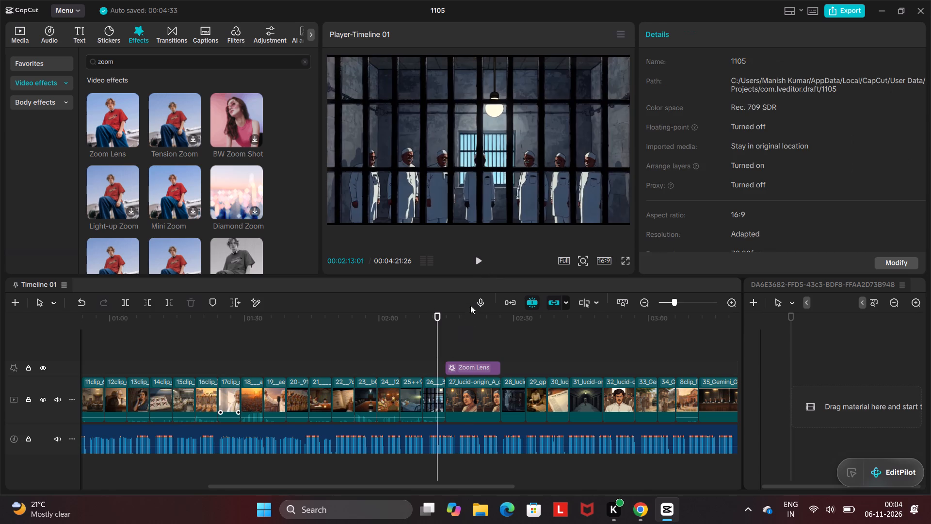
click(478, 262)
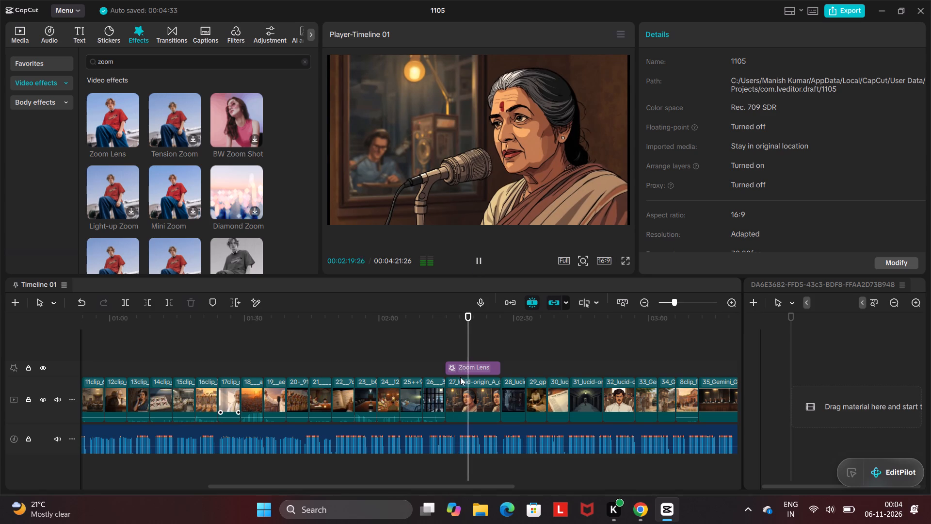
click(482, 257)
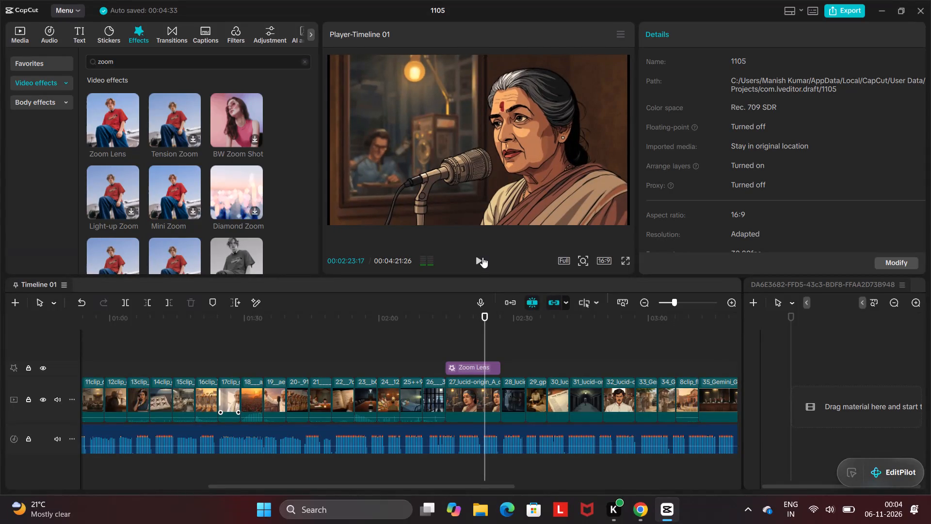
Trim the start of the 27th clip to about 00:02:17, leaving its end in place.
click(457, 394)
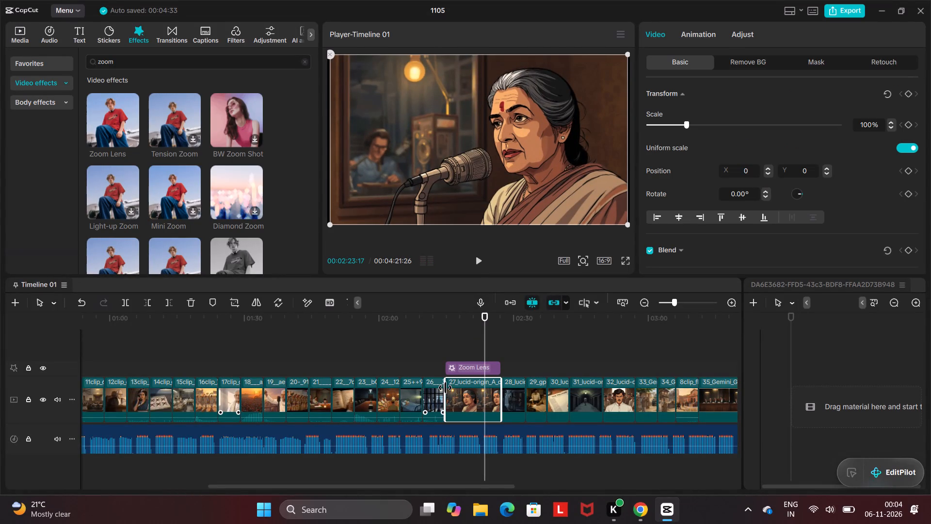
drag(445, 388, 460, 390)
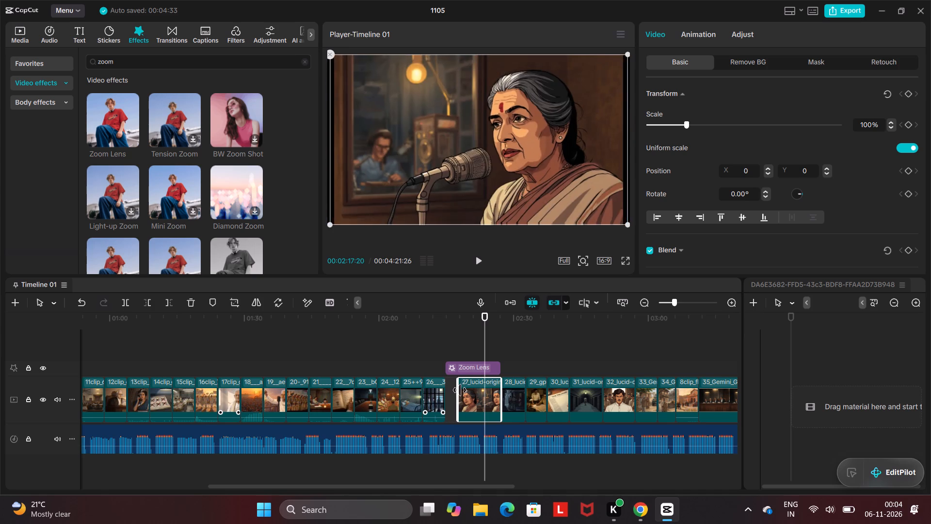
drag(460, 390, 457, 390)
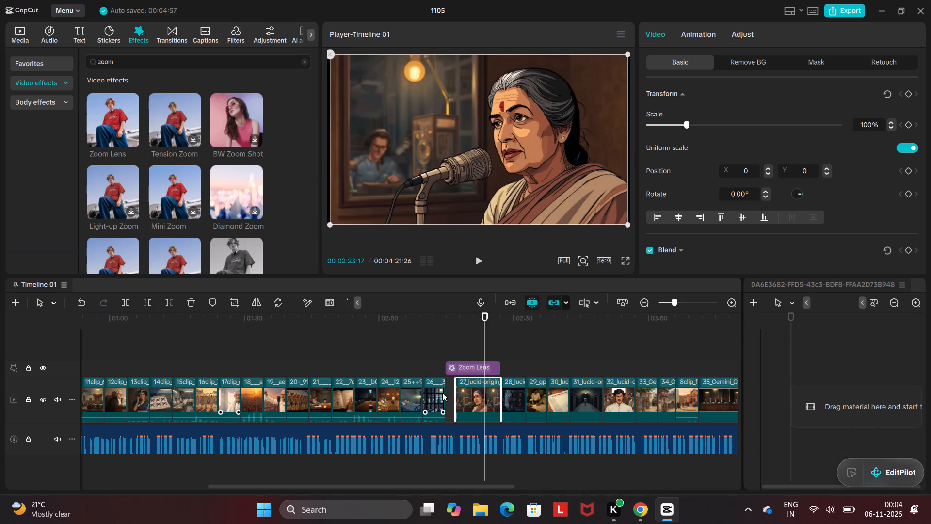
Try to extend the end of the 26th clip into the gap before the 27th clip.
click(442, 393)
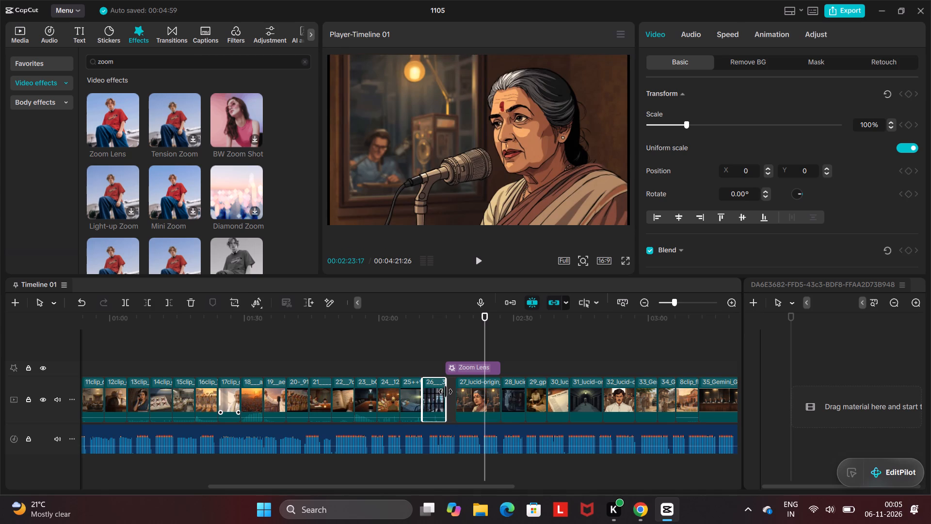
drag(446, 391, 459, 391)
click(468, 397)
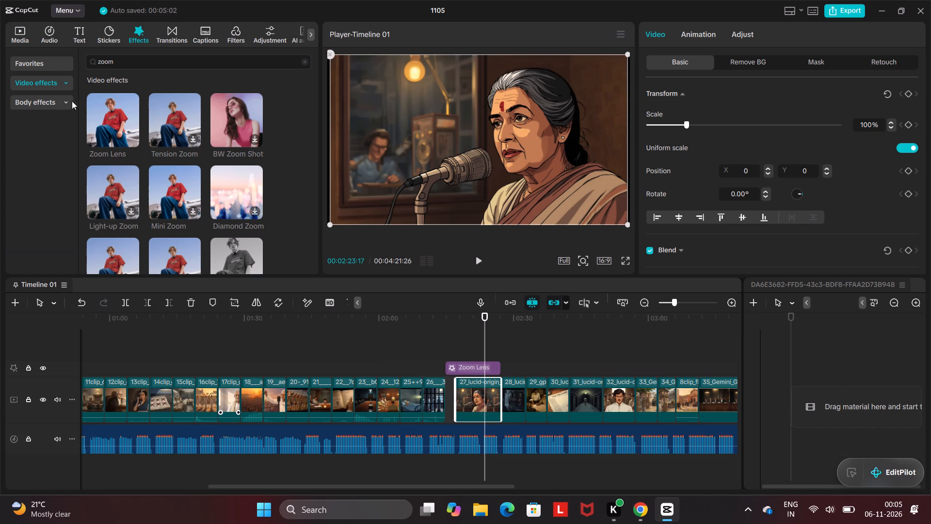
Find the 26th clip in the imported media and add another copy to the timeline at about 00:02:13.
click(21, 34)
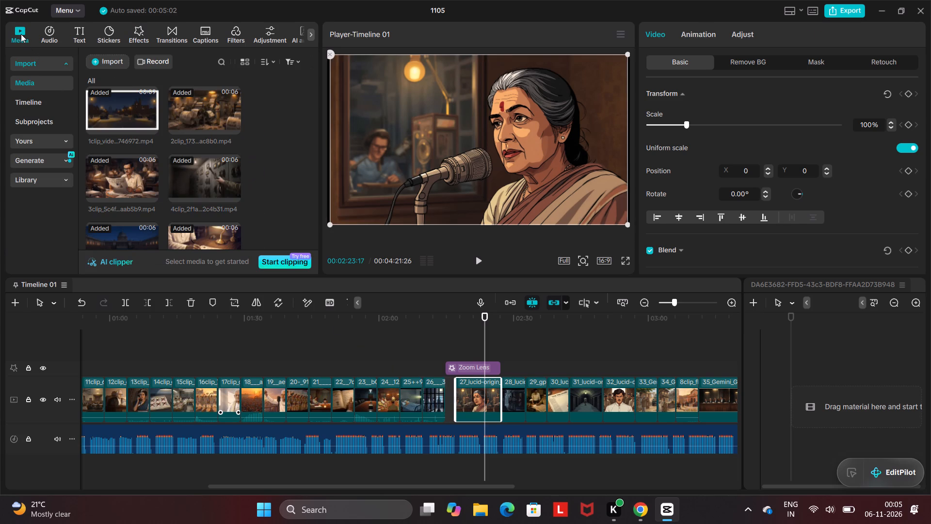
scroll(178, 165, down, 1)
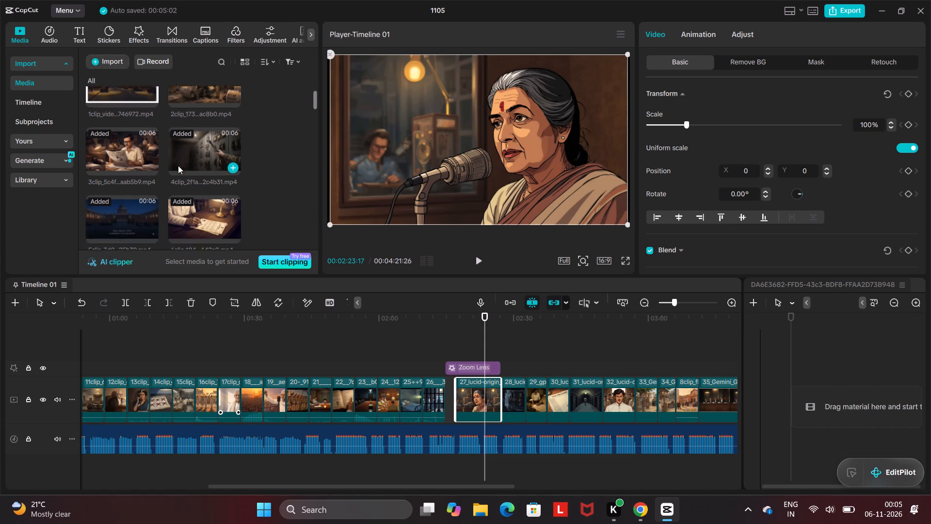
scroll(178, 165, down, 3)
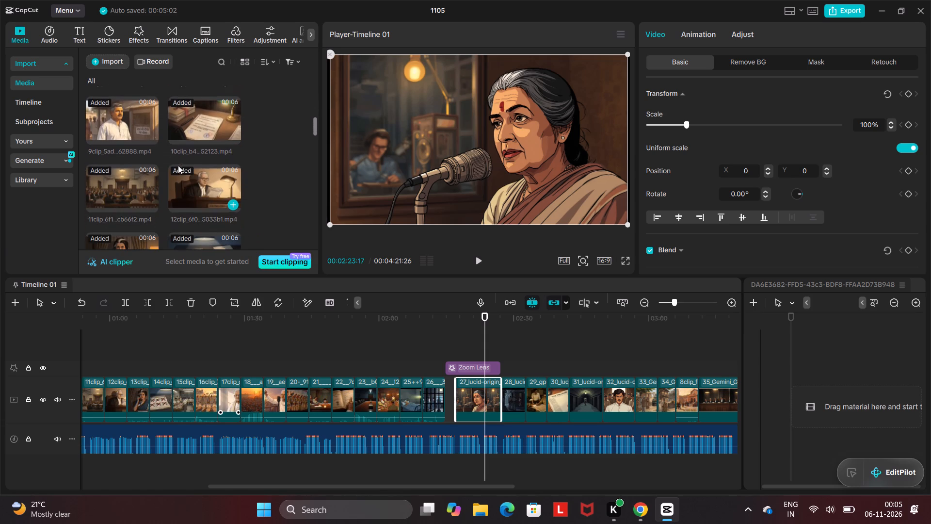
scroll(178, 165, down, 1)
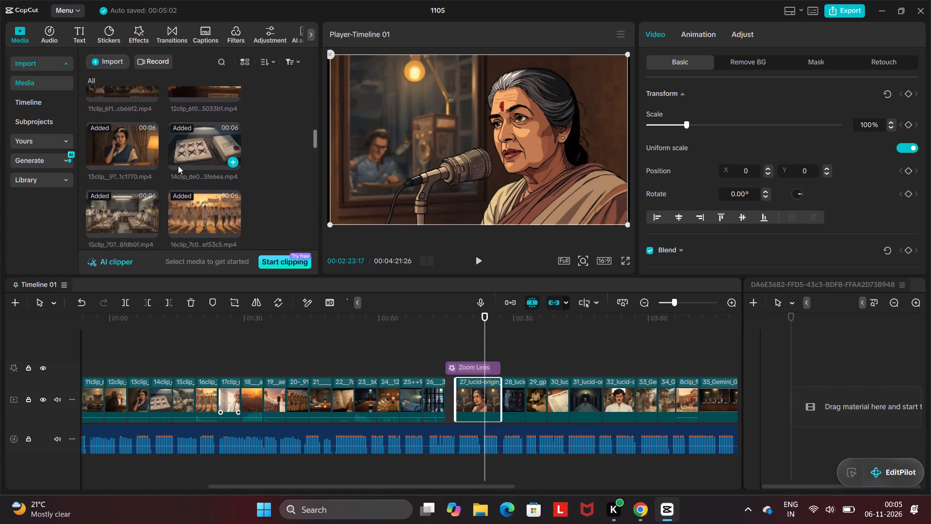
scroll(178, 165, down, 2)
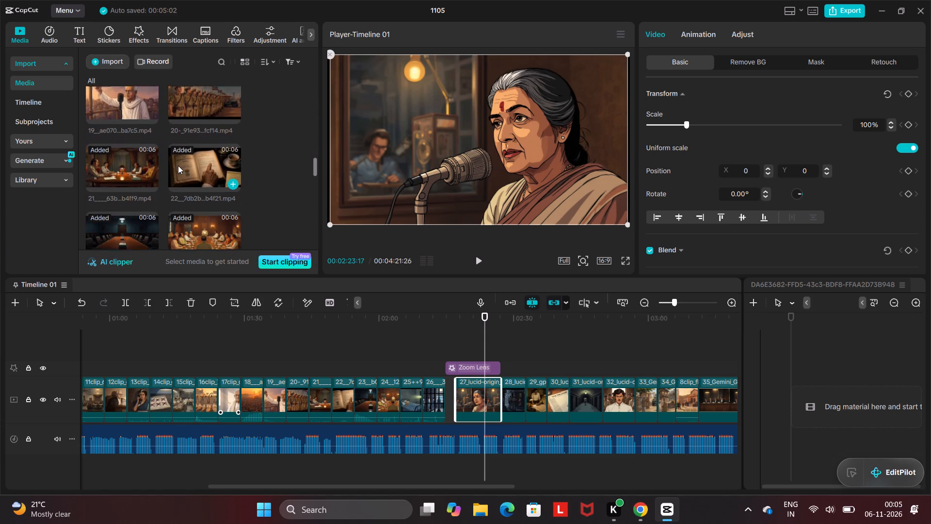
scroll(178, 165, down, 2)
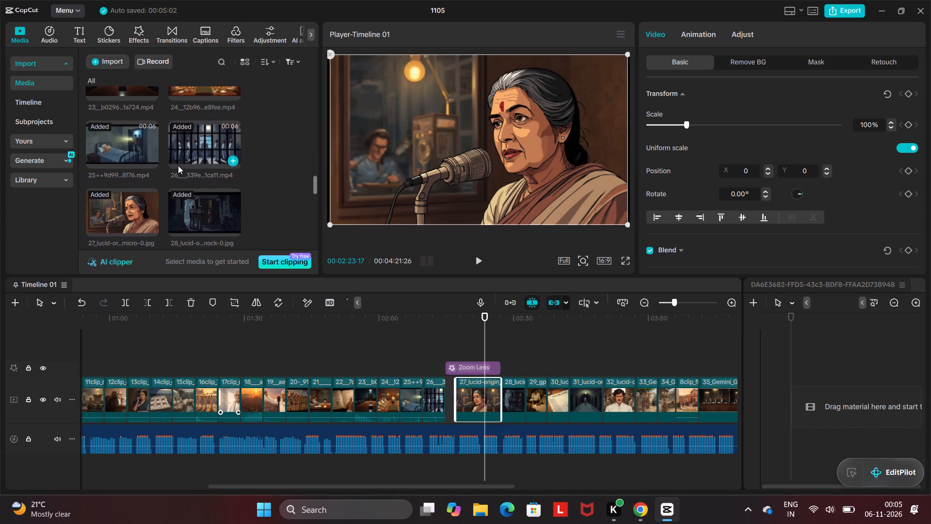
scroll(178, 165, down, 1)
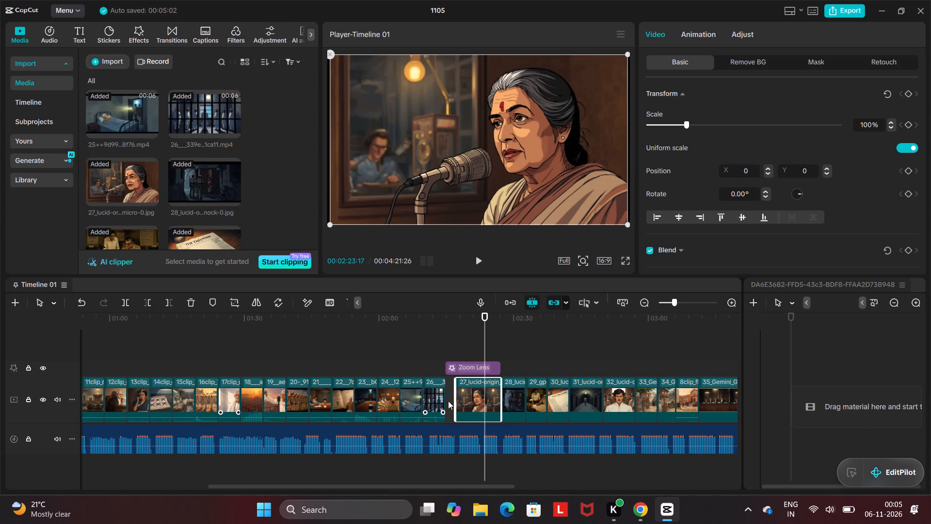
click(438, 357)
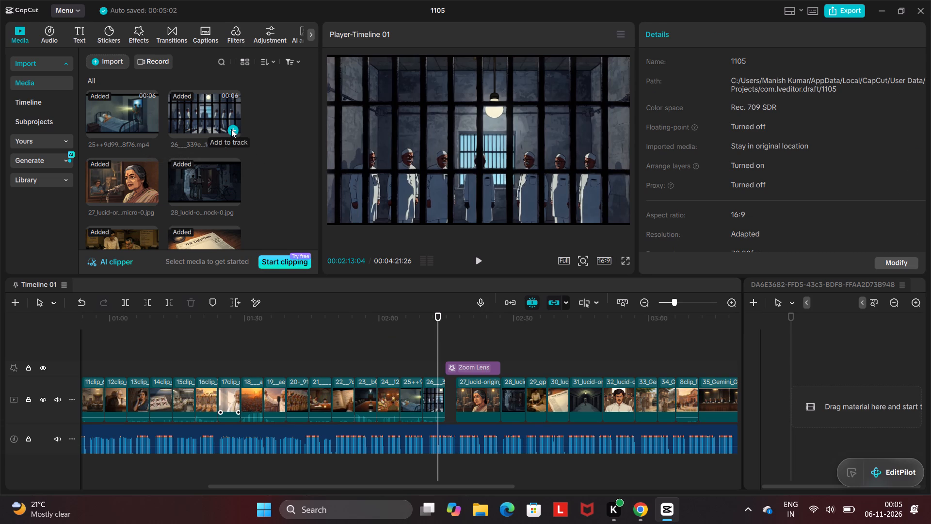
click(231, 129)
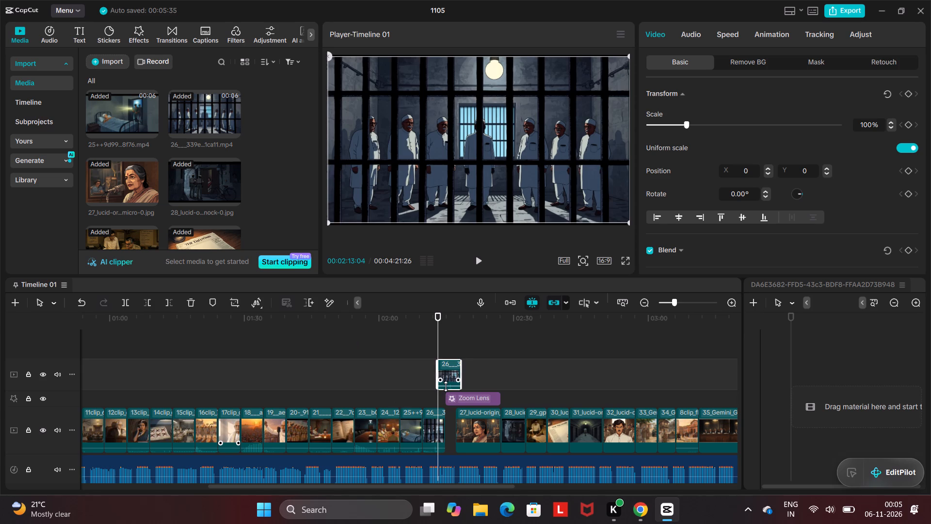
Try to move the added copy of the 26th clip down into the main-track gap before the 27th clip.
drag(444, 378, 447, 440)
Trim the start of the 27th clip to about 00:02:22, leaving its end in place, to widen the gap before it.
ctrl+scroll(476, 430, up, 2)
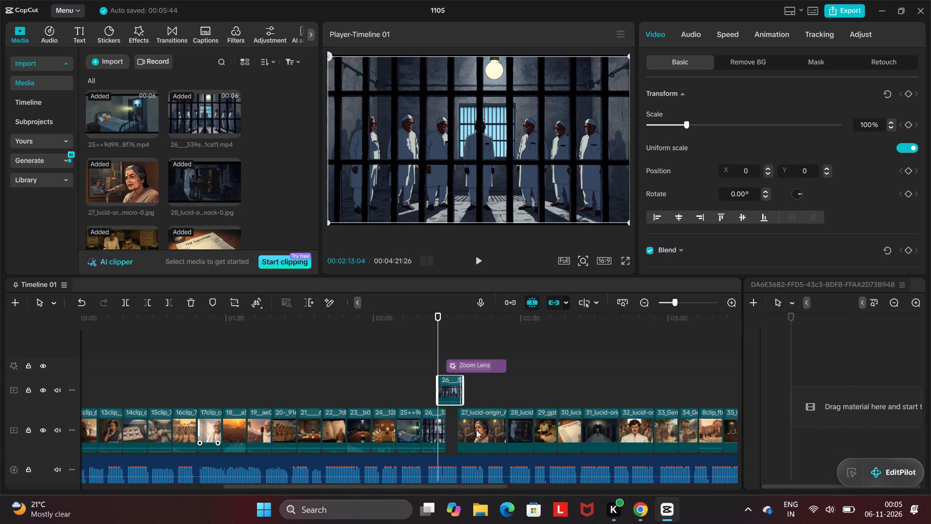
ctrl+scroll(476, 430, up, 2)
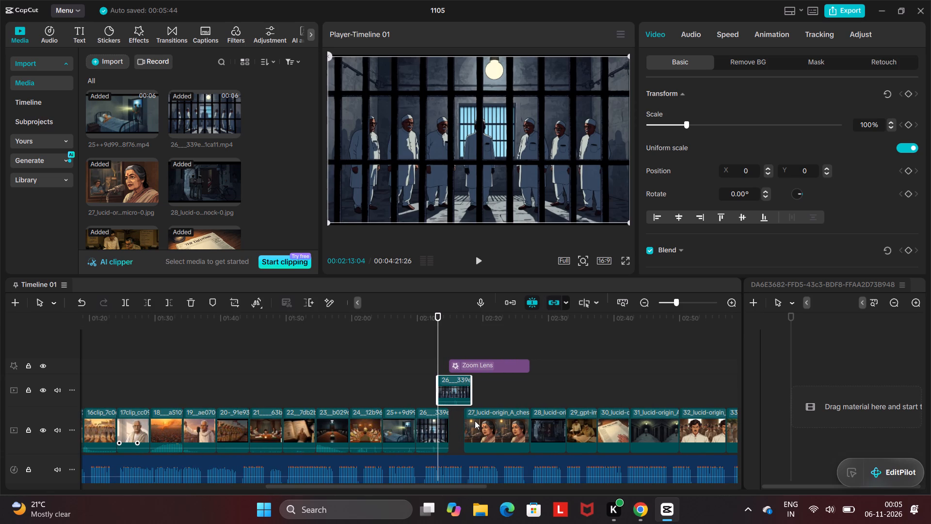
click(475, 421)
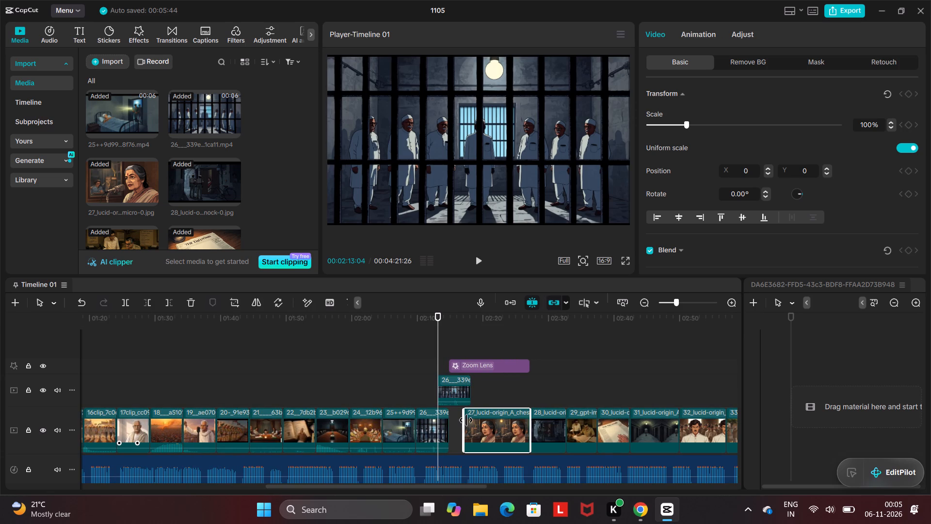
drag(466, 420, 497, 421)
Delete the Zoom Lens effect above the 26th and 27th clips.
click(492, 364)
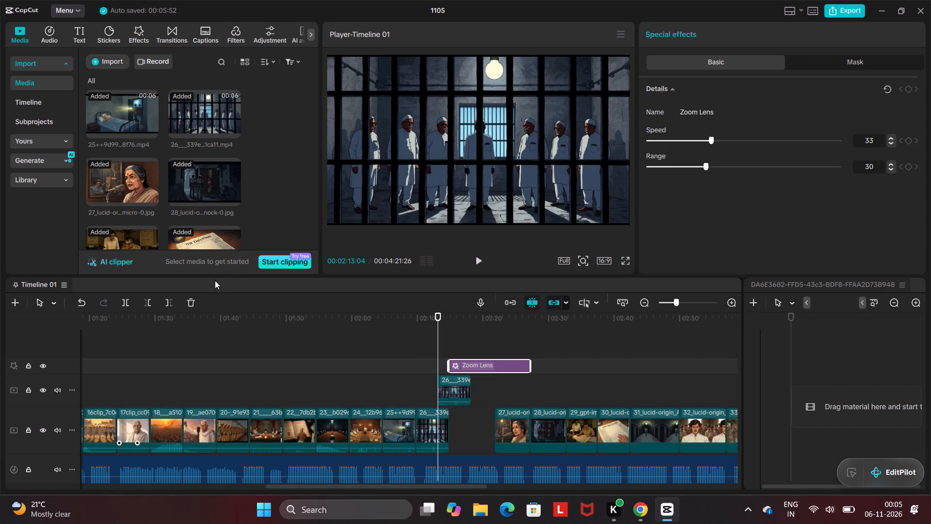
click(187, 300)
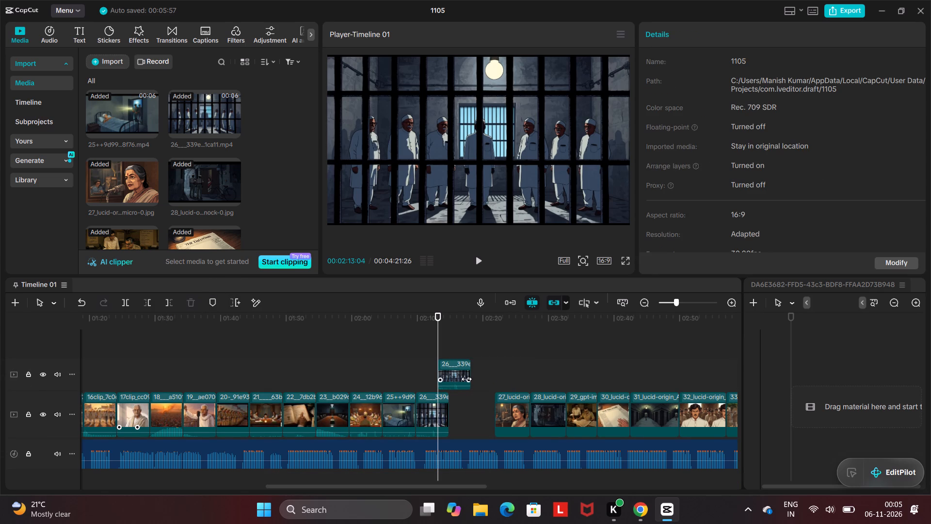
Move the extra copy of the 26th clip into the main track, directly after the original 26th clip.
click(461, 379)
drag(461, 379, 475, 413)
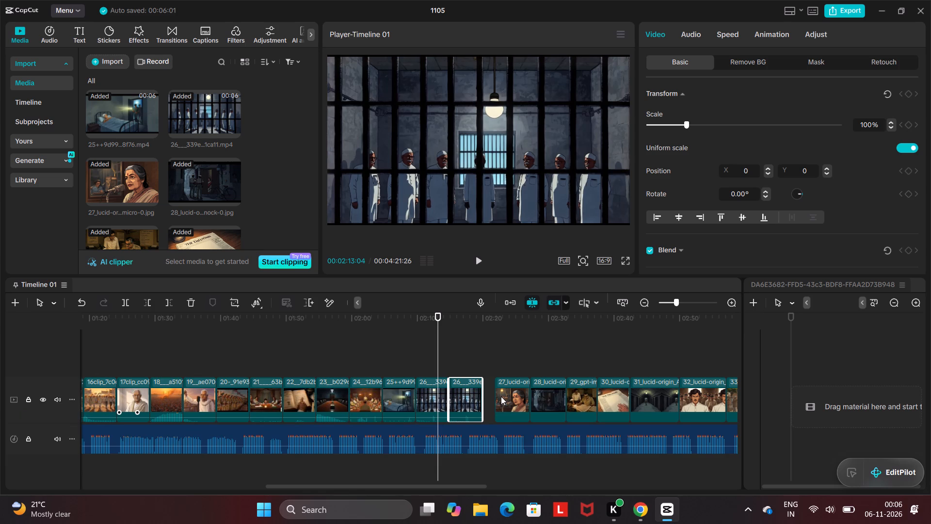
Extend the start of the 27th clip back to about 00:02:20 so it meets the second copy of the 26th clip.
click(501, 396)
click(501, 396)
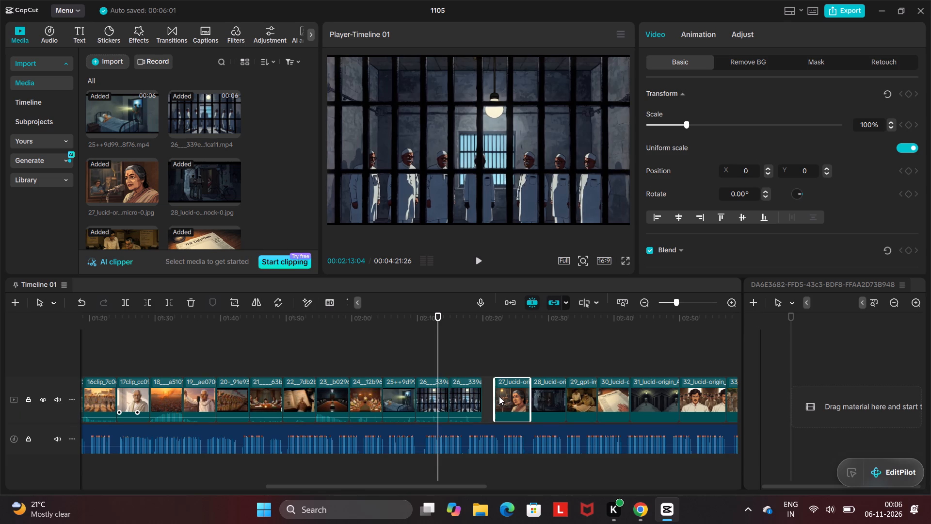
drag(495, 396, 482, 402)
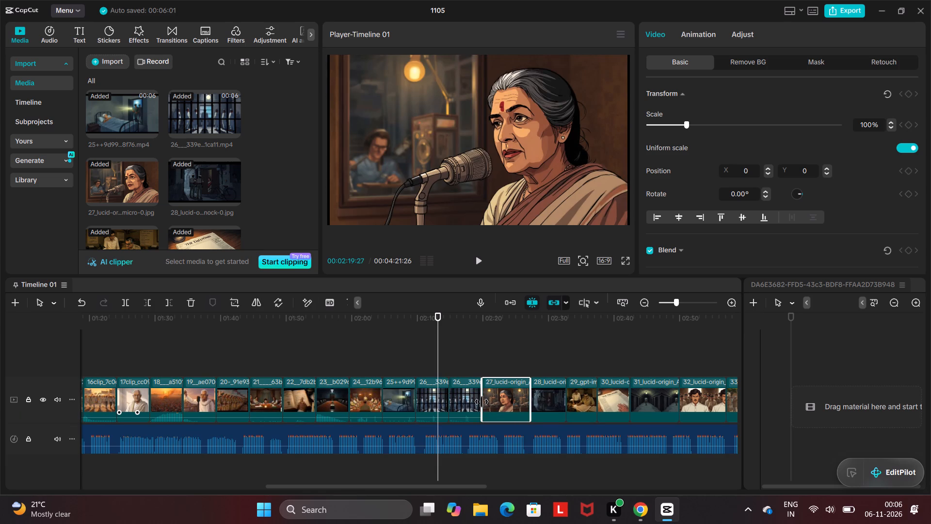
drag(482, 402, 482, 403)
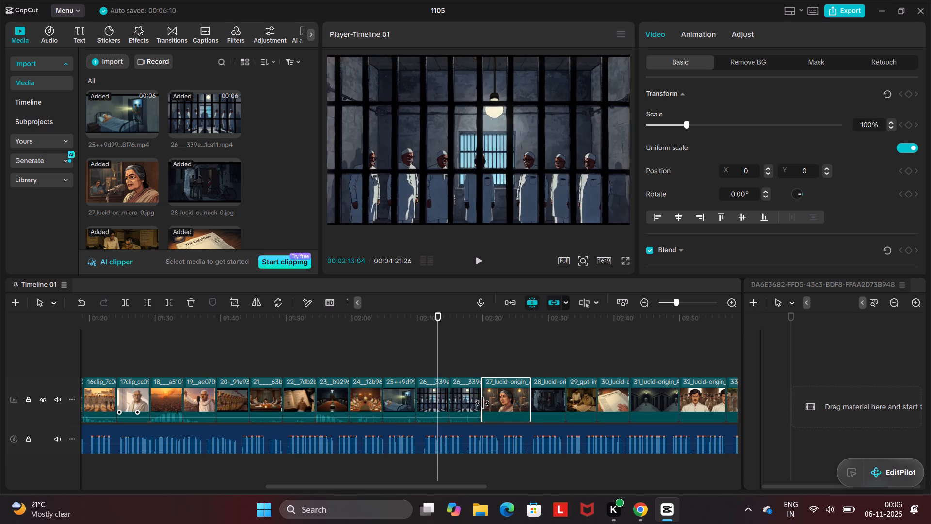
Play the timeline from about 00:02:13 to check the filled gap and the 27th clip.
click(477, 259)
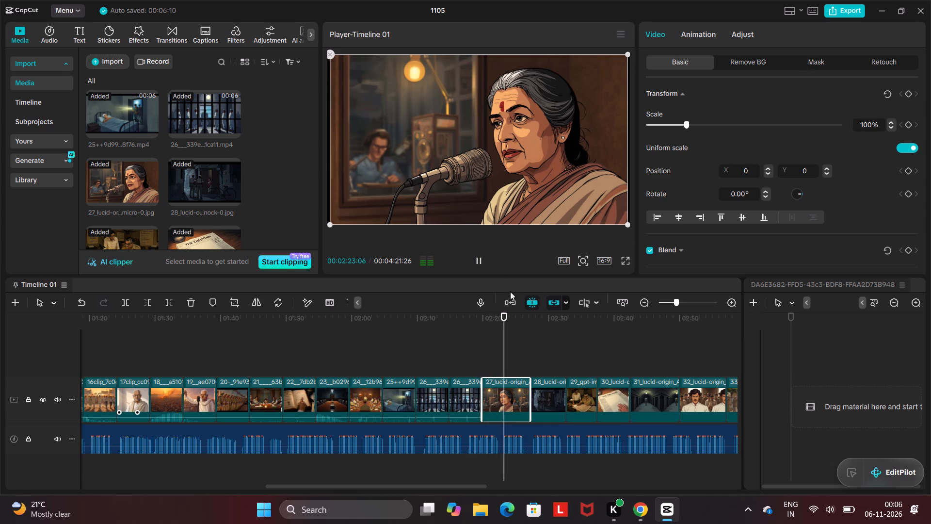
click(477, 257)
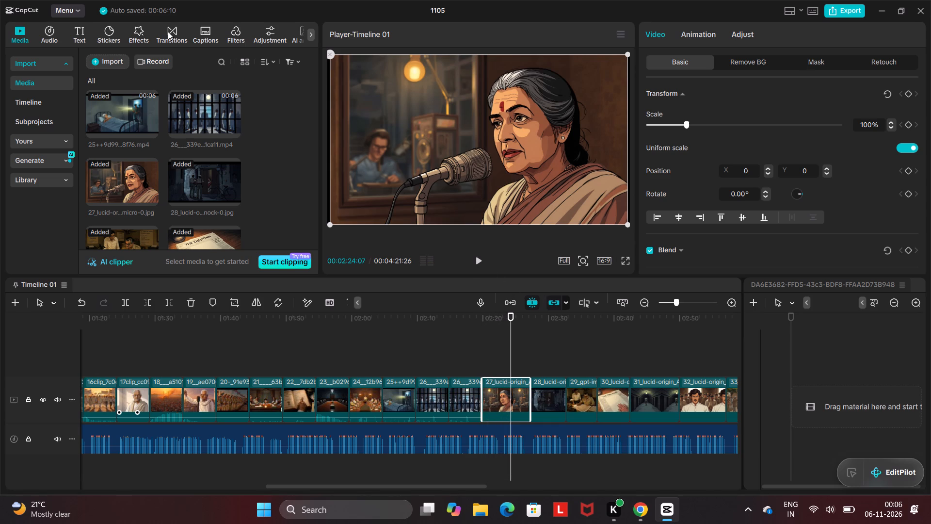
Add the Zoom Lens video effect over the 27th clip and extend its start back to the clip's beginning.
click(139, 37)
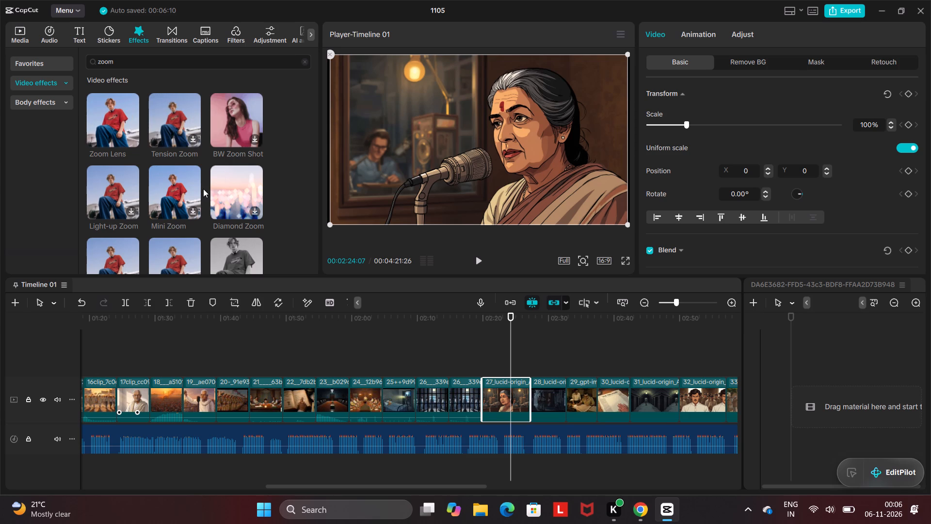
click(129, 137)
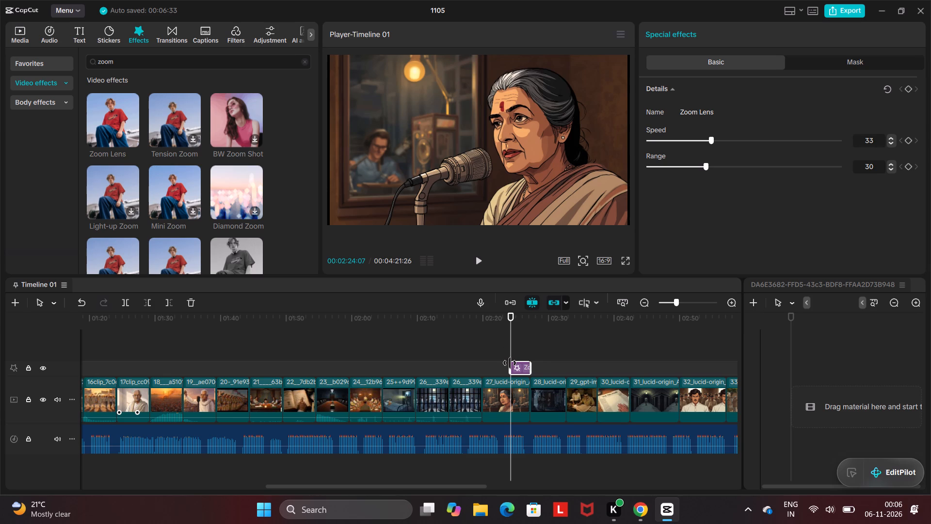
drag(510, 363, 484, 366)
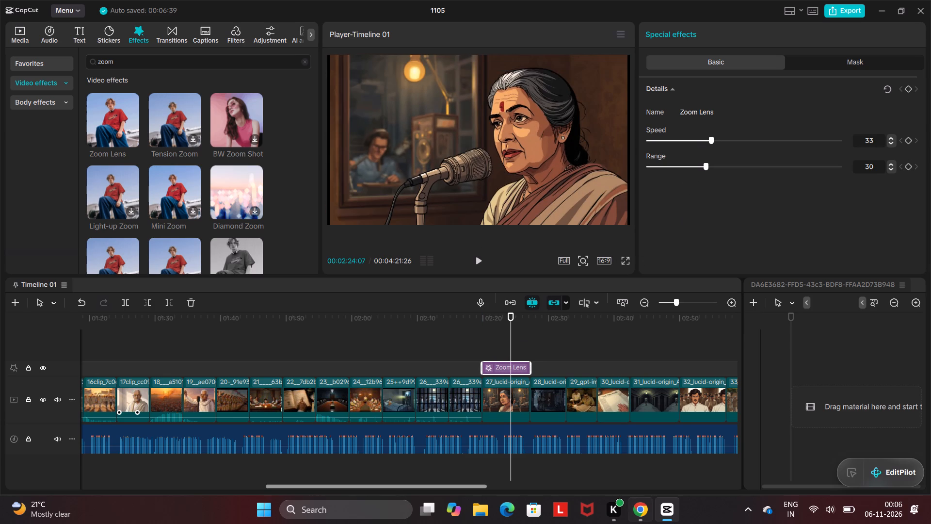
Switch to the YouTube tutorial in Chrome and watch how the zoom effect's Speed and Range are adjusted.
click(653, 484)
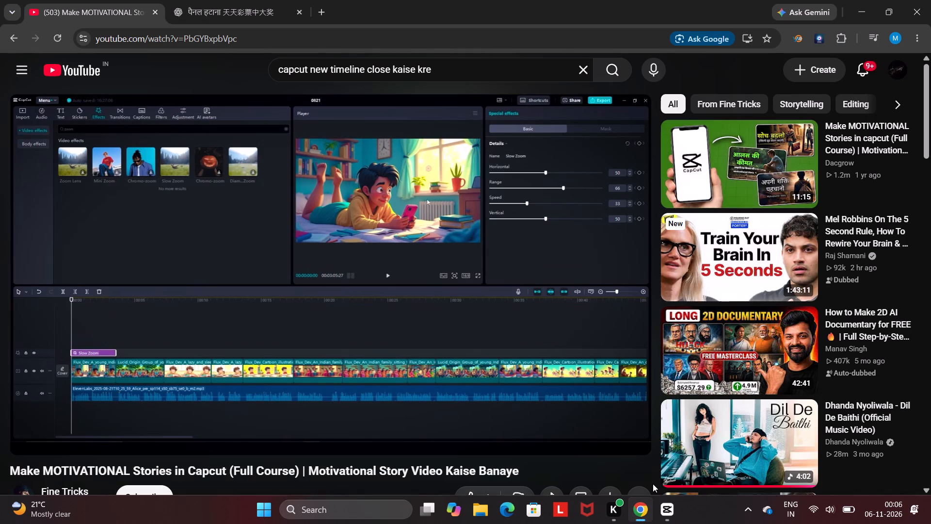
click(484, 325)
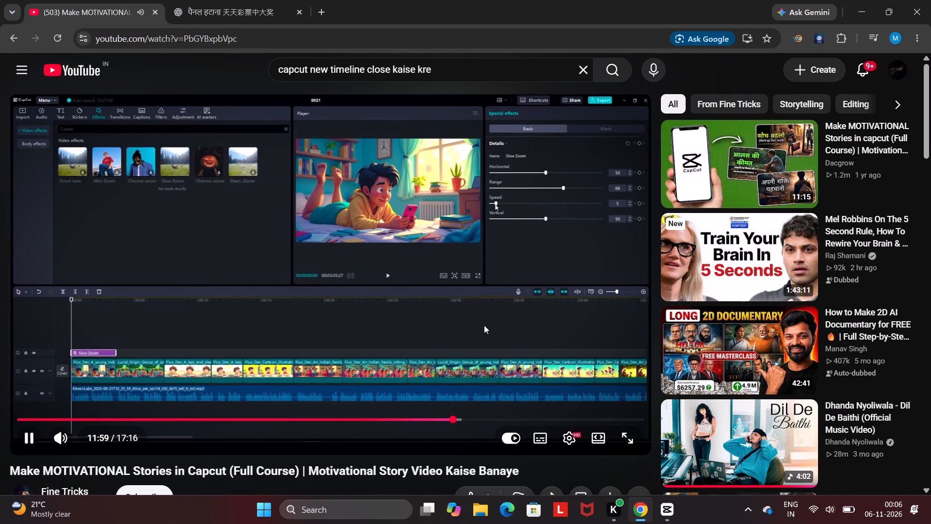
click(484, 325)
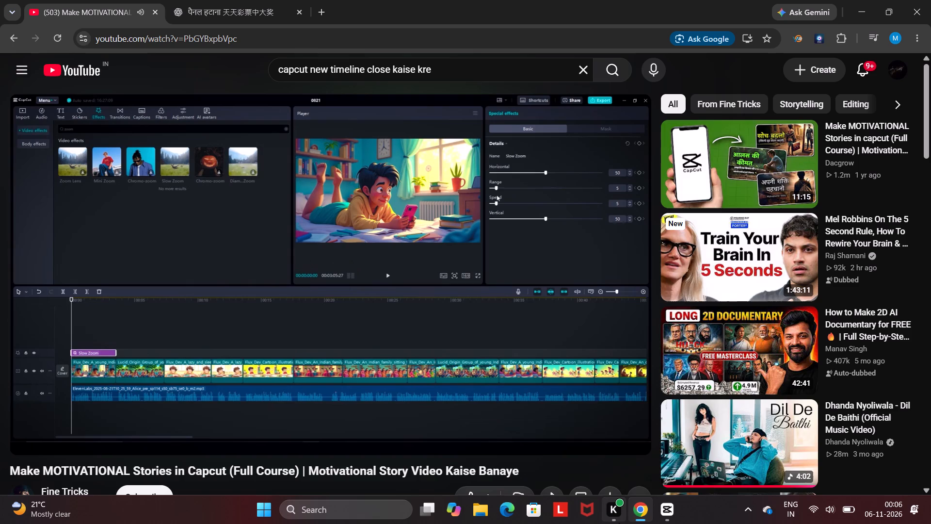
Back in CapCut, set both Range and Speed of the 27th clip's Zoom Lens effect to 4.
click(681, 452)
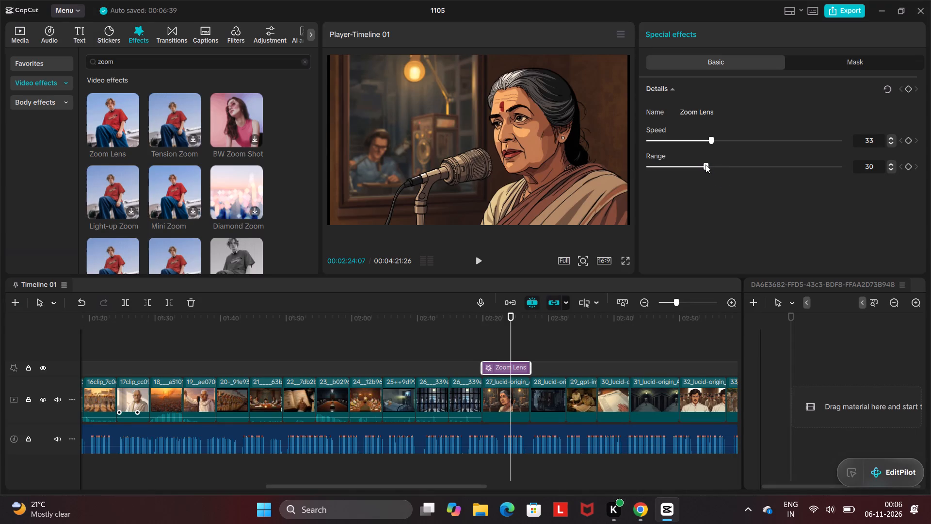
drag(706, 164, 657, 159)
drag(709, 135, 658, 160)
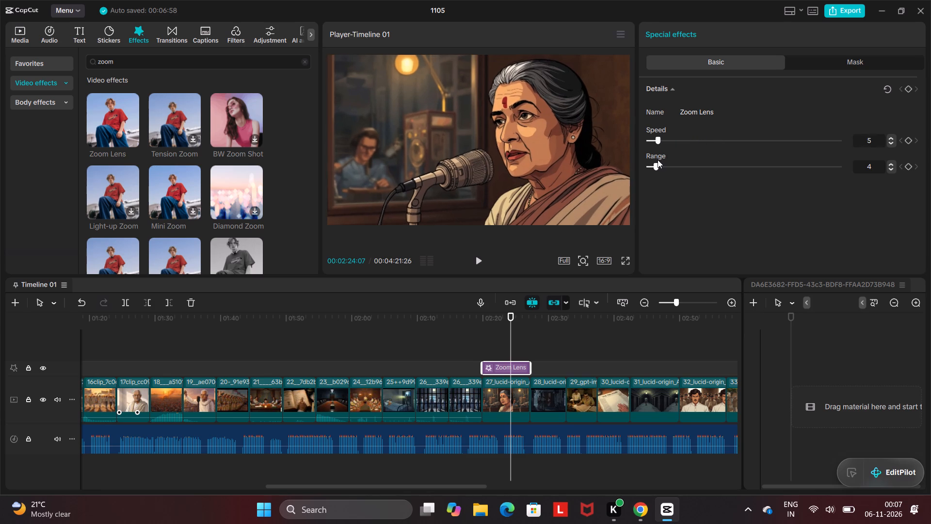
drag(658, 160, 657, 160)
Play the timeline from about 00:02:18 to preview the adjusted Zoom Lens effect on the 27th clip.
click(472, 346)
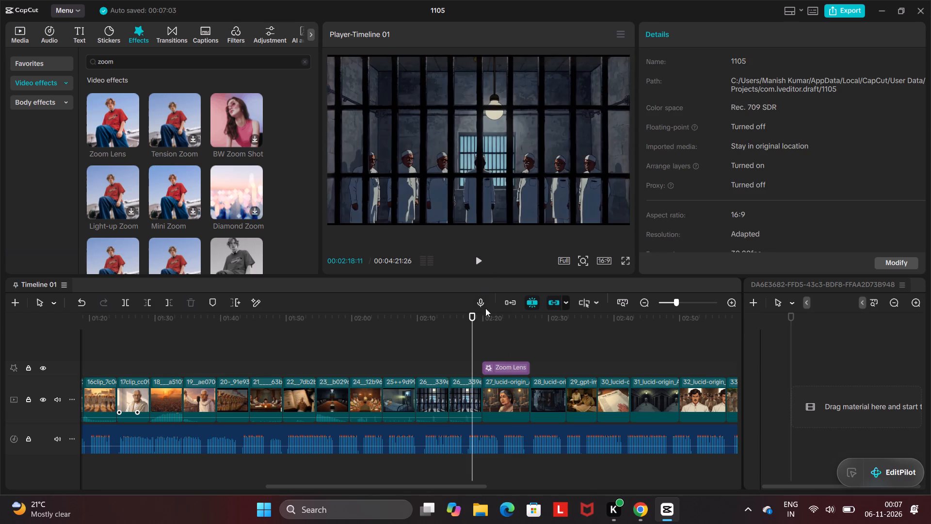
click(477, 258)
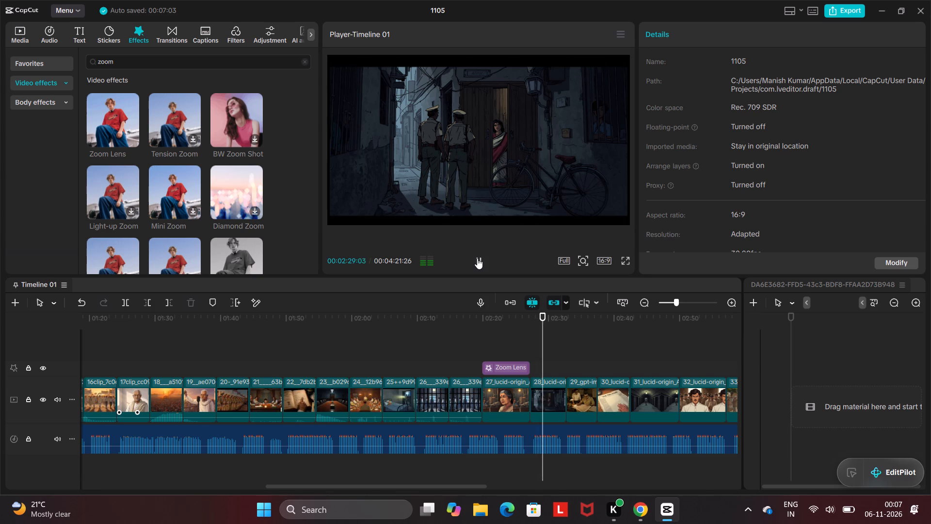
click(477, 258)
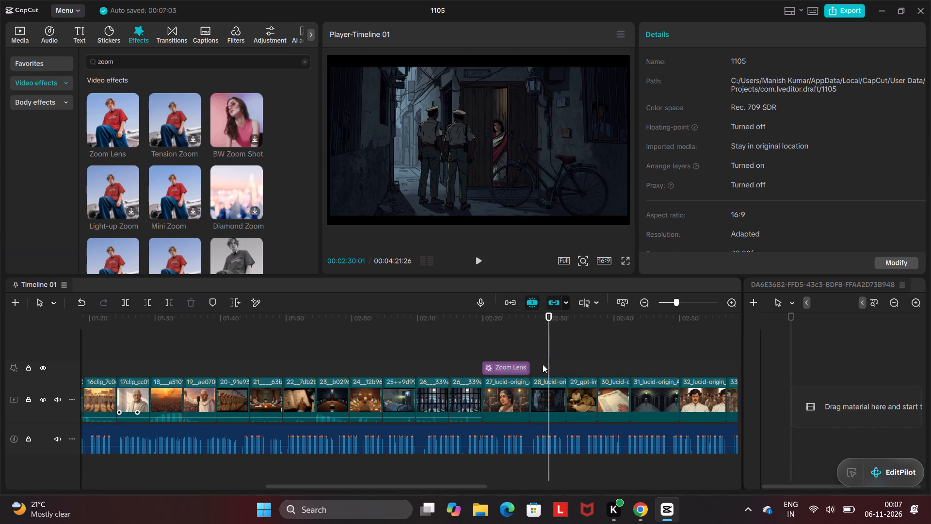
Add the Zoom Lens effect over the 28th clip and fit its start and end to the clip's length.
click(543, 368)
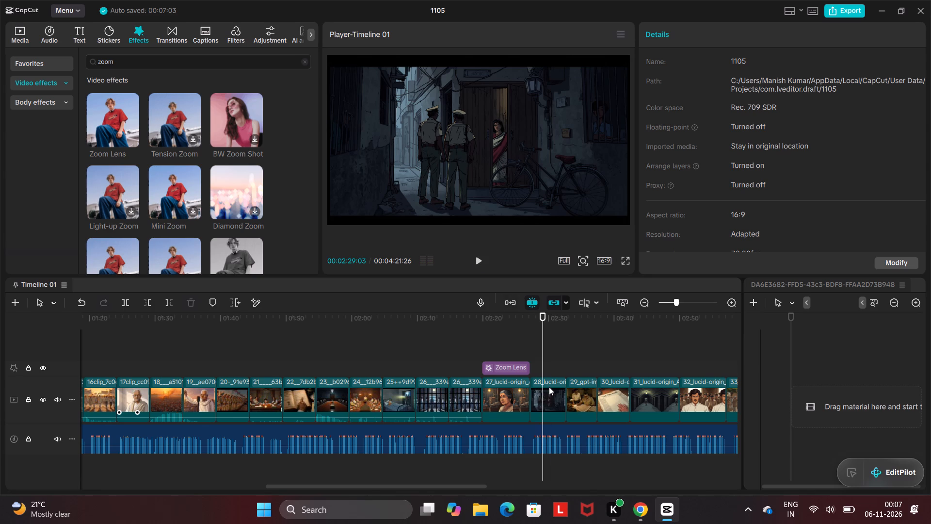
click(549, 387)
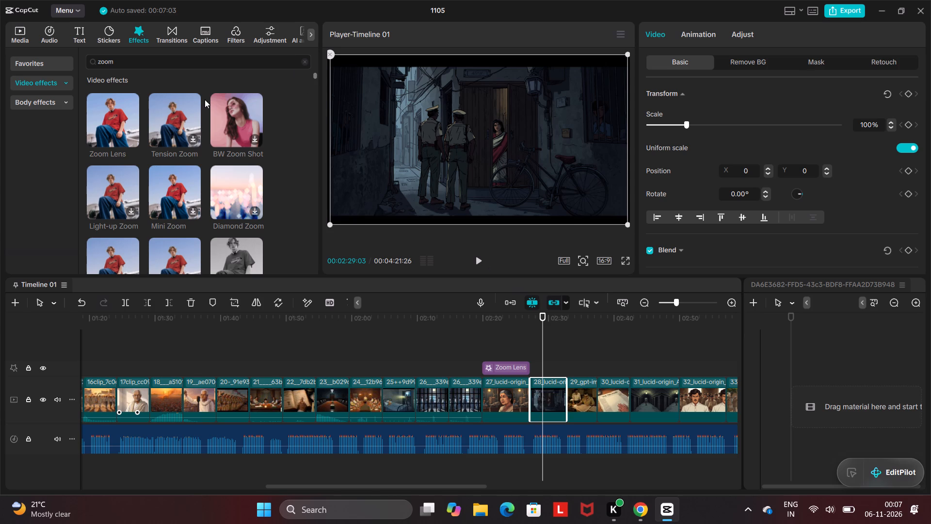
click(129, 112)
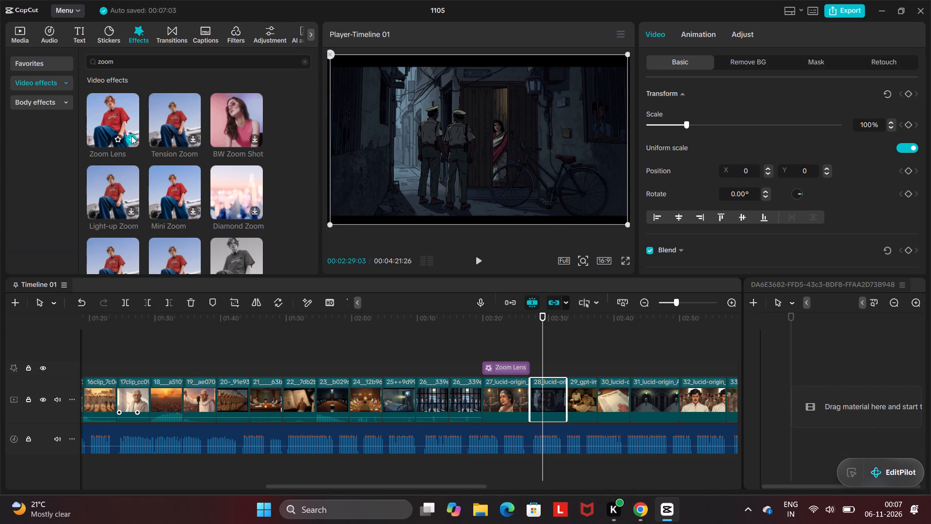
click(131, 136)
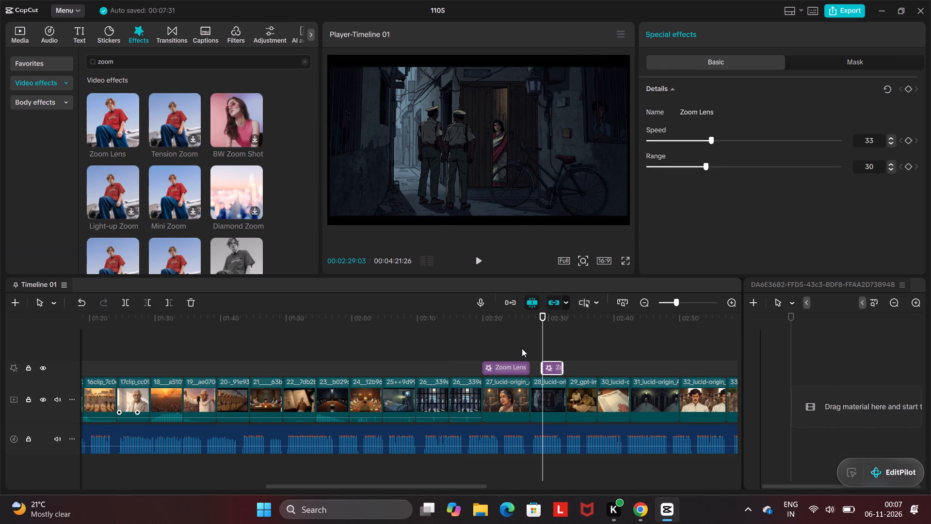
drag(545, 363, 534, 366)
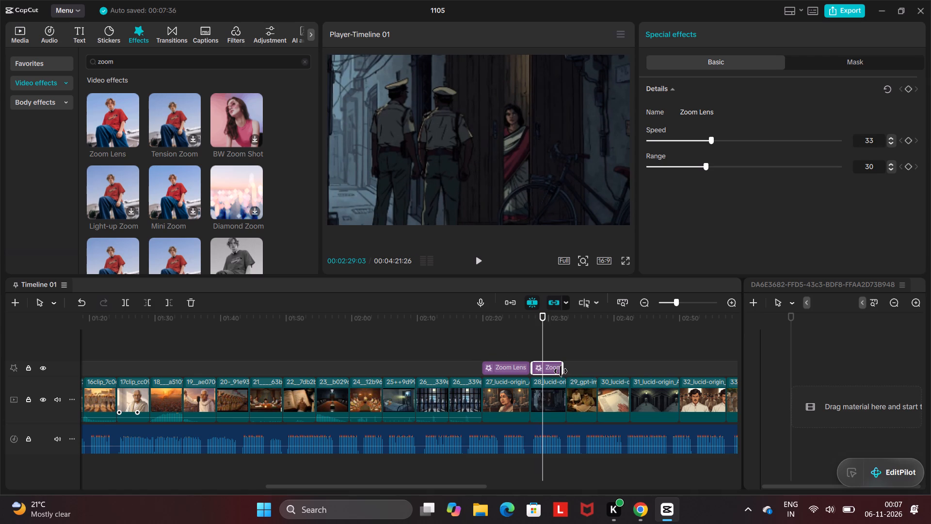
drag(561, 371, 569, 370)
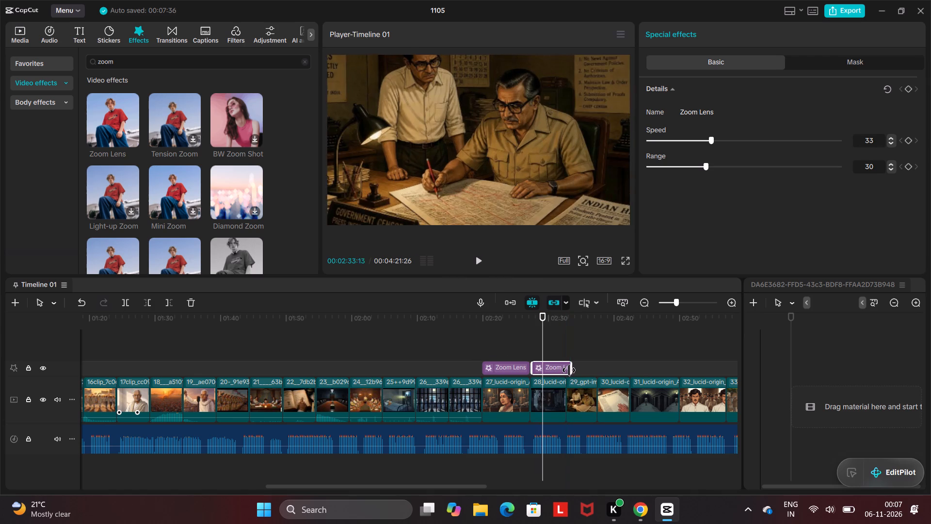
drag(569, 370, 565, 371)
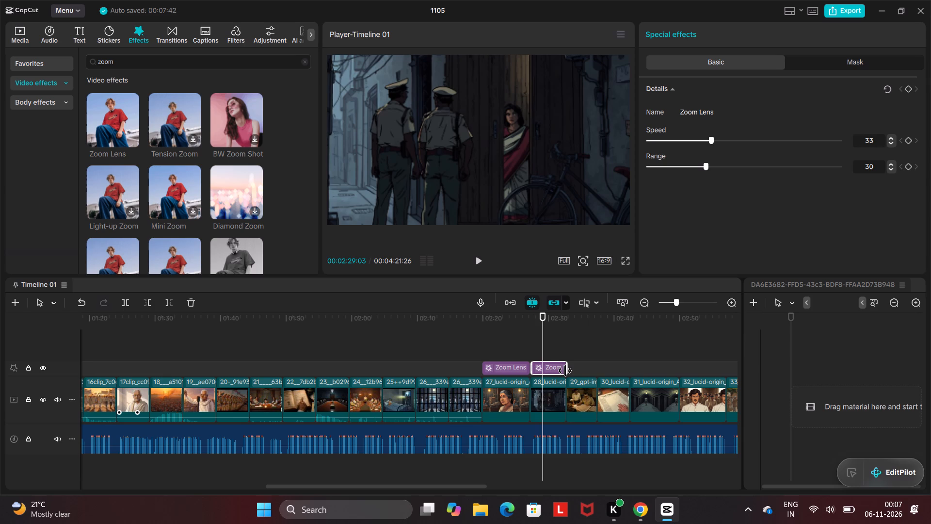
Play the timeline from about 00:02:26 to preview the Zoom Lens effect on the 28th clip.
click(522, 345)
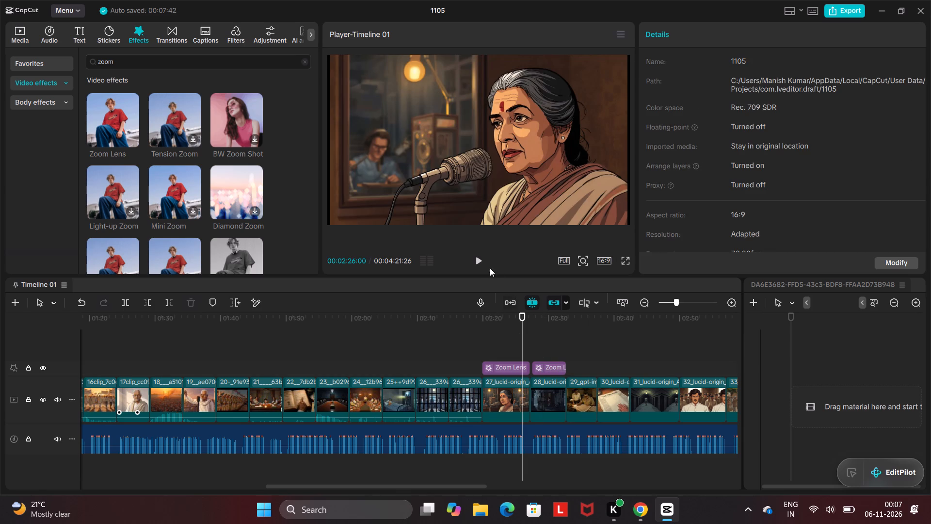
click(476, 257)
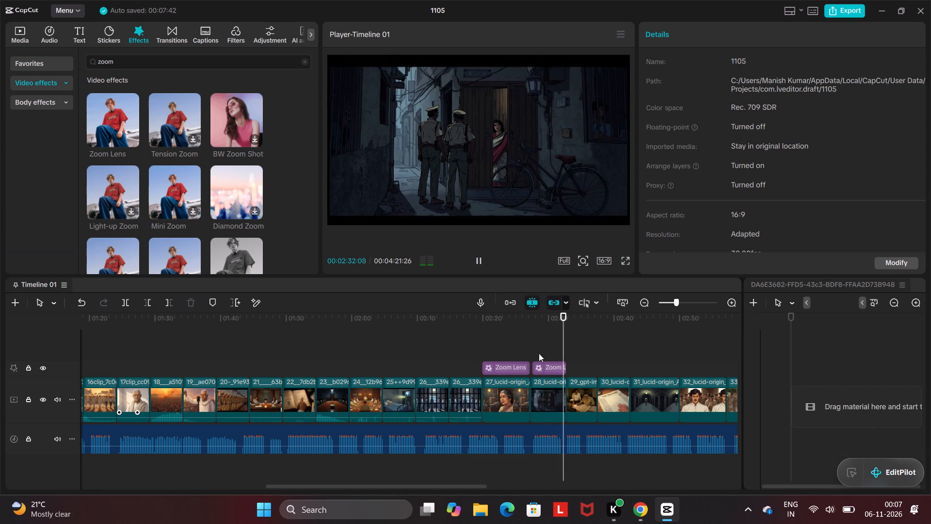
click(550, 367)
click(526, 347)
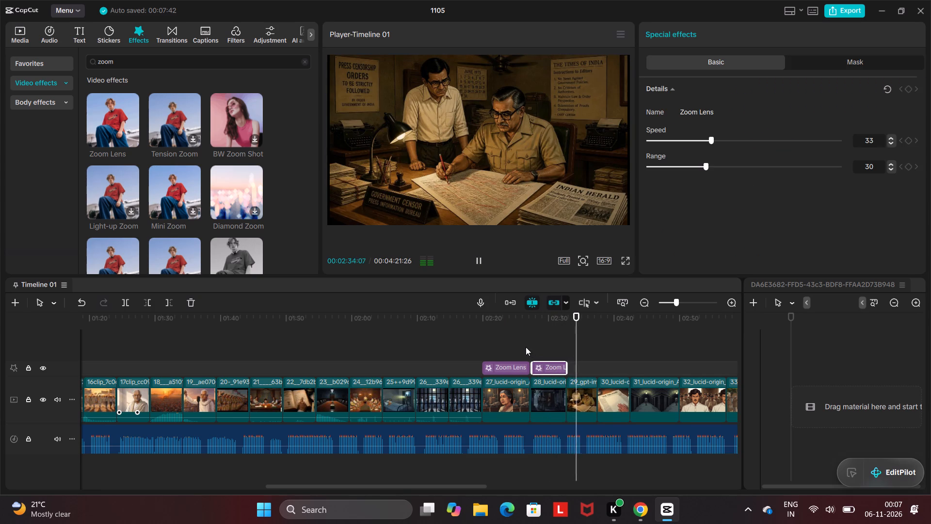
Refit the start and end of the Zoom Lens effect over the 28th clip to the clip's edges.
click(551, 362)
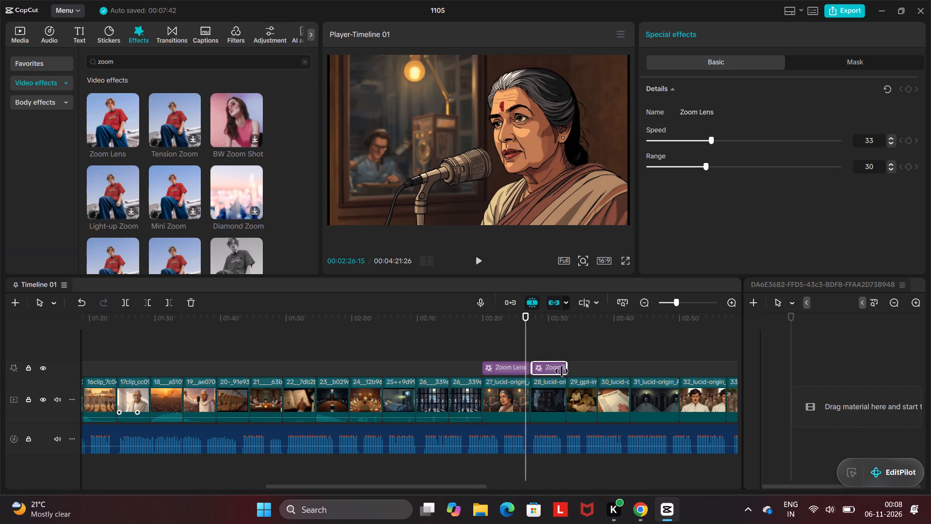
drag(566, 370, 562, 371)
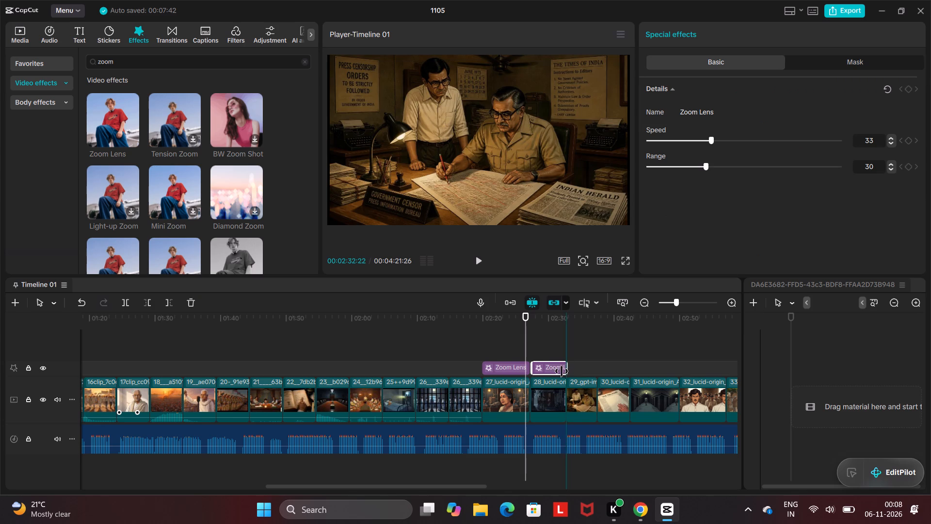
drag(562, 371, 560, 372)
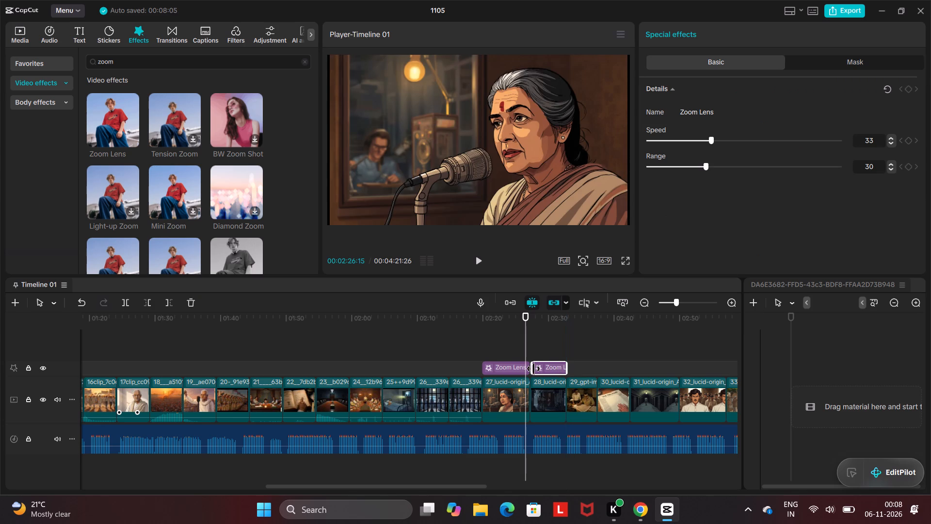
drag(533, 369, 526, 370)
Set both Speed and Range of the 28th clip's Zoom Lens effect to 4.
click(651, 139)
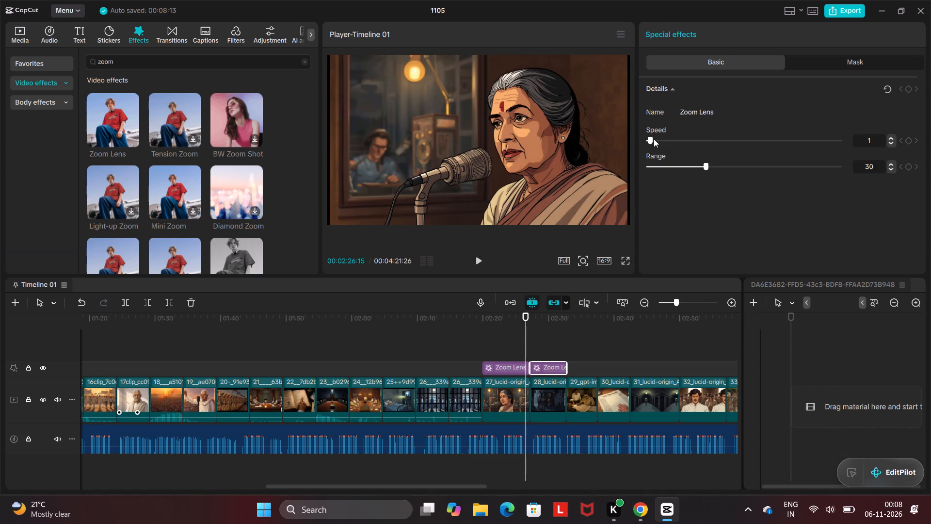
click(656, 139)
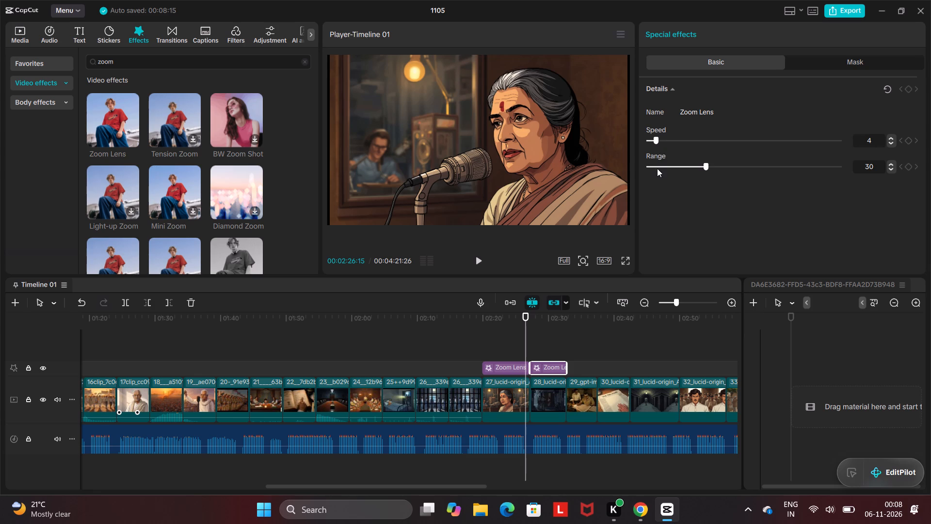
click(653, 165)
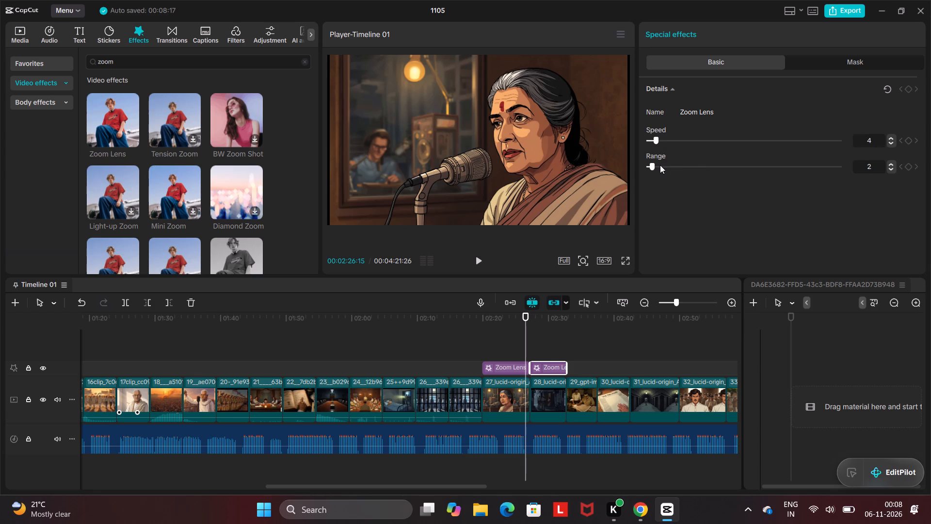
click(657, 165)
Play the timeline from about 00:02:26 to preview the slowed Zoom Lens effect on the 28th clip.
click(480, 258)
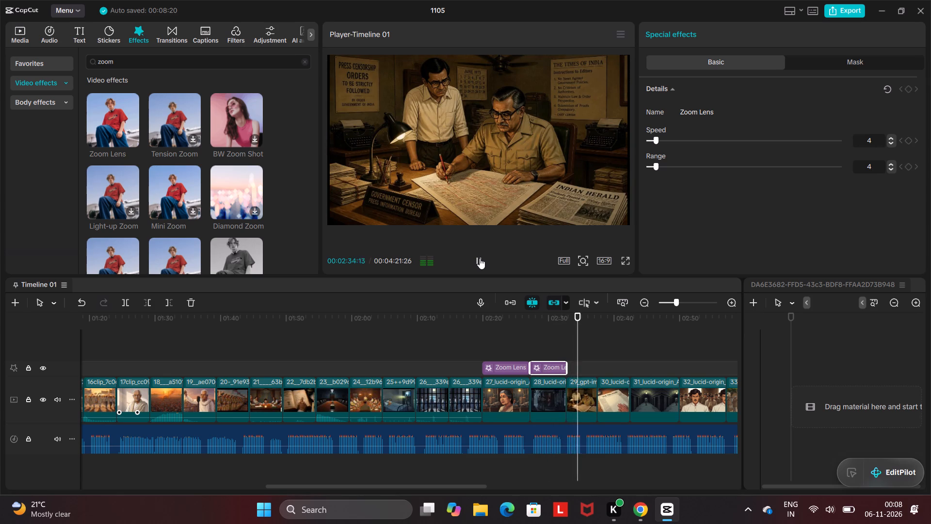
click(480, 260)
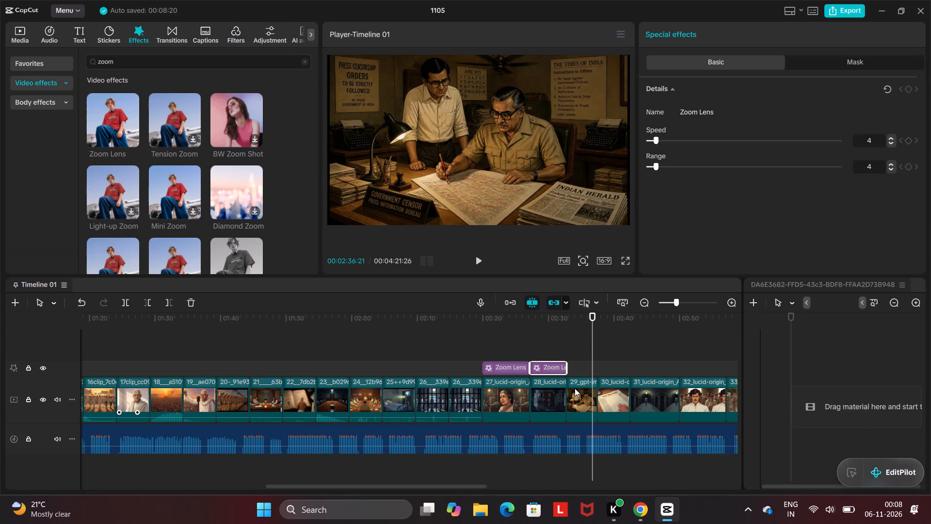
Trim the end of the 28th clip slightly to match its Zoom Lens effect and adjust the 29th clip's start to meet it.
click(558, 387)
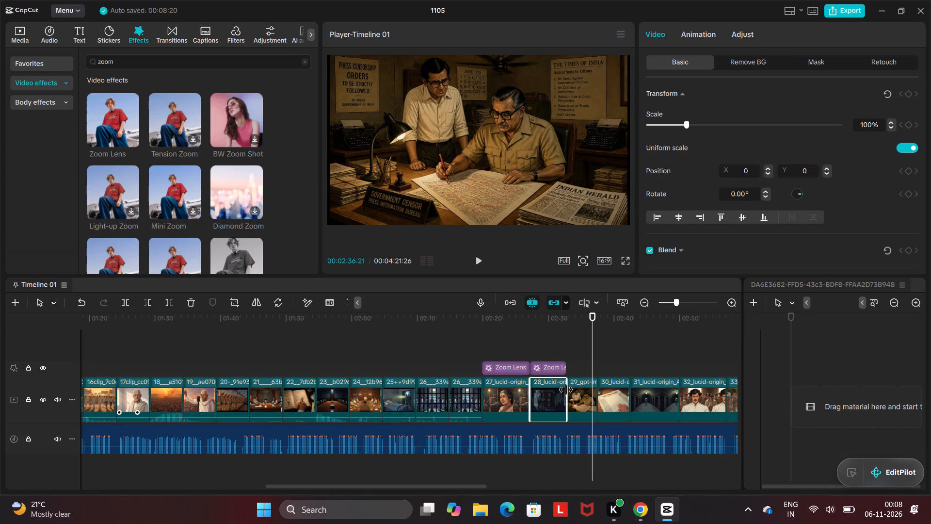
drag(566, 390, 564, 391)
drag(564, 391, 561, 390)
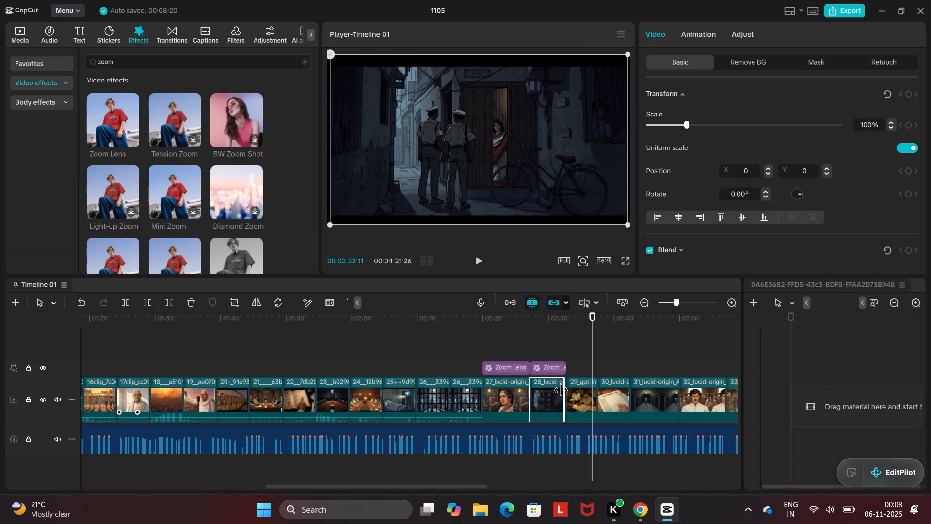
drag(561, 390, 562, 390)
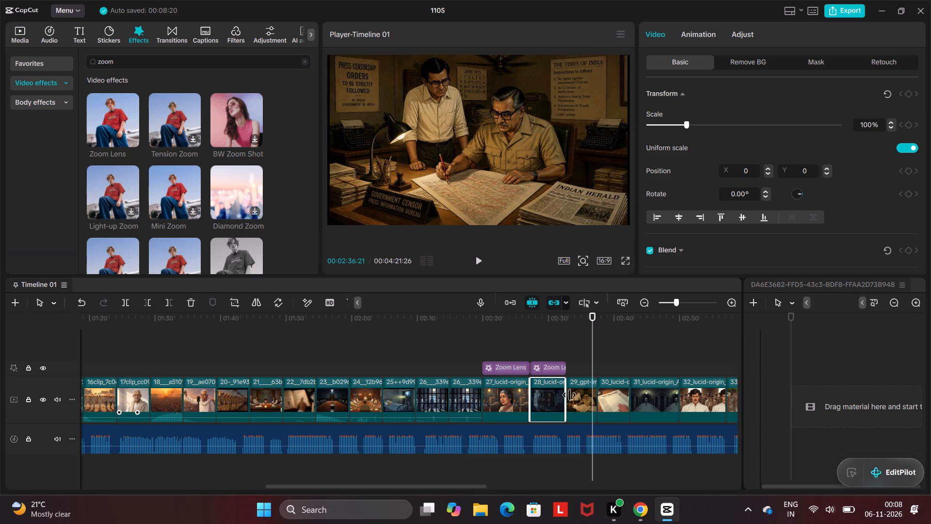
click(577, 398)
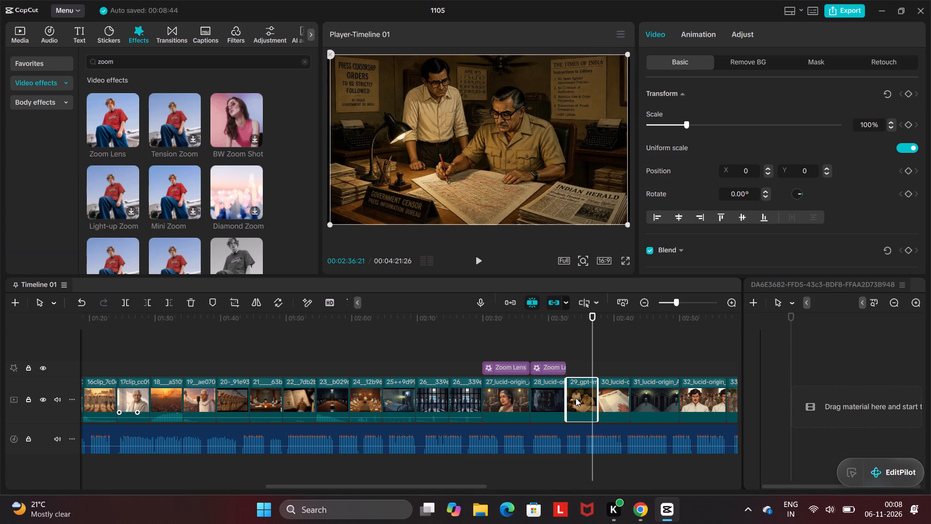
click(569, 395)
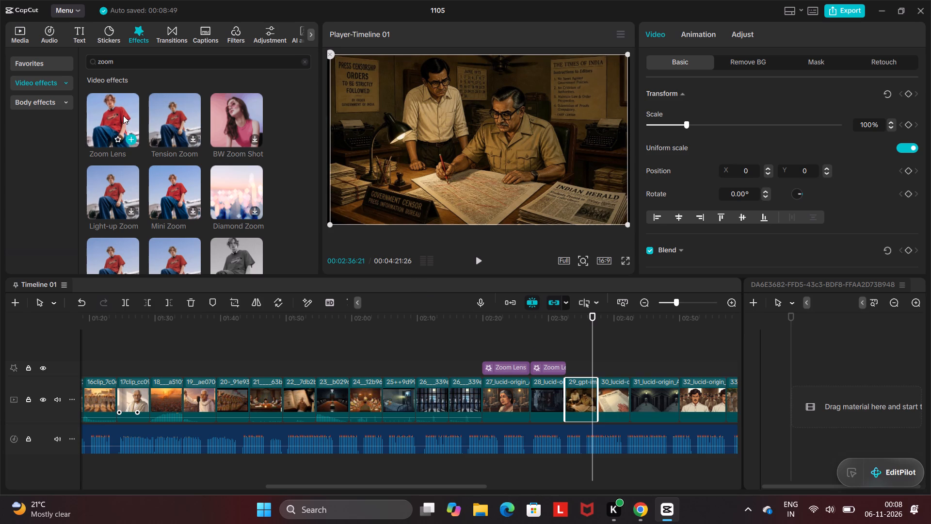
Play the timeline from about 00:02:27 to preview the 28th clip and its transition into the 29th.
click(477, 261)
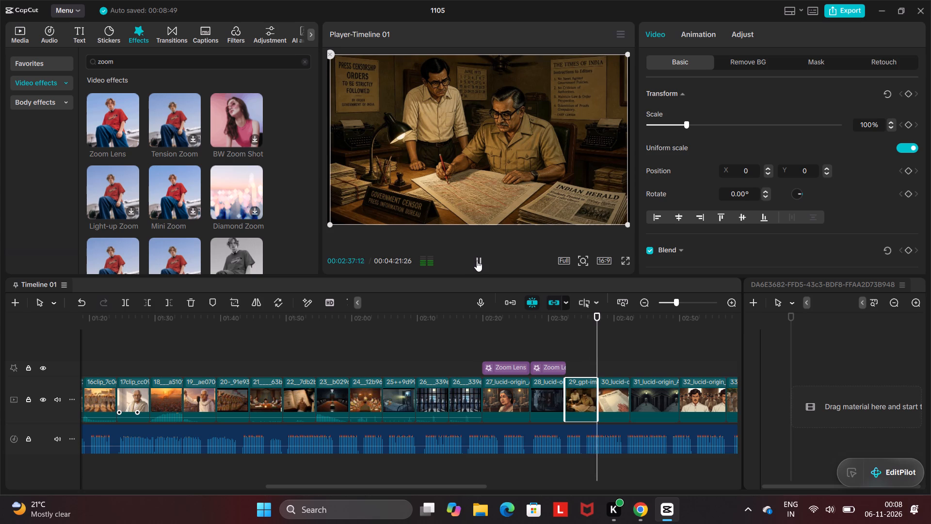
click(530, 352)
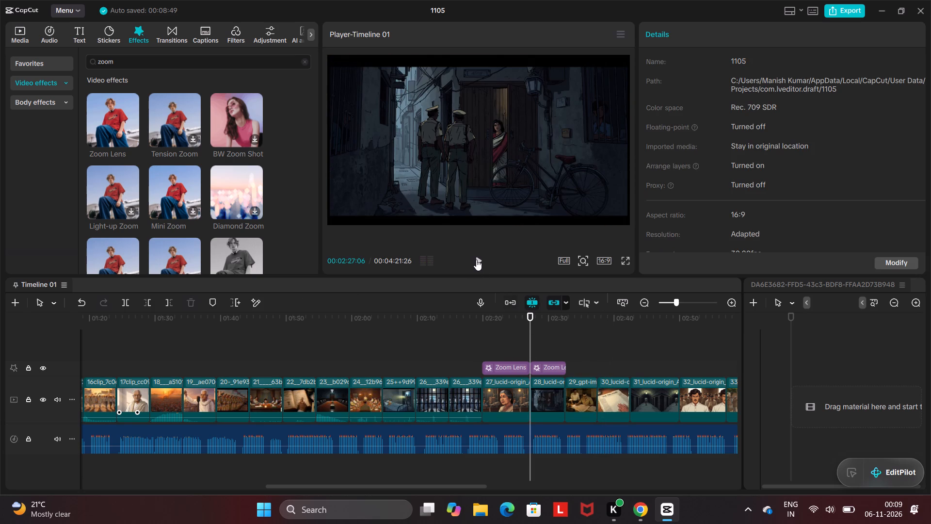
click(476, 260)
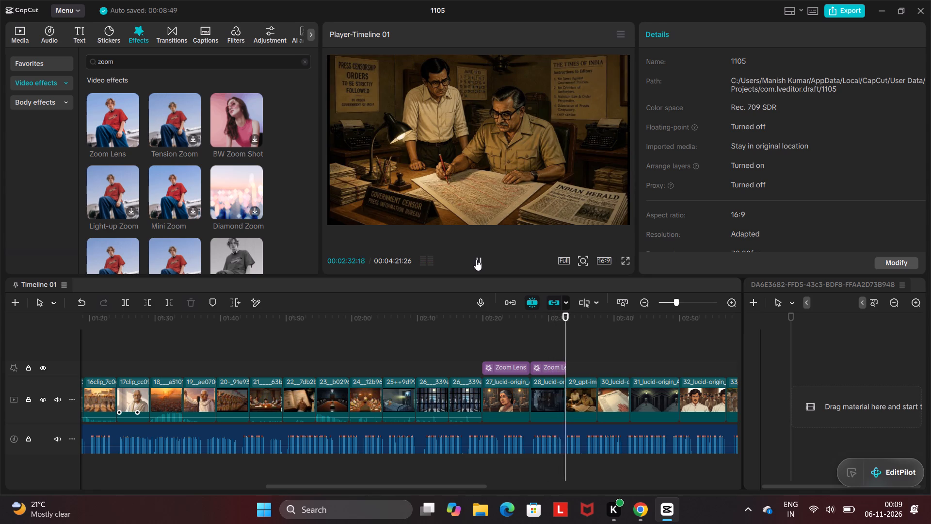
click(476, 260)
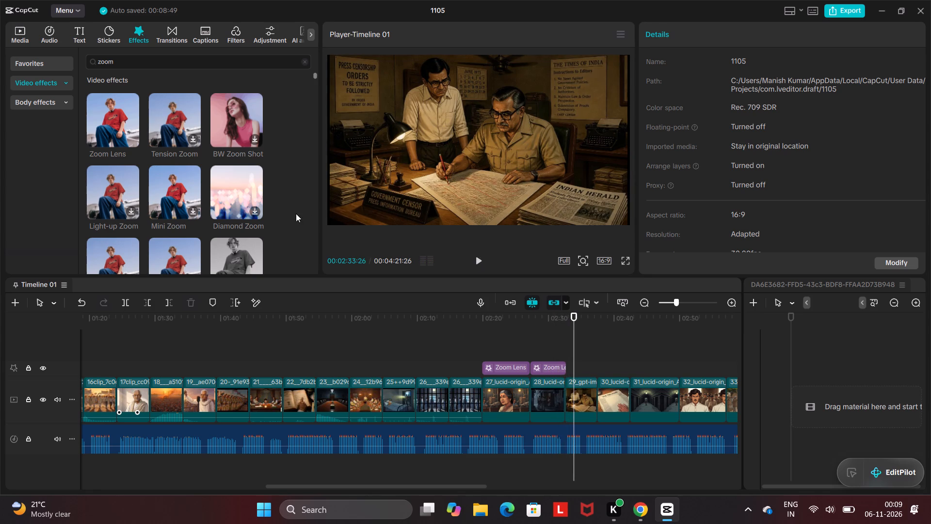
Add the Zoom Lens effect over the 29th clip and fit its start and end to the clip's length.
click(105, 127)
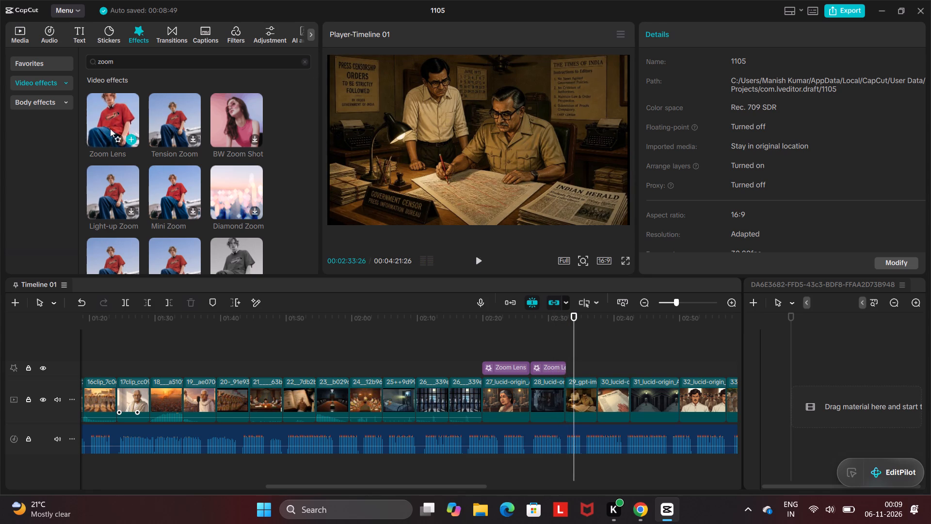
click(130, 137)
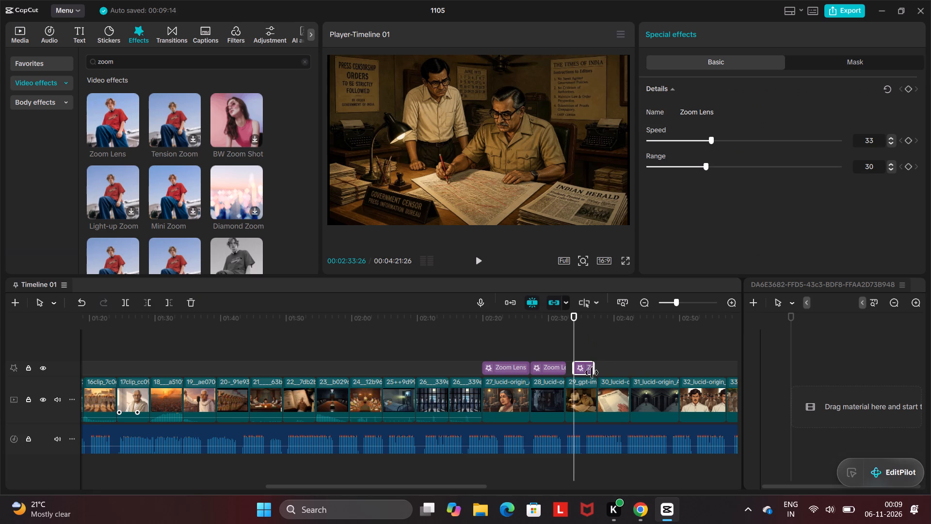
click(573, 368)
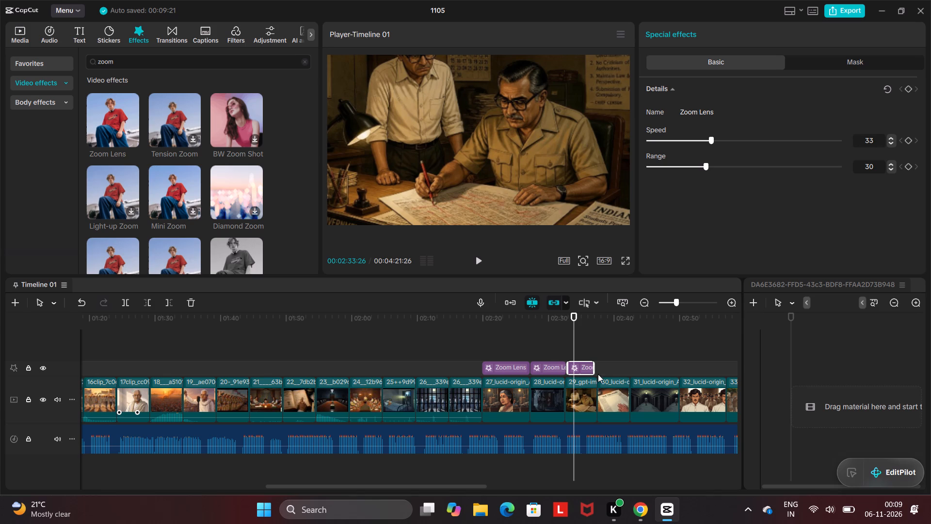
drag(592, 368, 612, 363)
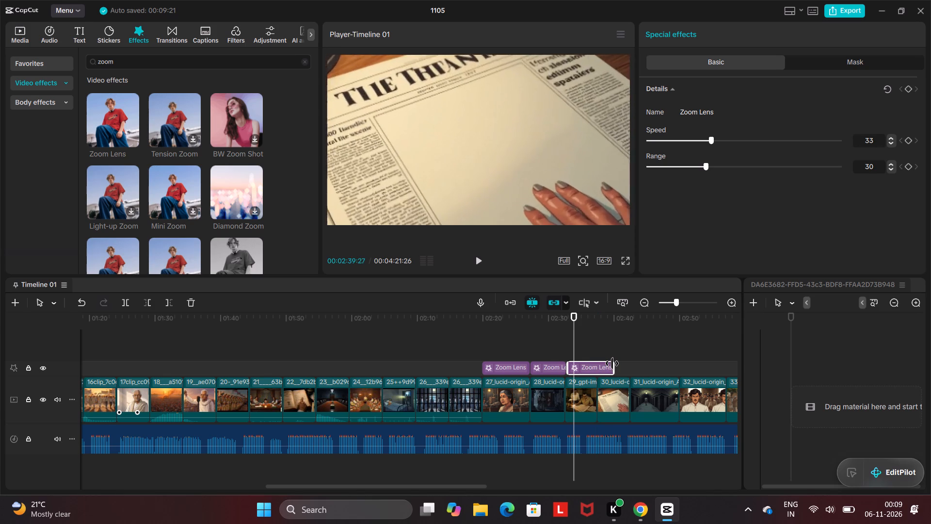
drag(612, 363, 612, 363)
drag(612, 363, 600, 368)
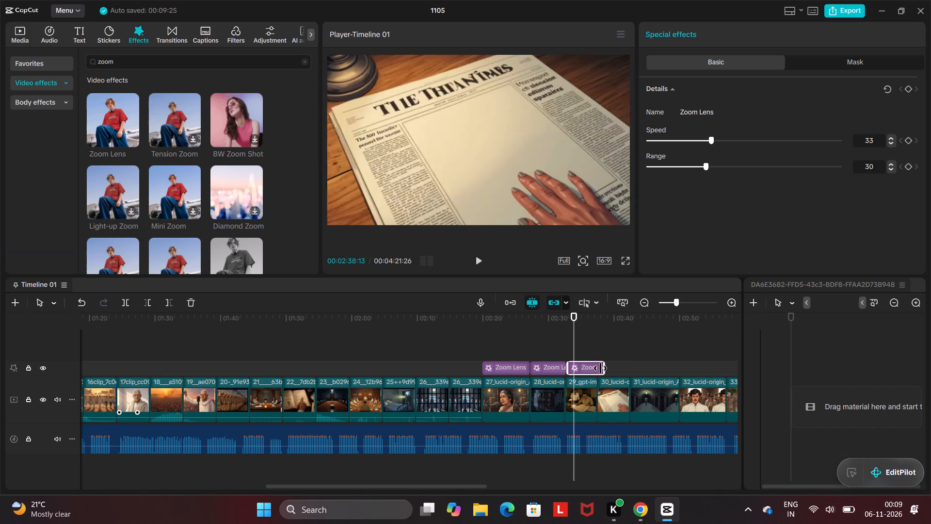
drag(600, 368, 598, 370)
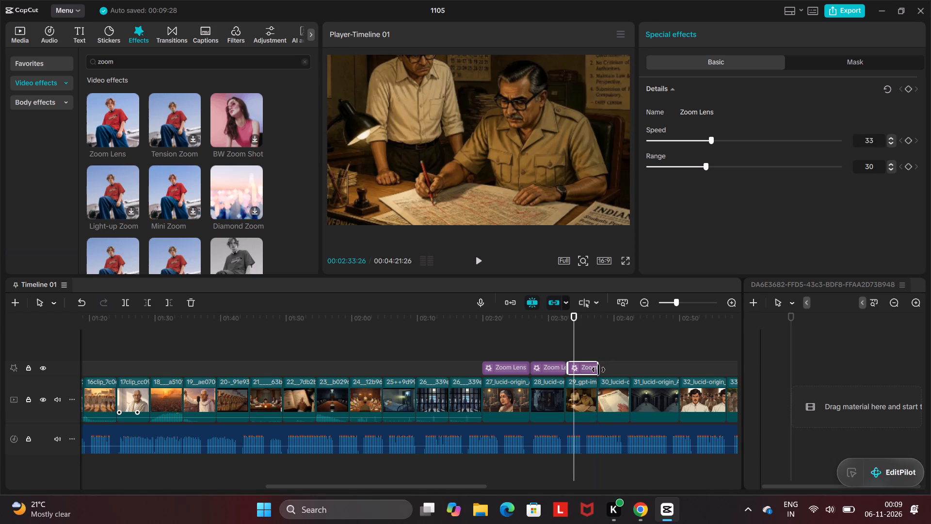
Set the 29th clip's Zoom Lens effect to Range 4 and Speed 3.
click(566, 359)
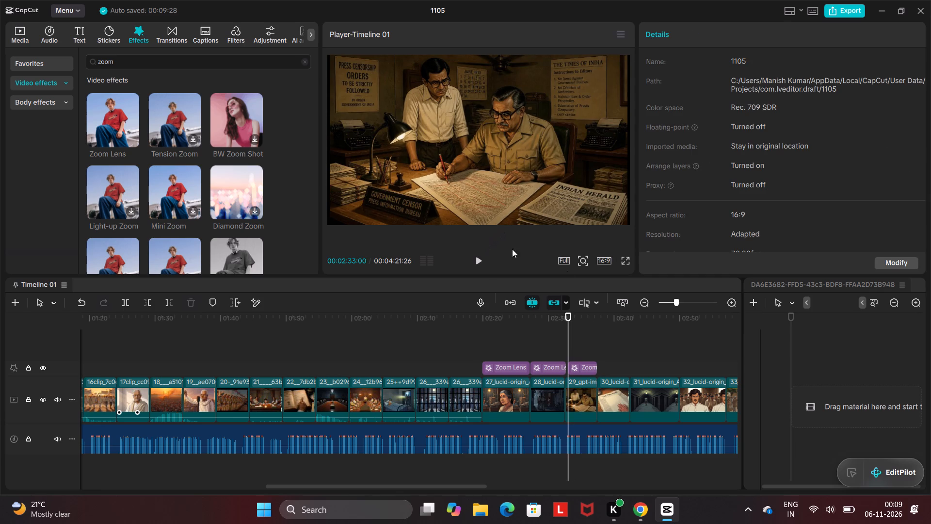
click(584, 368)
click(657, 164)
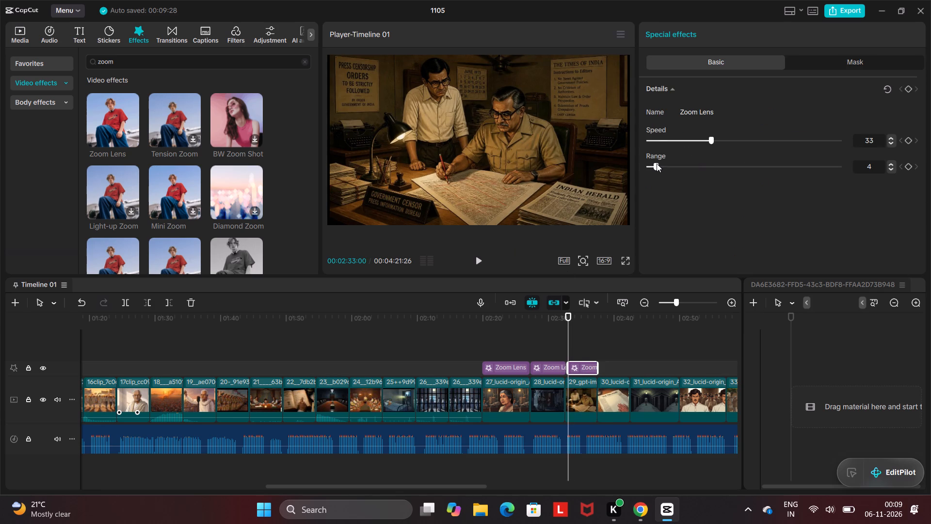
click(654, 139)
Play the timeline from 00:02:33 to preview the Zoom Lens effect on the 29th clip.
click(475, 260)
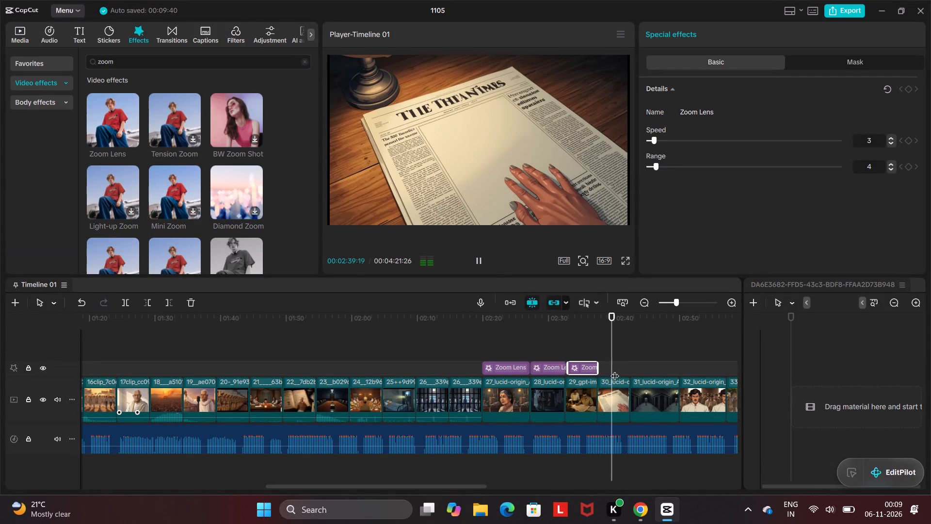
click(478, 260)
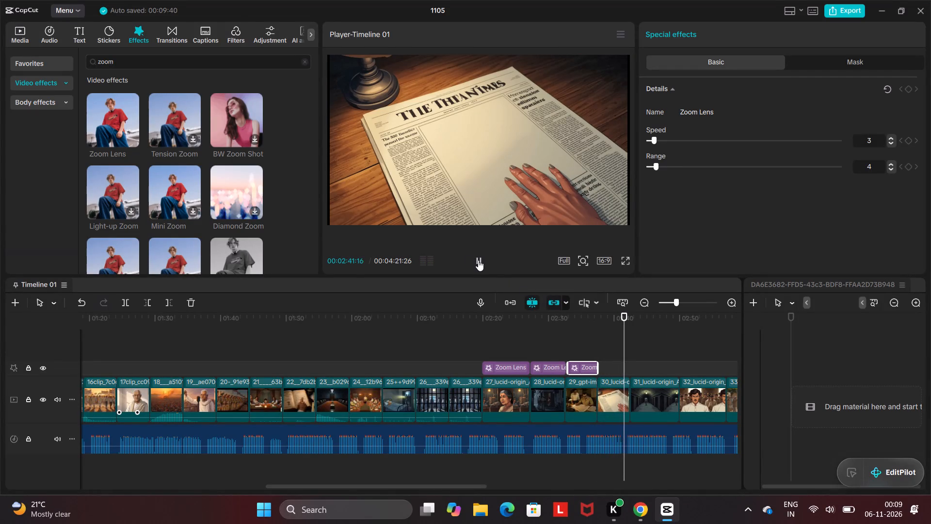
Add the Zoom Lens effect over the 30th clip and fit its start and end to the clip's length.
click(132, 137)
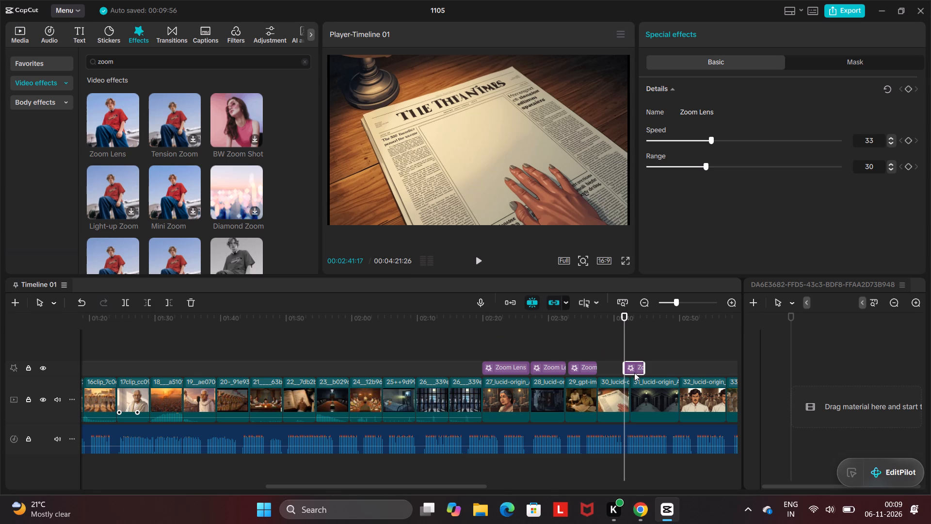
drag(625, 369, 608, 374)
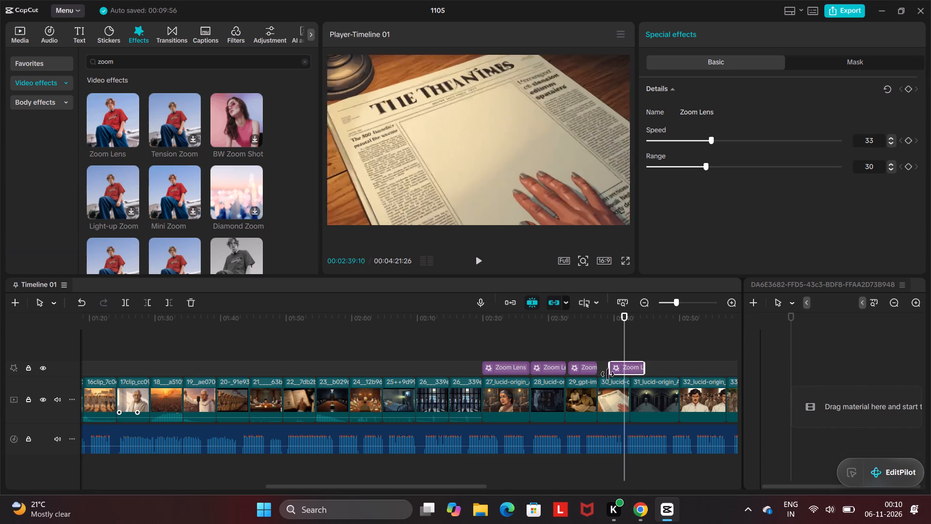
drag(608, 374, 597, 377)
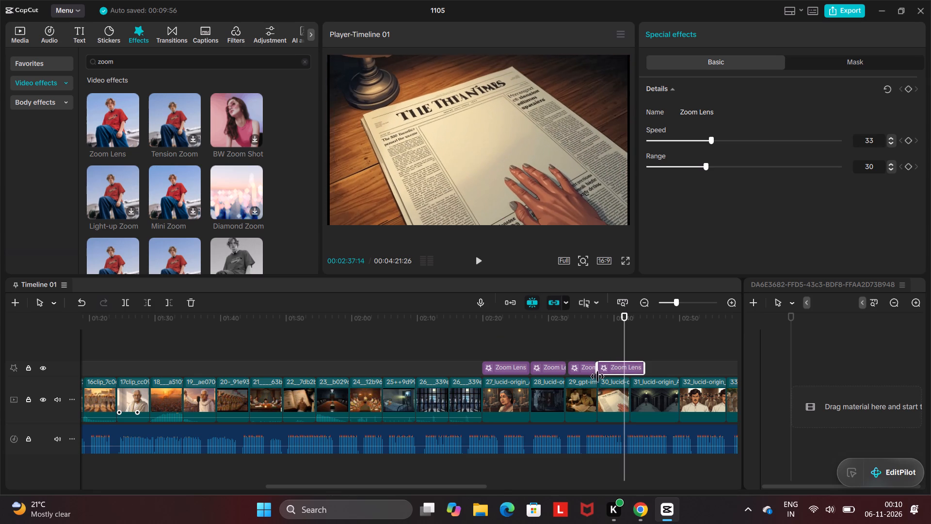
drag(597, 377, 599, 379)
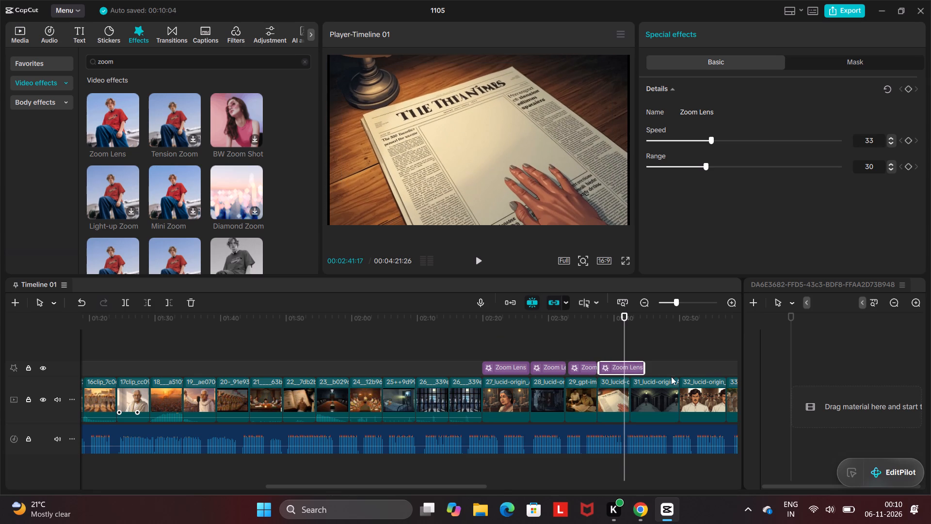
drag(644, 365, 634, 366)
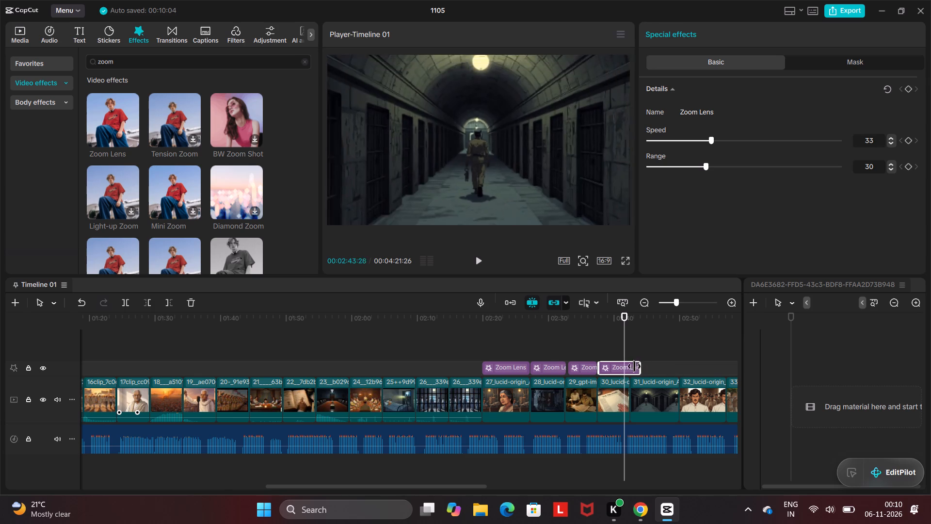
drag(634, 366, 630, 369)
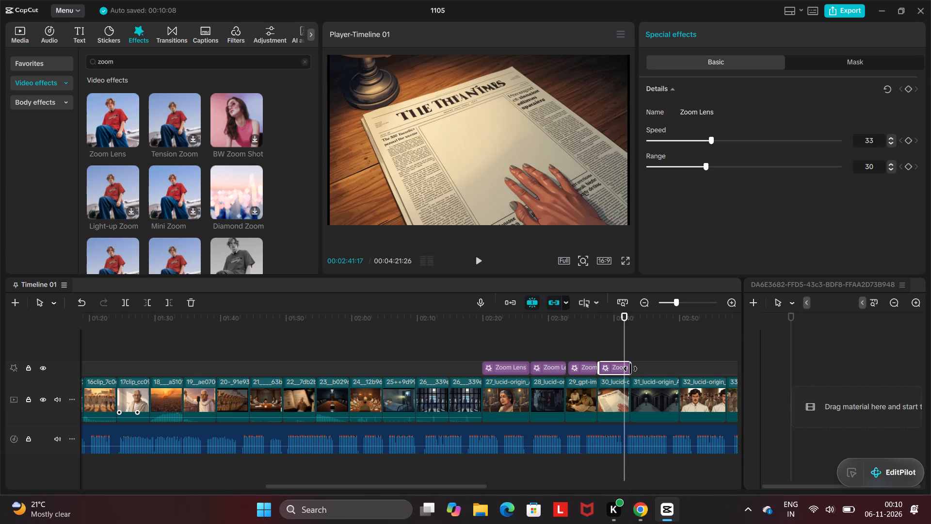
drag(630, 369, 623, 372)
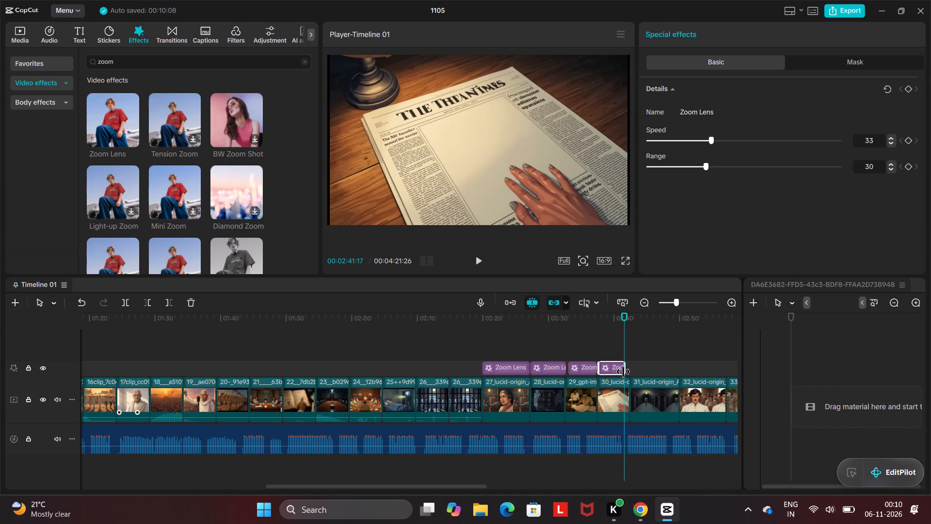
drag(623, 372, 627, 373)
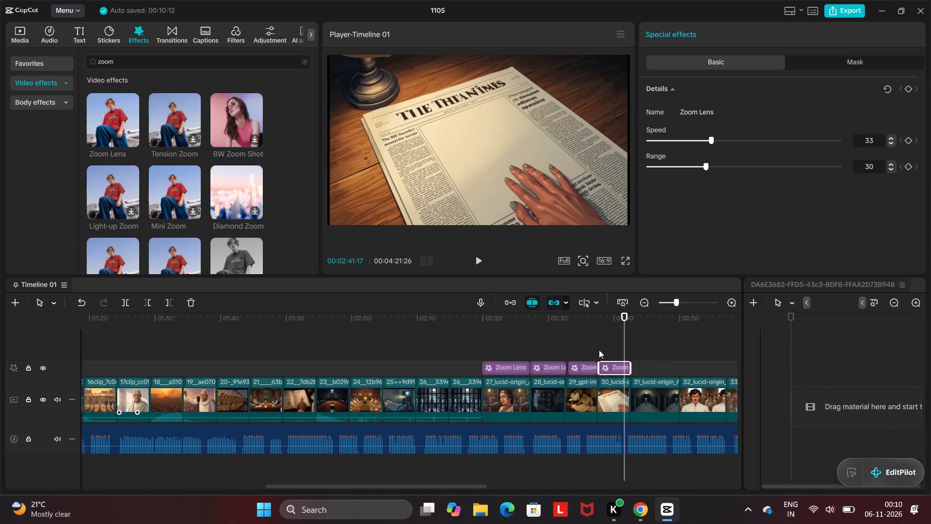
Play the timeline from about 00:02:35 to preview the Zoom Lens effect on the 30th clip.
click(584, 352)
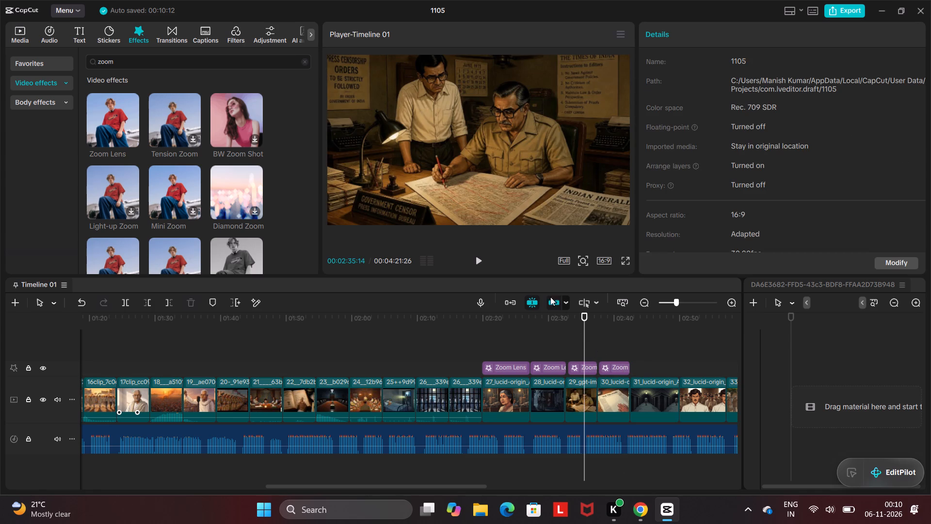
click(478, 259)
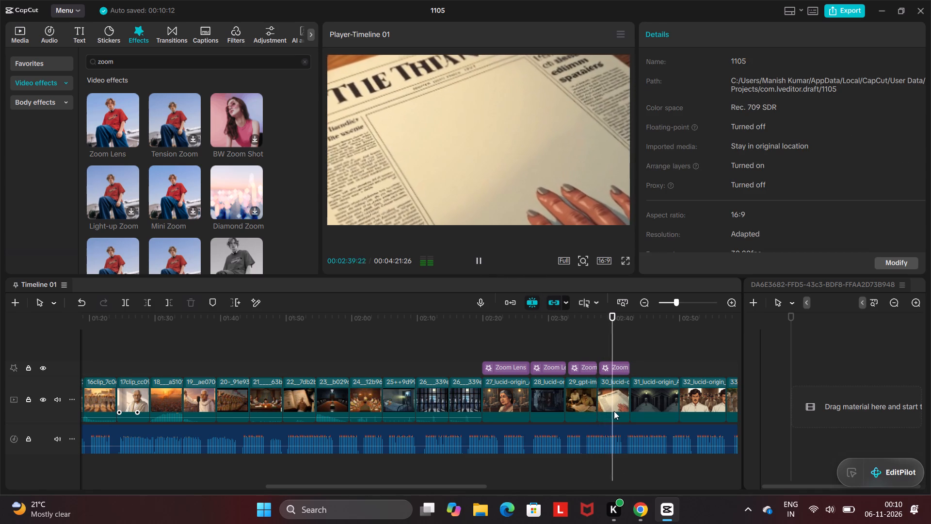
click(613, 364)
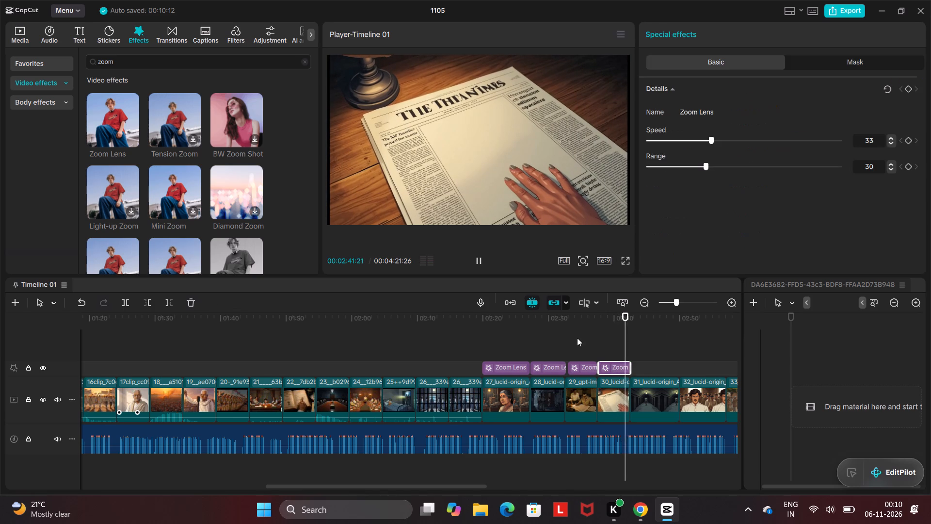
click(558, 331)
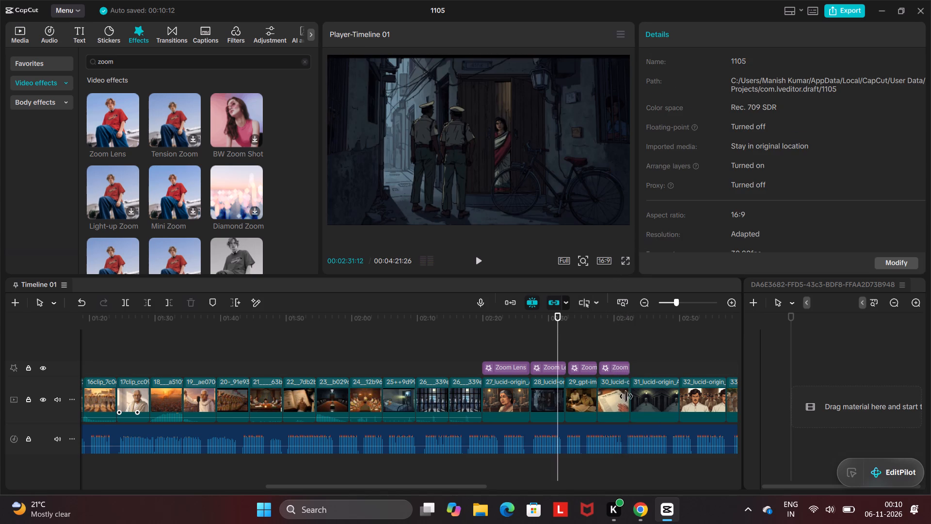
Set the 30th clip's Zoom Lens effect to Range 3 and Speed 3.
click(610, 368)
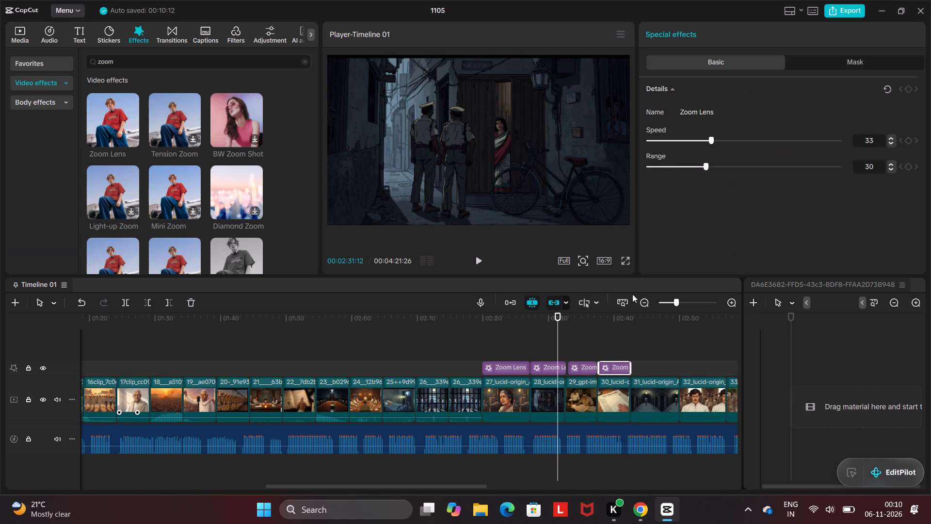
click(655, 165)
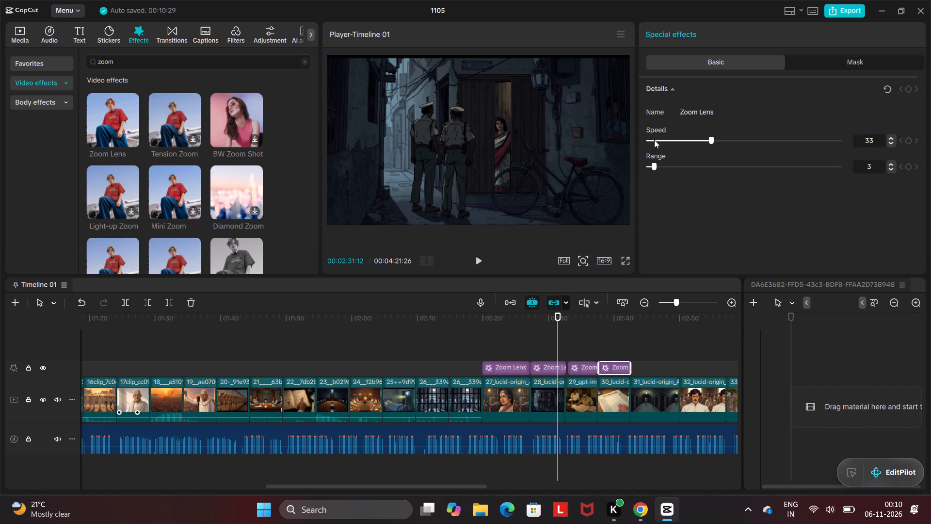
click(654, 140)
Play the timeline from about 00:02:20 to preview the Zoom Lens effects on the 27th to 30th clips, stopping within the 31st.
click(475, 258)
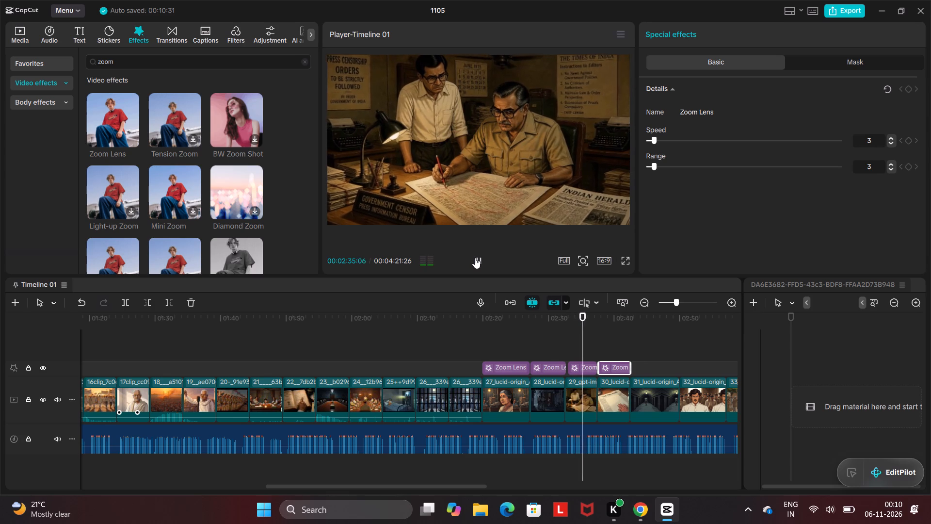
click(521, 343)
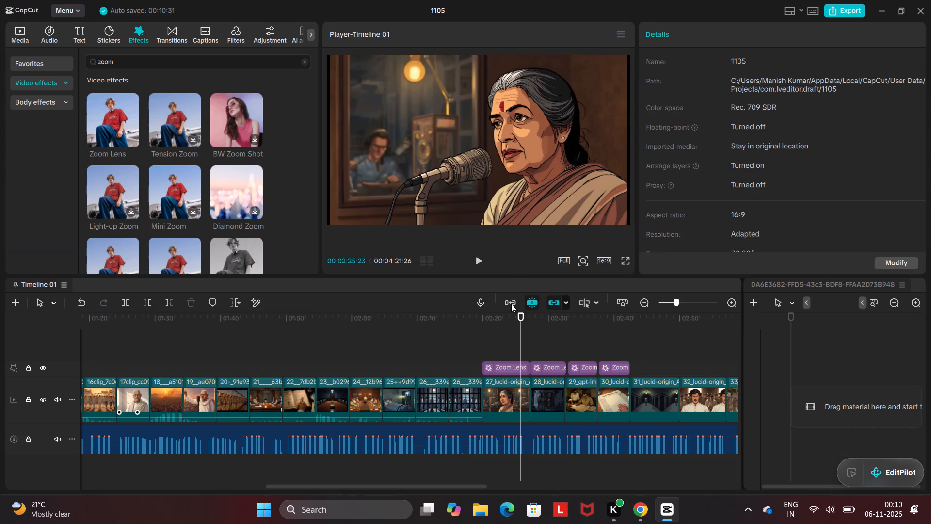
click(477, 258)
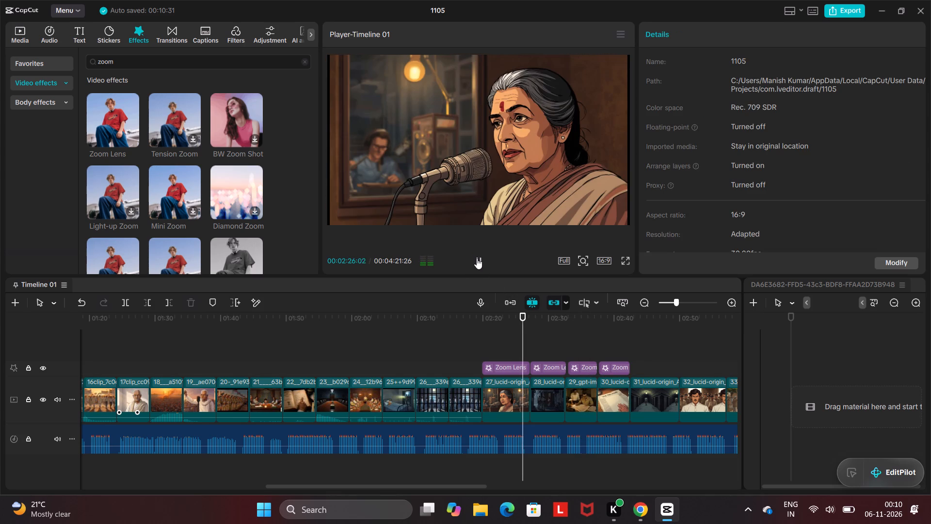
click(482, 343)
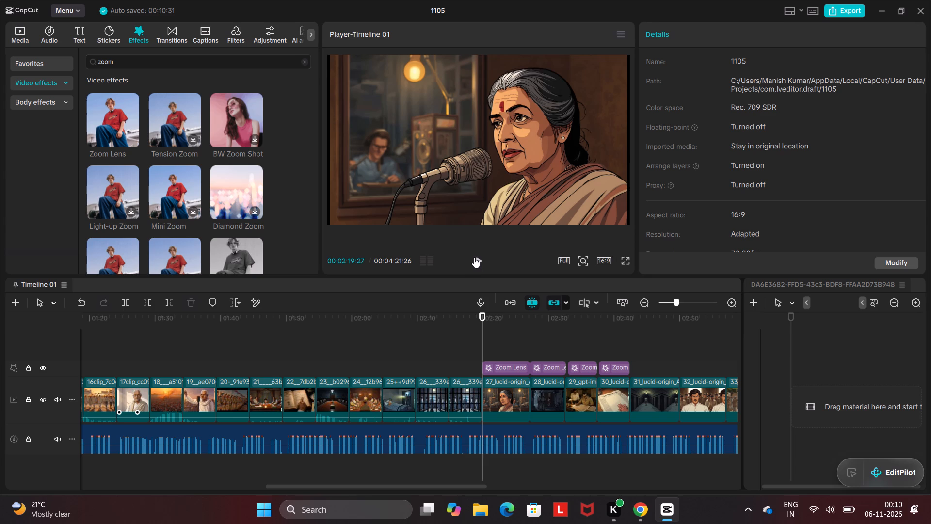
click(474, 257)
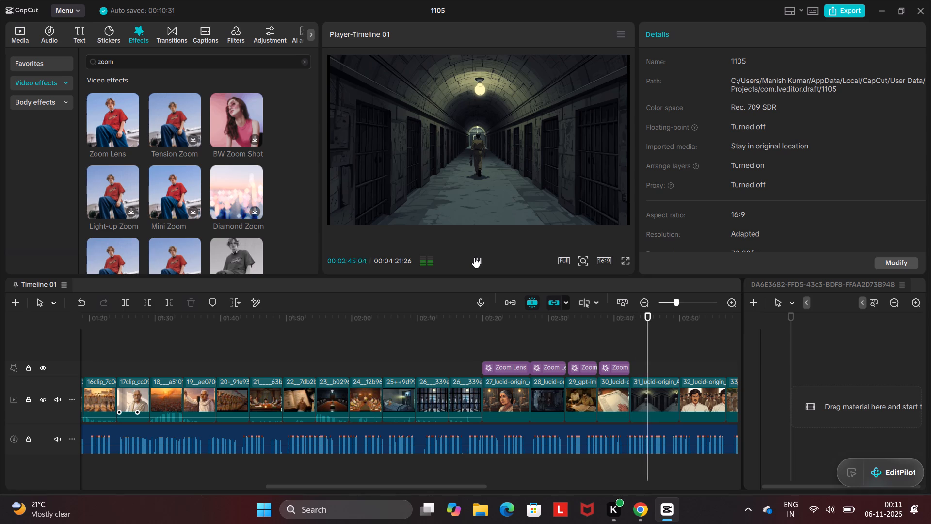
click(474, 257)
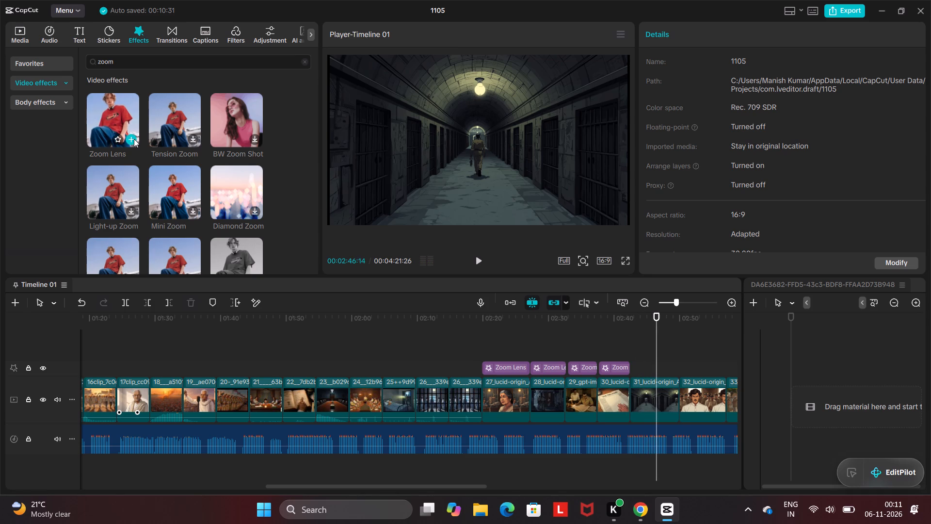
Add the Zoom Lens effect over the 31st clip and extend its start back to the clip's beginning.
click(134, 139)
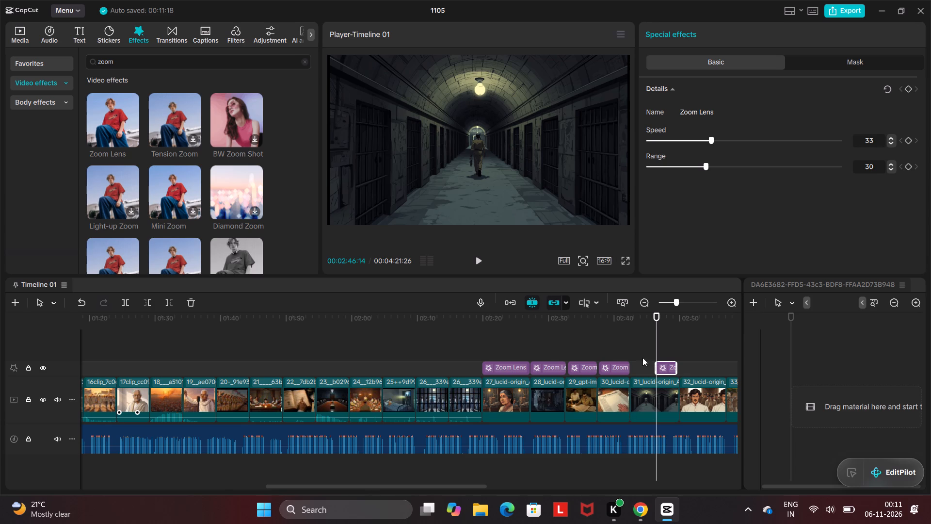
click(627, 355)
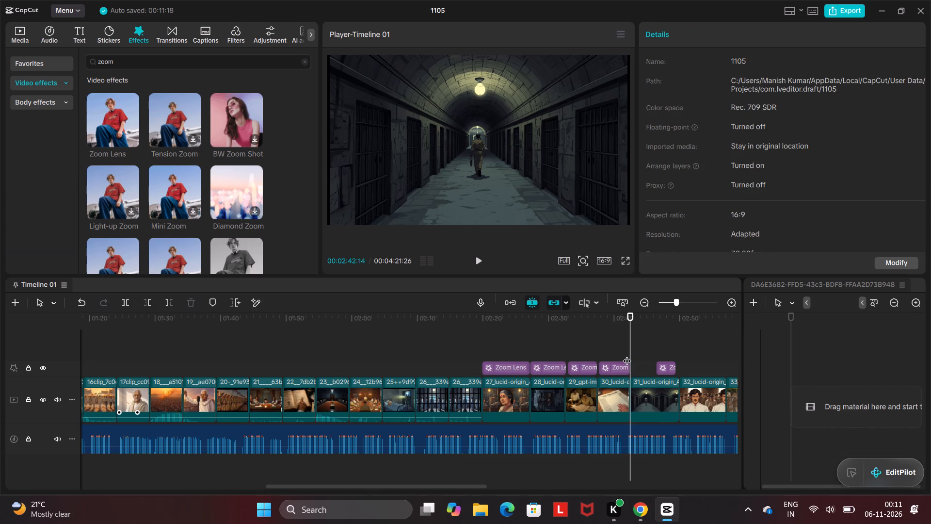
click(664, 362)
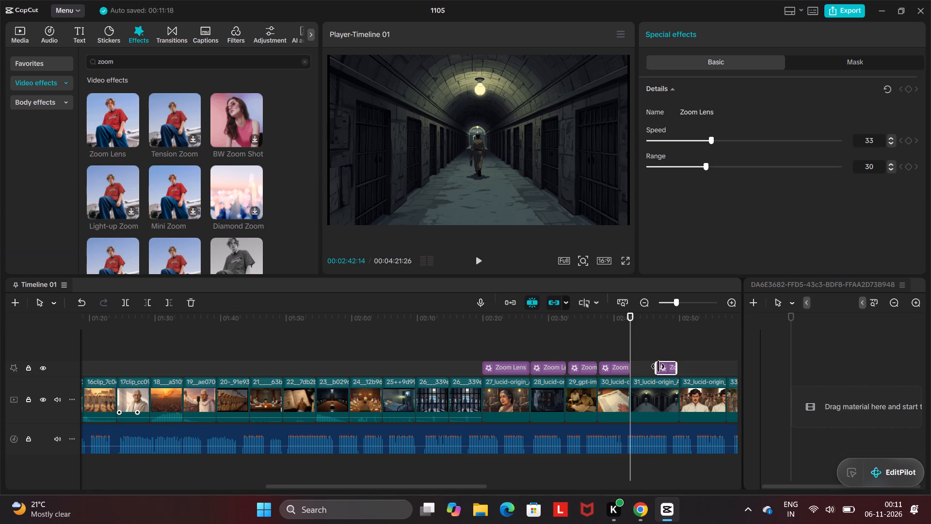
drag(658, 366, 633, 372)
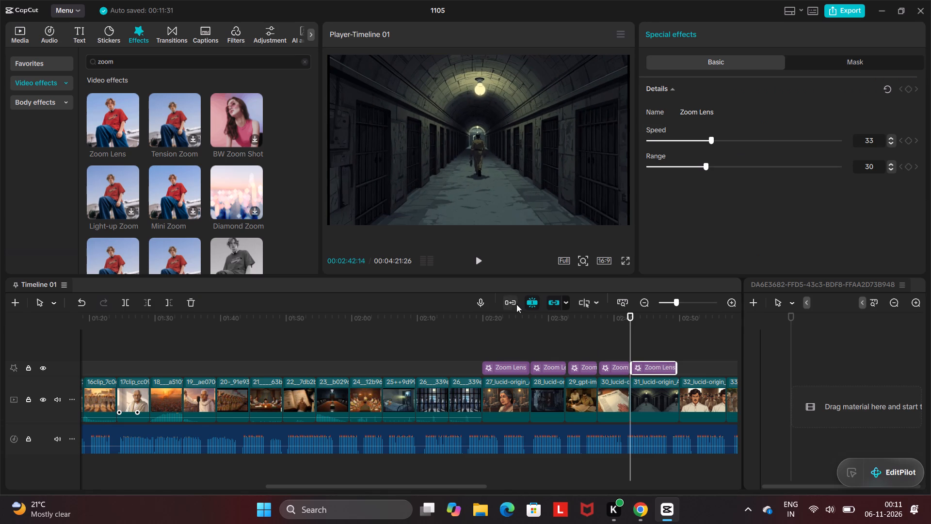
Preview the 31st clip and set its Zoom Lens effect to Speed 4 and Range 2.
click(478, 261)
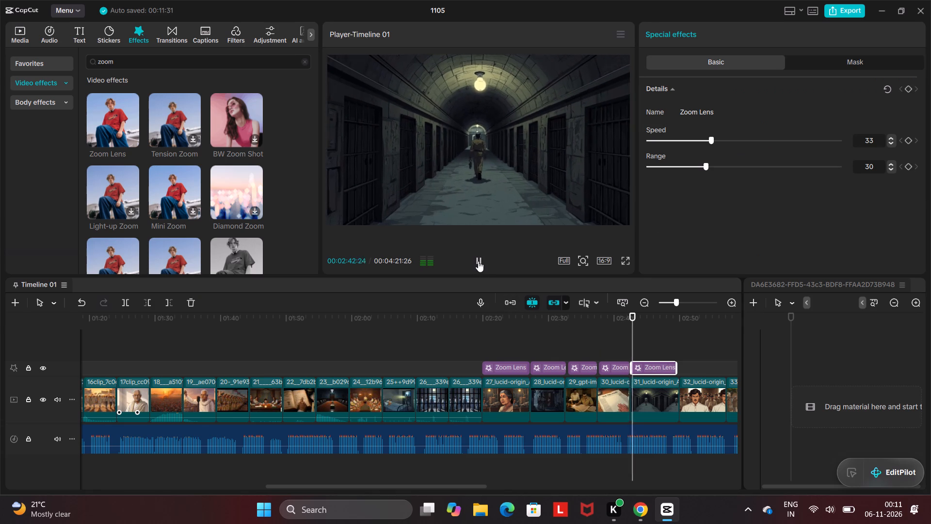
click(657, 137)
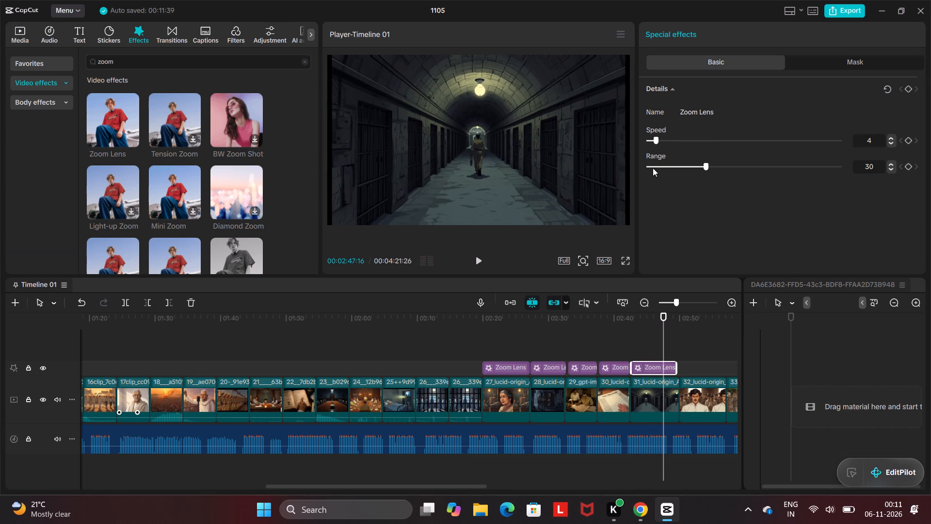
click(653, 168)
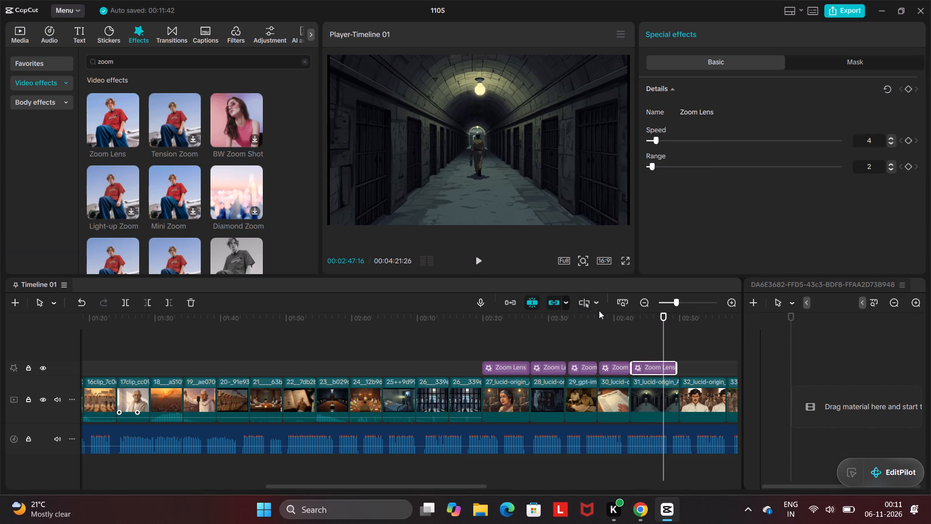
Play the timeline from about 00:02:39 to preview the Zoom Lens effects on the 30th and 31st clips.
click(607, 329)
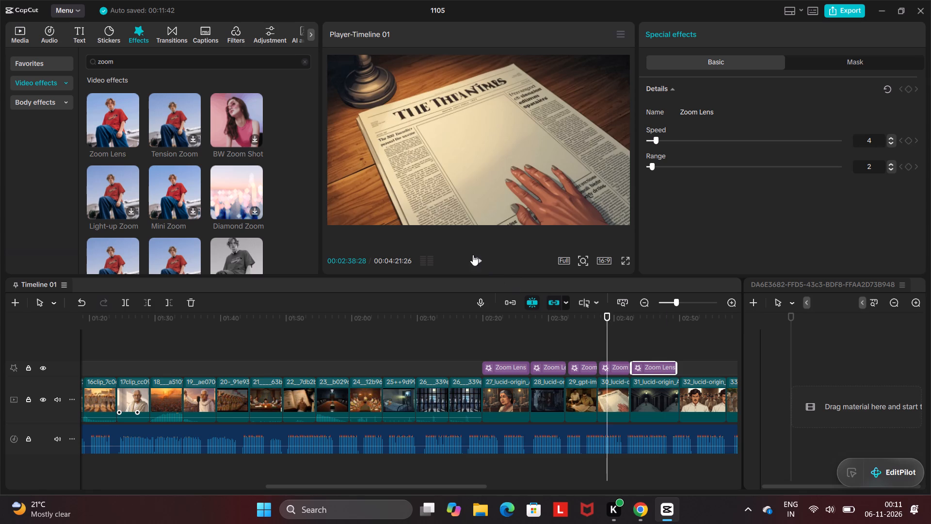
click(481, 256)
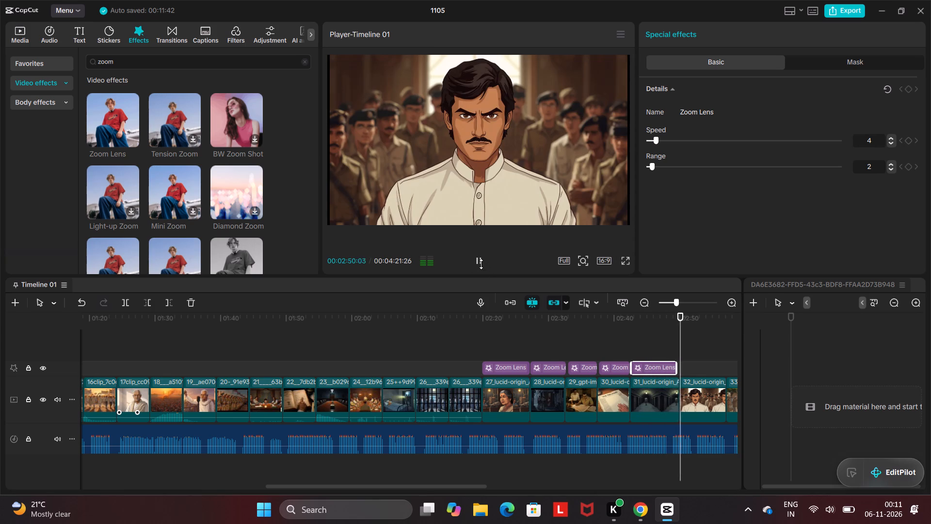
click(480, 263)
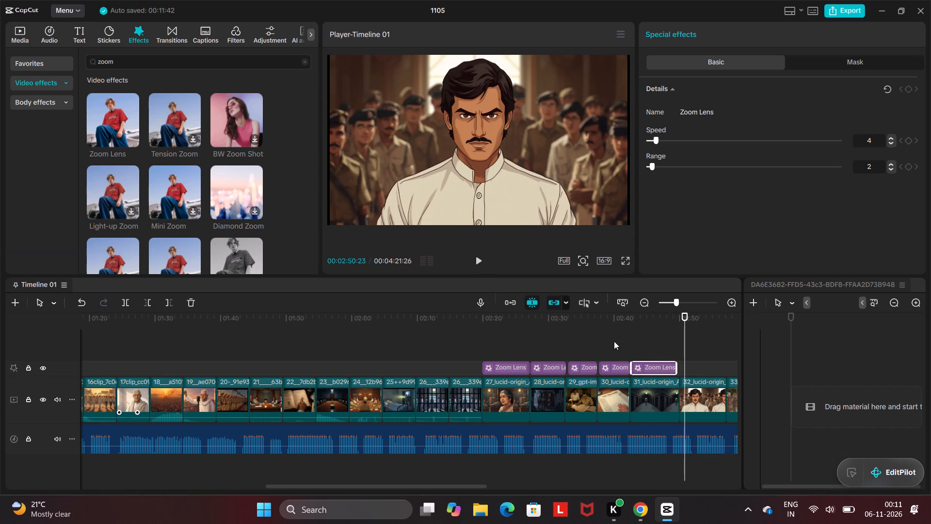
Set the 31st clip's Zoom Lens effect to Range 7 and Speed 7.
click(614, 341)
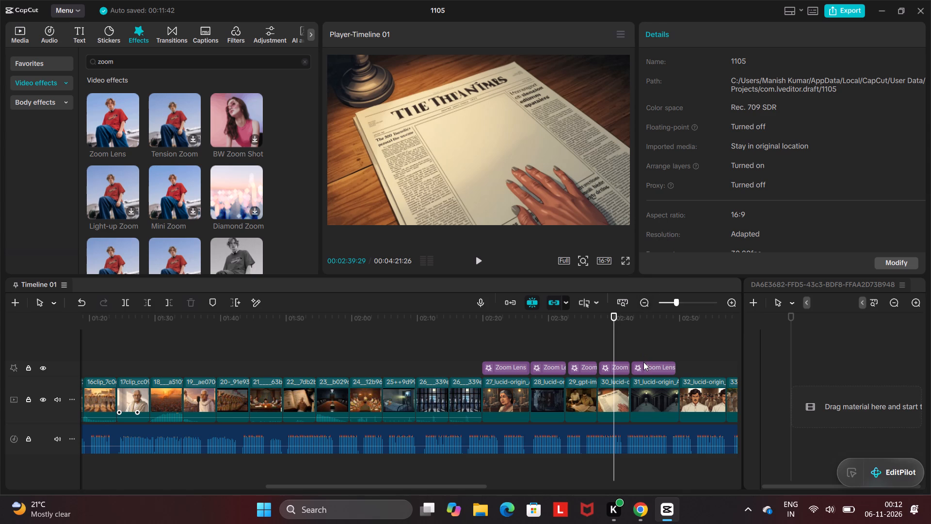
click(644, 362)
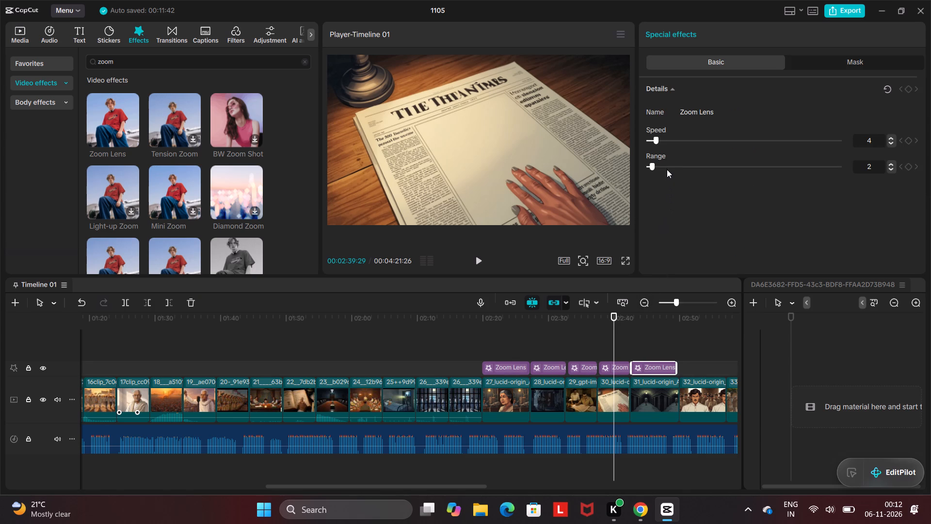
click(662, 166)
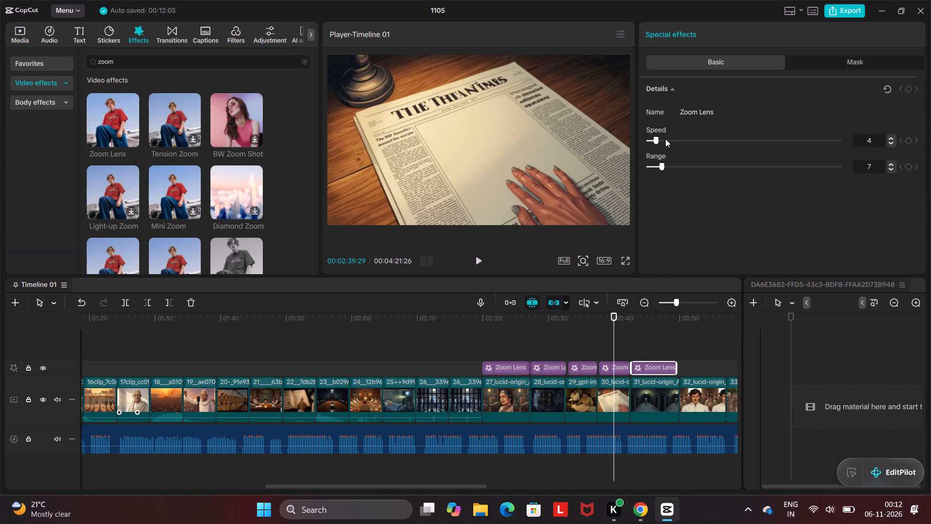
click(663, 139)
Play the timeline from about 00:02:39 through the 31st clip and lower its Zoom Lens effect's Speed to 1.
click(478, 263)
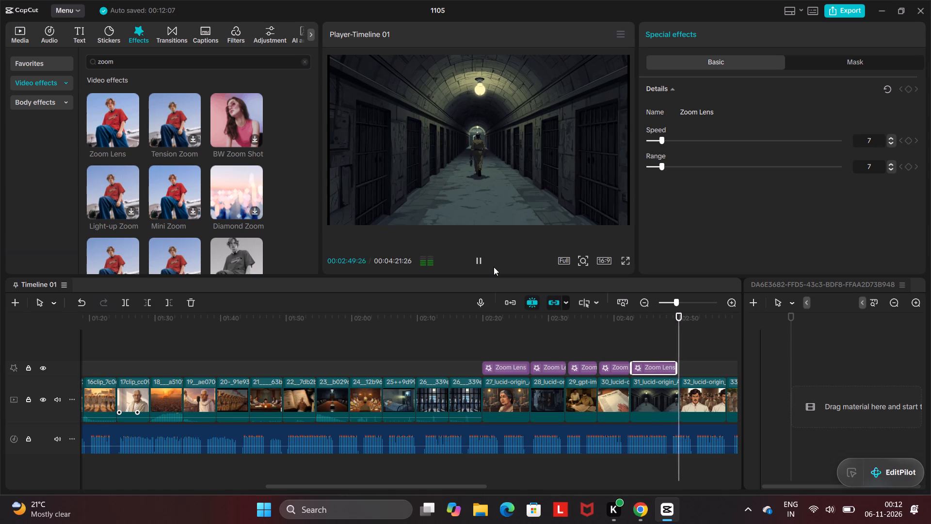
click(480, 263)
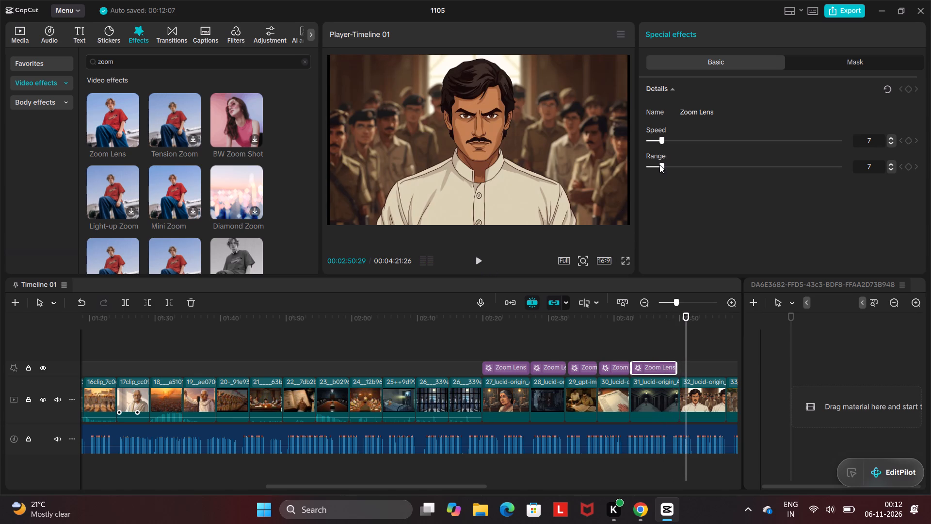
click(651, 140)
Replay the 31st clip from about 00:02:40 and set its Zoom Lens effect's Speed to 0.
click(615, 340)
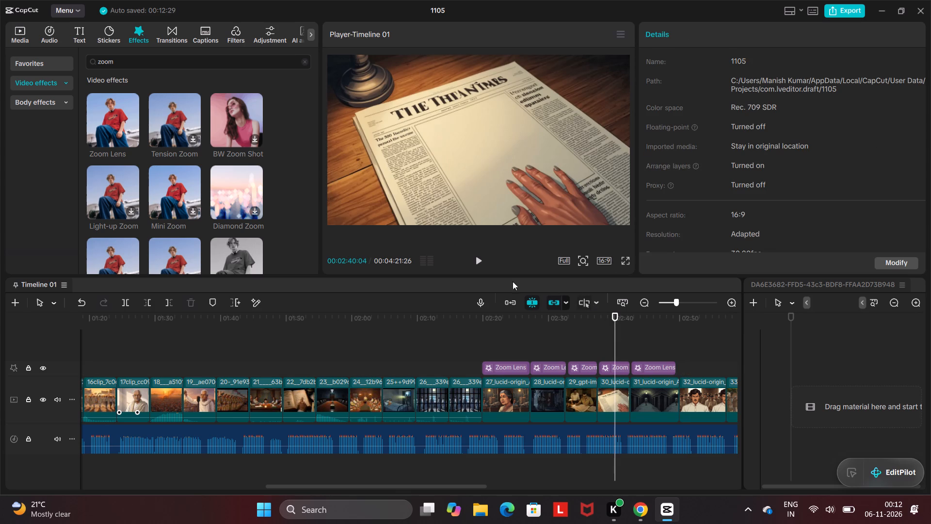
click(476, 261)
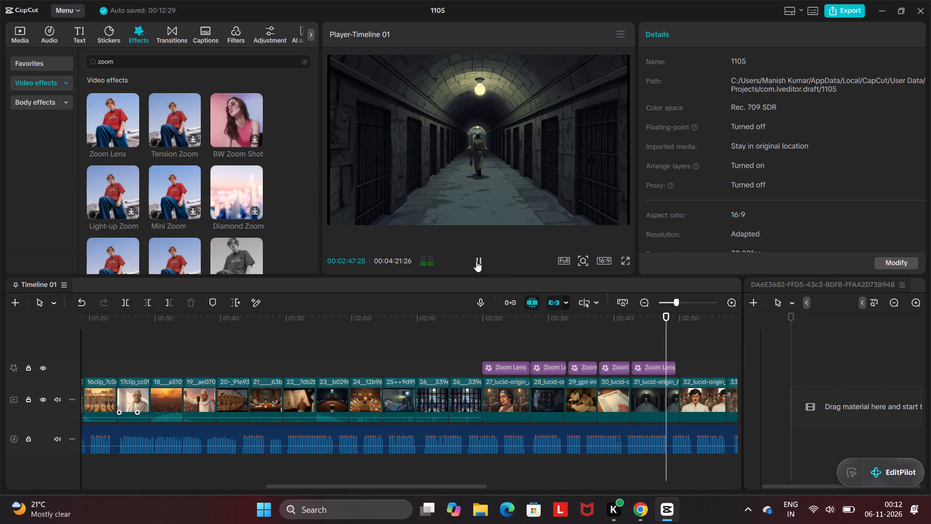
click(476, 261)
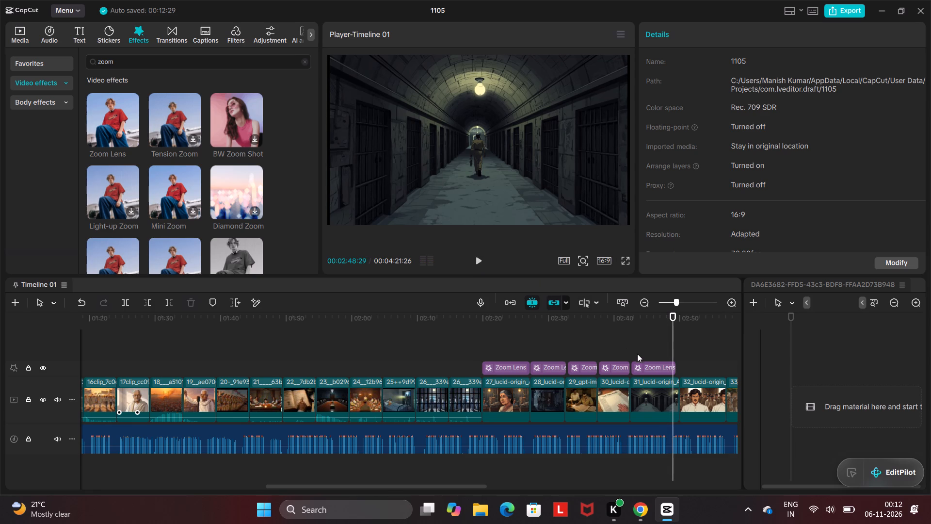
click(646, 364)
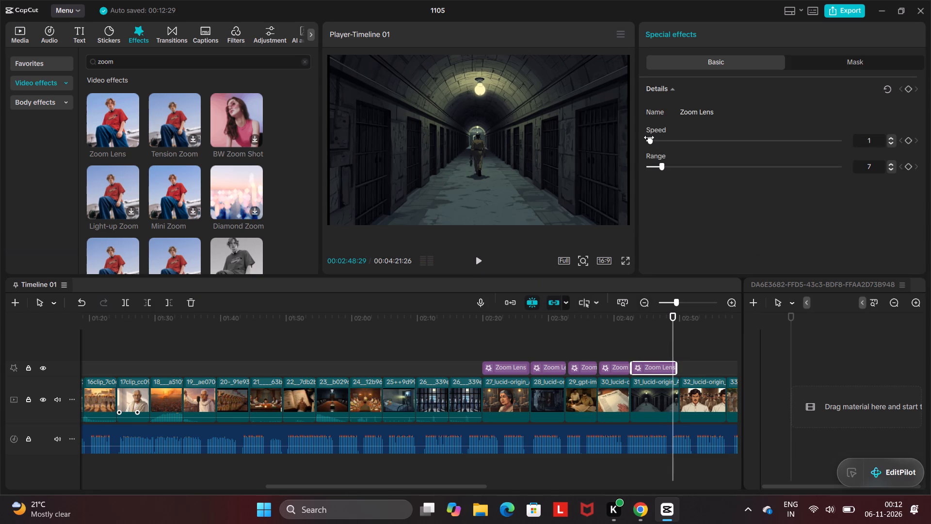
drag(657, 141, 609, 143)
Play the timeline from about 00:02:40 to preview the slowed Zoom Lens effect on the 31st clip.
click(616, 341)
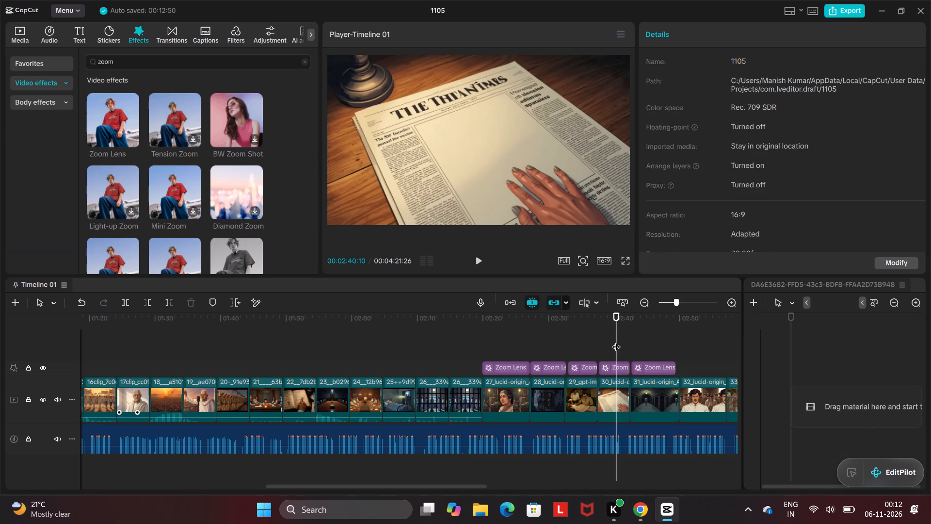
click(480, 259)
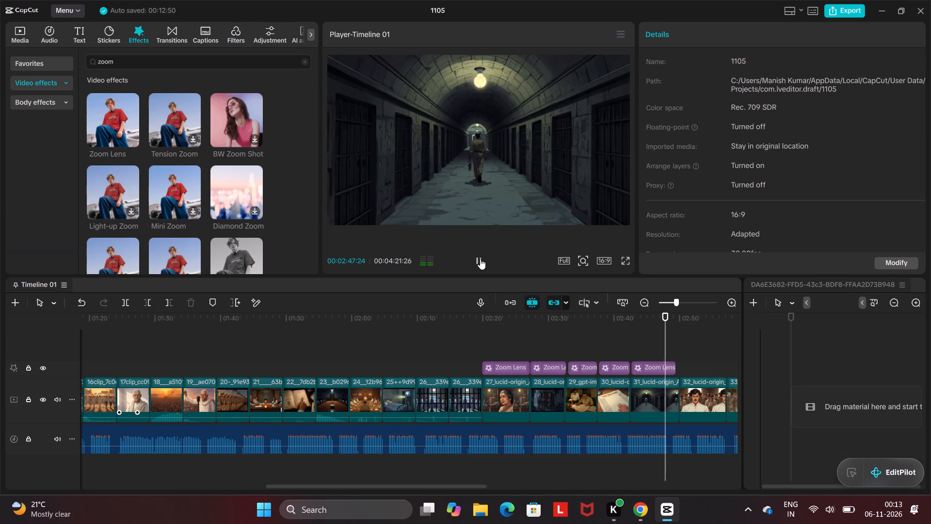
Preview the 27th clip from its beginning and set its Zoom Lens effect's Speed to 0.
click(595, 352)
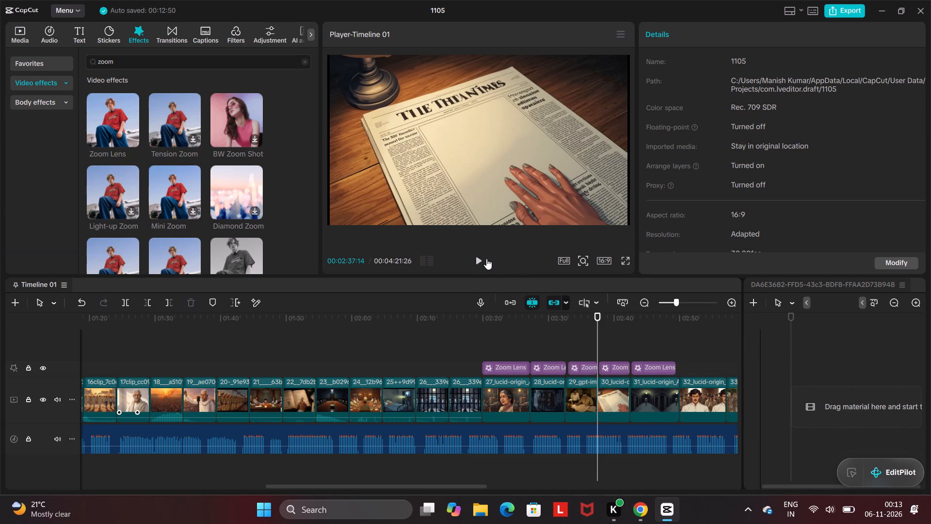
click(519, 346)
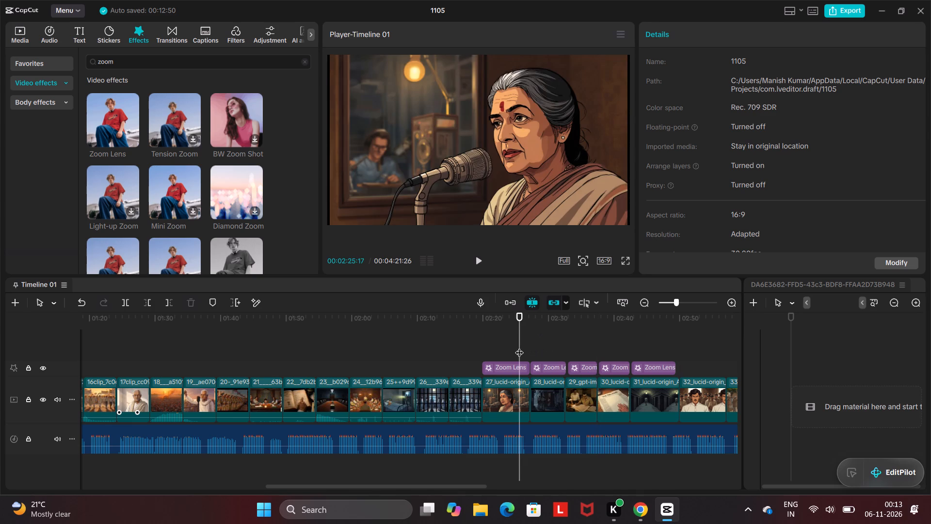
click(482, 346)
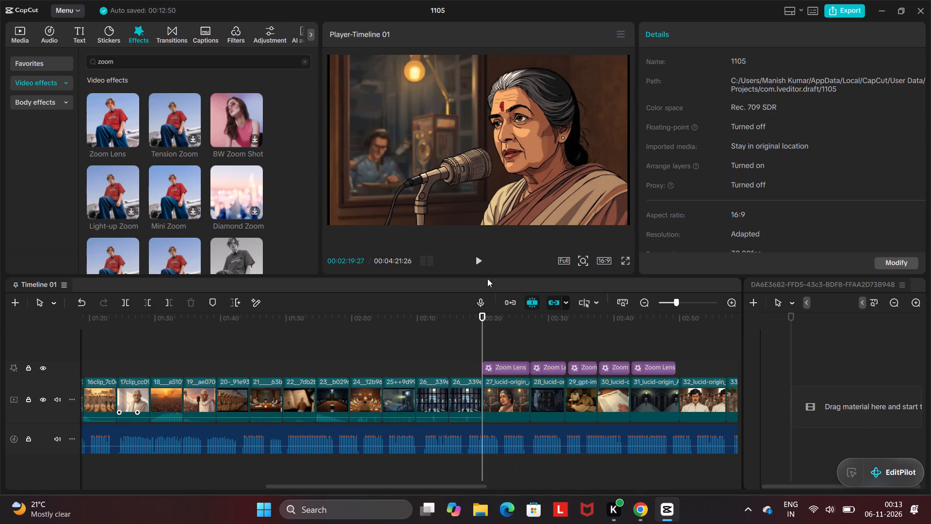
click(476, 256)
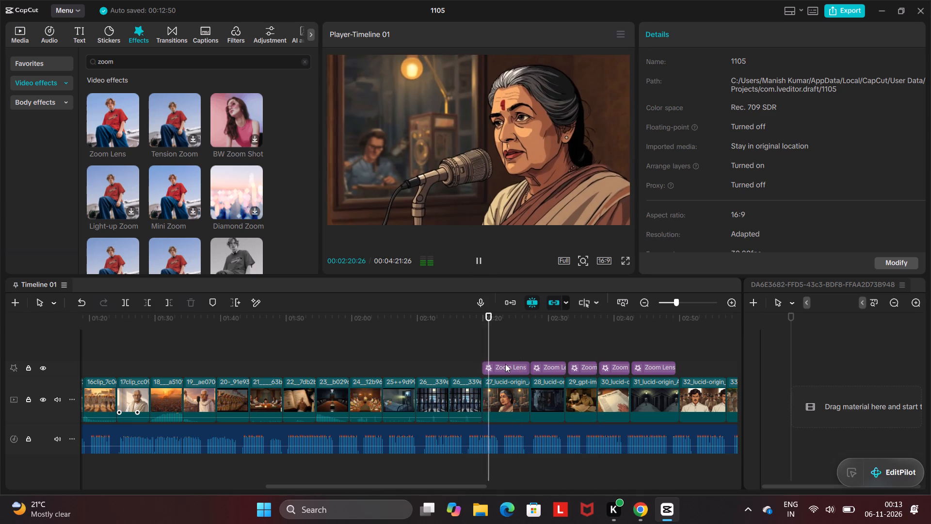
click(505, 364)
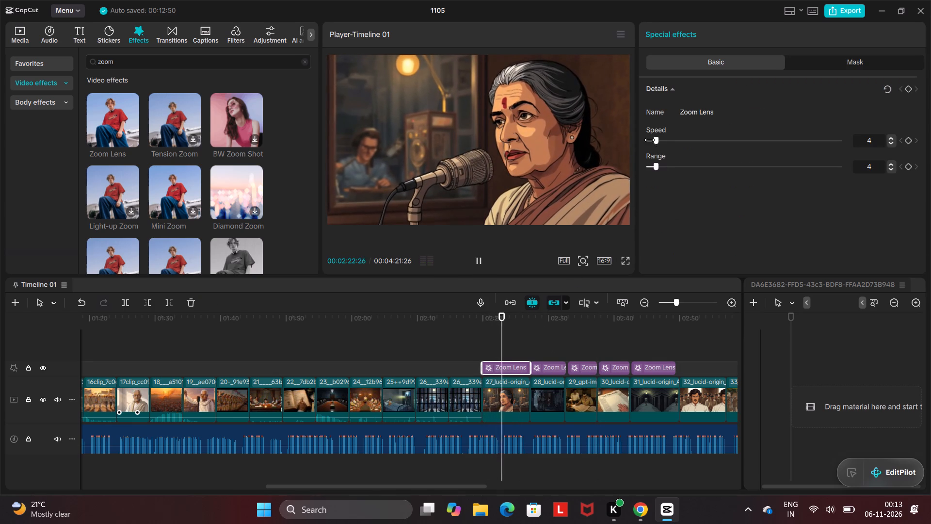
right_click(653, 140)
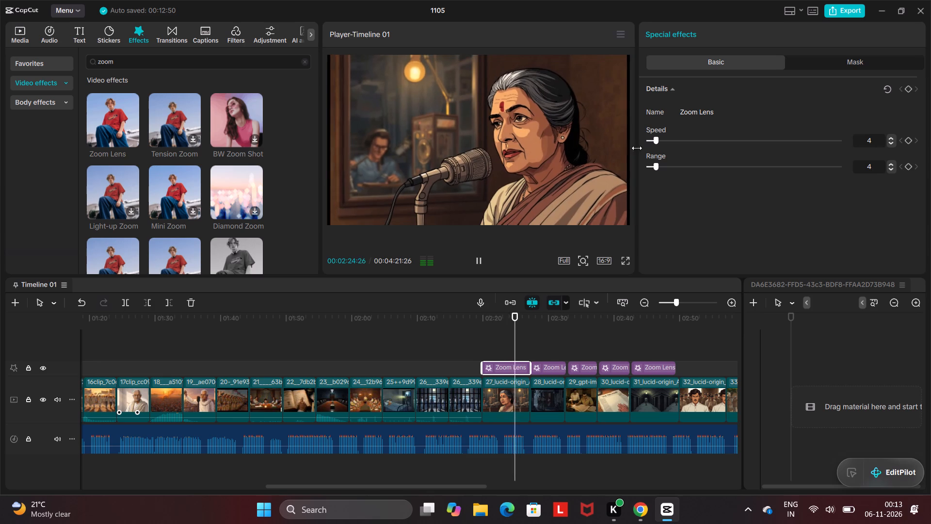
click(656, 140)
right_drag(656, 140, 642, 140)
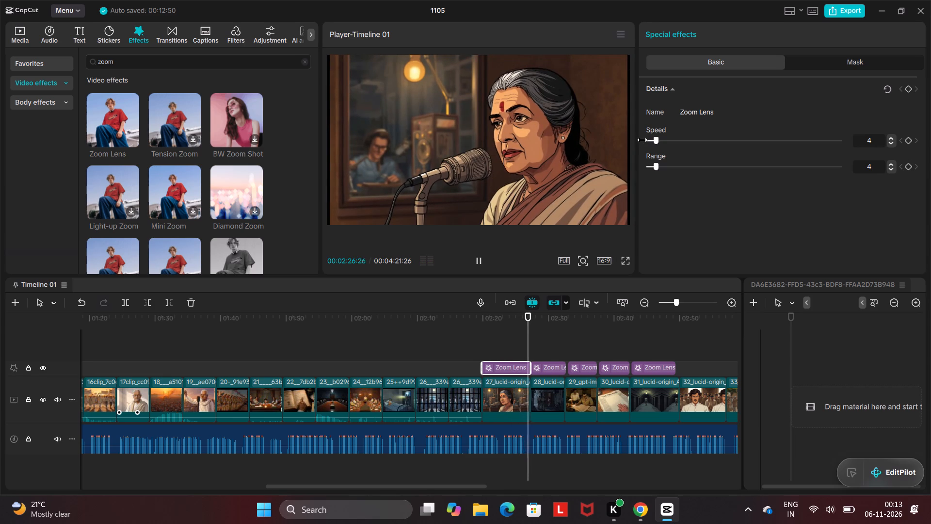
right_drag(642, 140, 643, 140)
drag(659, 138, 637, 141)
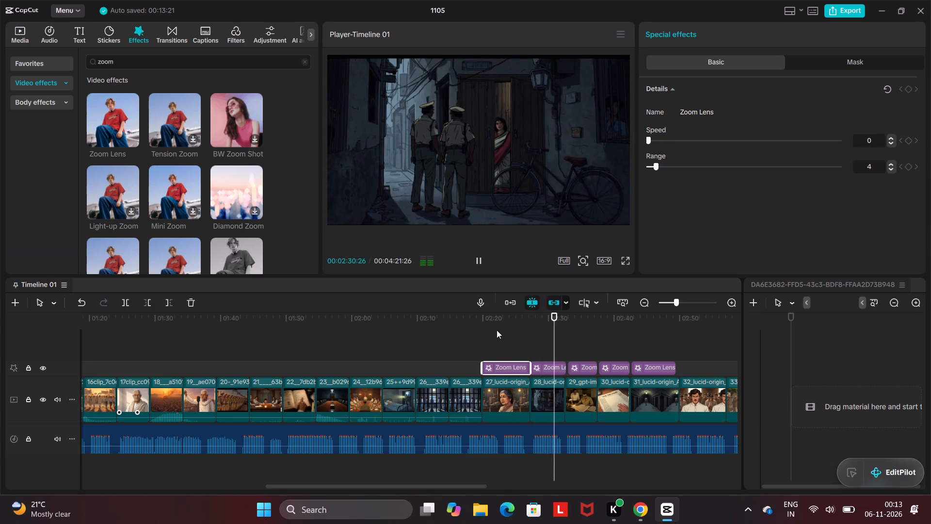
Play the timeline from the start of the 27th clip into the 32nd clip to review the Zoom Lens effects.
click(482, 334)
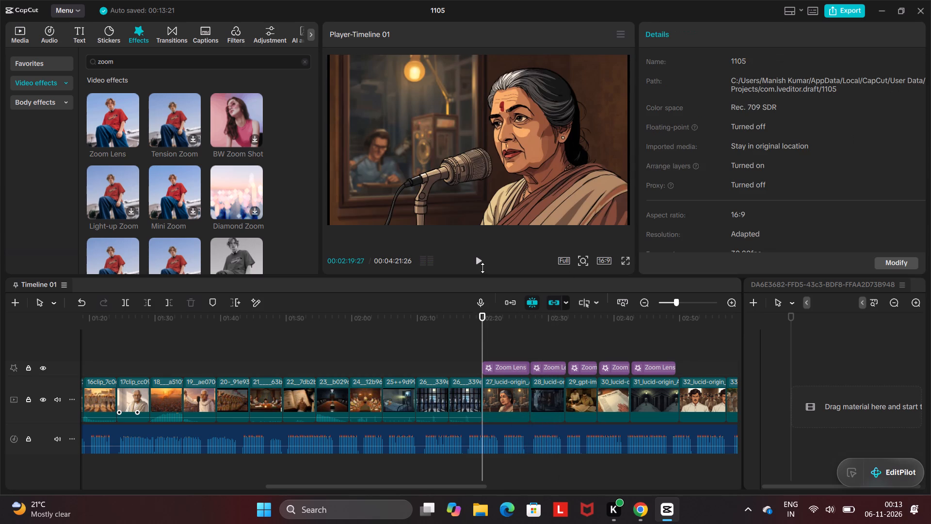
click(476, 261)
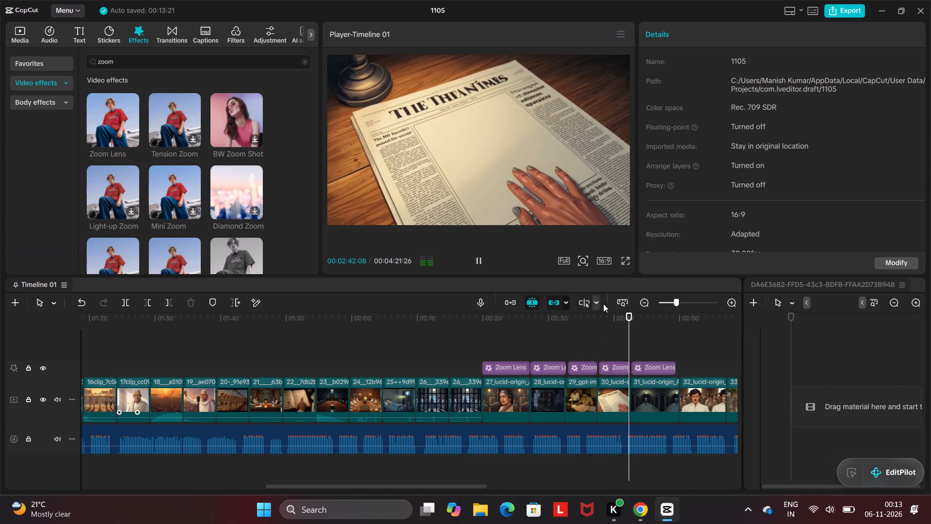
scroll(621, 358, left, 1)
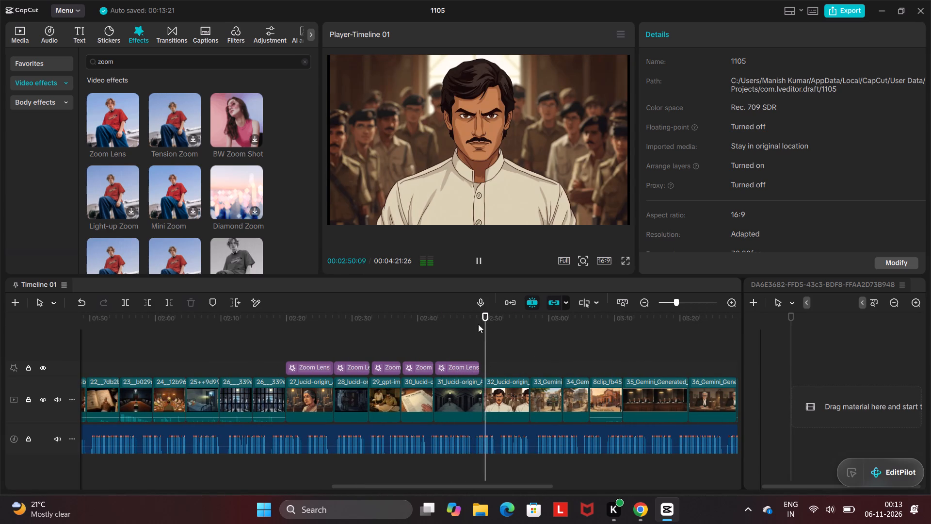
click(482, 260)
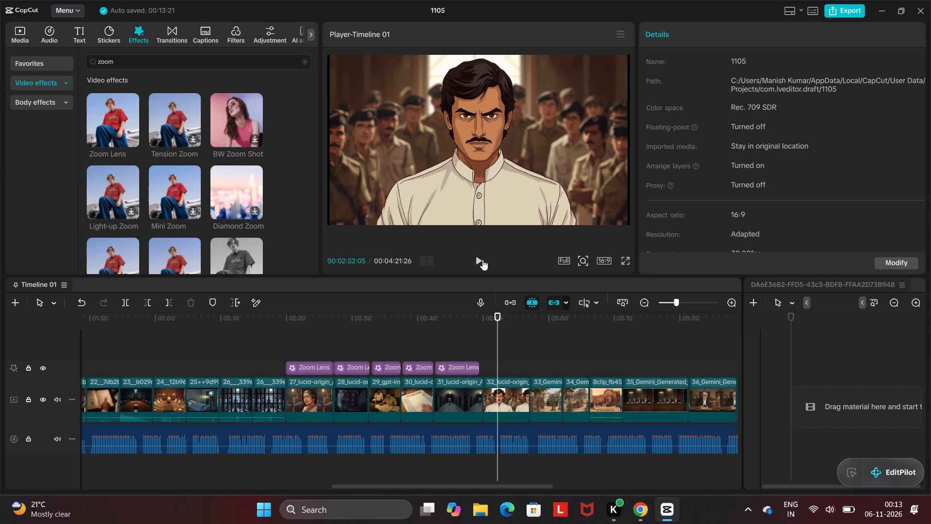
Add the Zoom Lens effect over the 32nd clip and stretch both its ends to span the whole clip.
click(130, 136)
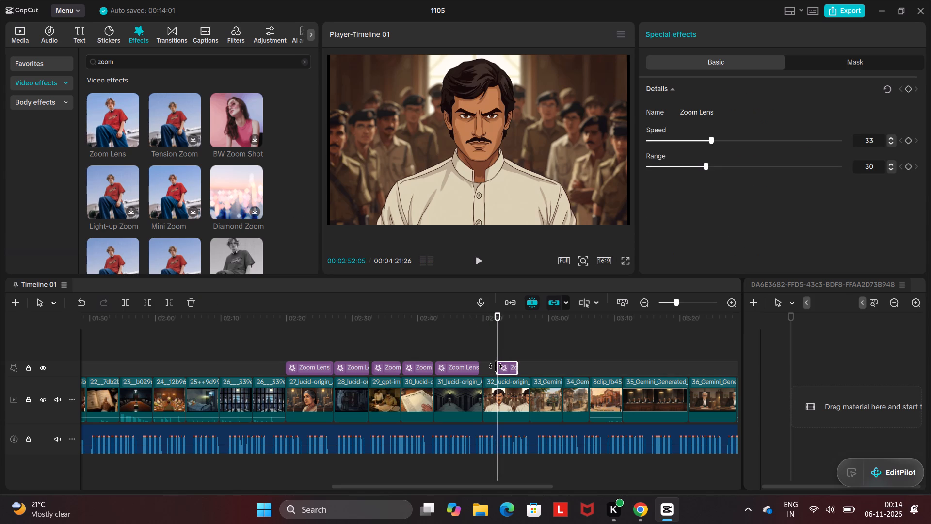
drag(496, 366, 484, 367)
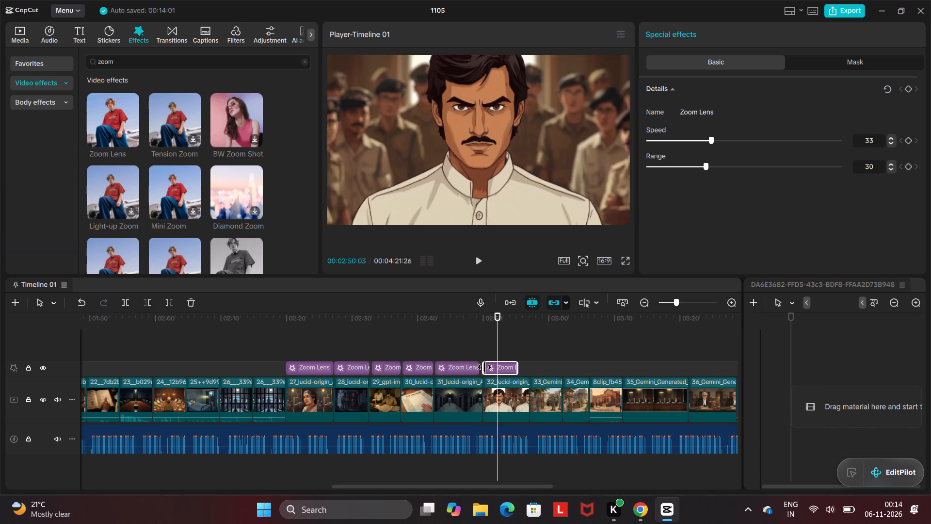
drag(484, 367, 485, 367)
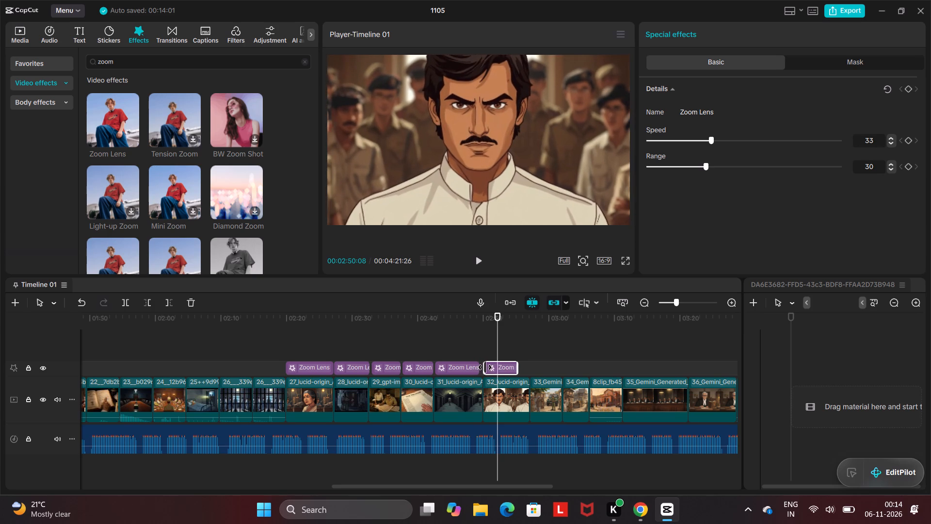
drag(485, 367, 484, 367)
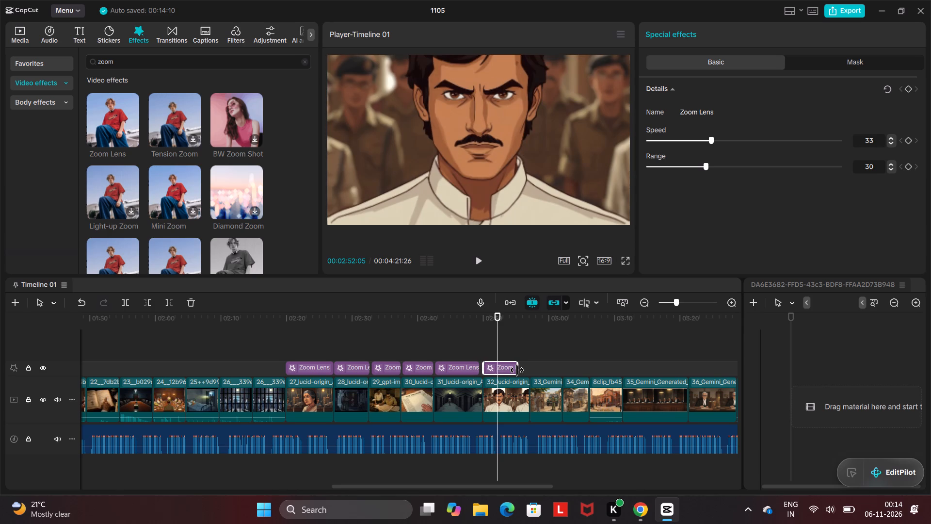
drag(517, 370, 525, 369)
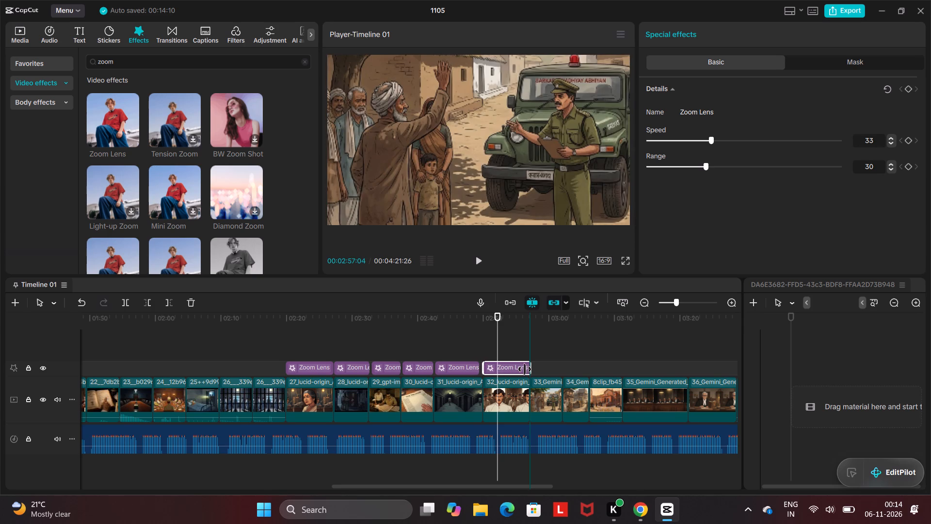
drag(525, 369, 524, 370)
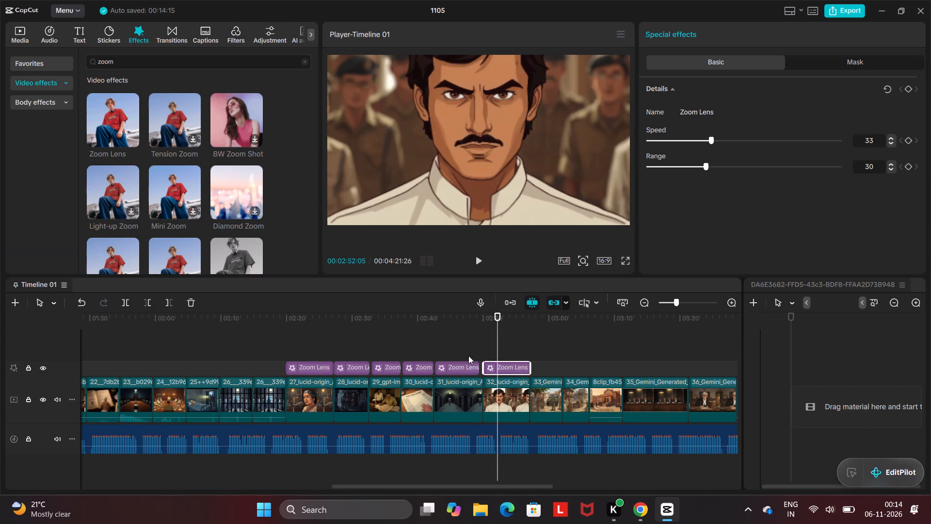
Preview the 32nd clip and set its Zoom Lens effect to Speed 0 and Range 7.
click(468, 351)
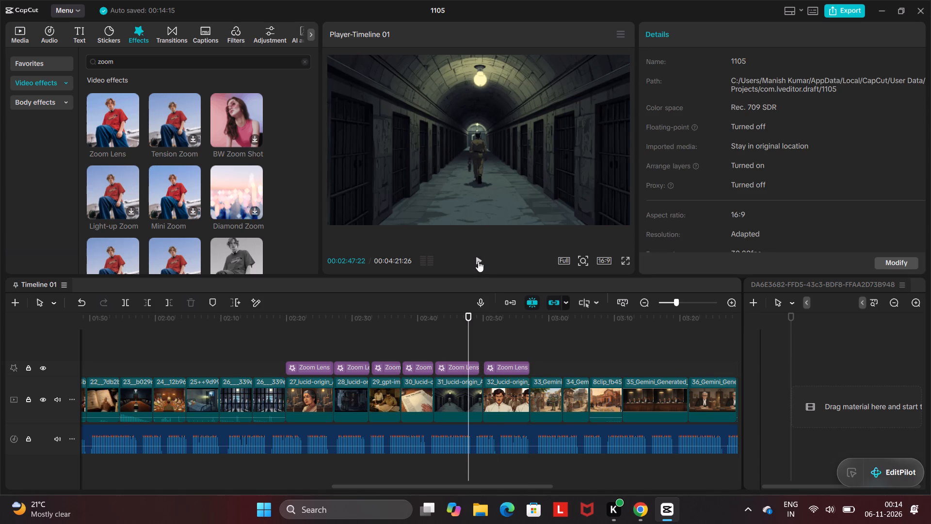
click(478, 261)
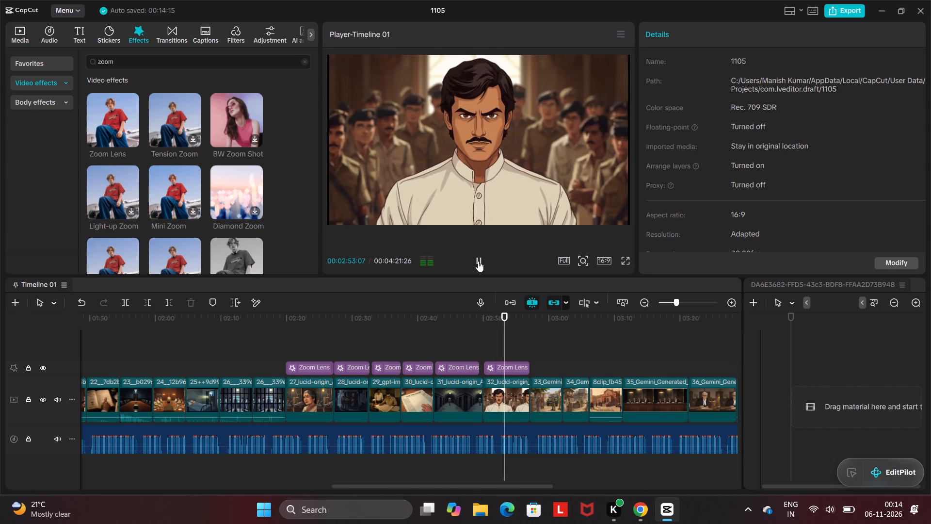
click(483, 345)
click(505, 374)
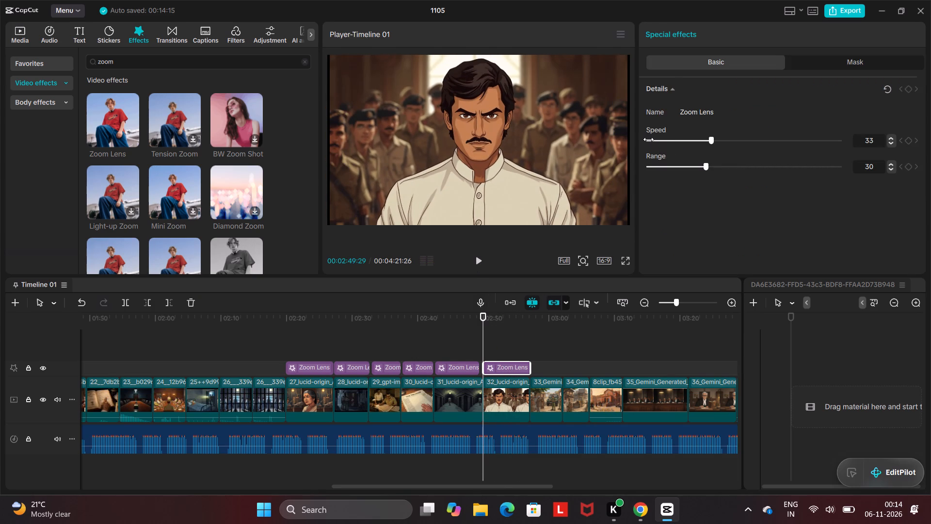
right_click(653, 140)
drag(652, 140, 646, 142)
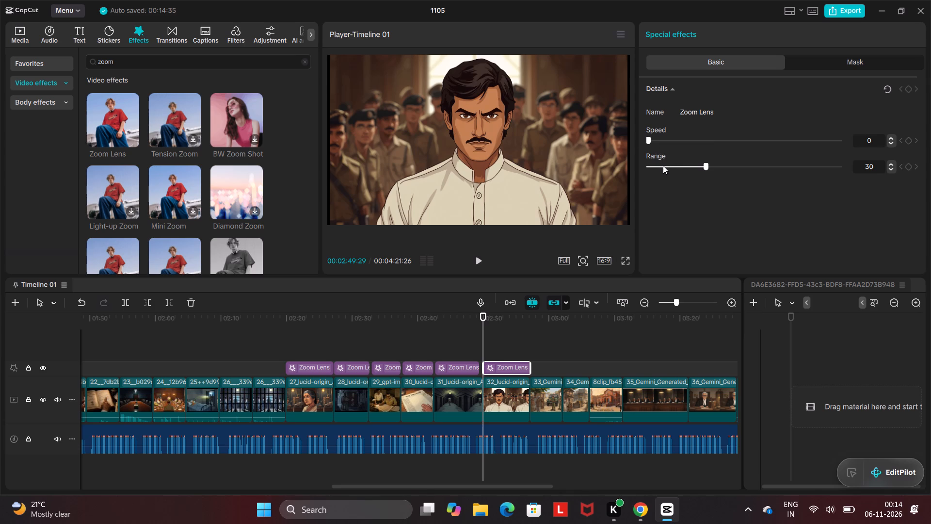
click(663, 165)
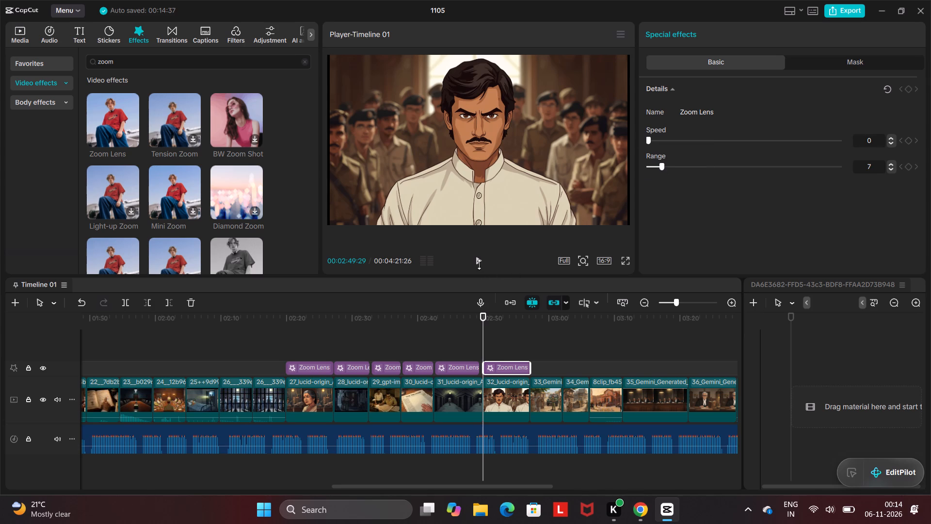
Play the timeline from the start of the 32nd clip to check its adjusted Zoom Lens effect.
click(478, 262)
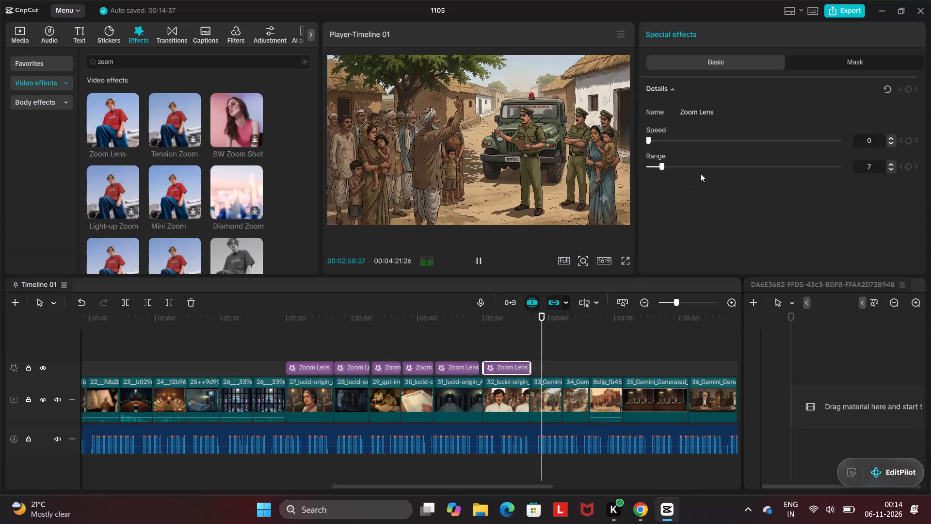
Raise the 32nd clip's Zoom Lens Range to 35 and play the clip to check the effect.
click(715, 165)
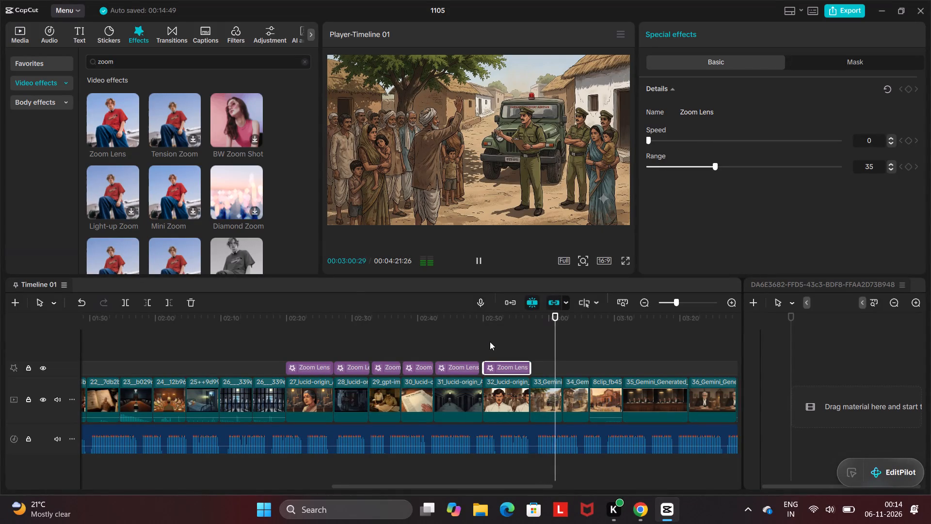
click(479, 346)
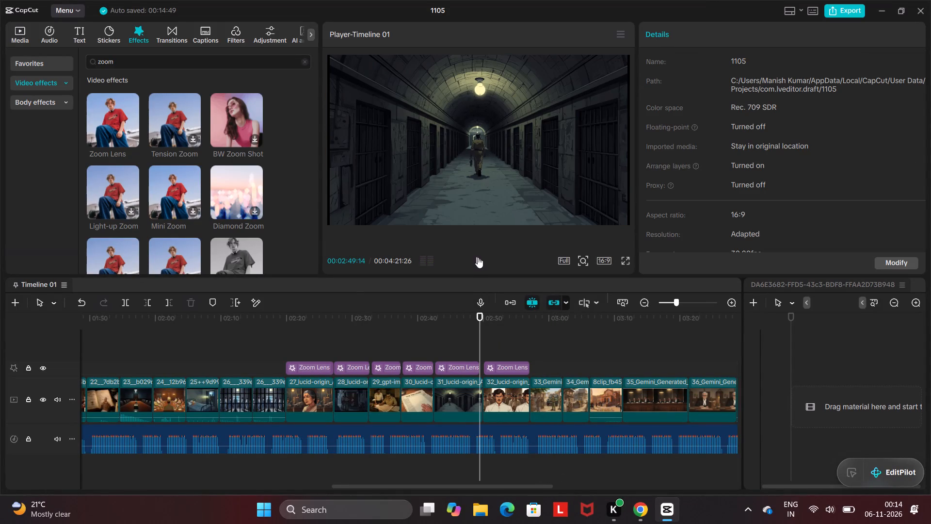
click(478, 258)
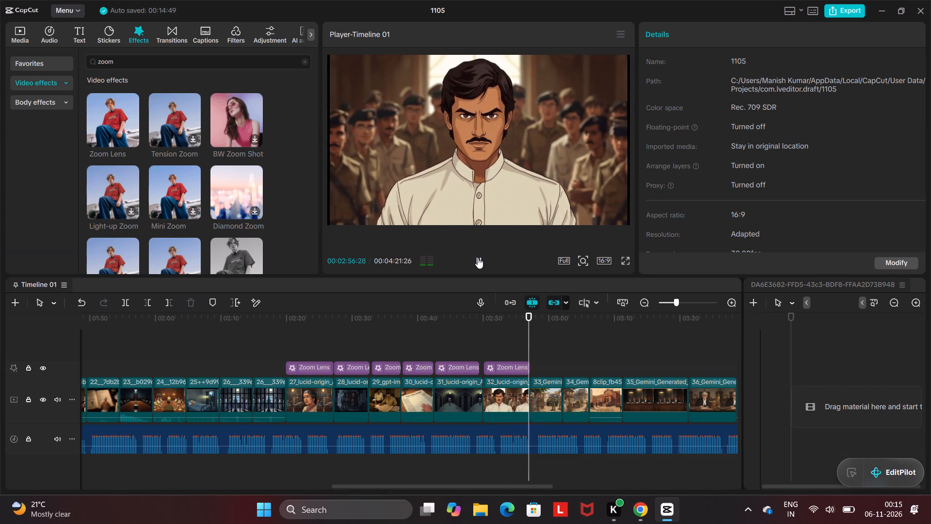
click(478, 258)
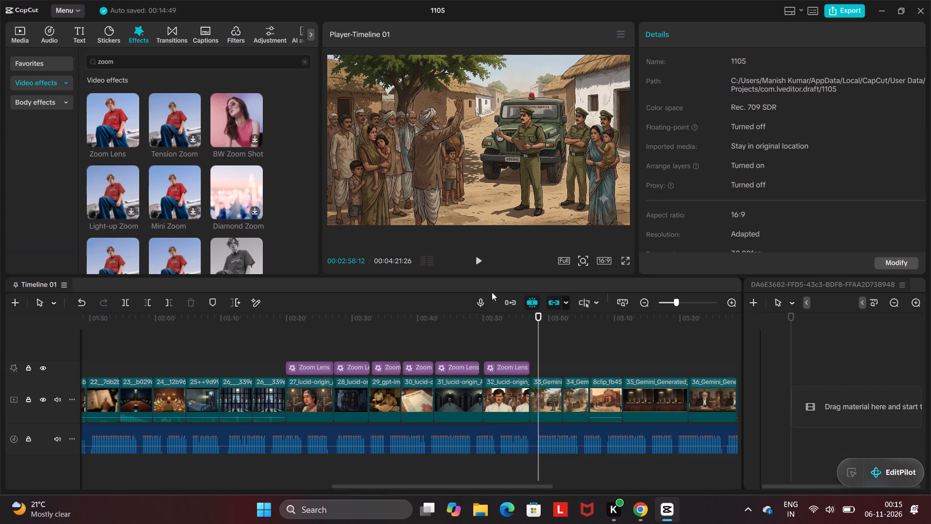
Set the Zoom Lens Range to 16 on the 32nd clip and to 15 on the 31st clip.
click(512, 363)
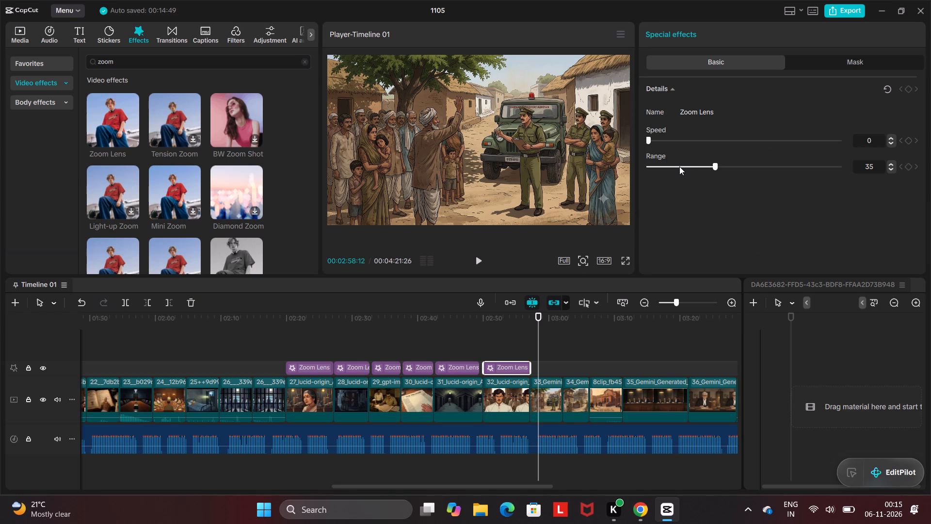
click(679, 166)
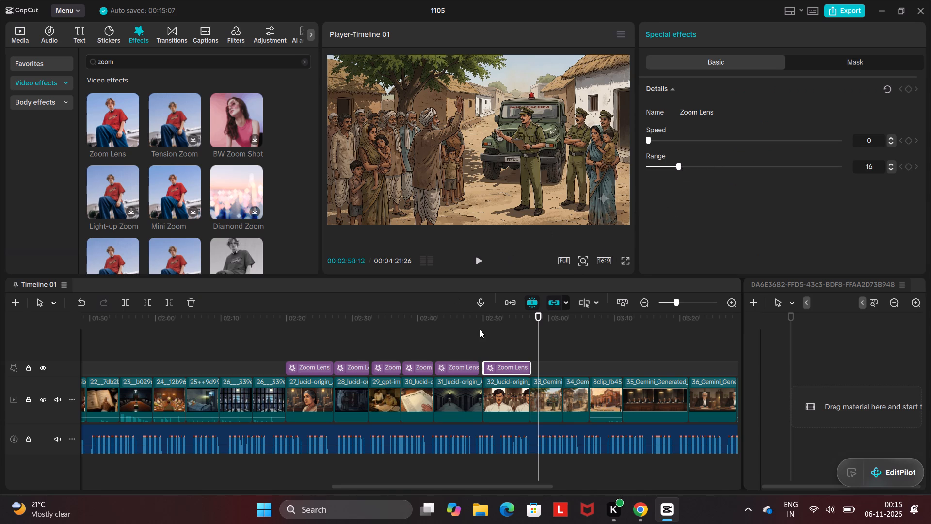
click(480, 329)
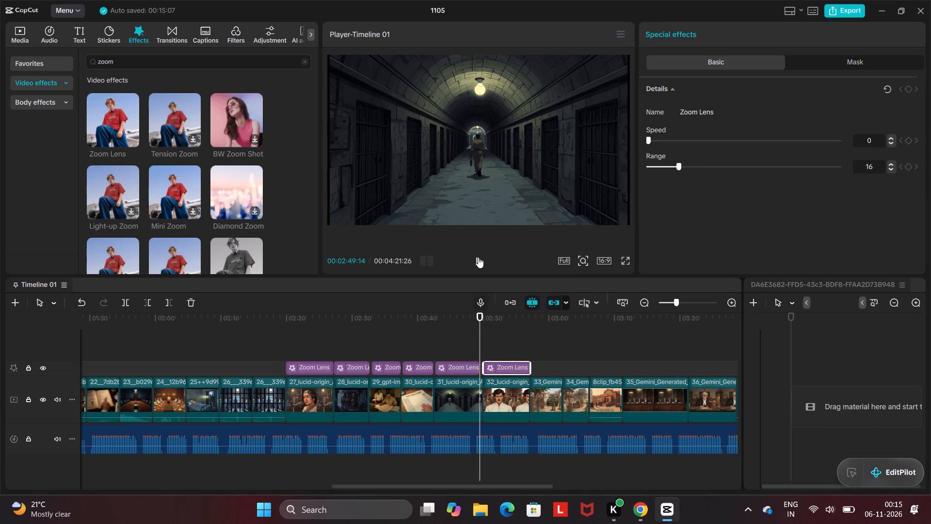
click(462, 361)
click(676, 169)
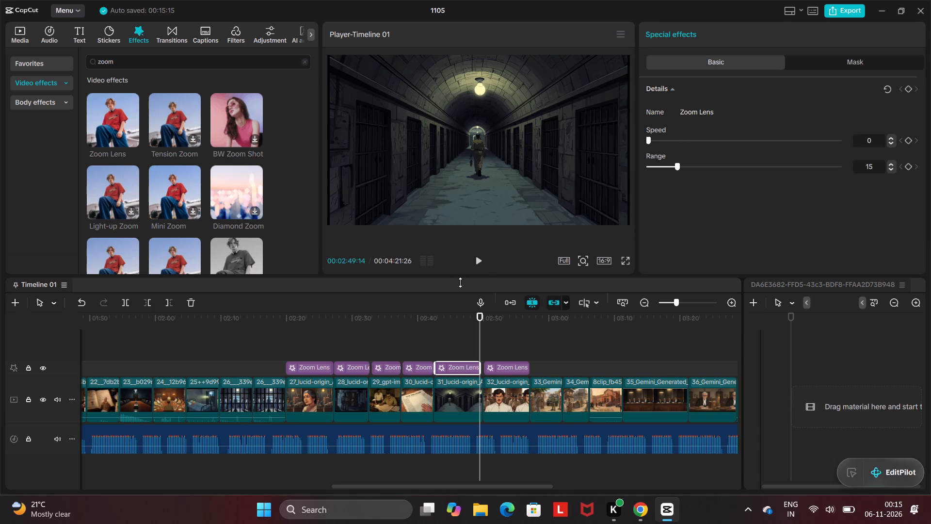
Play the timeline from late in the 30th clip into the 33rd clip to check the adjusted Zoom Lens effects.
click(429, 349)
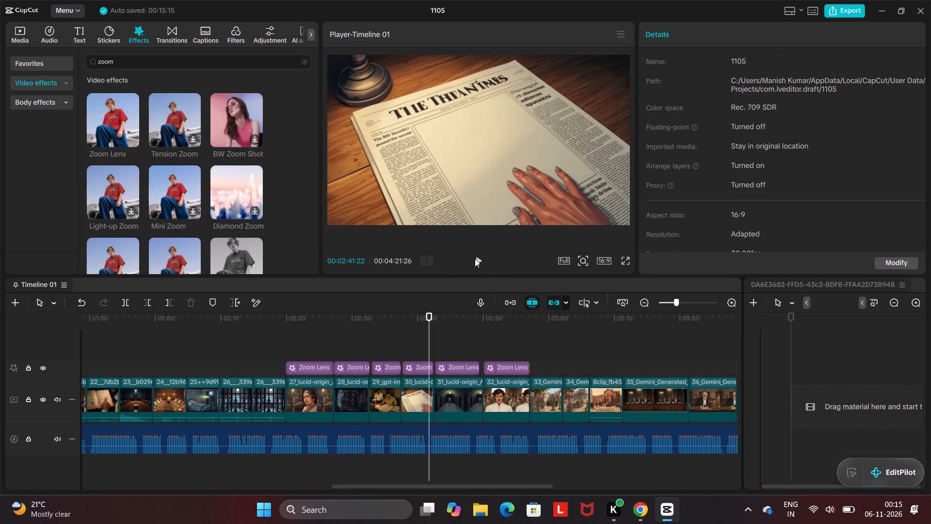
click(479, 260)
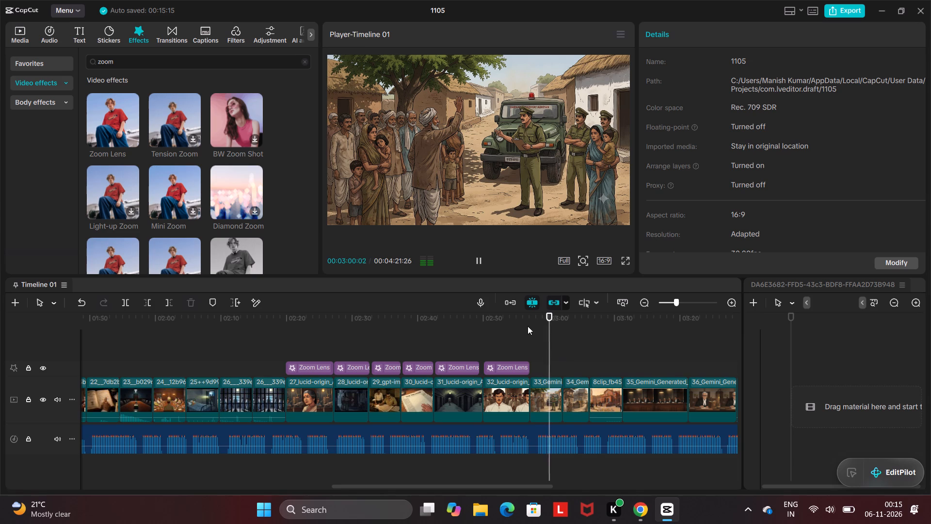
click(476, 257)
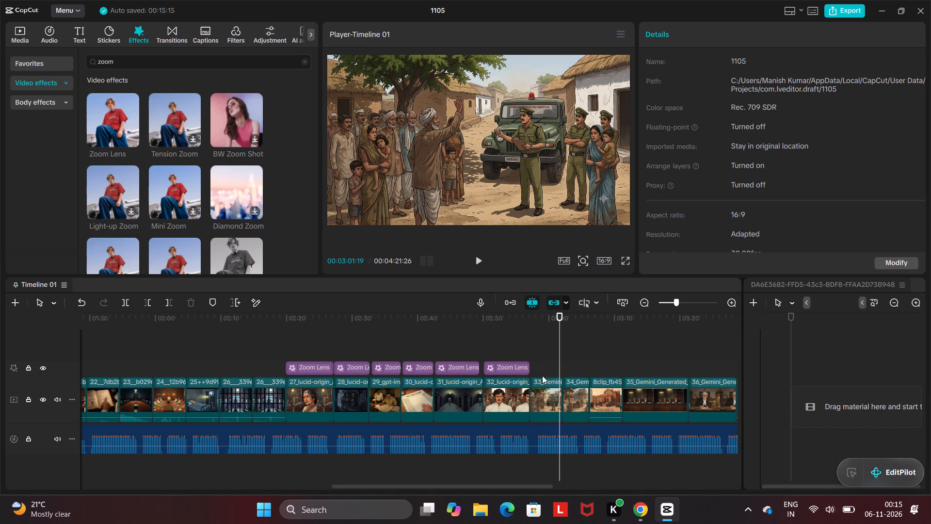
Add the Zoom Lens effect near the start of the 33rd clip and stretch its end to the clip's end.
click(536, 369)
click(131, 139)
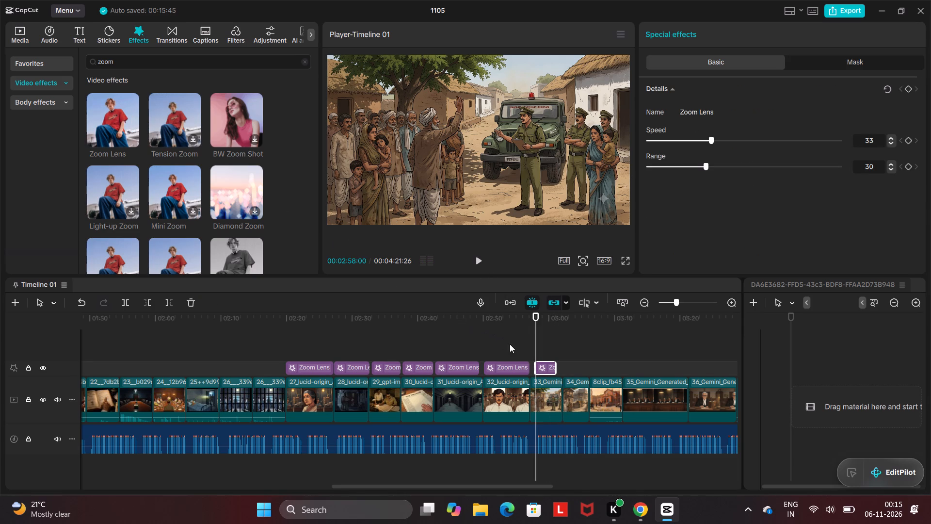
click(535, 359)
drag(555, 363, 560, 362)
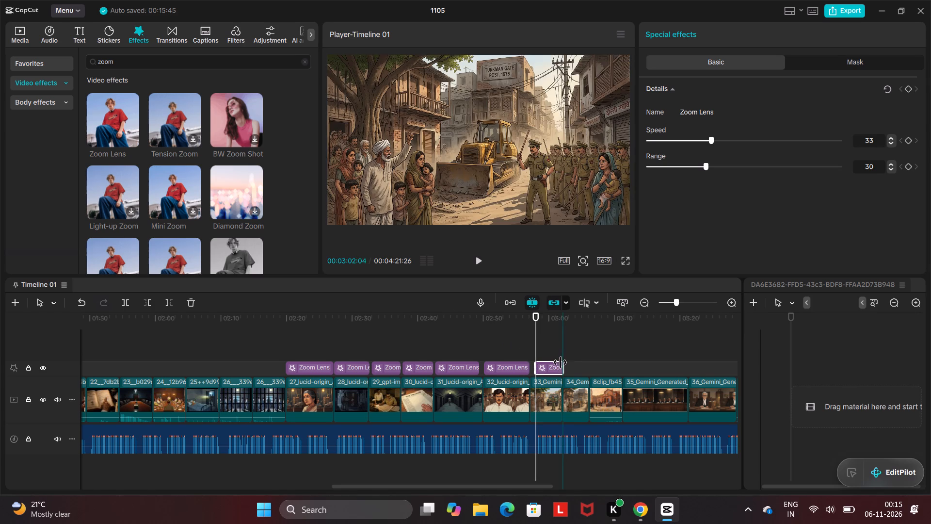
drag(560, 362, 561, 362)
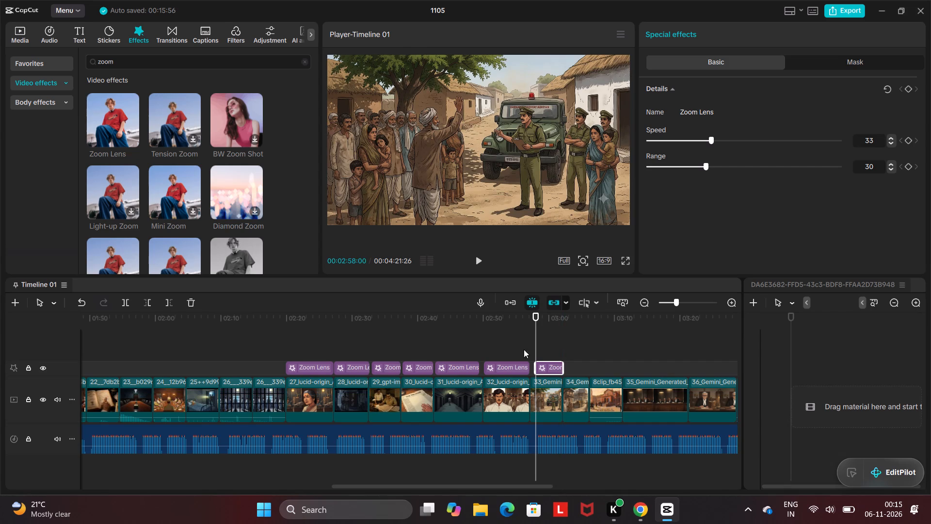
Preview the 33rd clip and set its Zoom Lens effect to Speed 4 and Range 16.
click(516, 339)
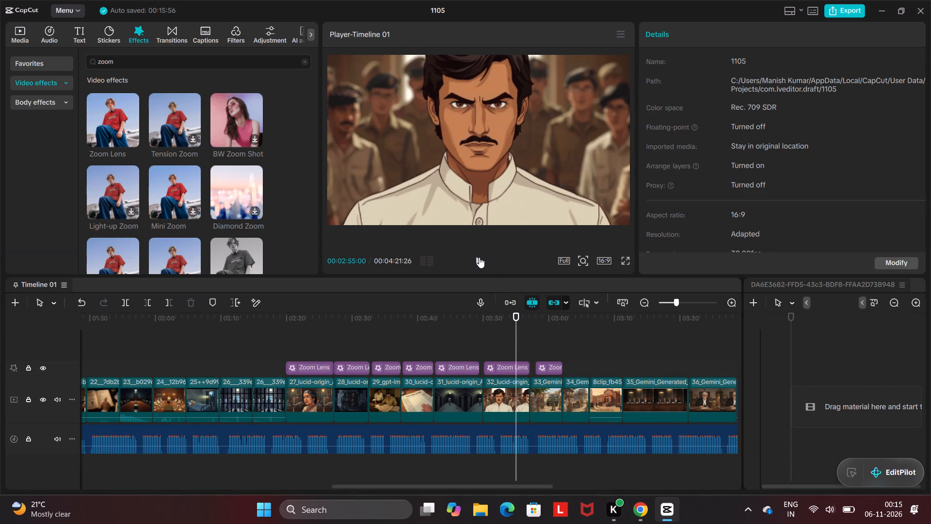
click(479, 257)
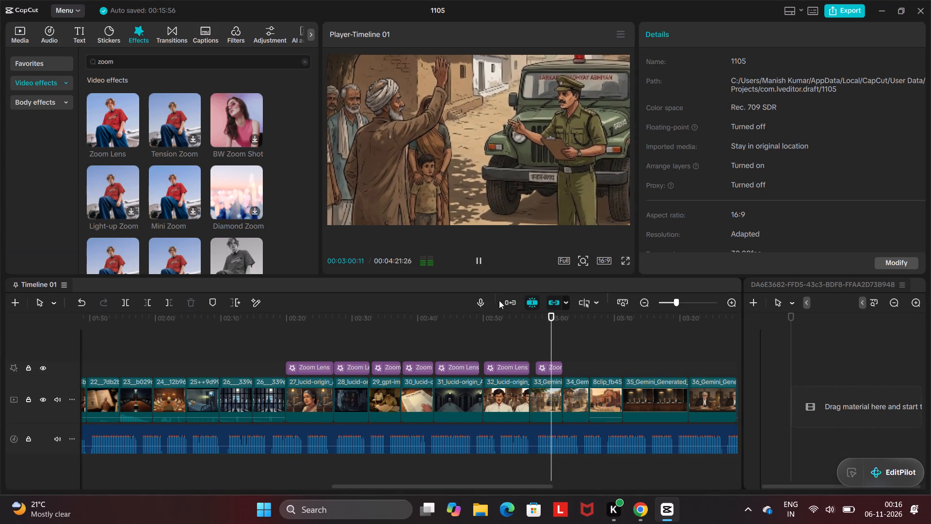
click(549, 366)
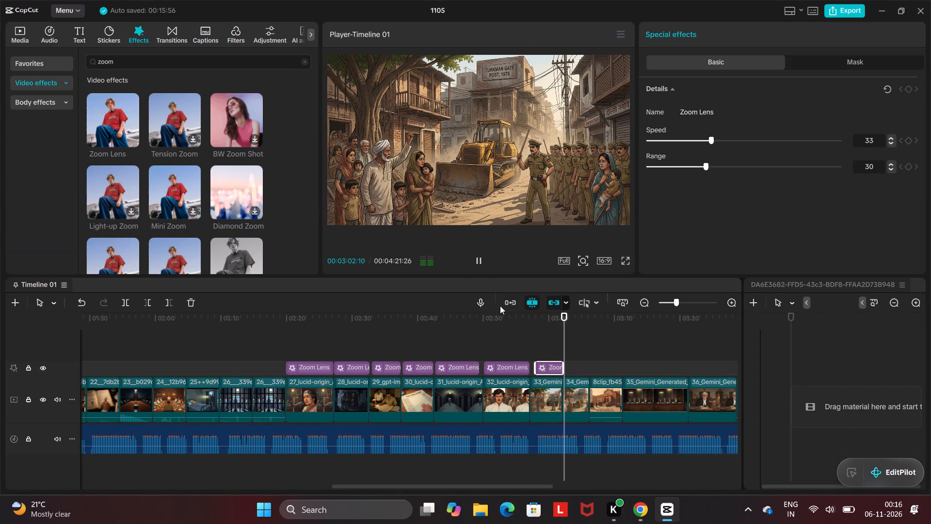
click(479, 262)
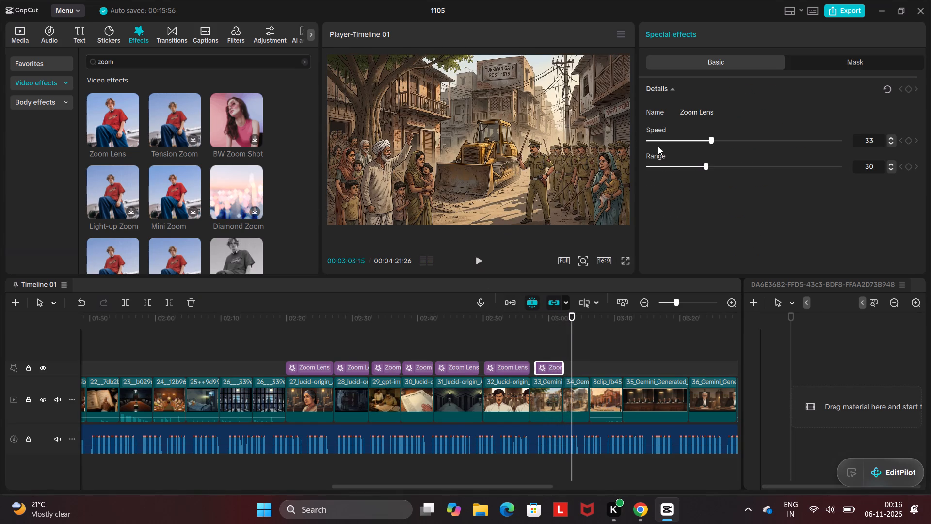
click(656, 139)
click(693, 165)
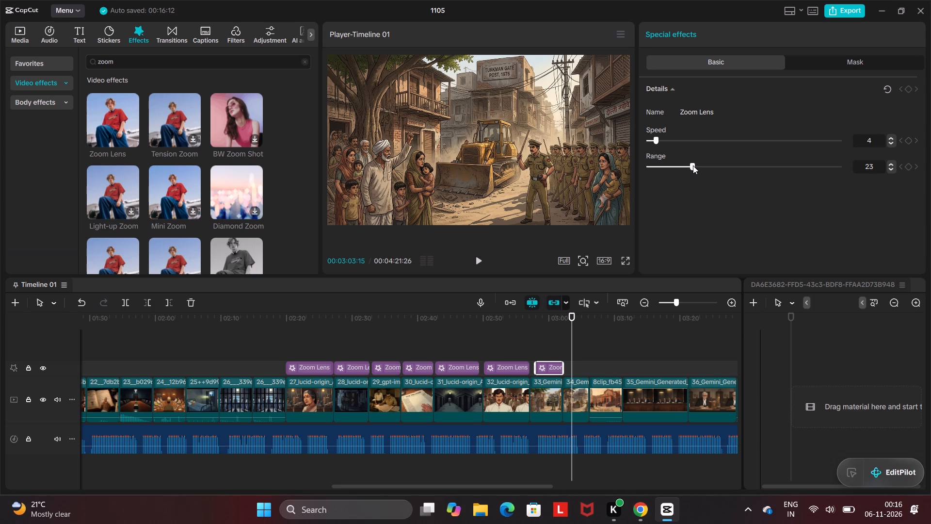
click(679, 165)
Add the Zoom Lens effect over the 34th clip and adjust both its ends to match the clip's length.
click(519, 347)
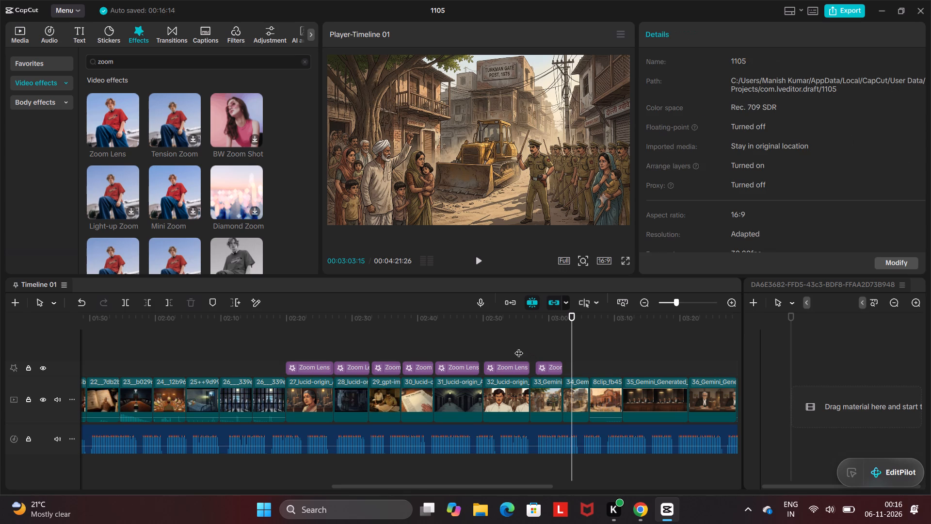
click(480, 261)
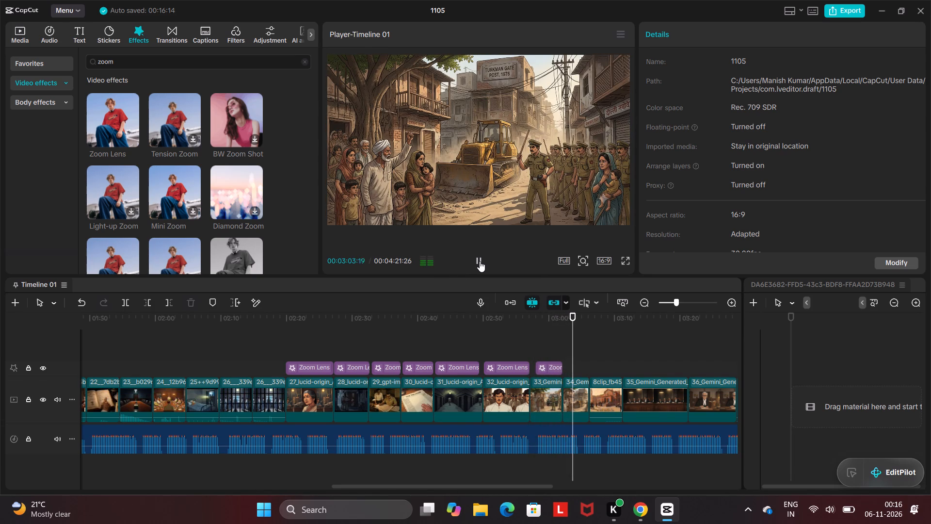
click(480, 261)
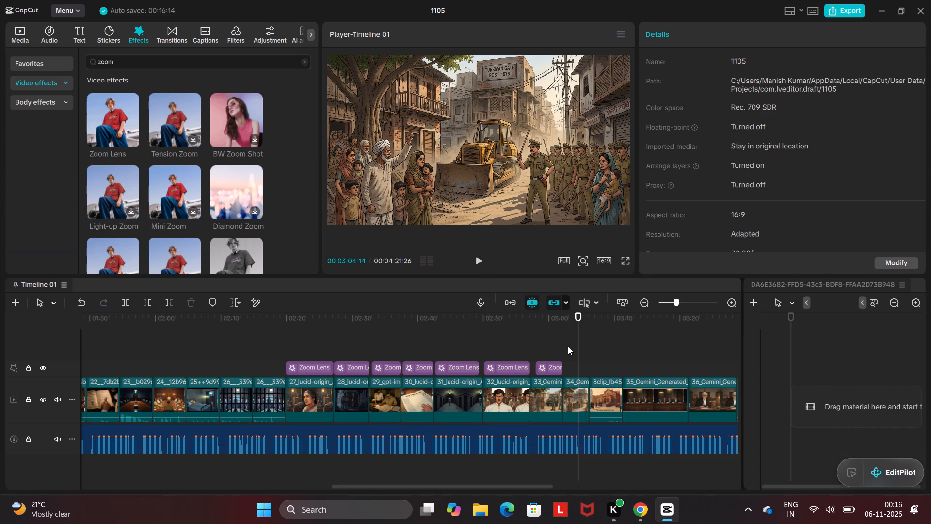
click(128, 137)
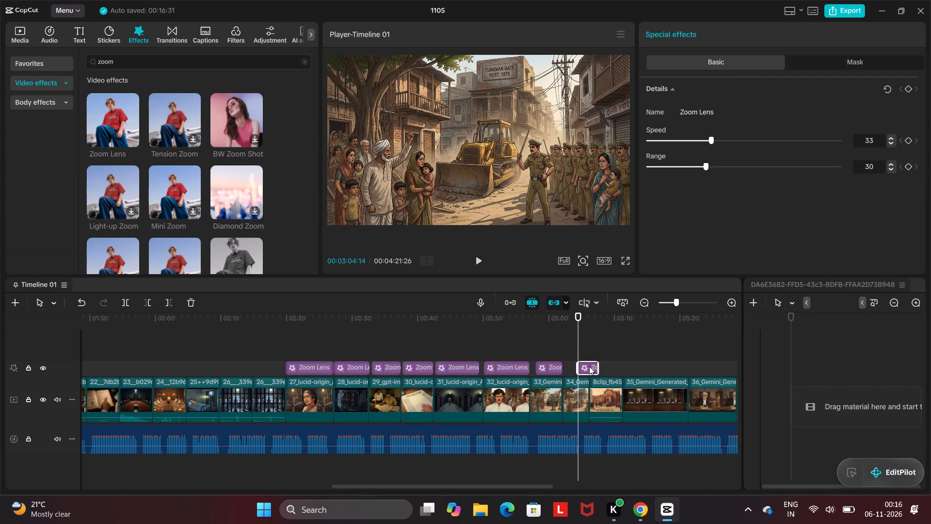
drag(578, 367, 568, 370)
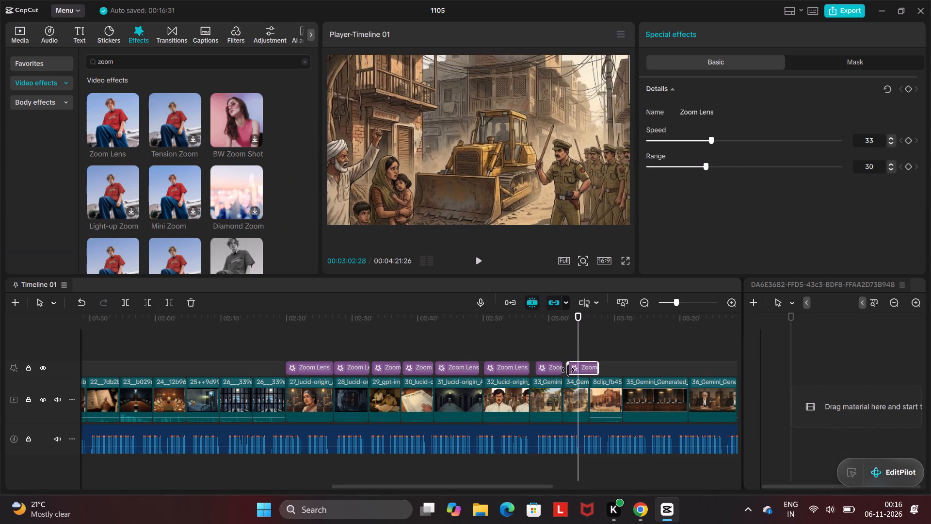
drag(568, 370, 567, 371)
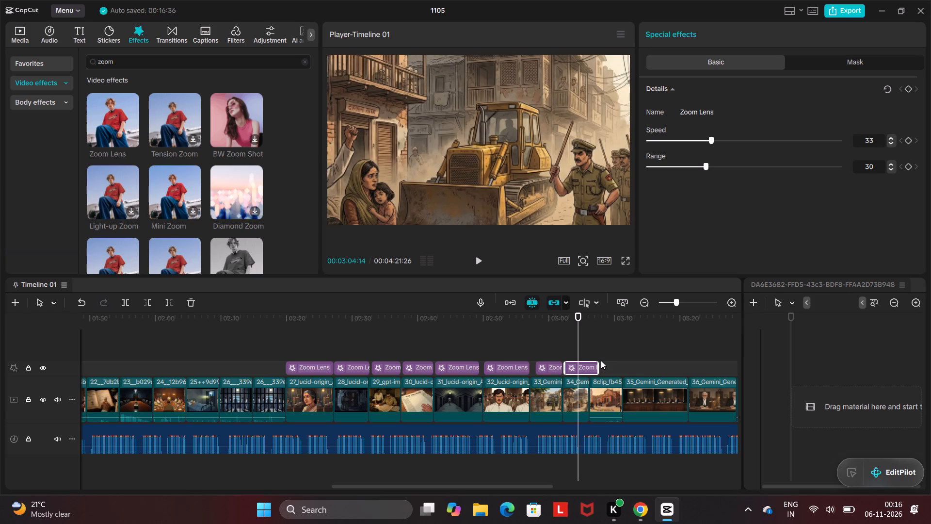
drag(598, 363, 592, 365)
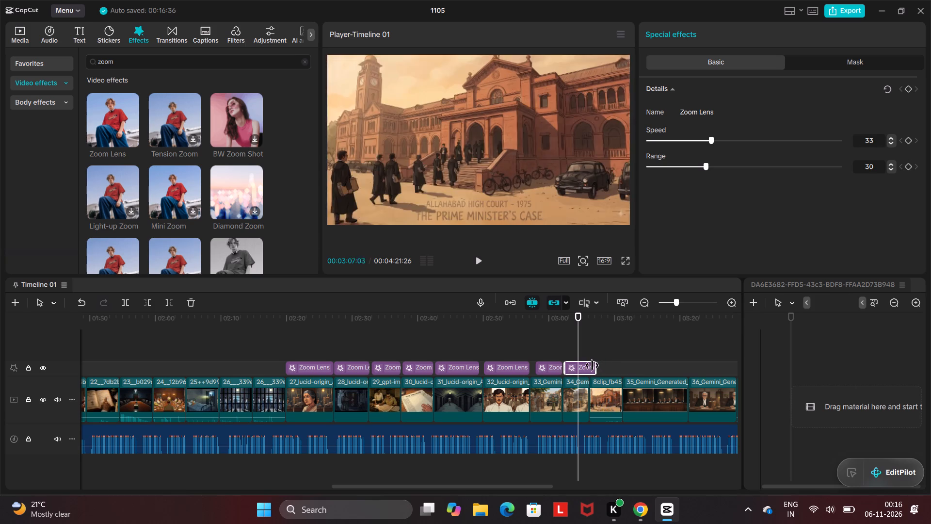
drag(592, 365, 585, 371)
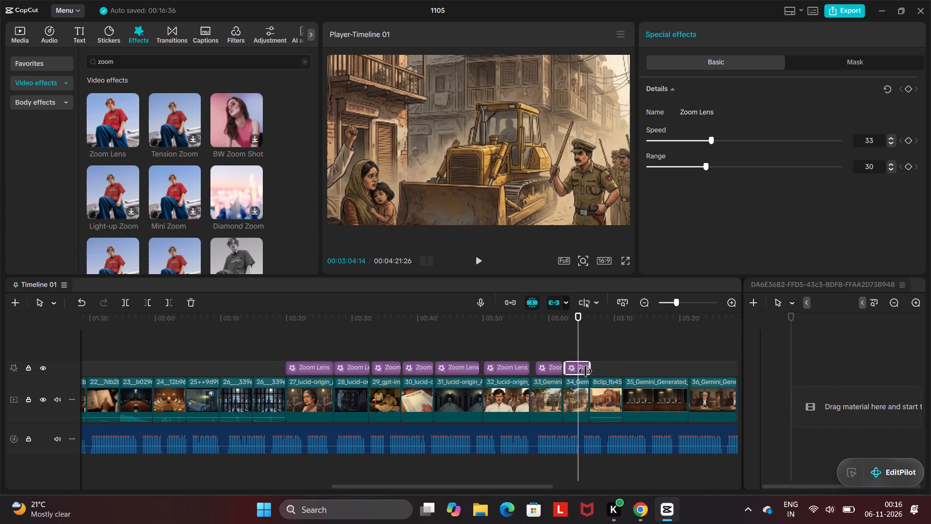
Play the timeline from the middle of the 33rd clip into the 34th clip to check their Zoom Lens effects.
click(550, 350)
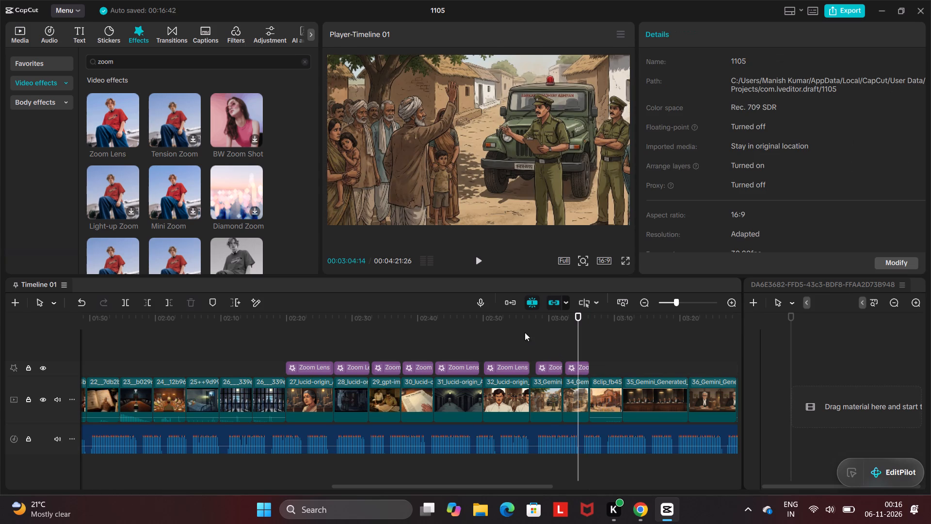
click(476, 259)
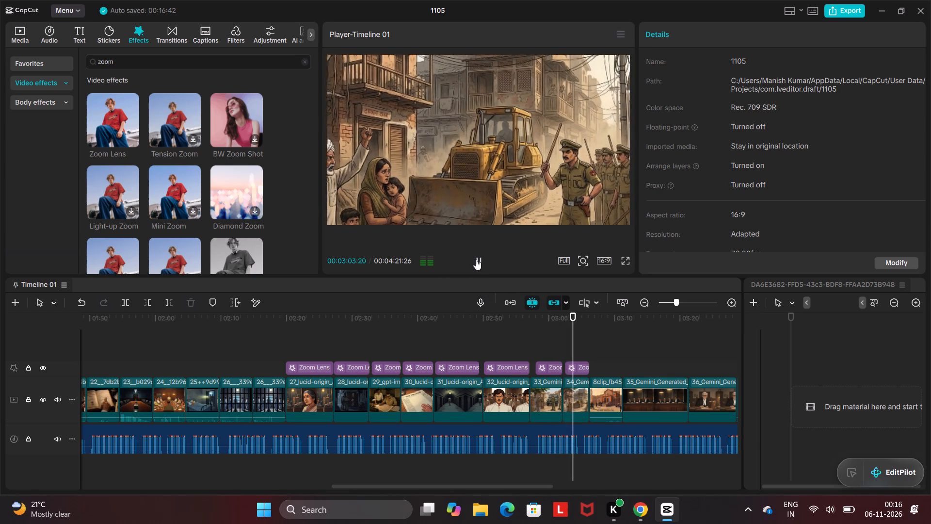
click(476, 259)
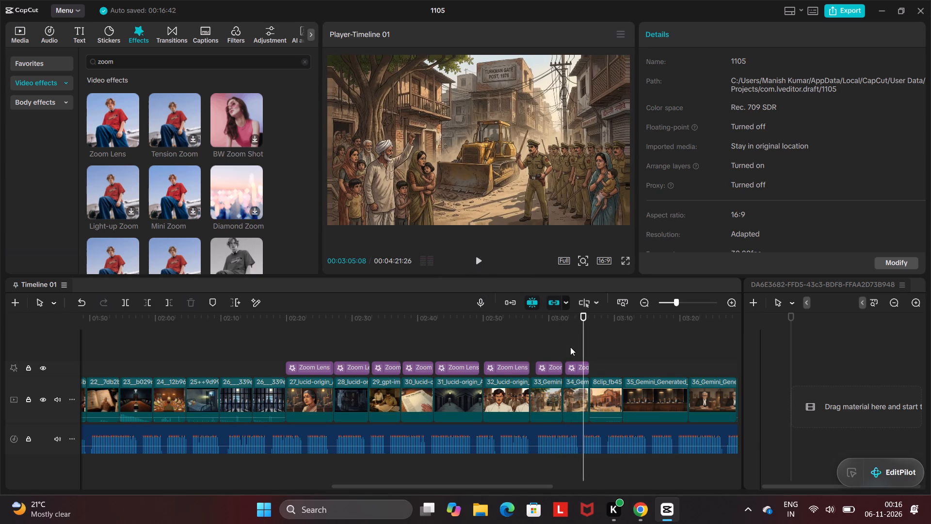
Set the 34th clip's Zoom Lens effect to Speed 0 and Range 14.
click(576, 365)
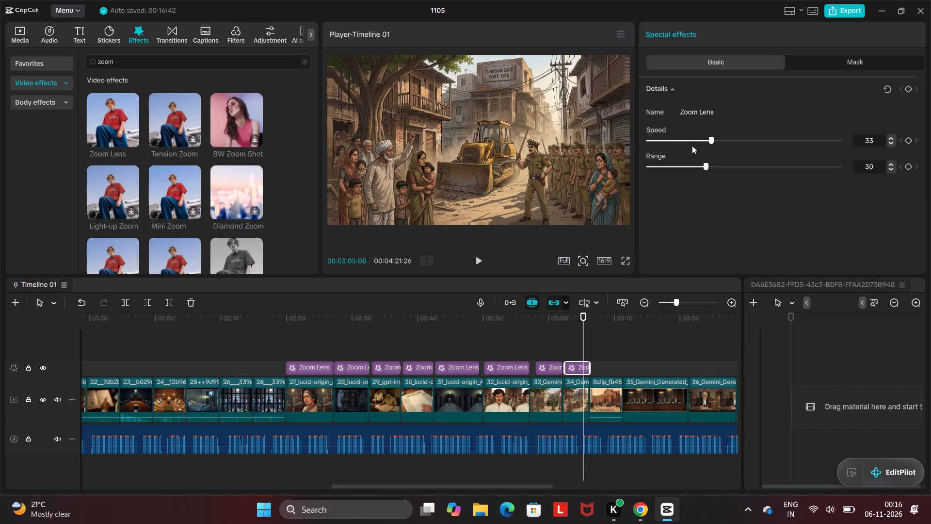
drag(657, 138, 641, 147)
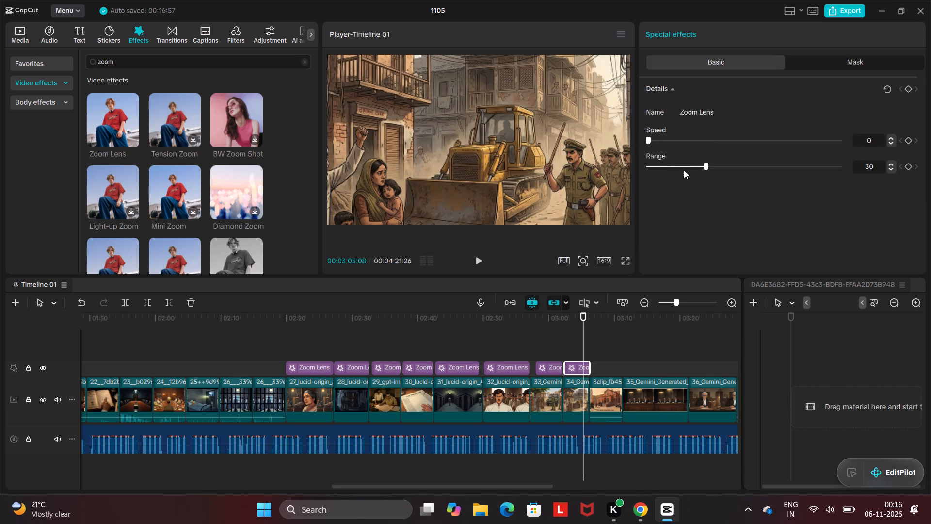
click(675, 165)
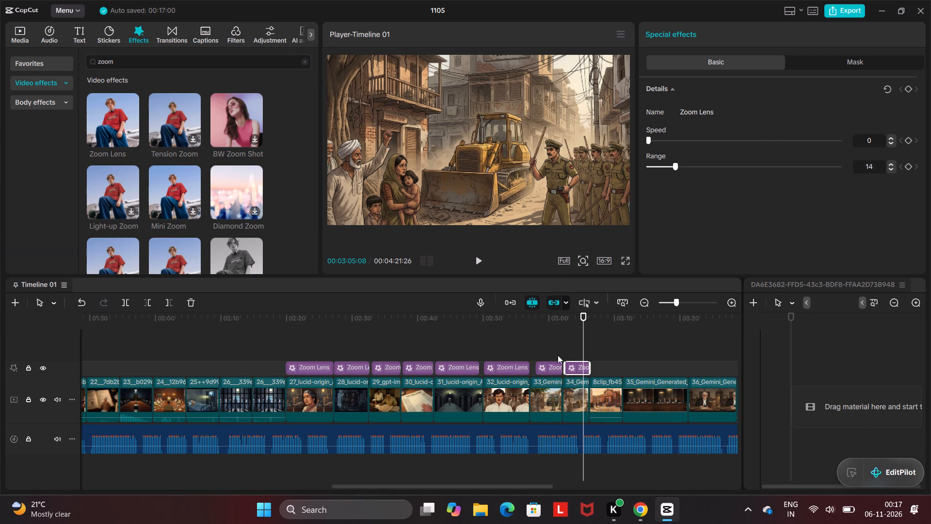
Play from the start of the 34th clip into the 35th, and replay the Allahabad High Court clip between them.
click(562, 344)
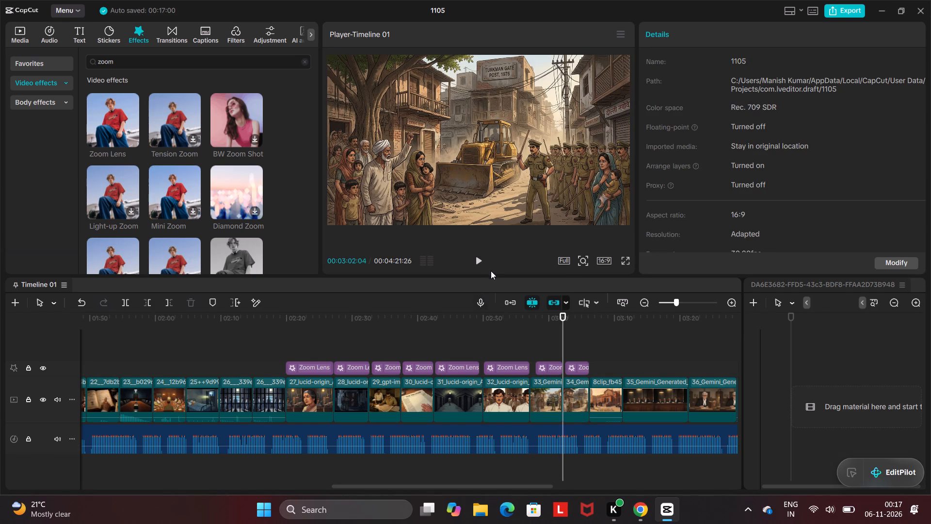
click(479, 260)
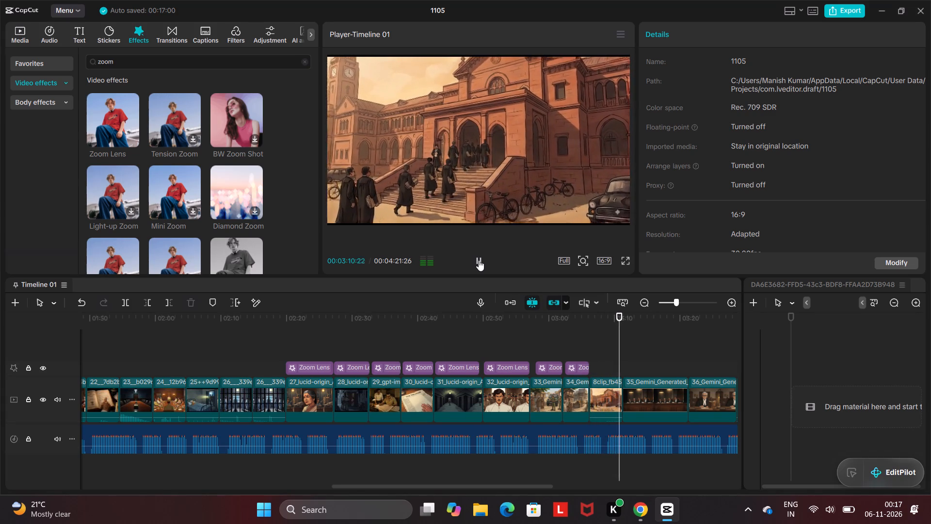
click(479, 260)
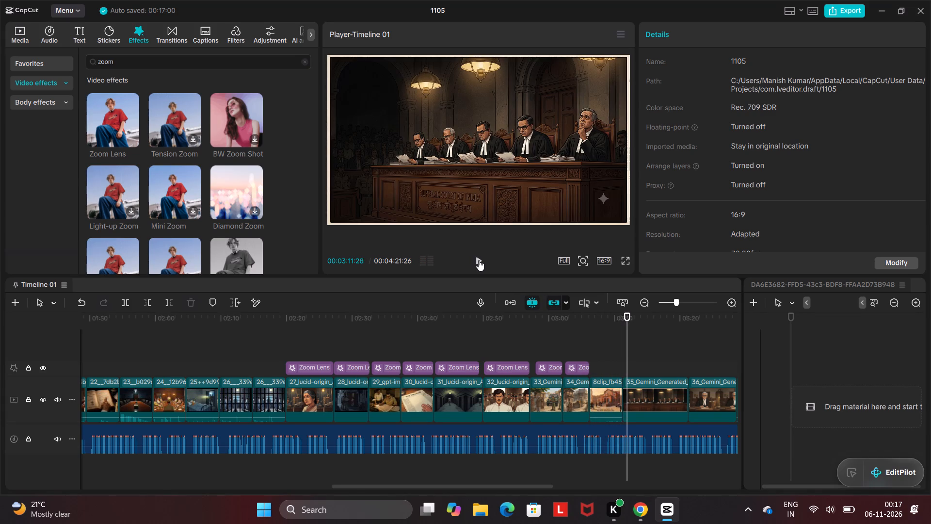
click(590, 349)
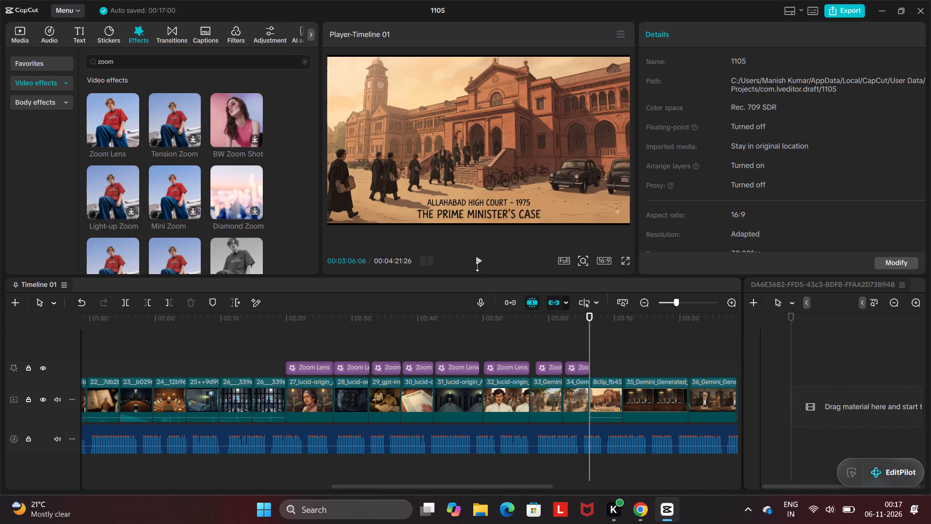
click(477, 259)
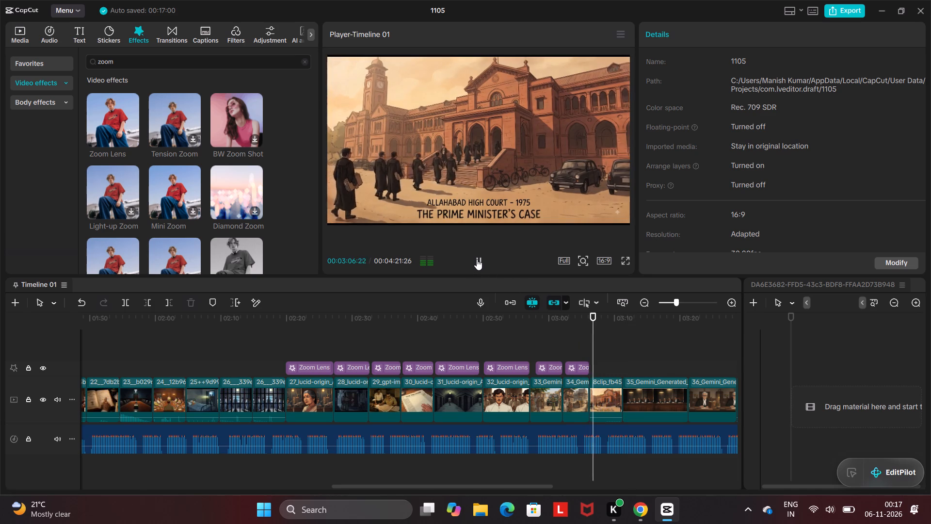
click(477, 259)
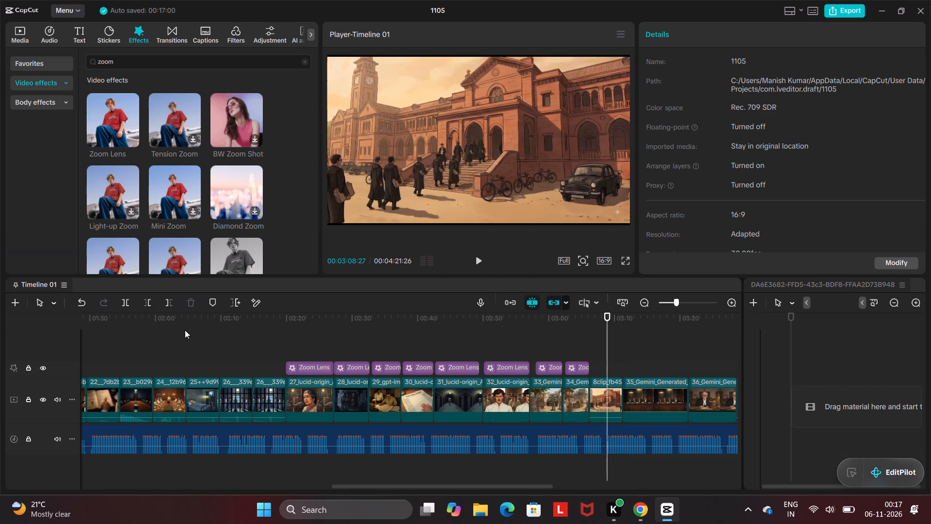
Mute the main video track and replay the Allahabad High Court clip to check the sound.
click(57, 395)
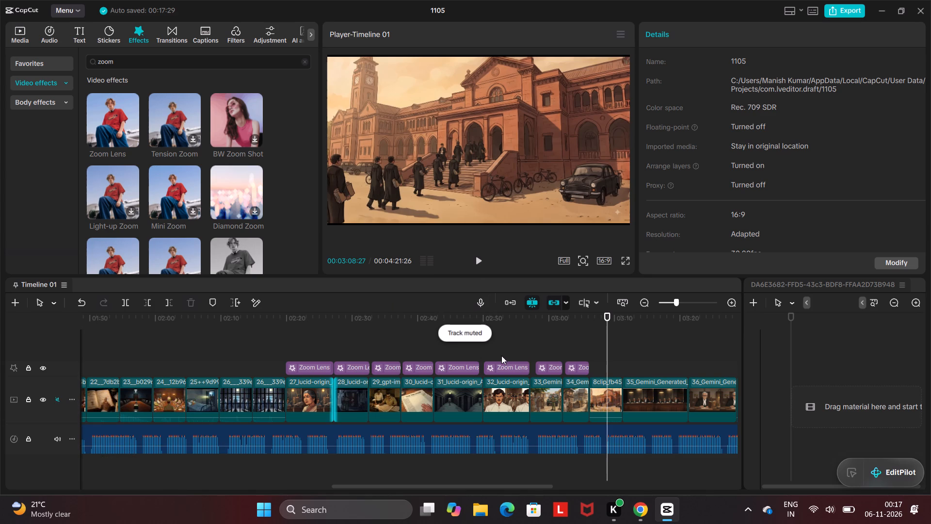
click(590, 346)
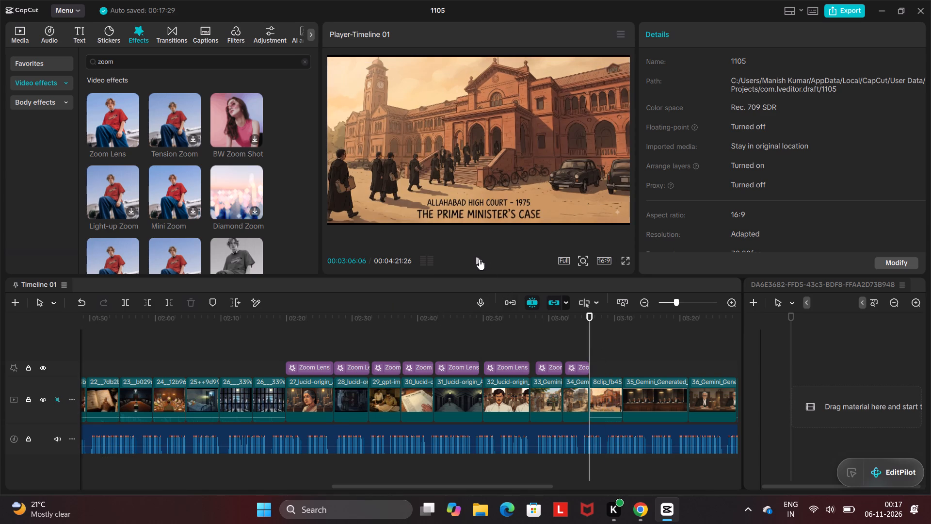
click(479, 259)
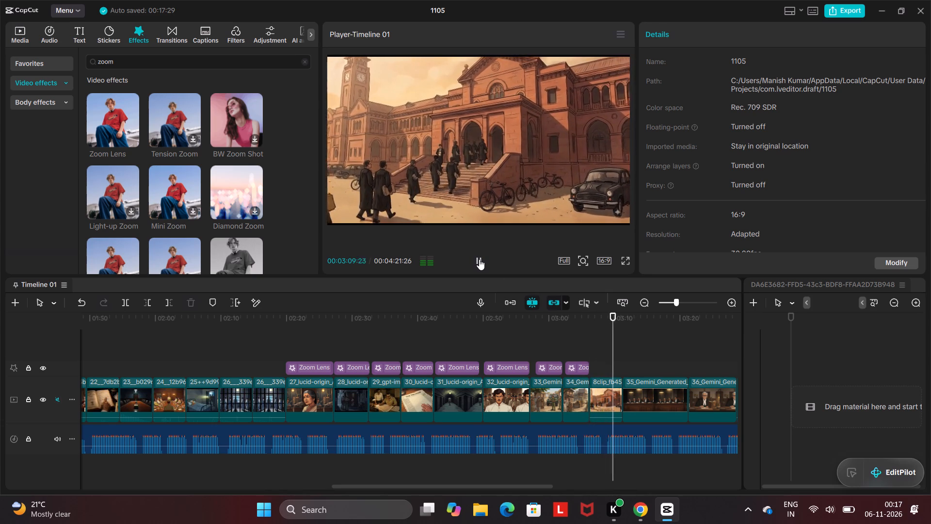
click(479, 259)
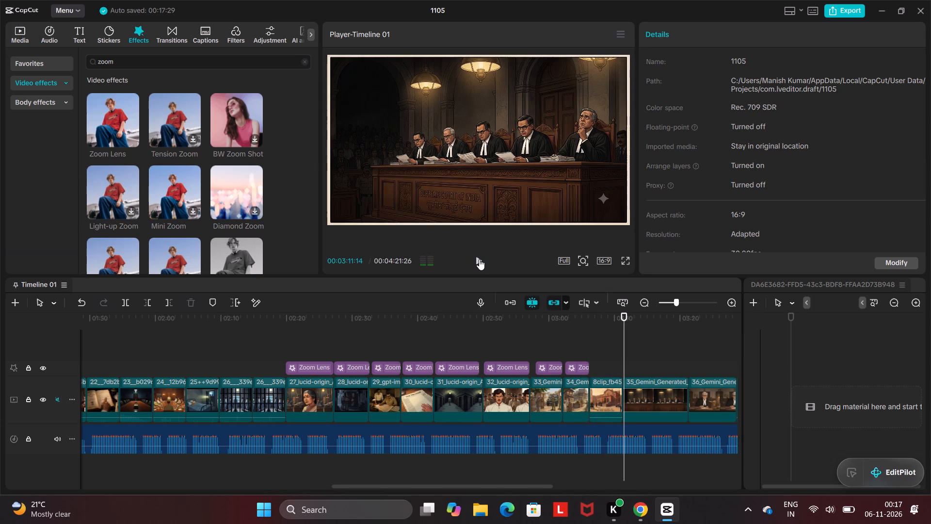
Add the Zoom Lens effect over the 35th clip and stretch both its ends to nearly the clip's full length.
scroll(239, 345, right, 8)
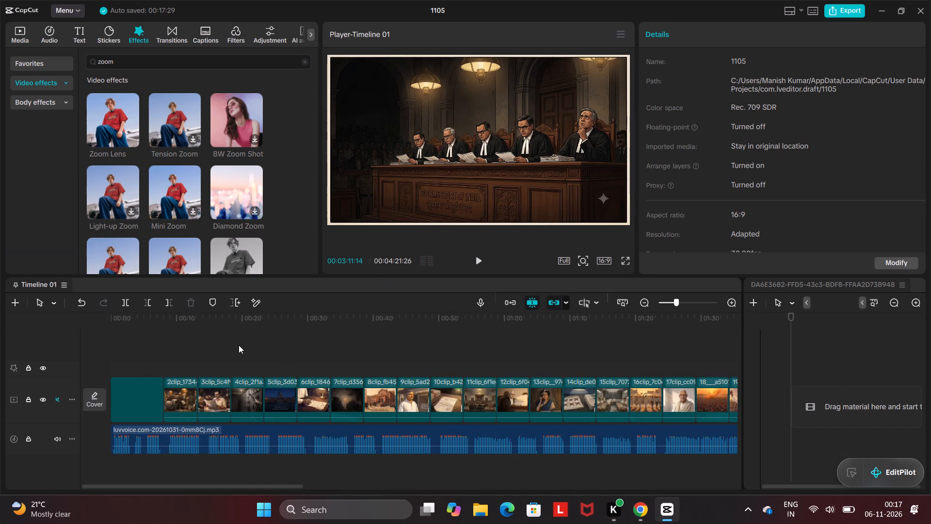
scroll(239, 345, left, 5)
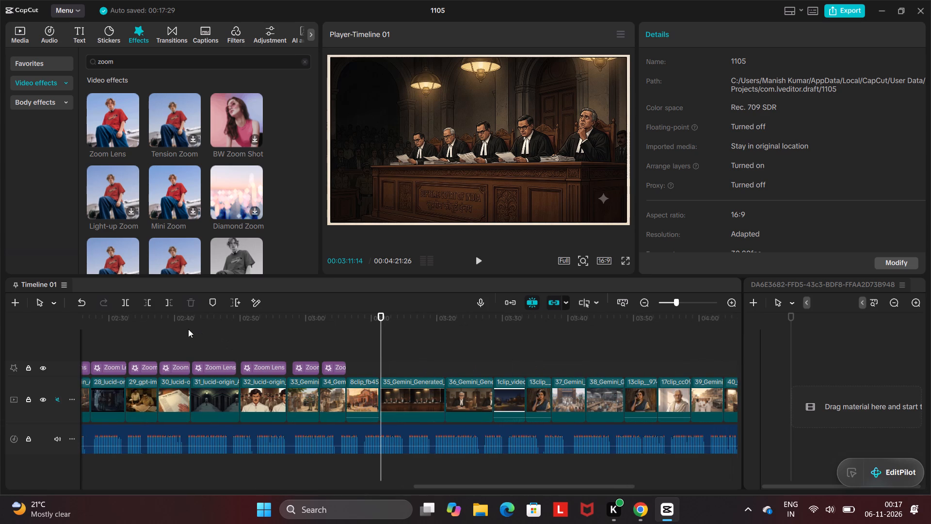
click(478, 264)
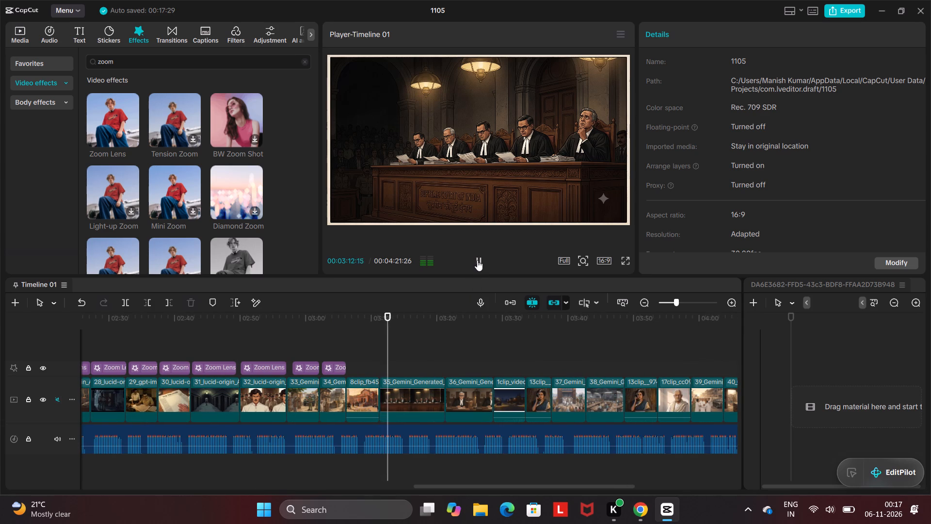
click(477, 261)
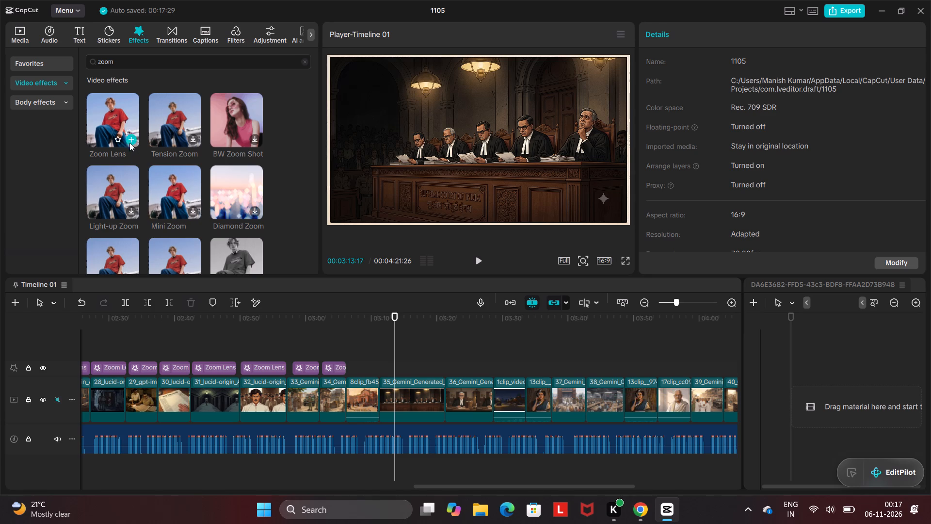
click(130, 138)
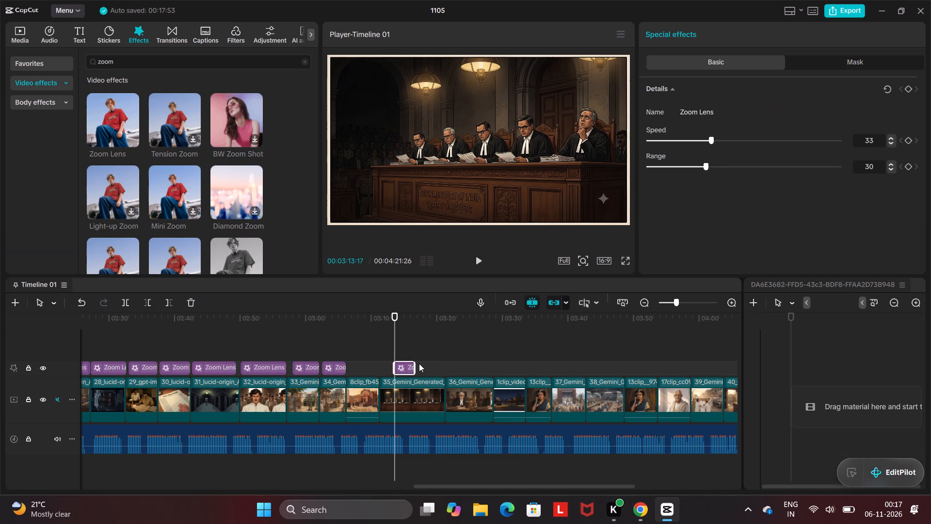
drag(415, 363, 428, 365)
drag(428, 365, 437, 367)
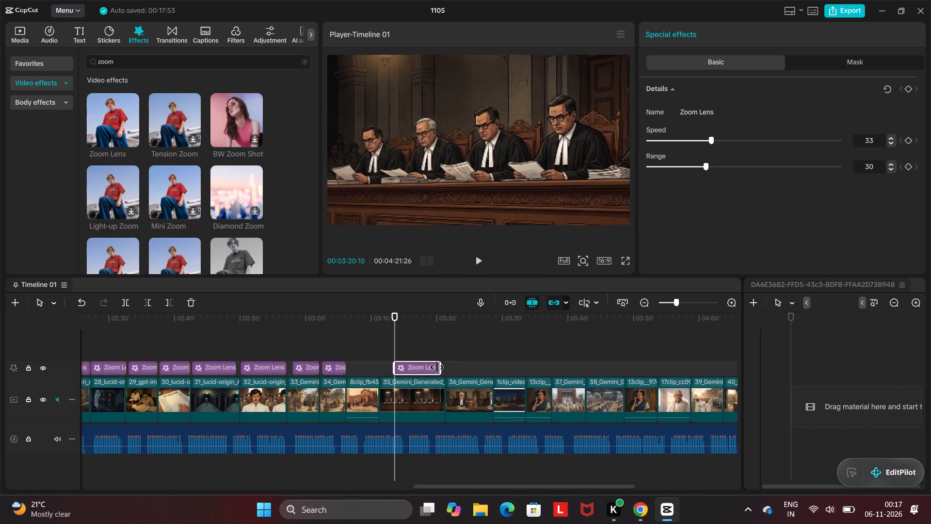
drag(437, 367, 439, 367)
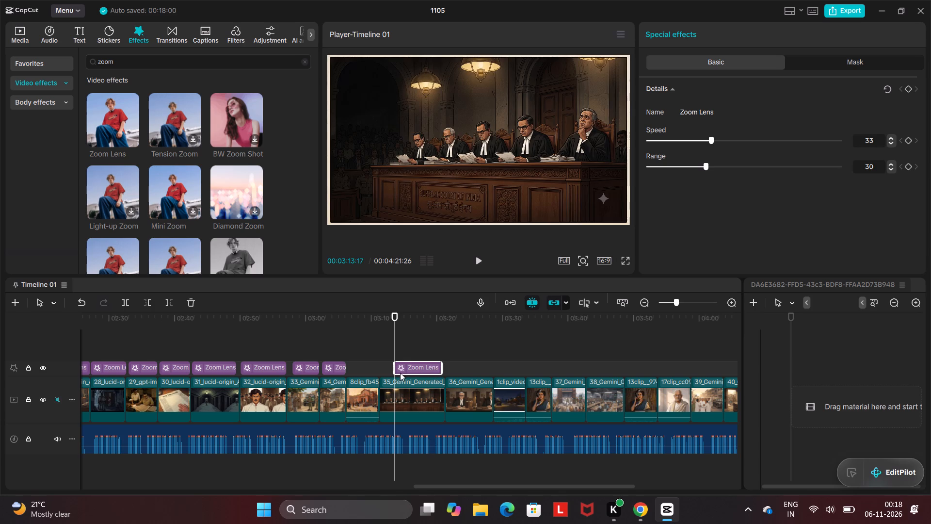
drag(395, 369, 385, 371)
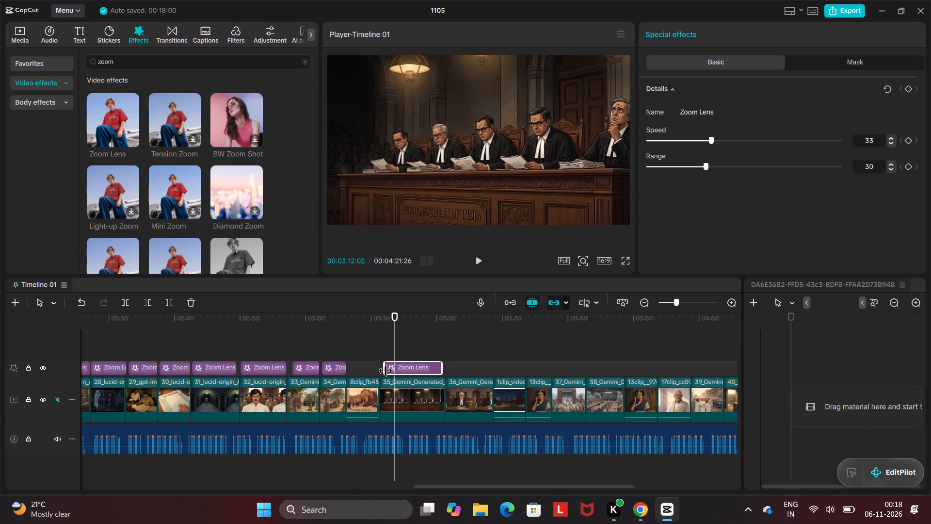
drag(385, 371, 385, 371)
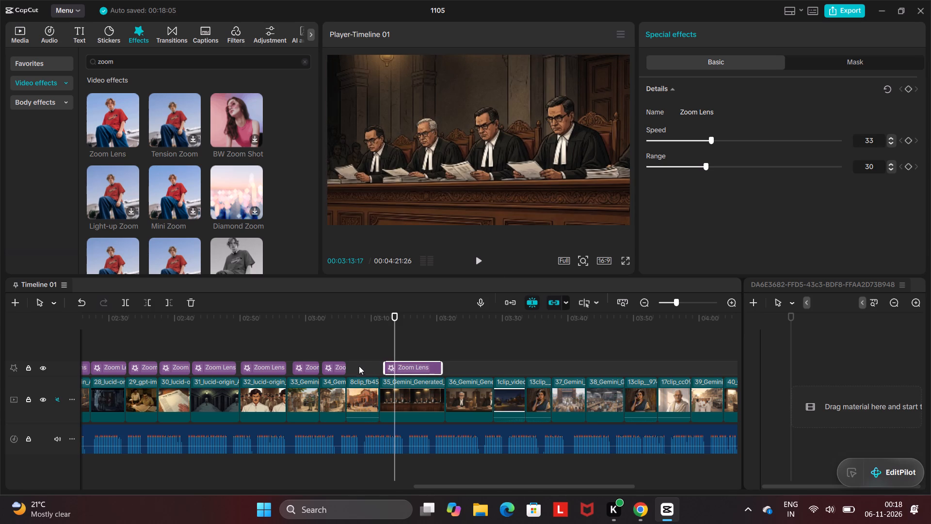
Preview the start of the 35th clip and set its Zoom Lens effect to Speed 0 and Range 26.
click(351, 360)
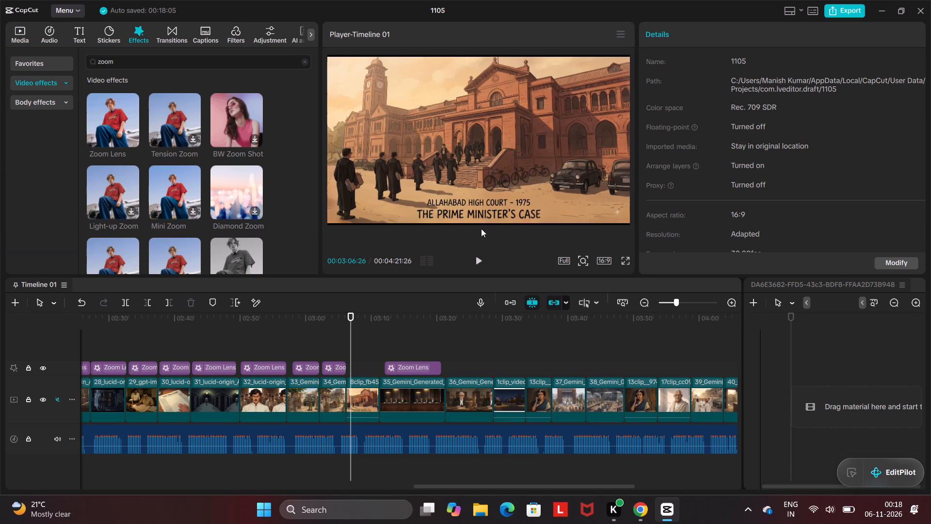
click(478, 260)
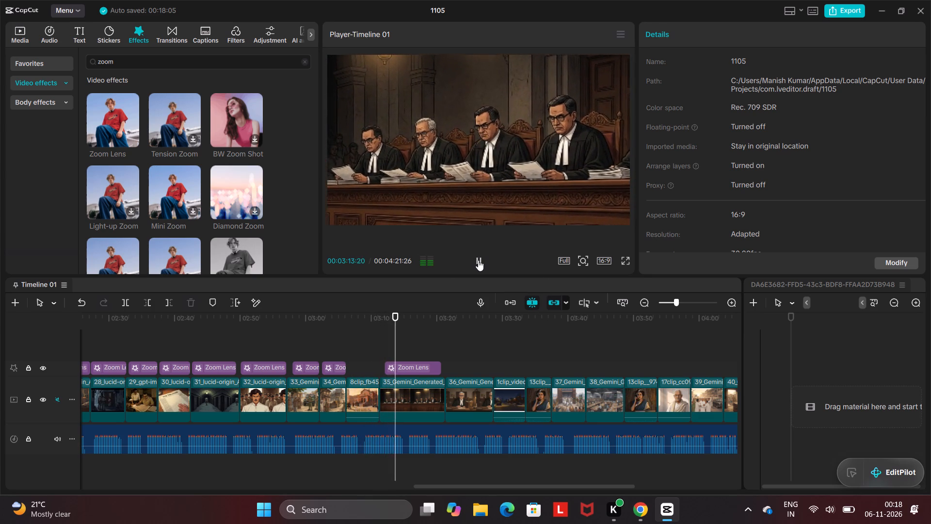
click(478, 260)
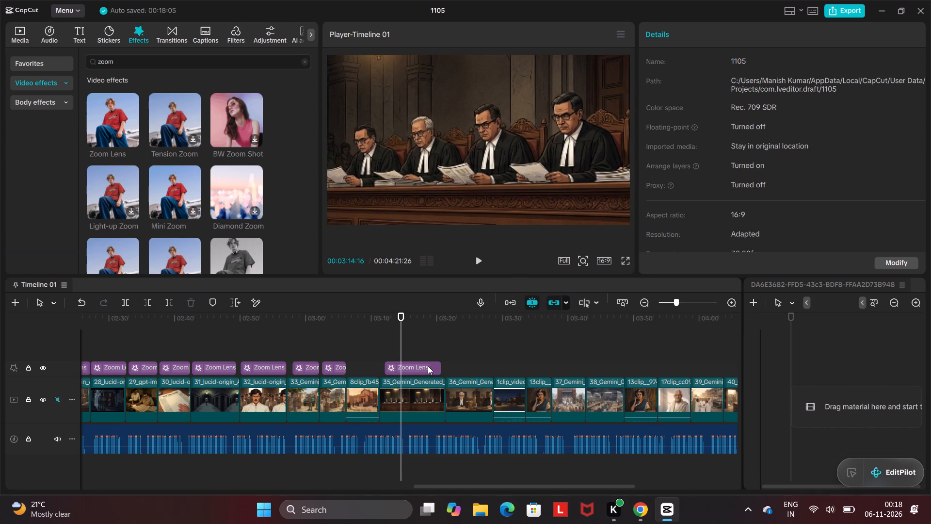
click(428, 366)
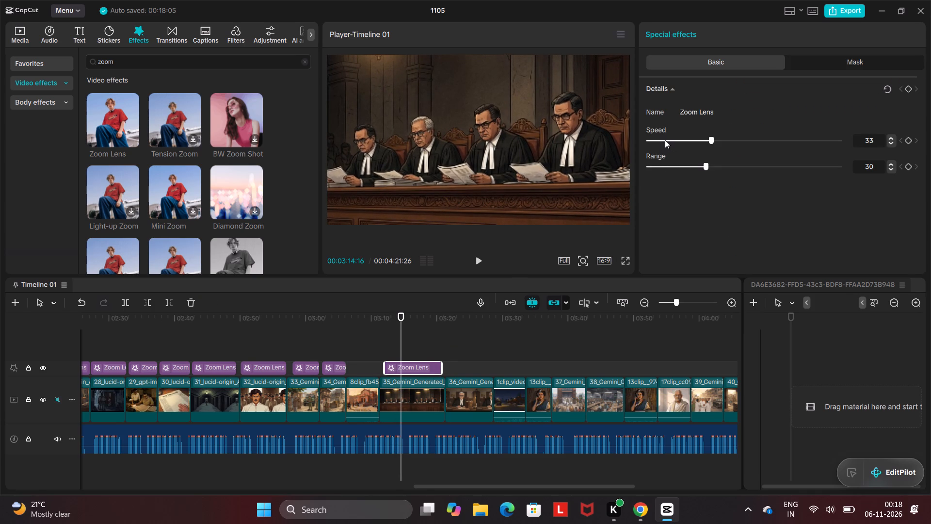
click(649, 140)
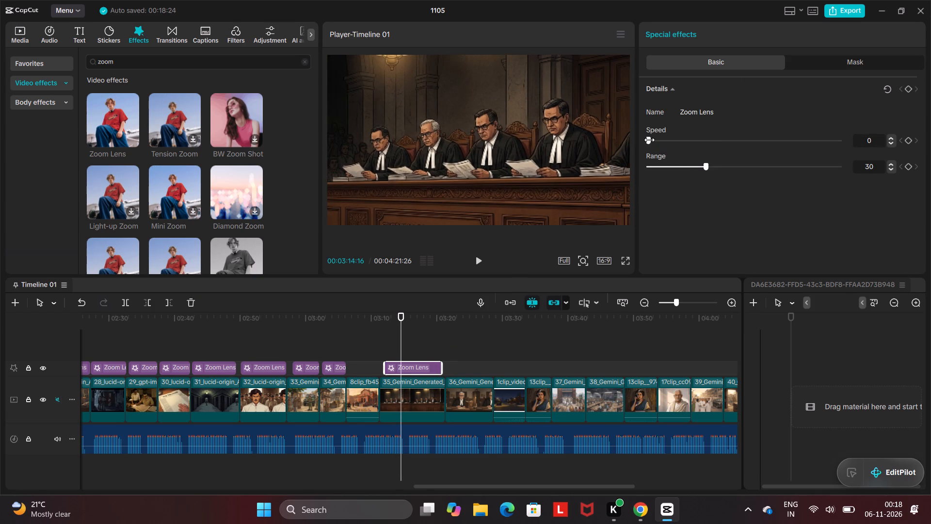
click(676, 166)
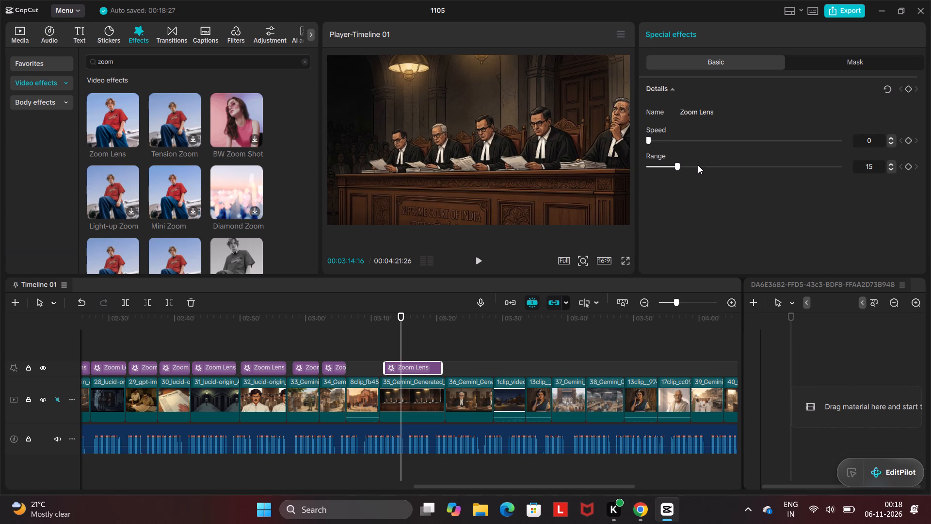
click(699, 165)
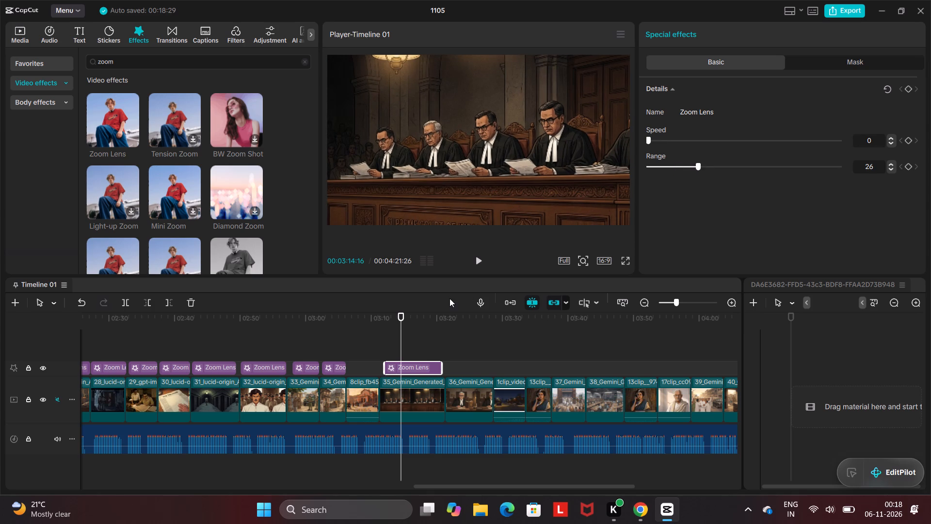
Play from the Allahabad High Court clip through the 35th clip into the 36th to check the zoom.
click(367, 344)
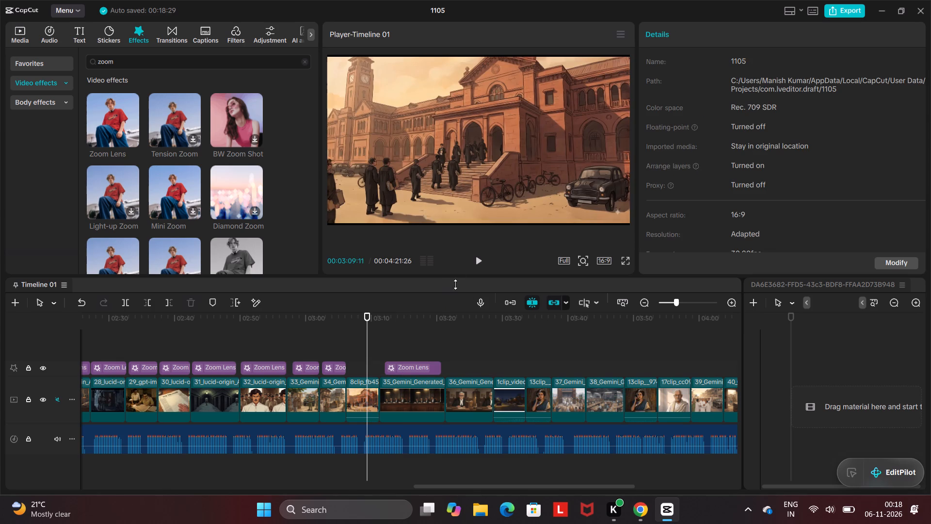
click(478, 257)
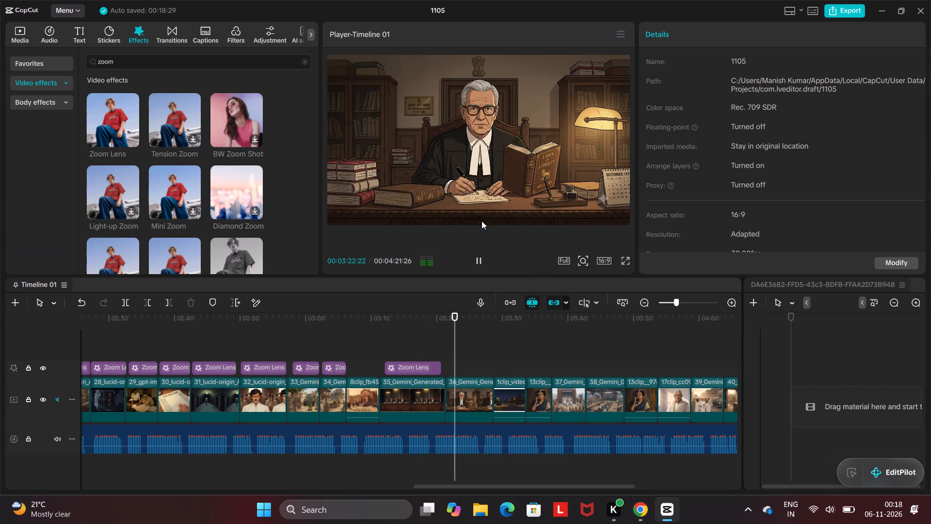
click(481, 254)
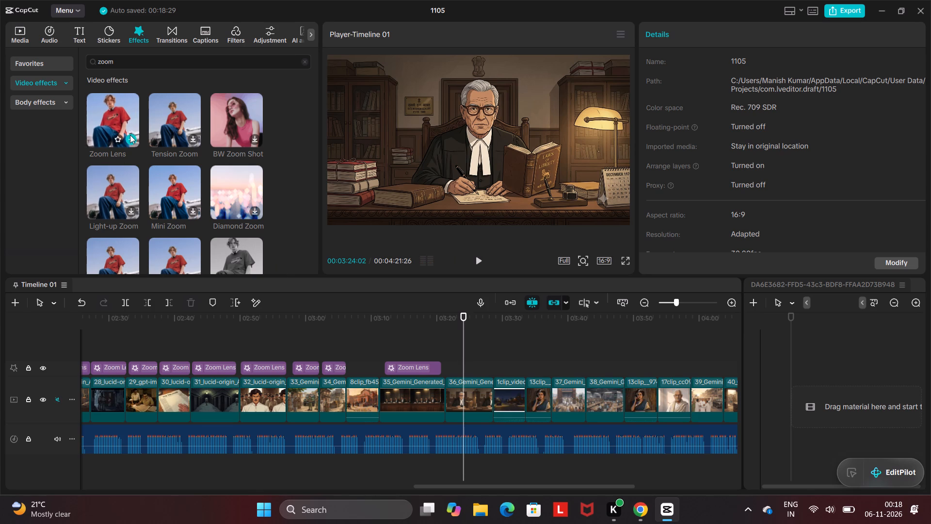
Add the Zoom Lens effect over the 36th clip and stretch both its ends to nearly the clip's full length.
click(130, 134)
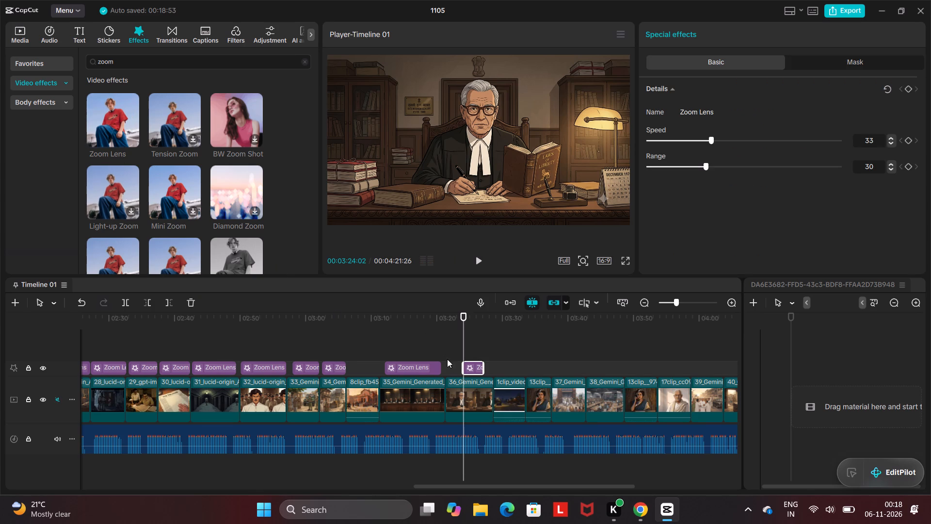
drag(463, 366, 450, 368)
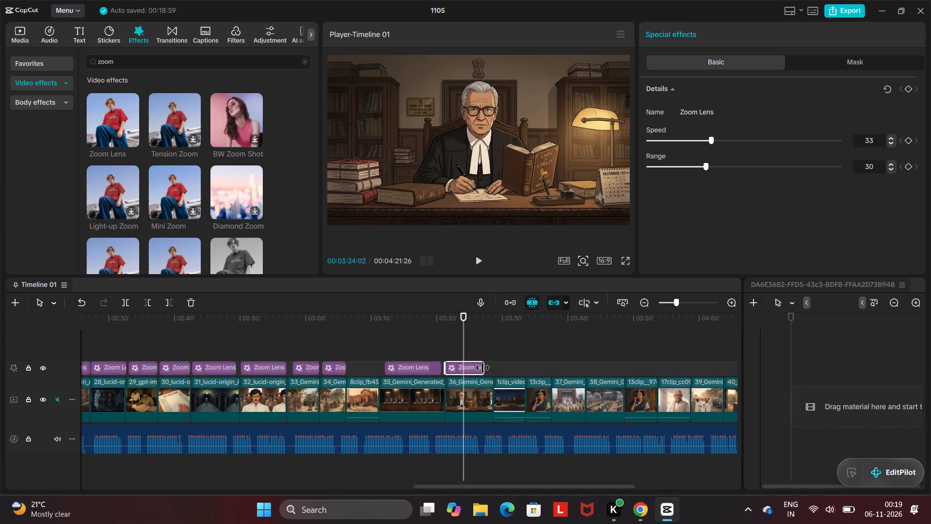
drag(482, 368, 489, 370)
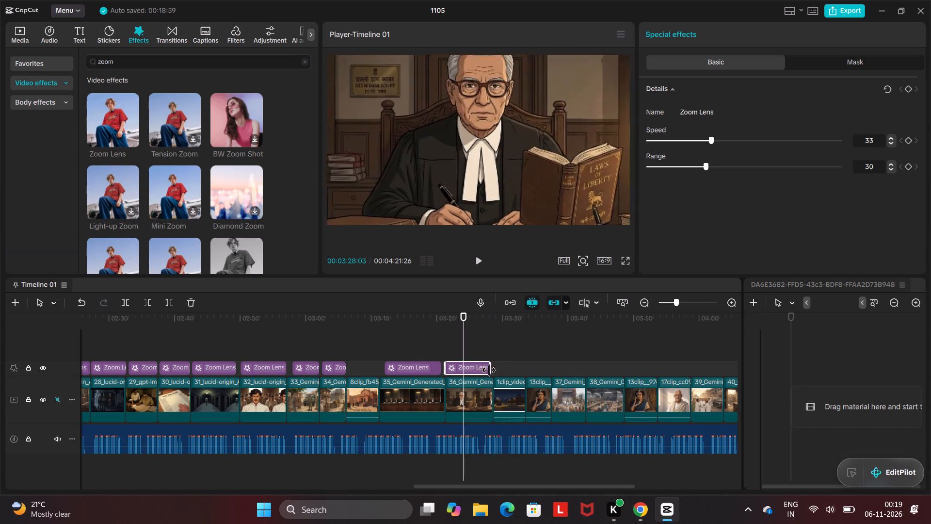
drag(489, 370, 489, 370)
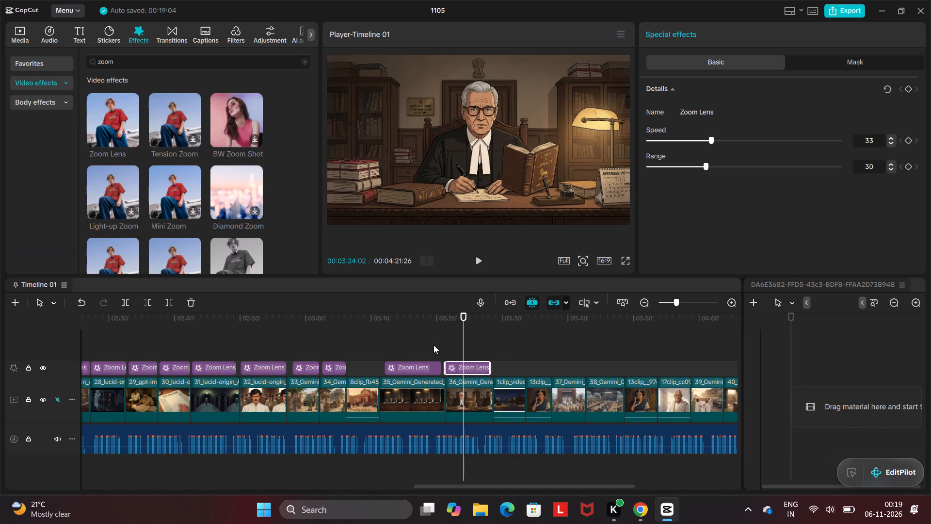
Preview the 36th clip's zoom and set its Zoom Lens effect to Speed 0 and Range 17.
click(439, 346)
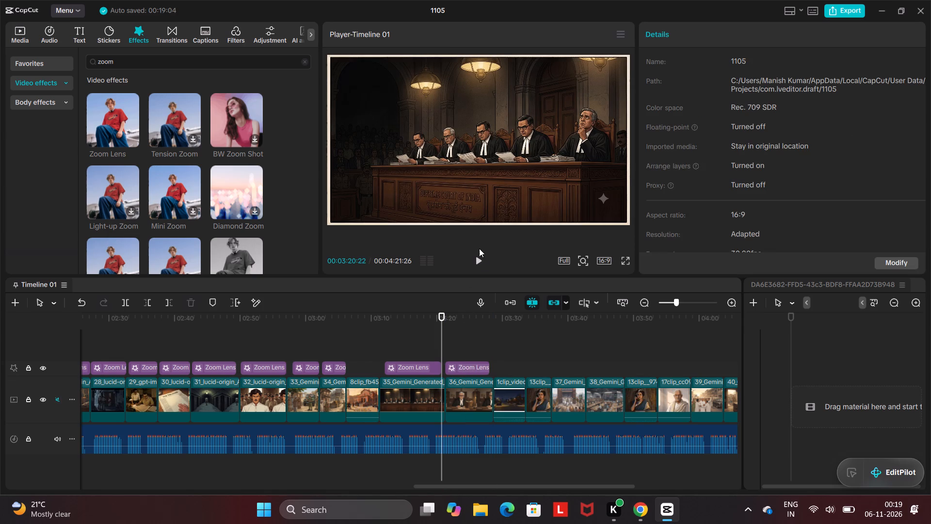
click(478, 258)
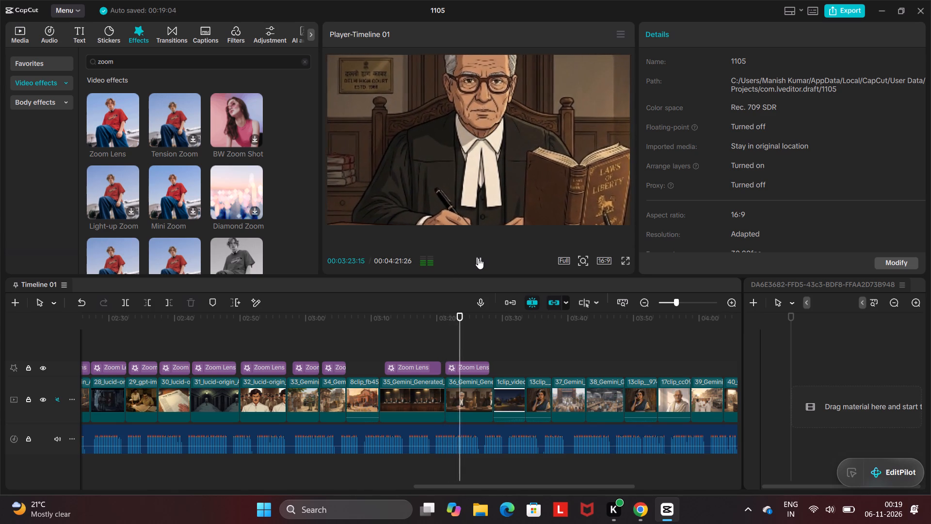
click(478, 362)
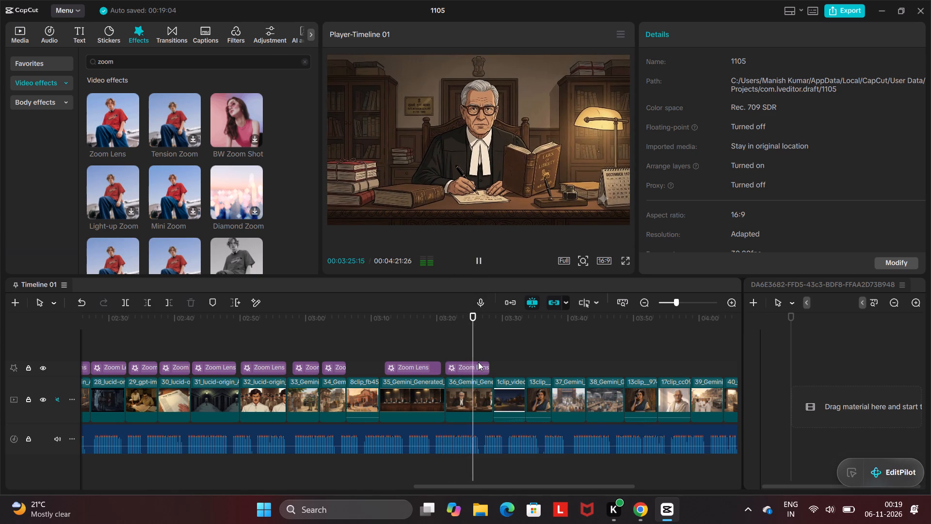
click(478, 259)
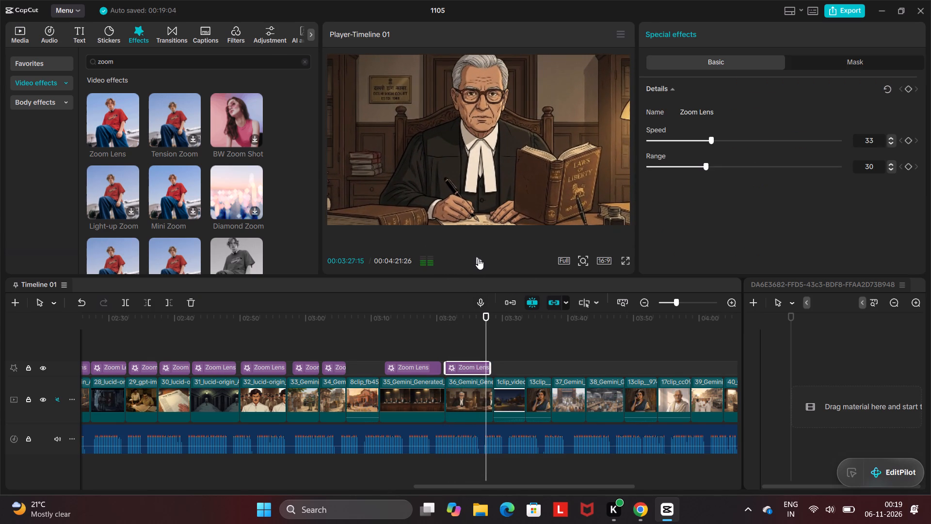
drag(658, 137, 635, 144)
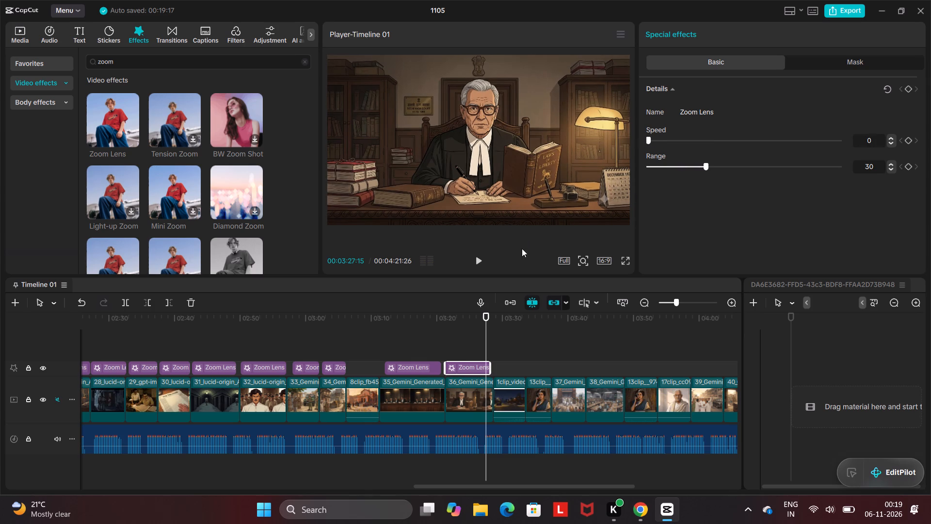
click(431, 329)
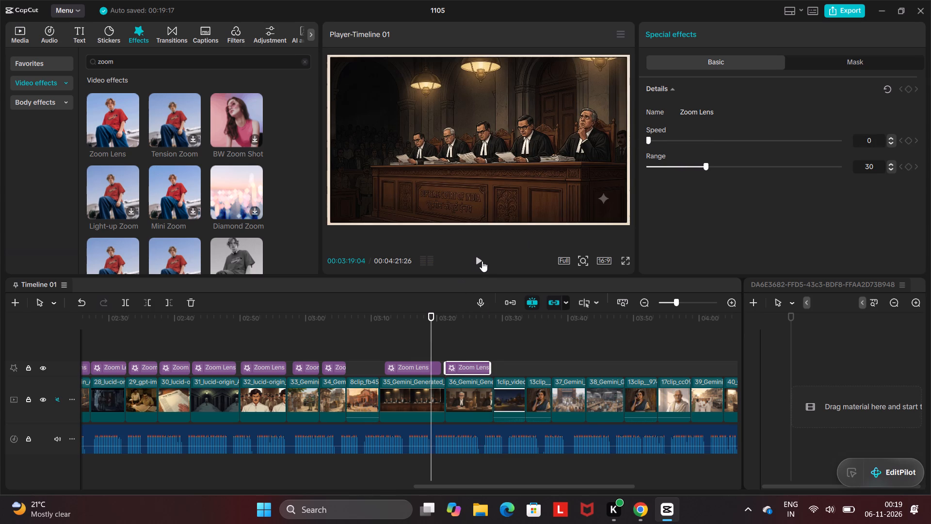
click(482, 261)
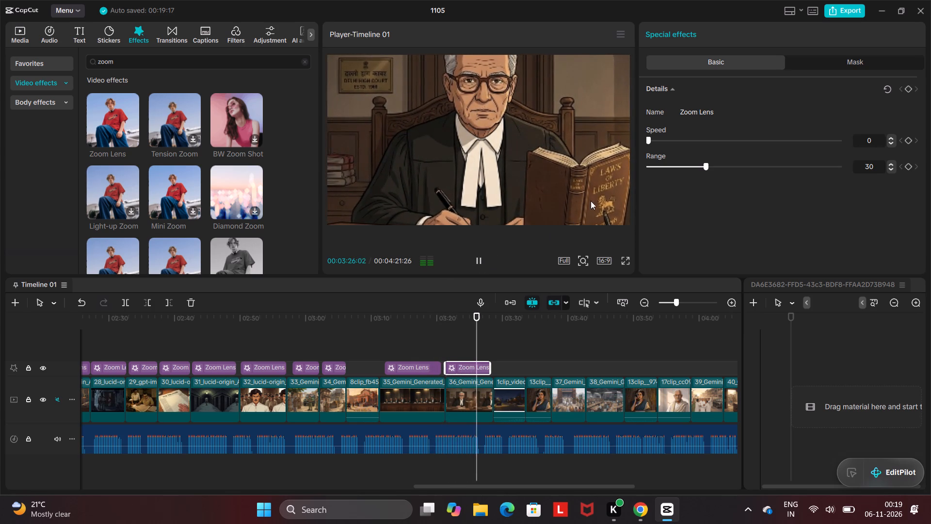
click(680, 166)
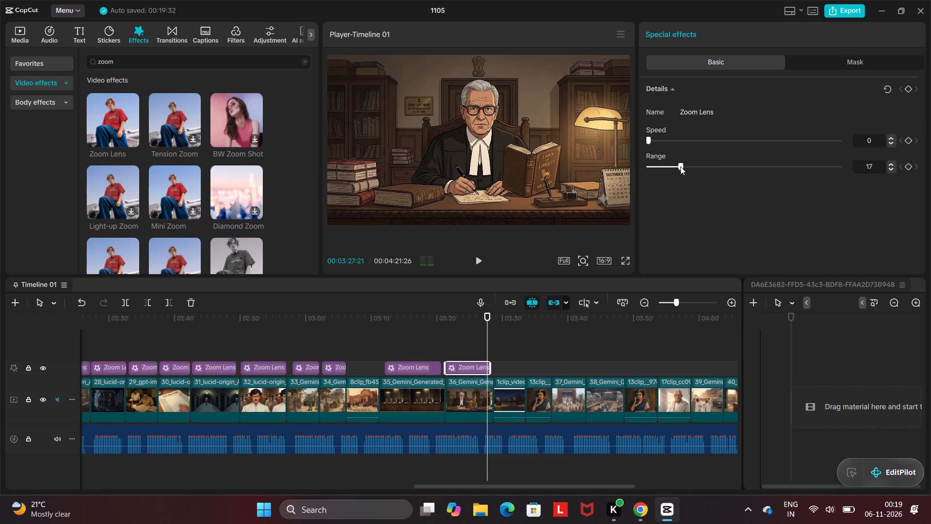
Play from the end of the 35th clip through the 36th into the night street clip to check the zoom.
click(431, 329)
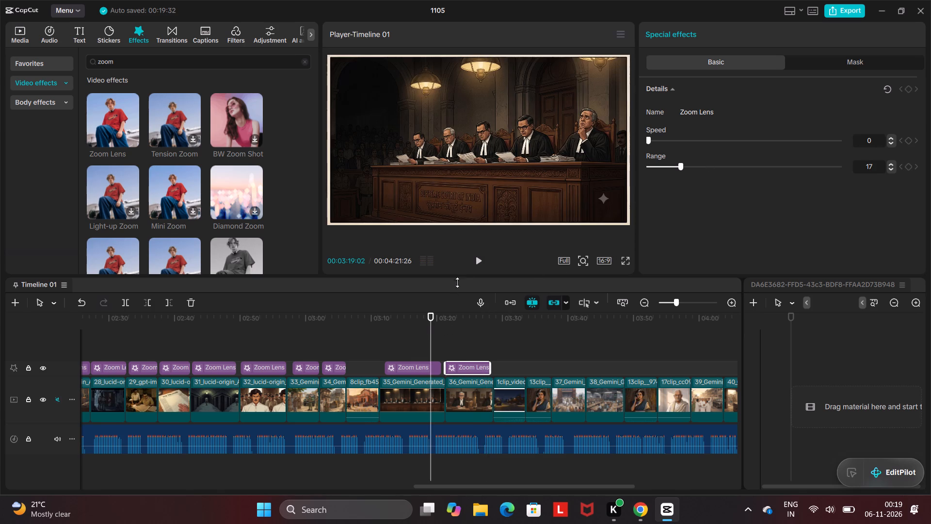
click(480, 261)
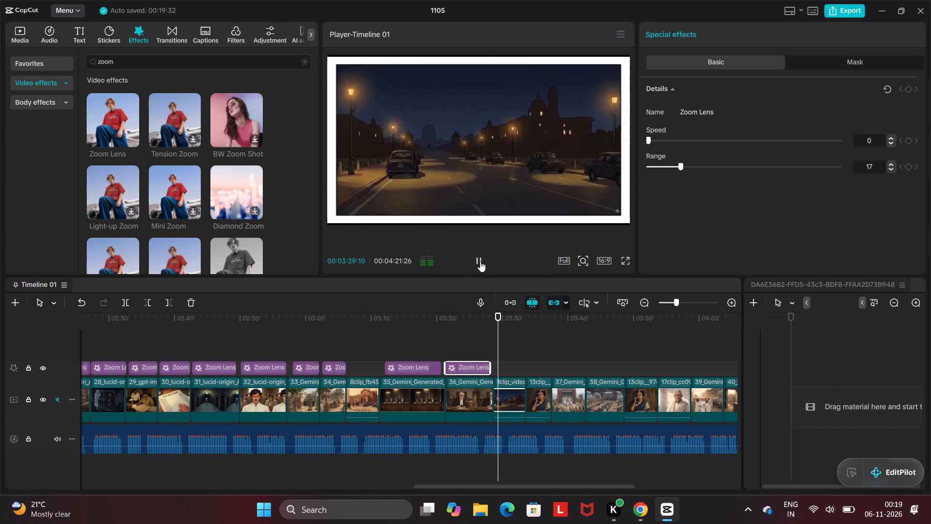
click(481, 261)
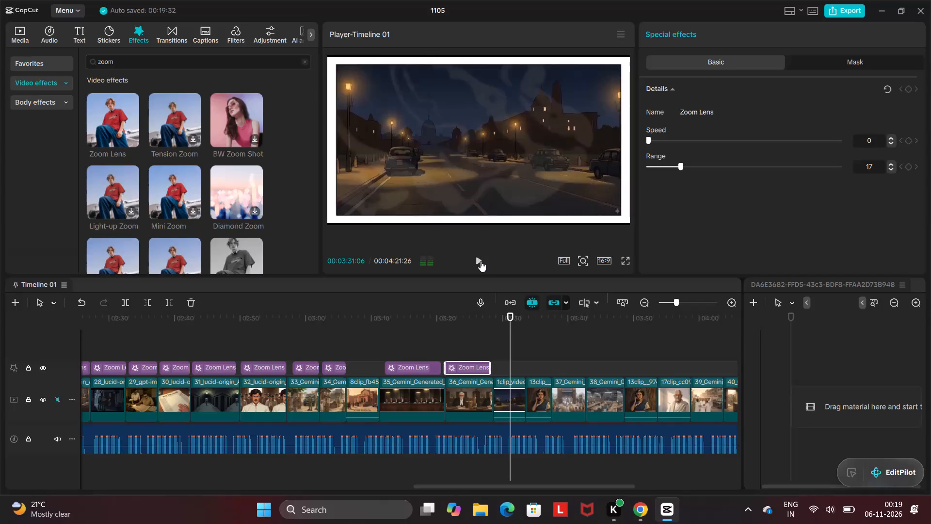
Shorten the 35th clip's Zoom Lens effect to end at about 3:18 and extend its start to the clip's beginning.
click(485, 365)
click(413, 366)
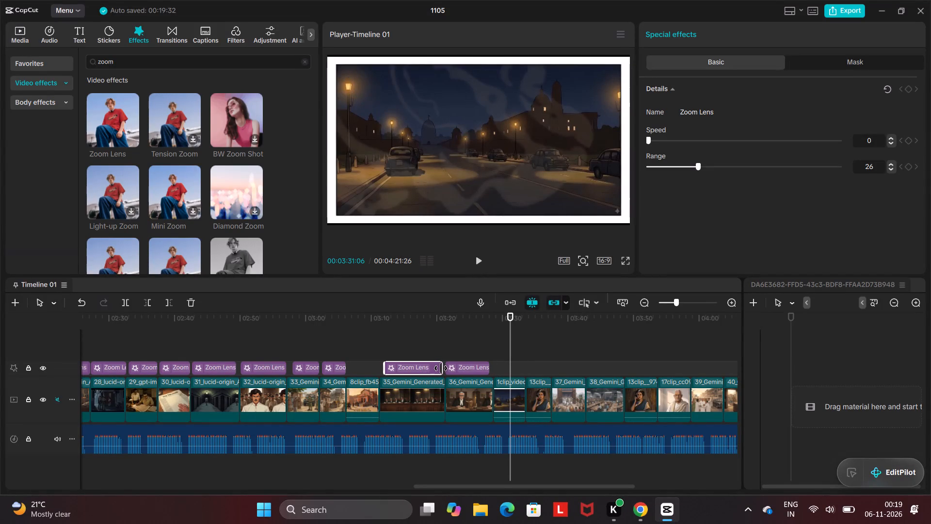
drag(441, 367, 423, 368)
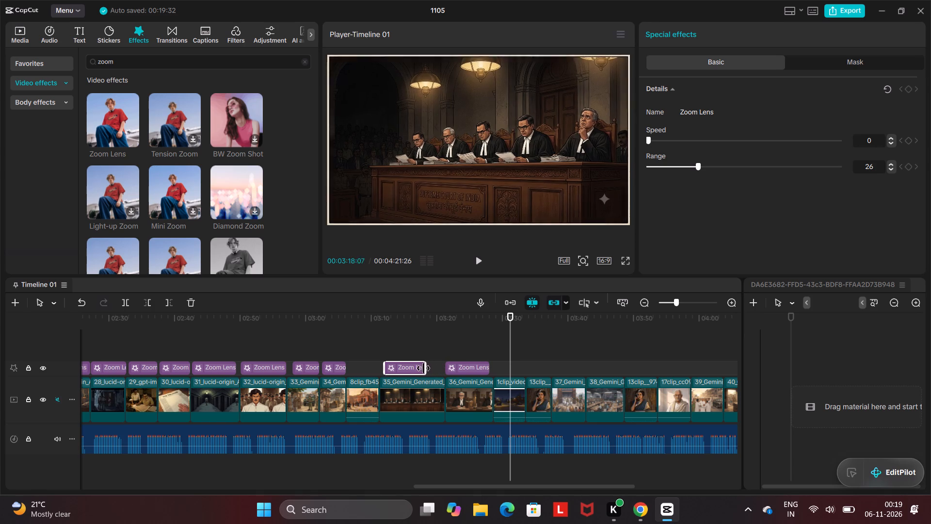
drag(423, 368, 422, 369)
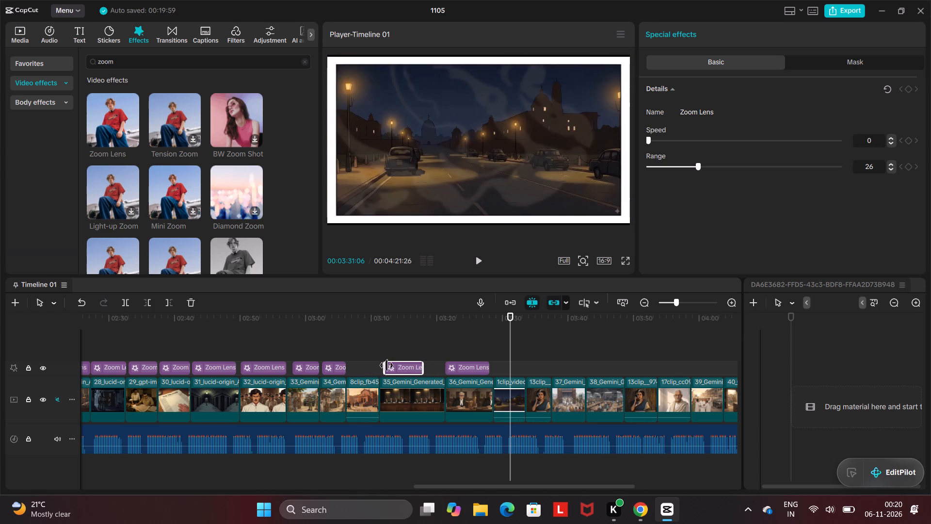
click(386, 365)
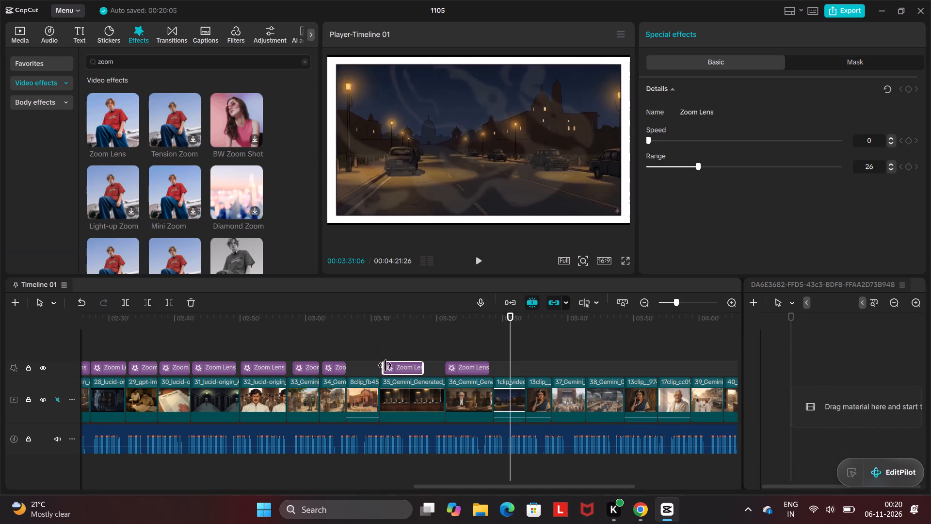
click(385, 365)
Add a second Zoom Lens effect over the remaining end of the 35th clip, butted against the first, with Speed 0.
click(433, 364)
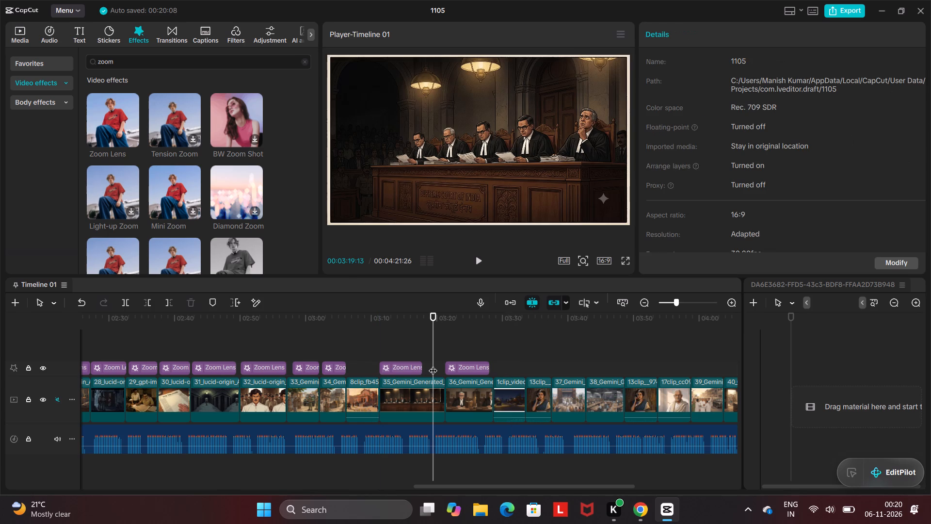
click(133, 140)
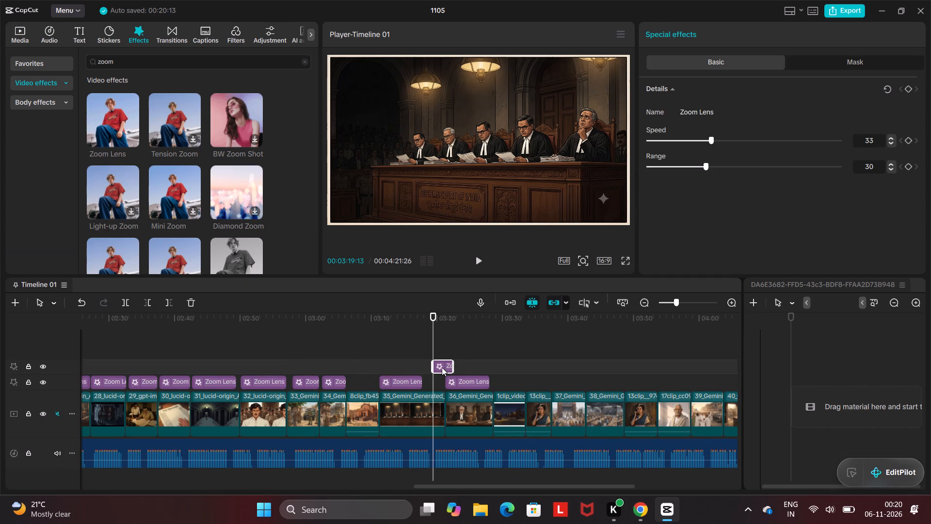
drag(442, 367, 430, 384)
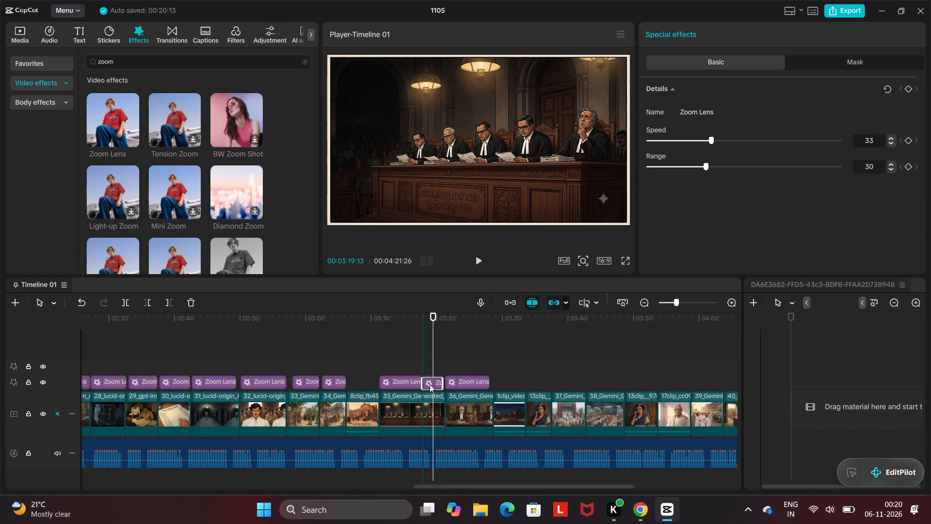
drag(430, 384, 430, 384)
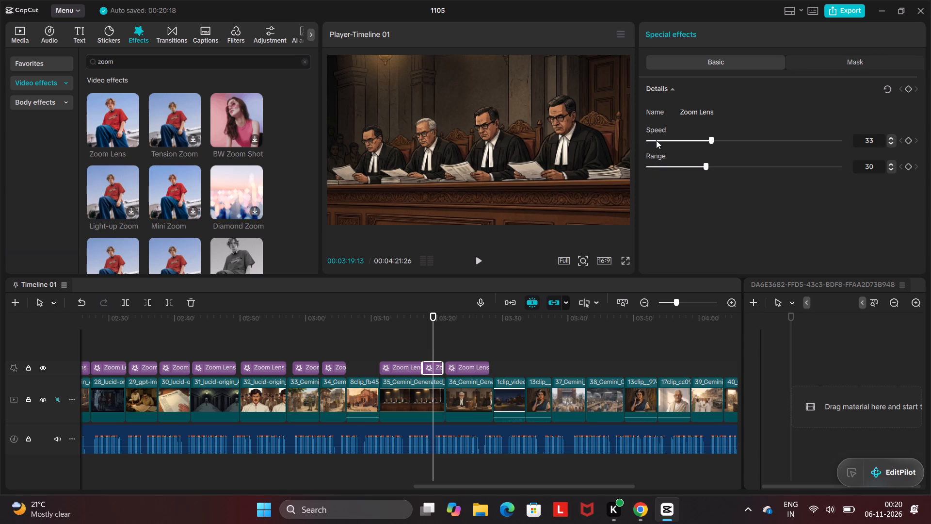
drag(656, 140, 626, 138)
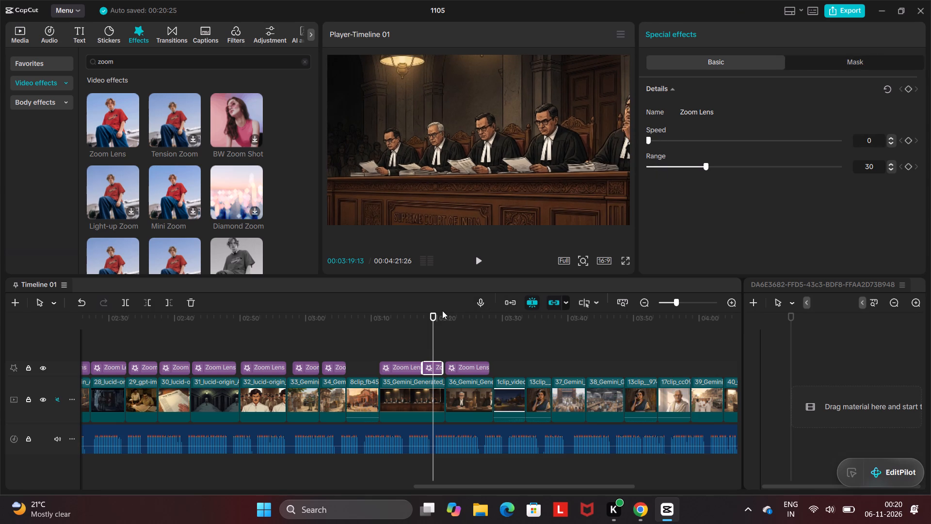
Play from the end of the Allahabad High Court clip through the 35th clip to check its two zooms.
click(375, 358)
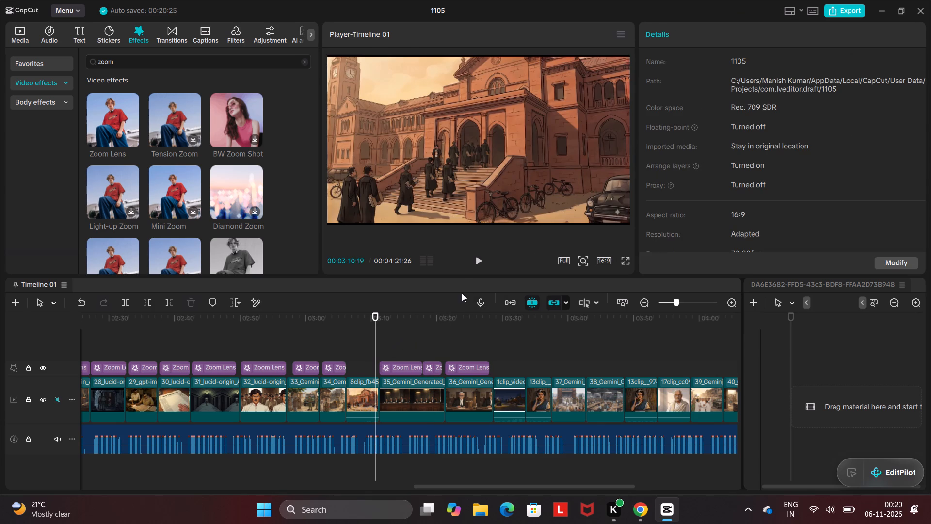
click(481, 263)
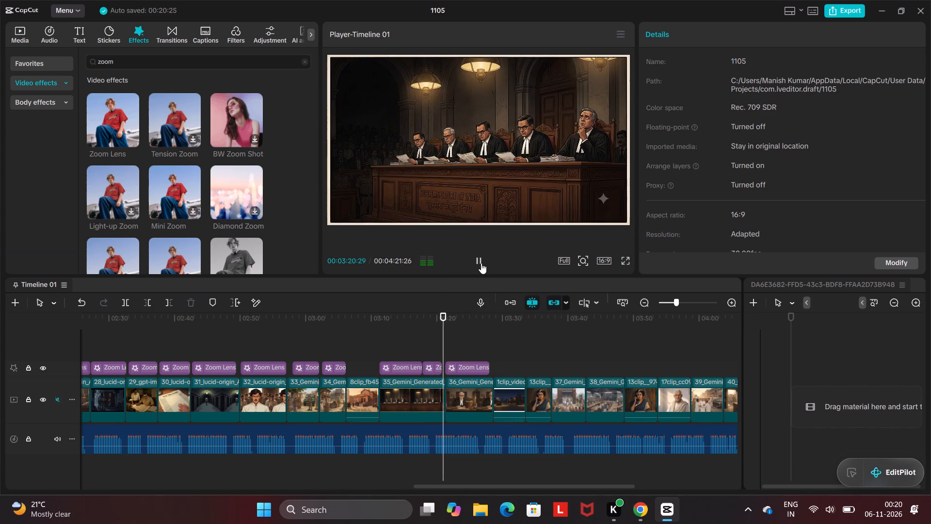
click(480, 262)
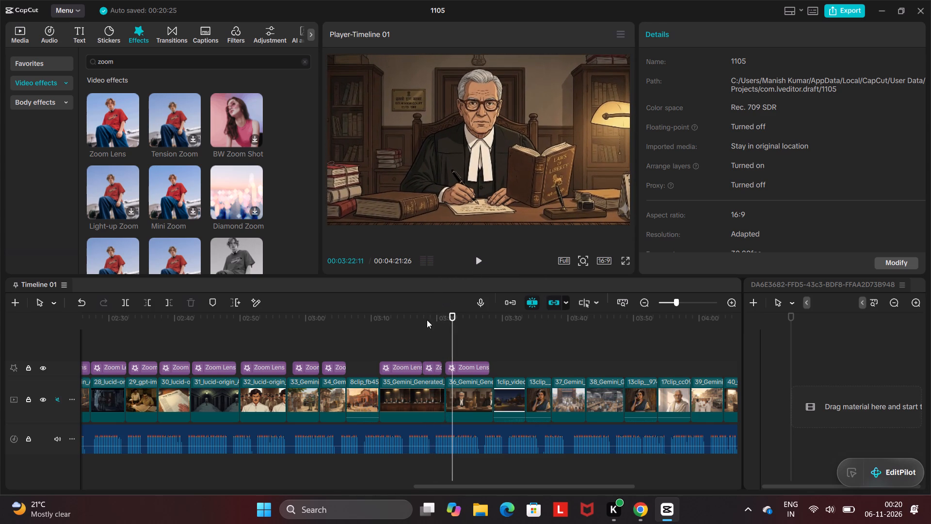
Trim the end of the 35th clip's first Zoom Lens to about 3:17 and extend the second one's start back toward it.
click(406, 365)
drag(422, 366, 415, 367)
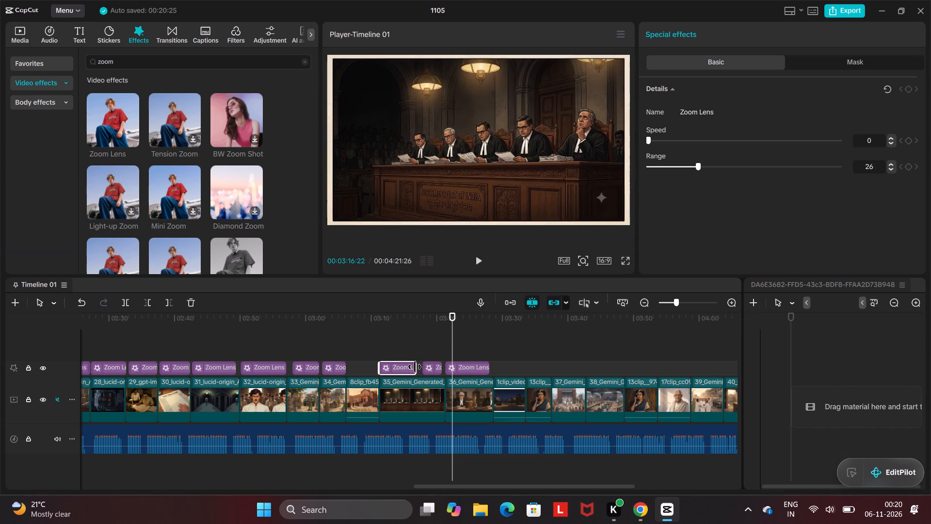
drag(415, 367, 415, 368)
click(429, 368)
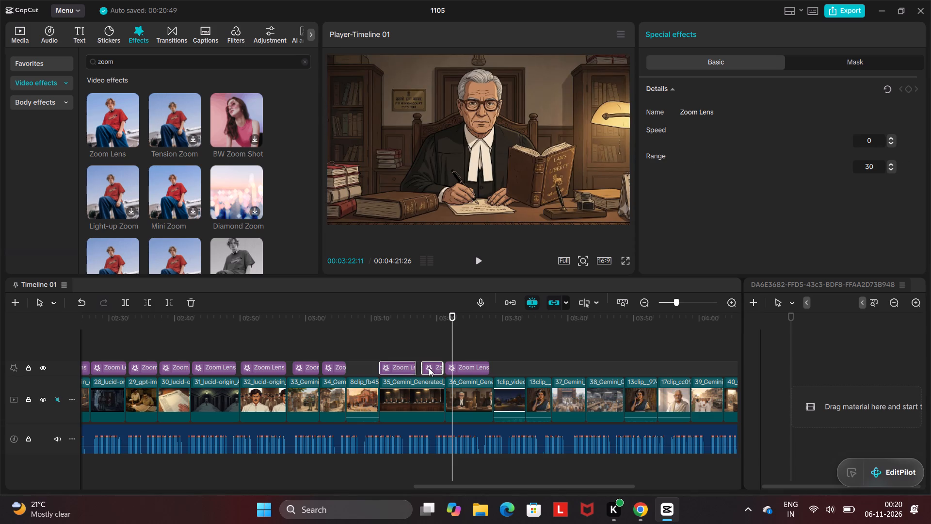
click(422, 365)
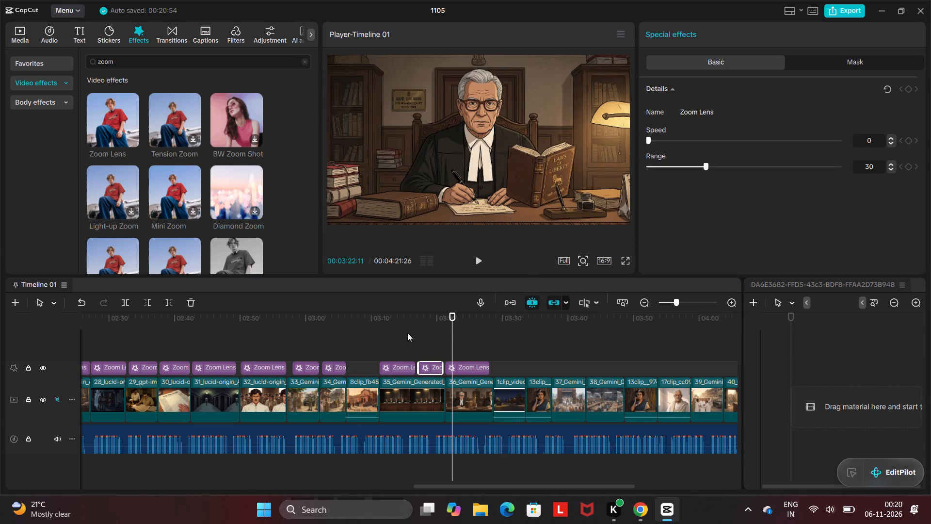
Play from the end of the Allahabad High Court clip through the 35th and 36th clips into the night street clip.
click(376, 335)
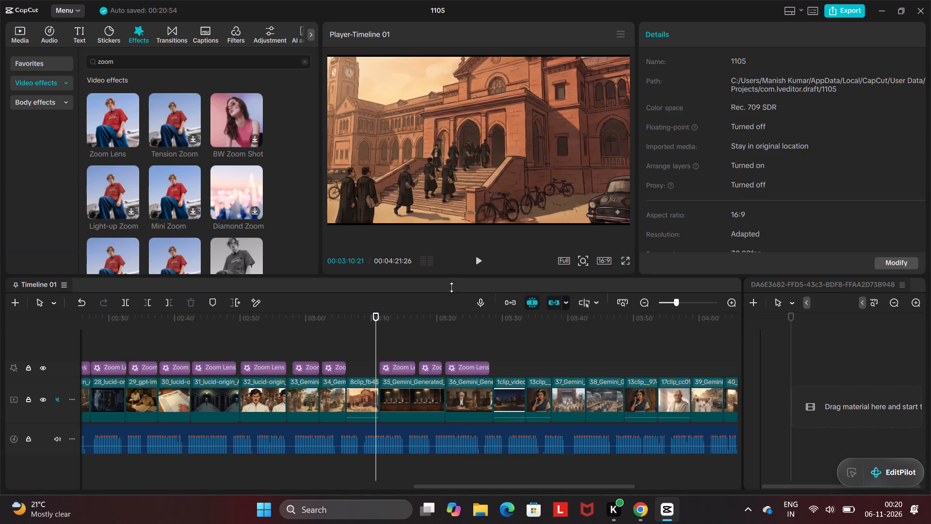
click(481, 259)
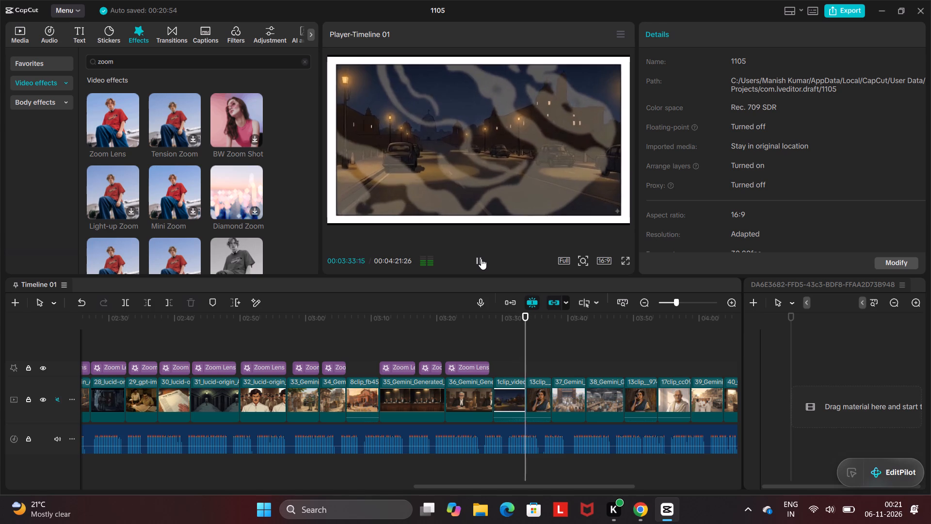
Play from the end of the night street clip through the phone-call clip into the 37th clip, the Central Jail gate.
click(481, 259)
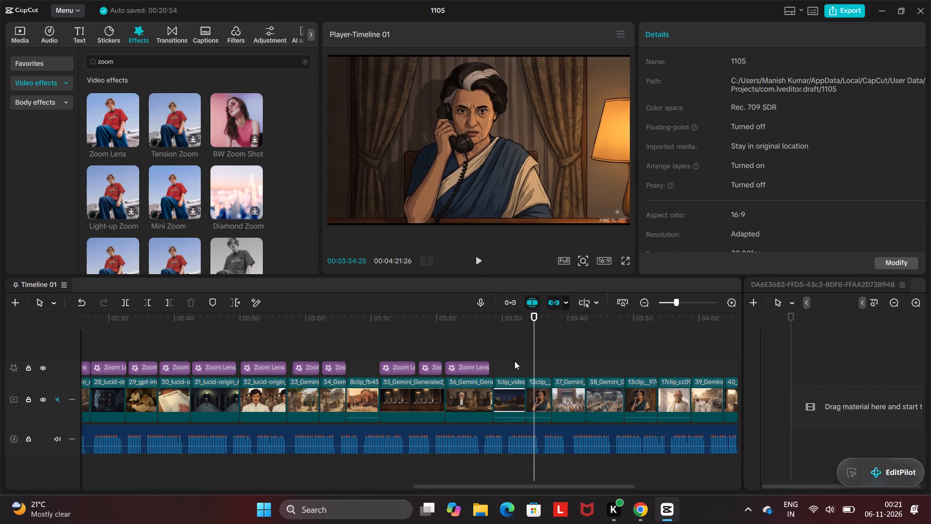
click(513, 382)
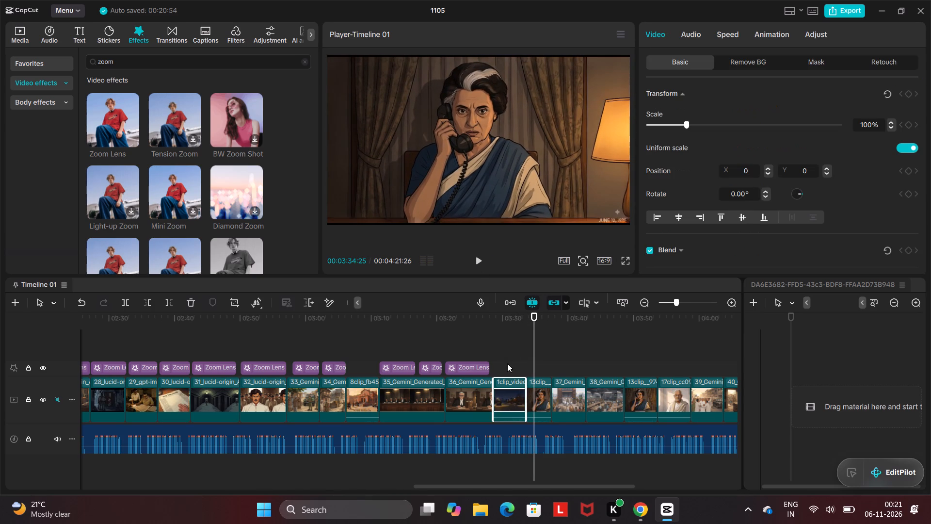
click(482, 342)
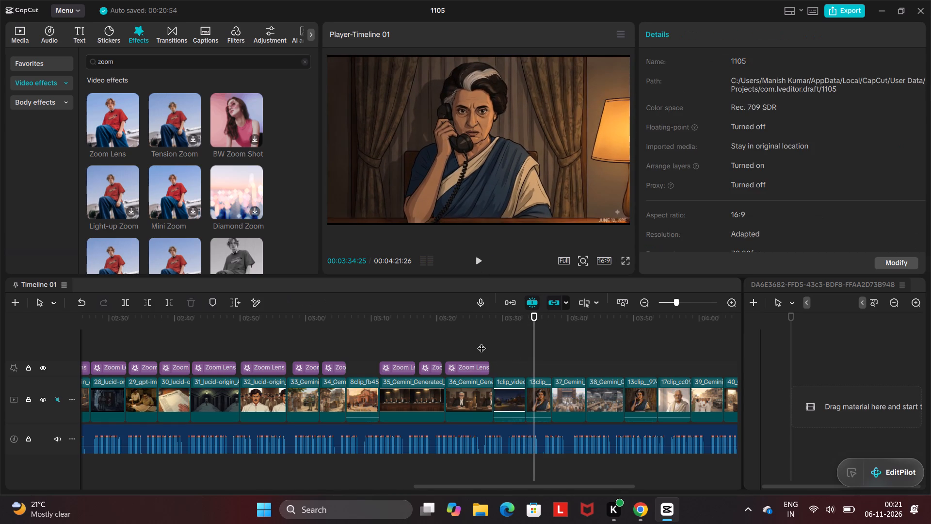
click(477, 258)
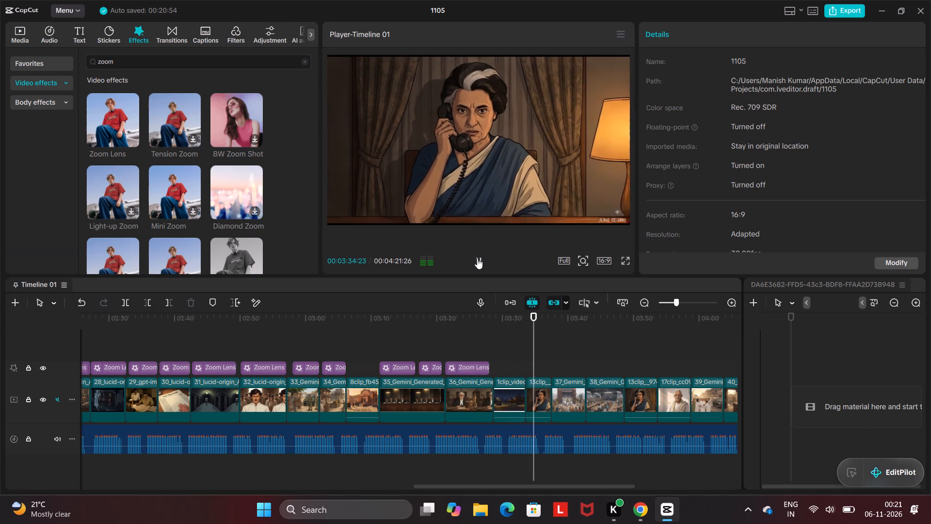
click(477, 258)
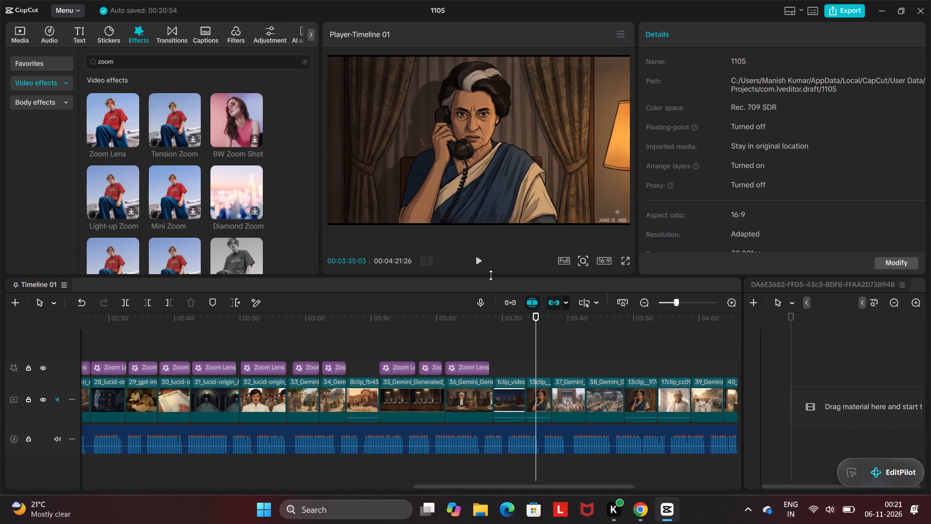
click(479, 258)
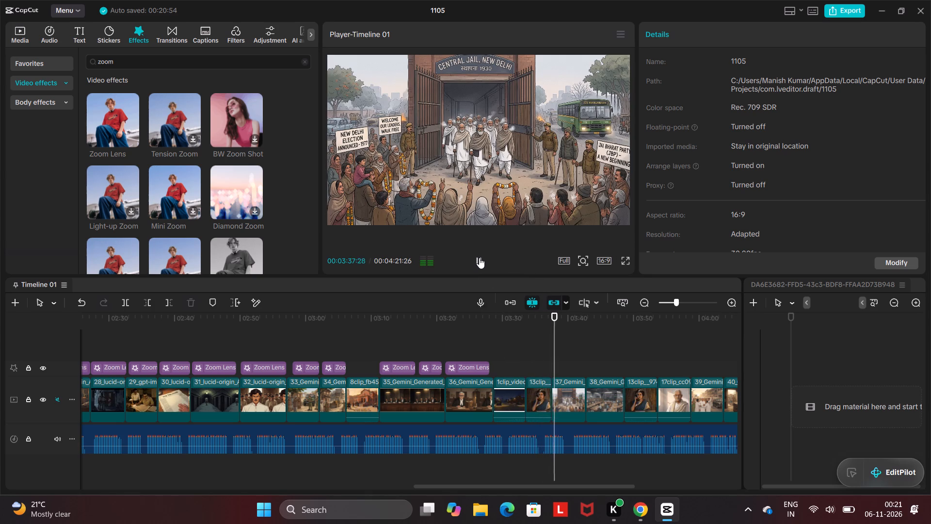
click(479, 258)
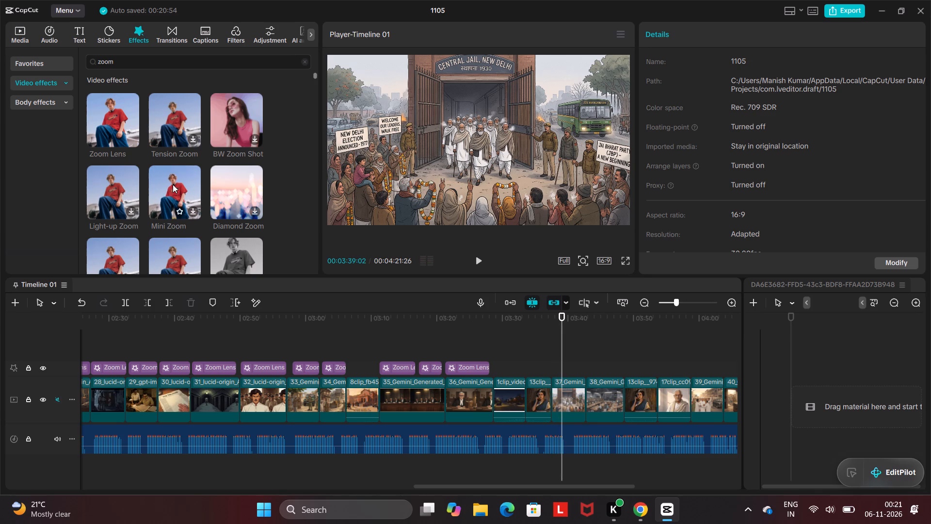
Add a Zoom Lens effect over the 37th clip, extend its start back to the clip's start, and set Speed to 0.
click(129, 136)
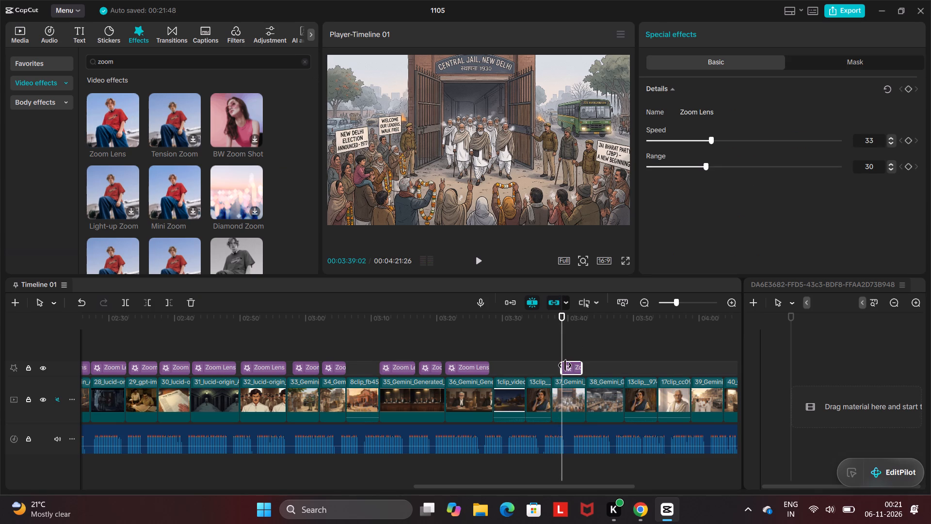
drag(565, 365, 557, 368)
drag(557, 368, 557, 368)
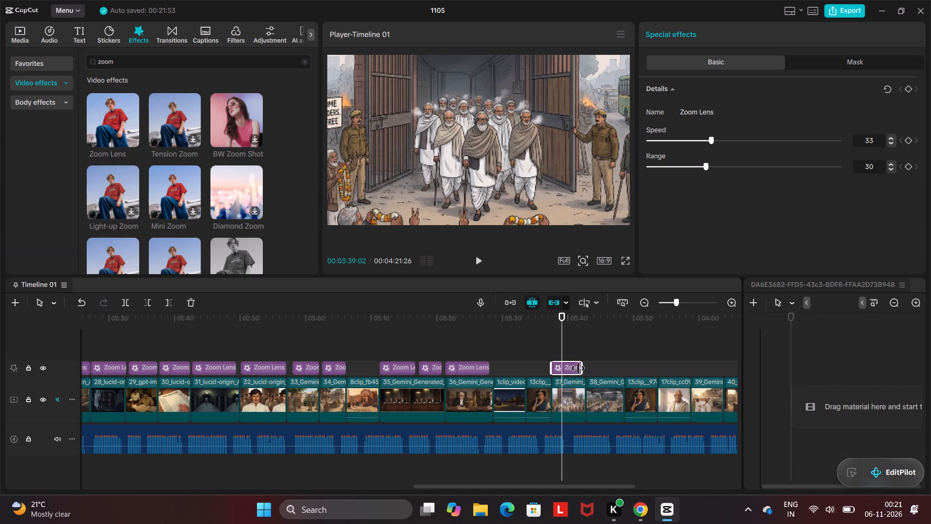
click(535, 333)
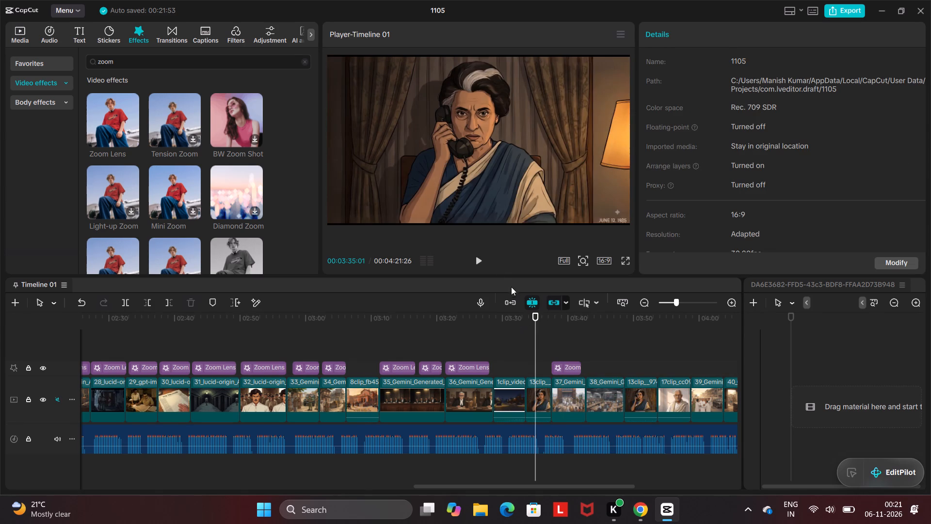
click(480, 257)
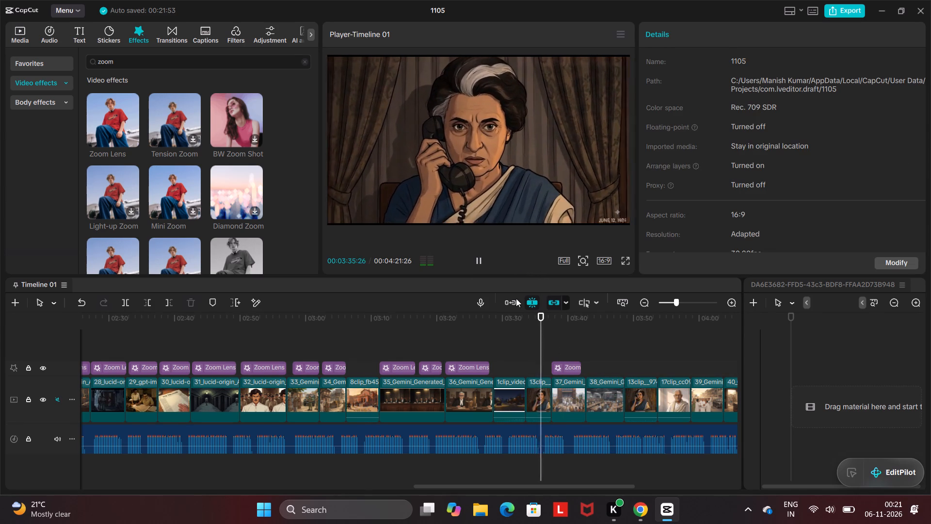
click(477, 263)
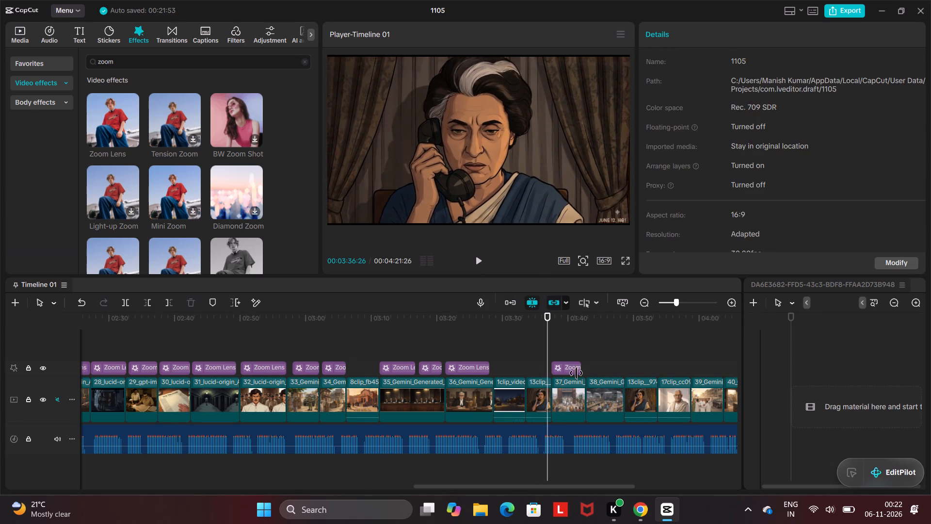
click(572, 370)
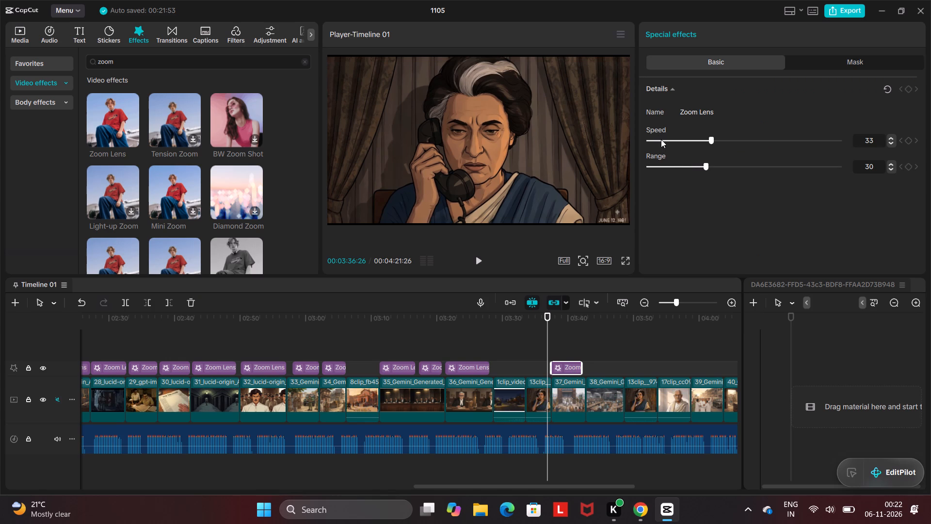
drag(661, 139, 645, 141)
Play through the 37th clip, add a Zoom Lens effect over the 38th, and extend its start back to about 3:43:18.
click(479, 258)
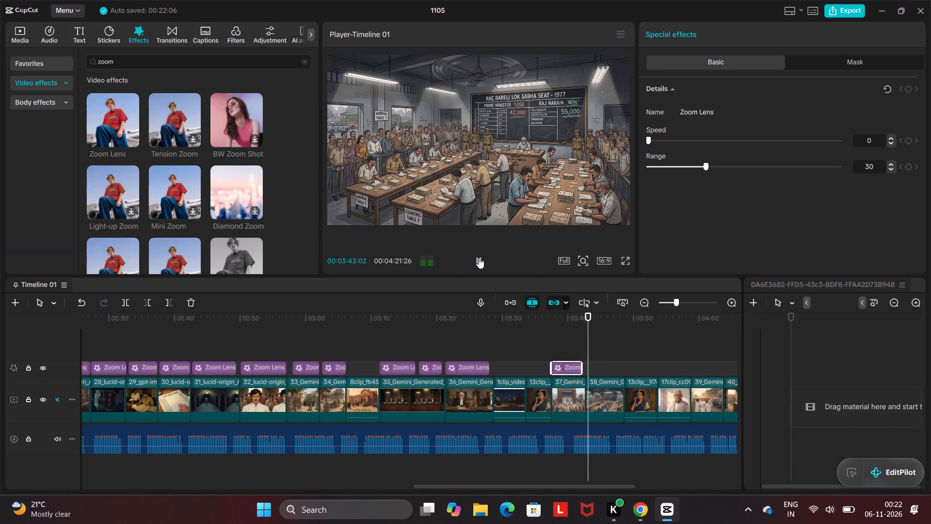
click(479, 258)
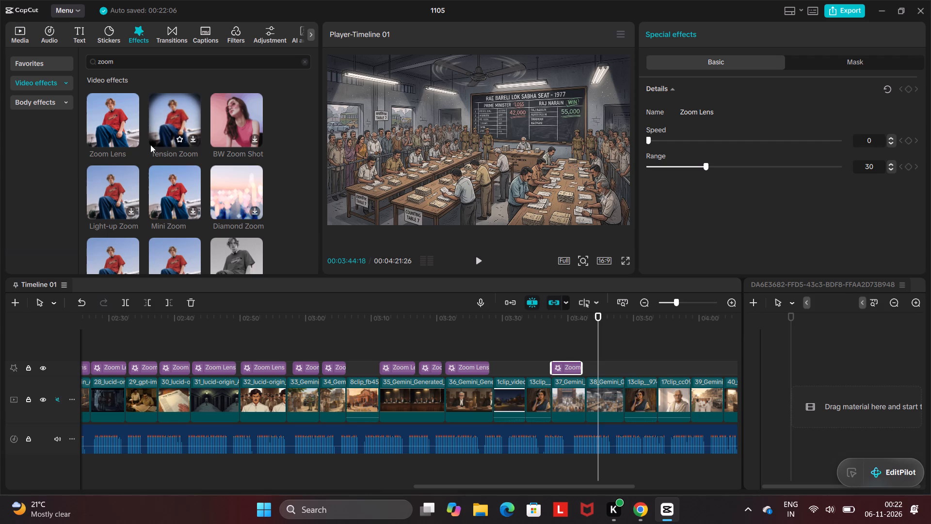
click(130, 139)
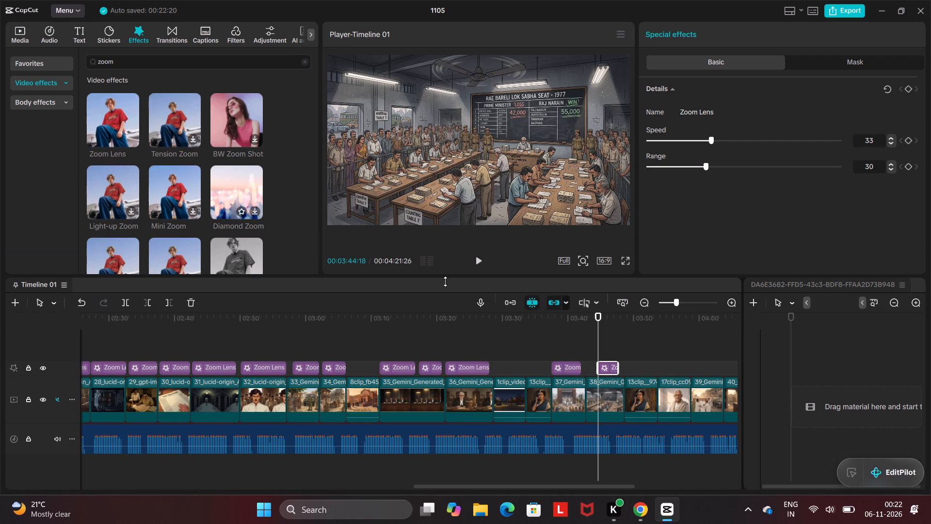
drag(600, 357, 592, 360)
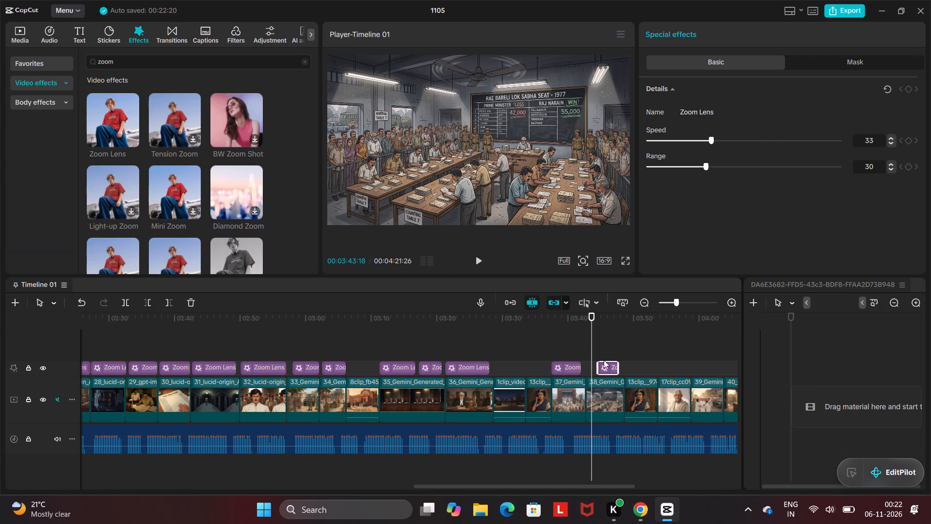
click(606, 363)
drag(598, 367, 590, 369)
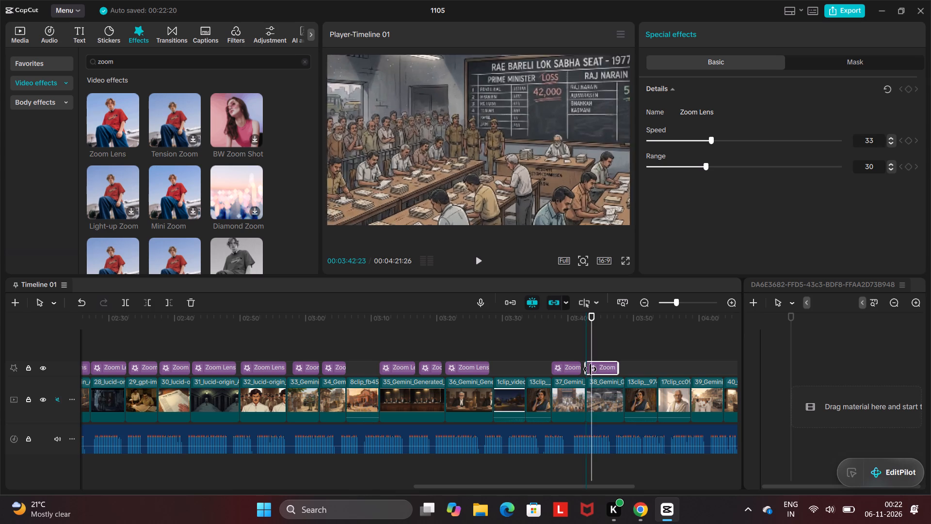
drag(590, 369, 591, 369)
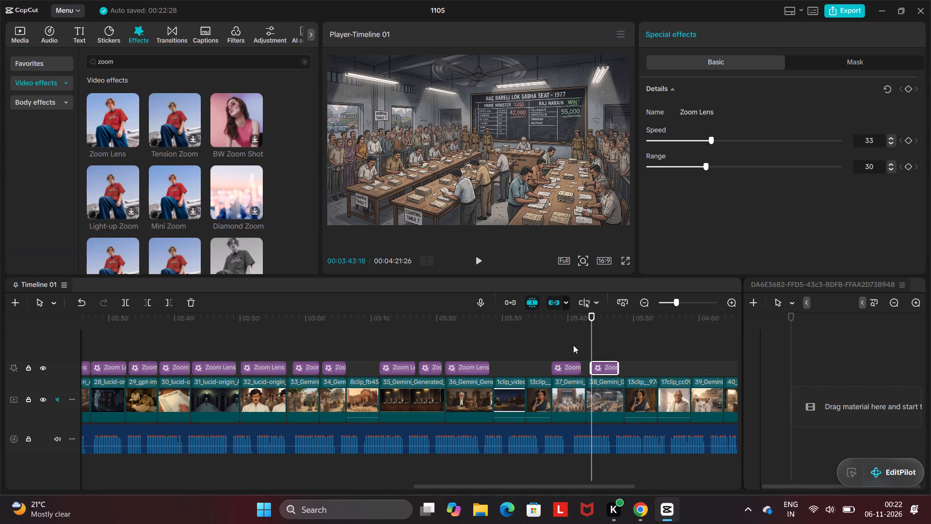
Preview the 38th clip's Zoom Lens, extend its start slightly earlier, and set Speed to 0 and Range to 20.
click(573, 345)
click(478, 262)
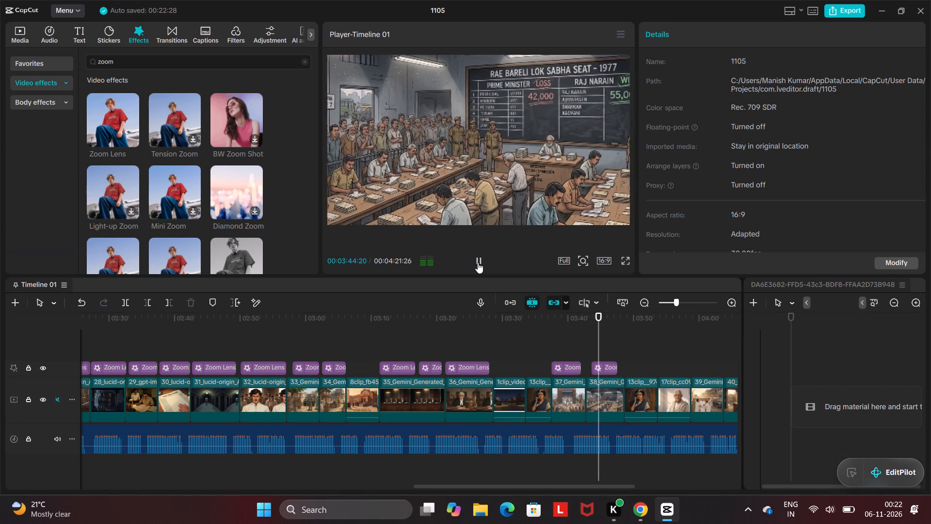
click(478, 262)
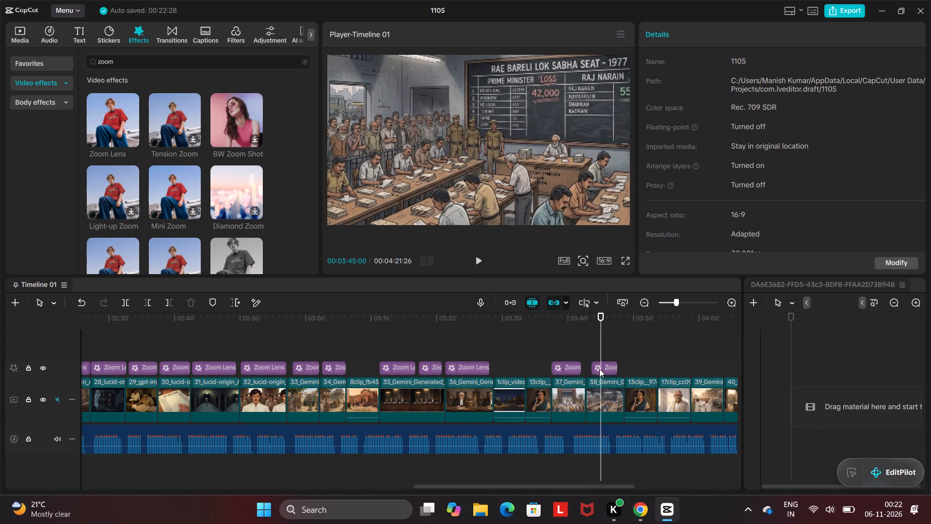
click(611, 369)
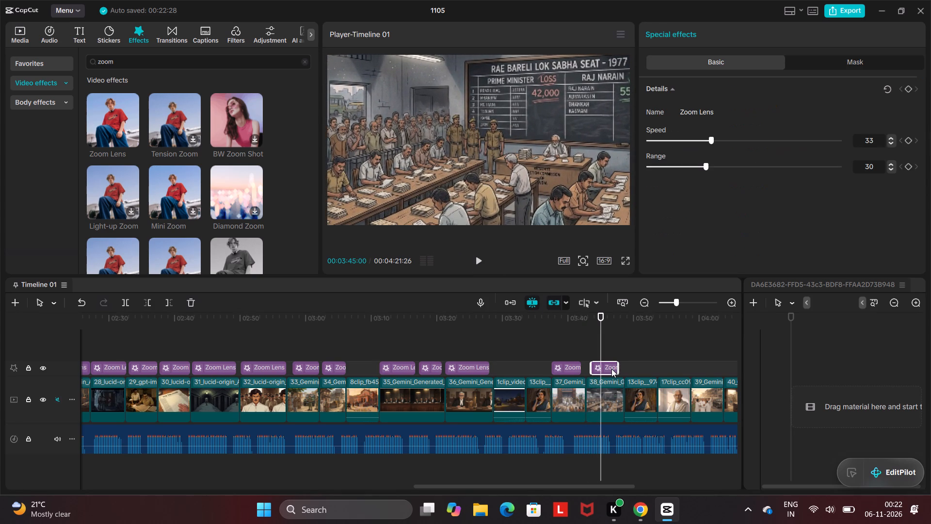
click(593, 367)
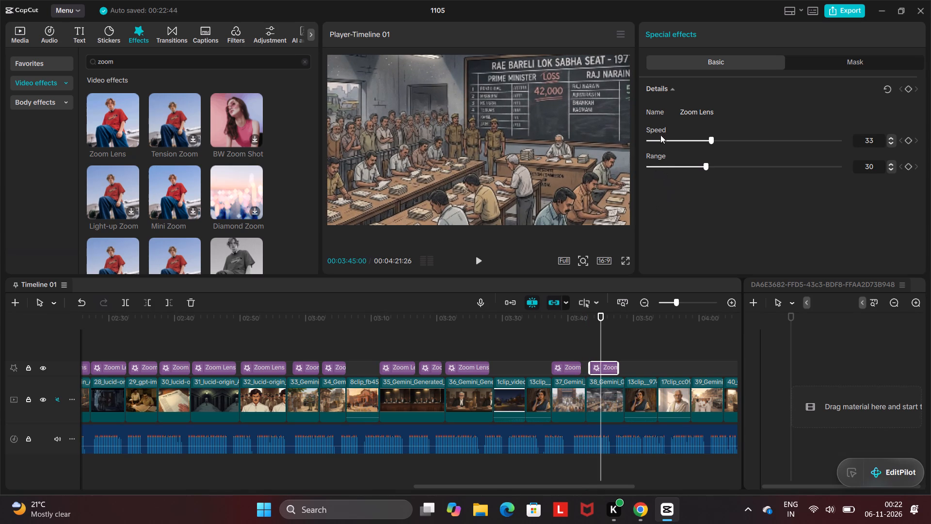
drag(656, 137, 645, 140)
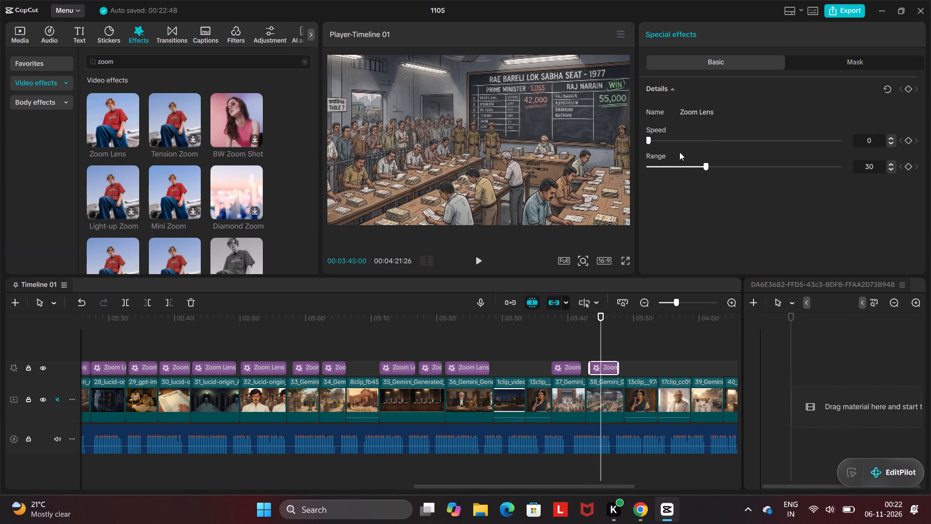
click(688, 165)
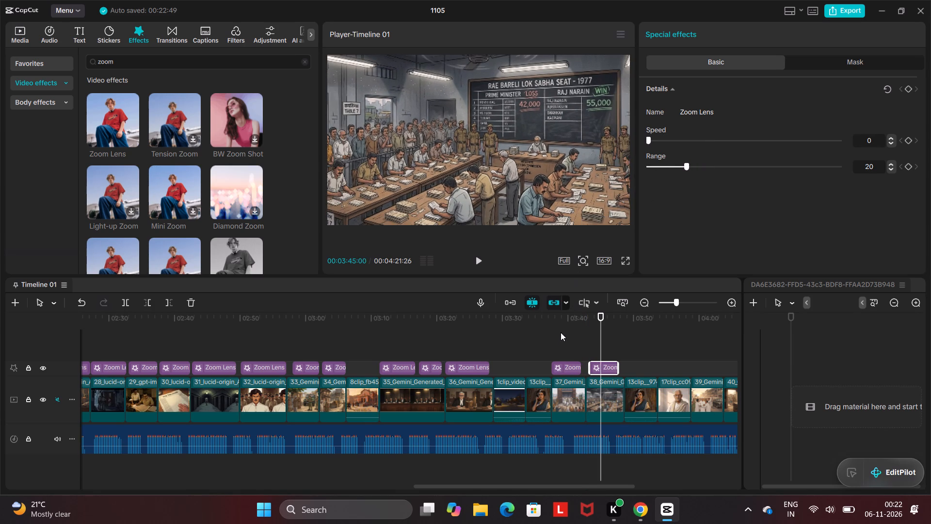
Play from the start of the 37th clip through the following clips into the 39th, the street celebration image.
click(556, 340)
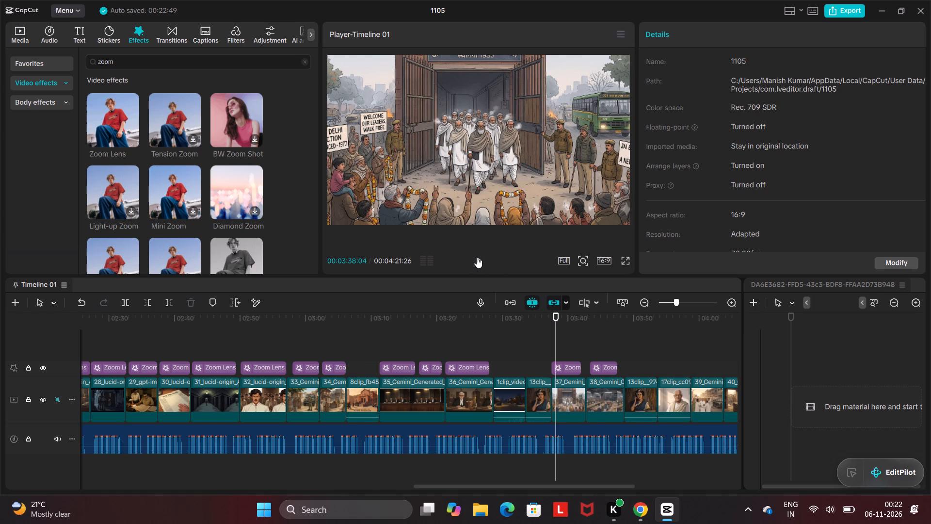
click(477, 257)
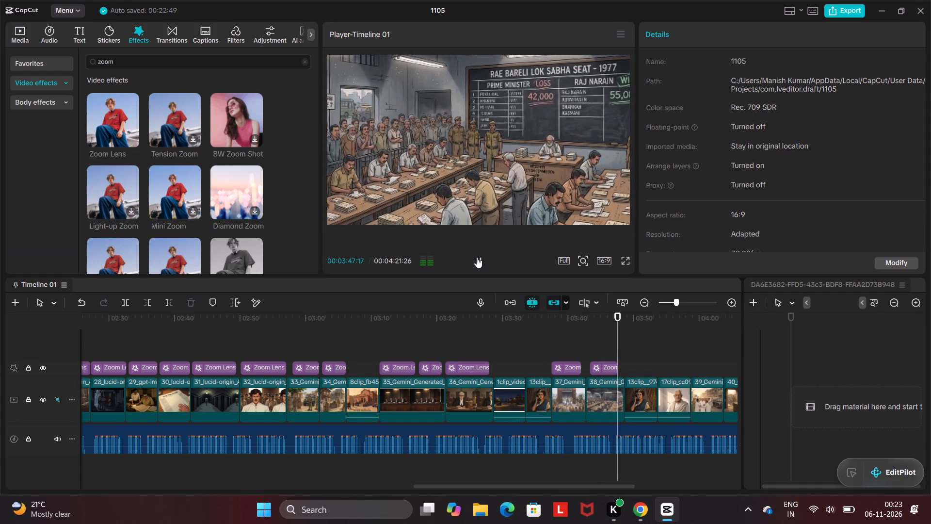
click(477, 257)
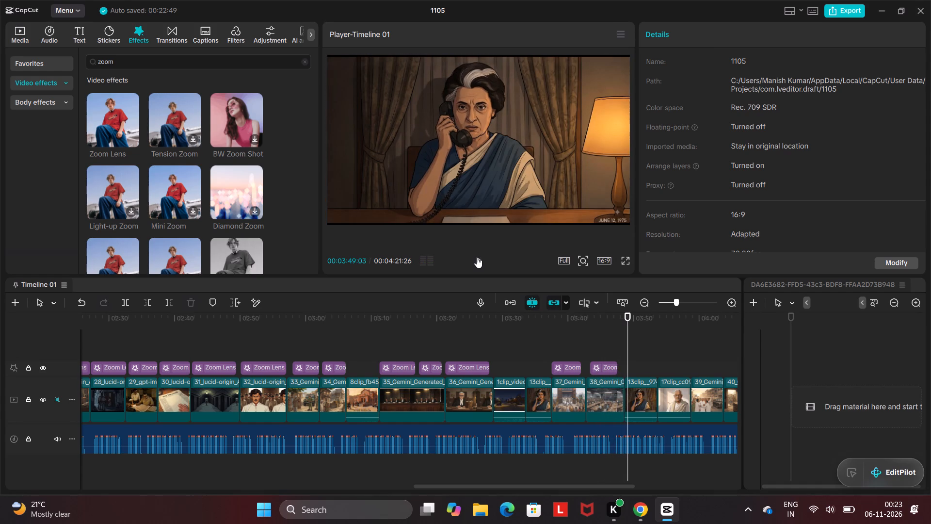
click(477, 257)
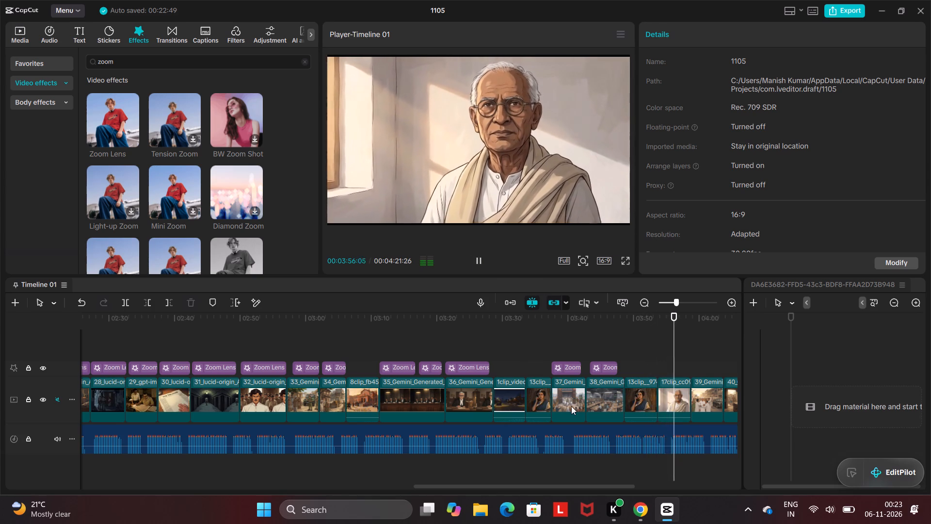
scroll(571, 406, left, 2)
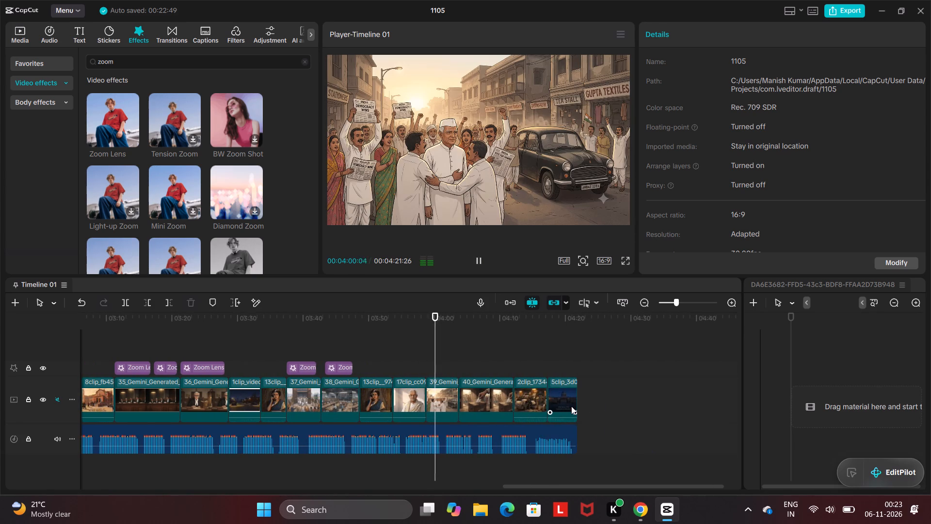
click(477, 262)
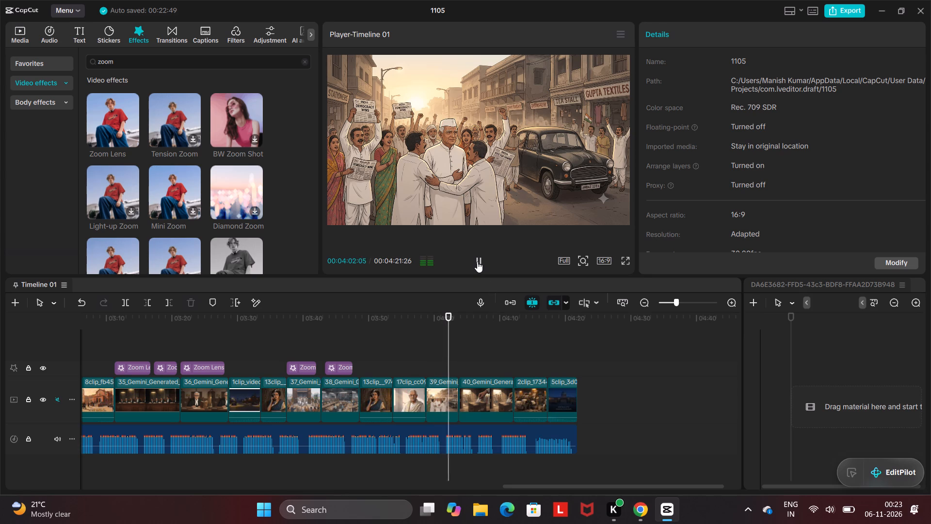
Add a Zoom Lens effect over the 39th clip, extending its start and trimming its end to match the clip.
click(131, 137)
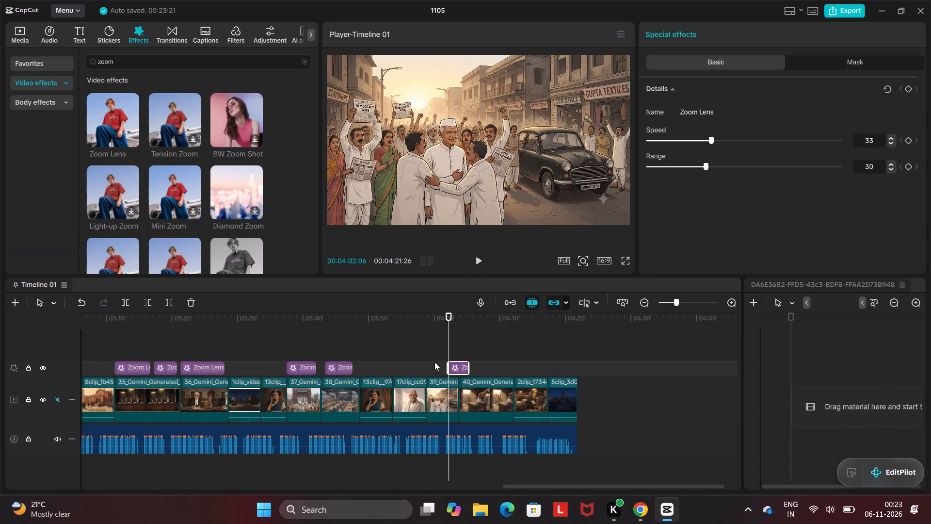
drag(449, 366, 445, 366)
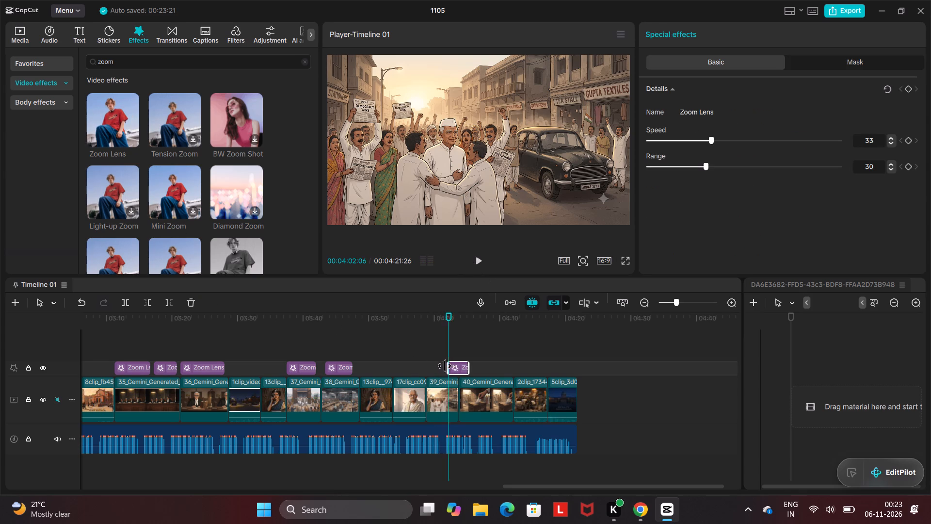
drag(445, 366, 429, 370)
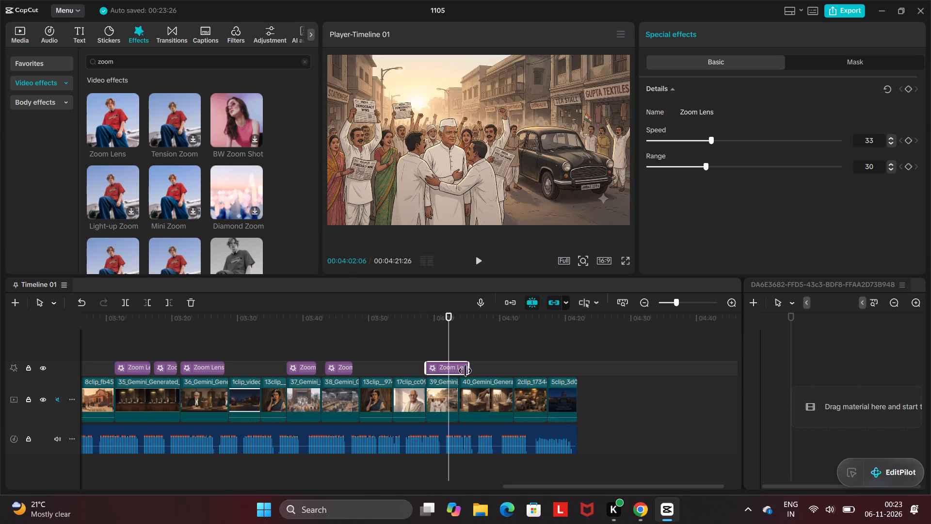
drag(466, 371, 457, 371)
Preview the 39th clip with its Zoom Lens, and set the effect's Speed to 0 and Range to 14.
click(412, 344)
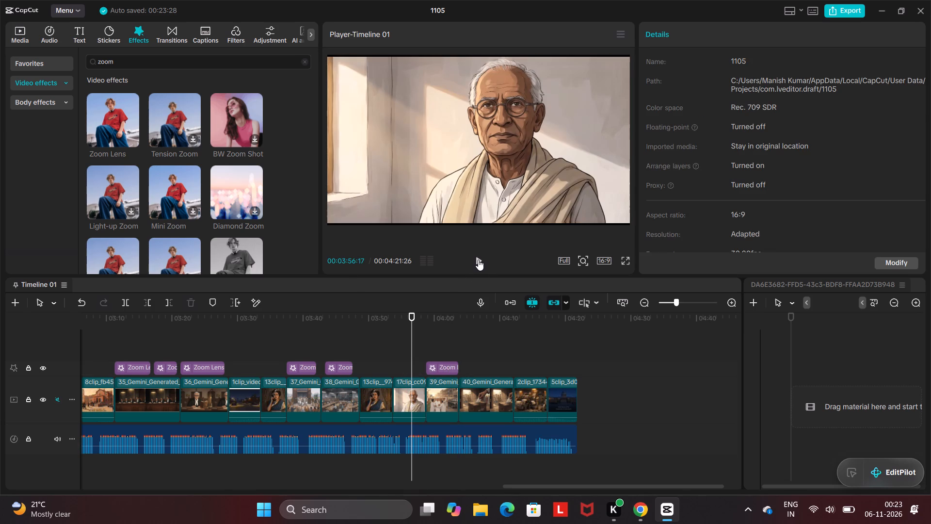
click(478, 260)
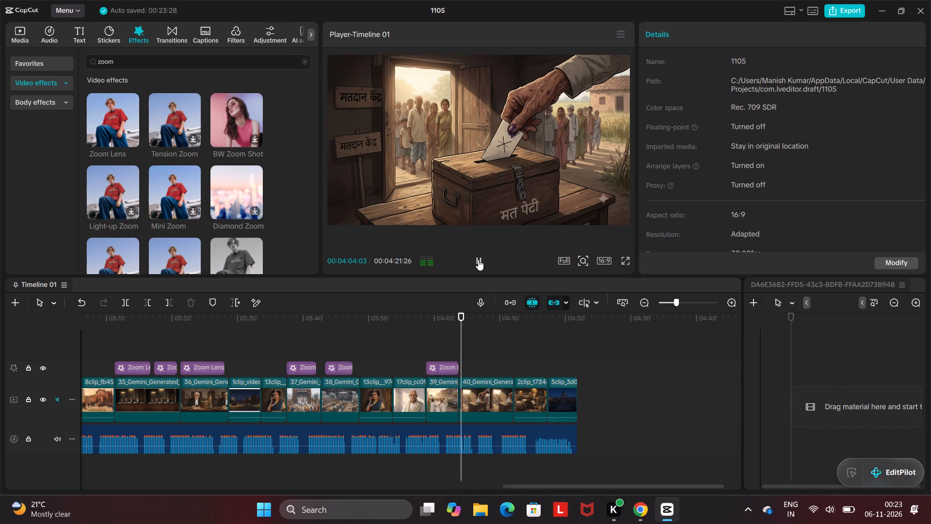
click(478, 260)
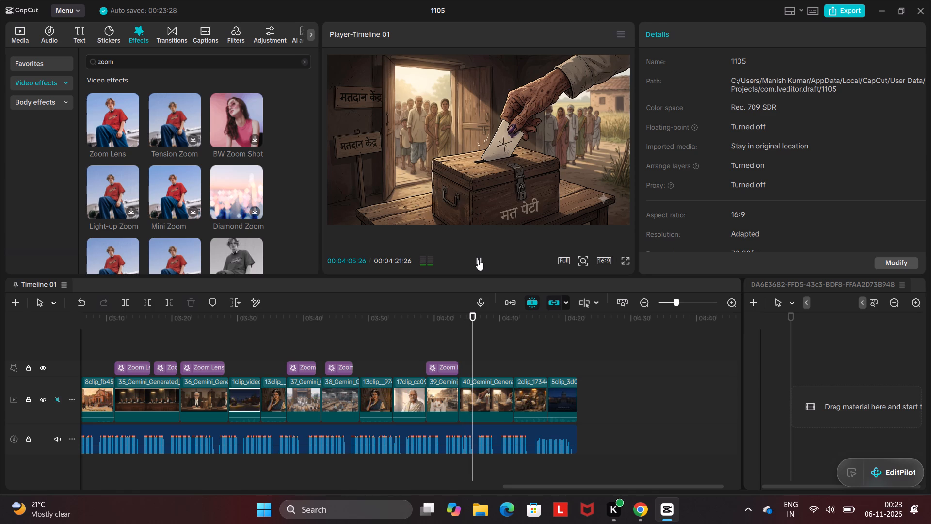
click(445, 364)
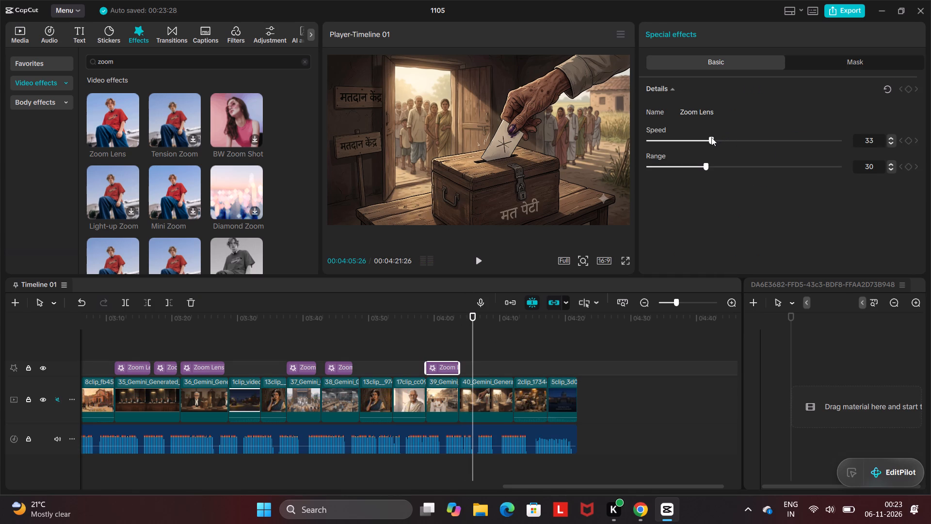
drag(711, 137, 641, 146)
click(684, 167)
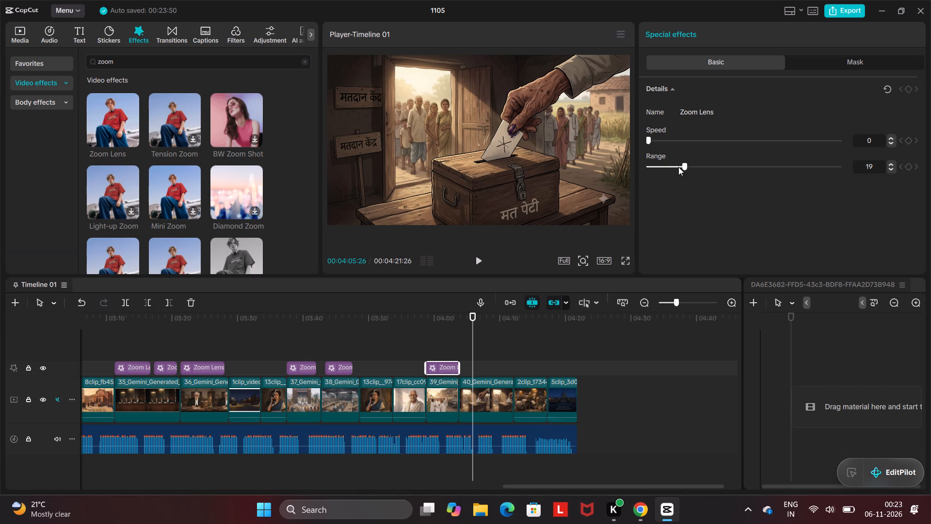
click(674, 166)
Play through the 39th clip, add a Zoom Lens effect over the 40th, and stretch it from just after the clip's start to about 4:10:10.
click(415, 326)
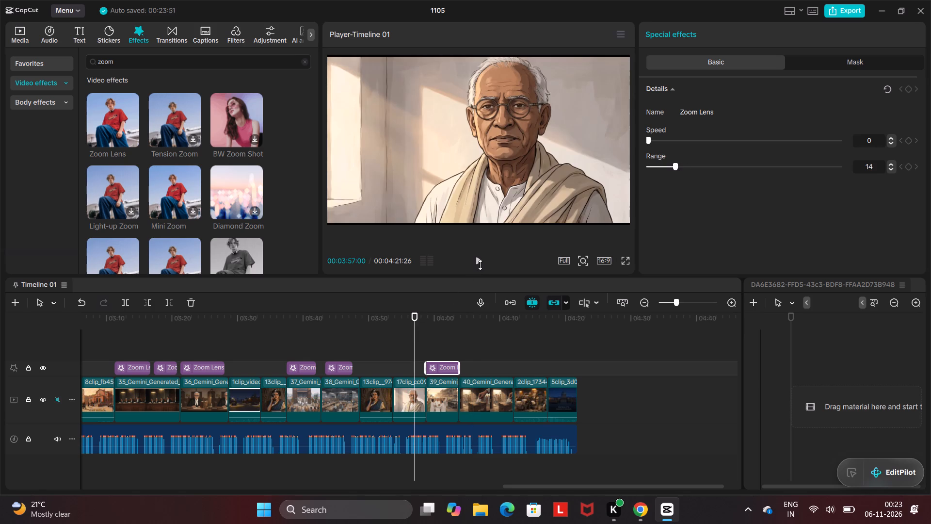
click(476, 261)
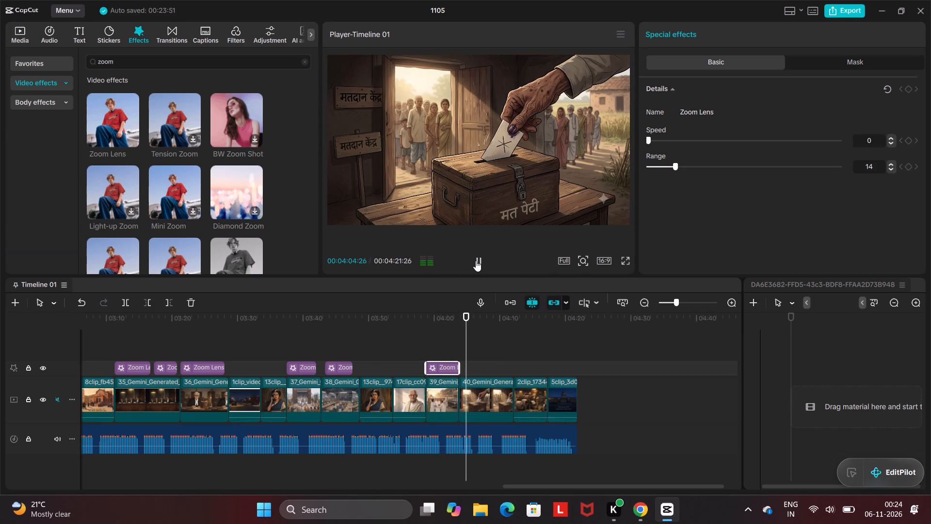
click(476, 261)
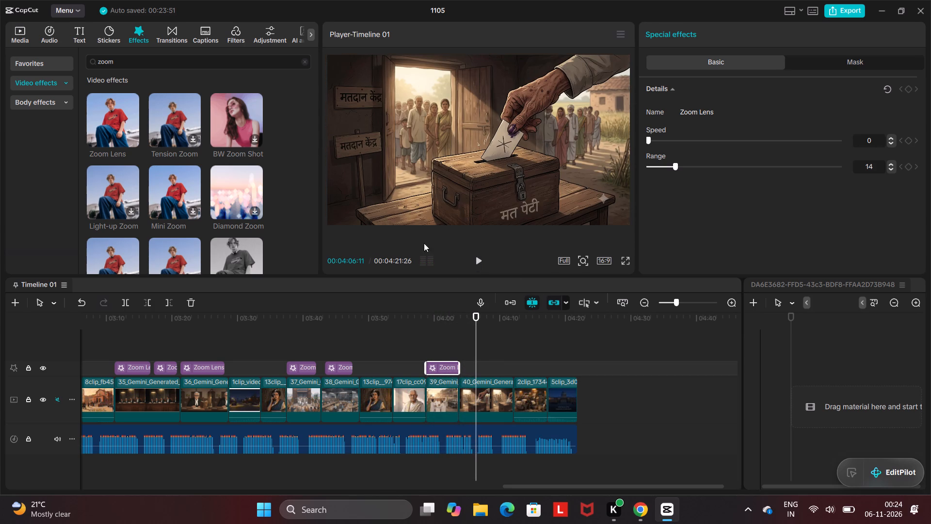
click(128, 139)
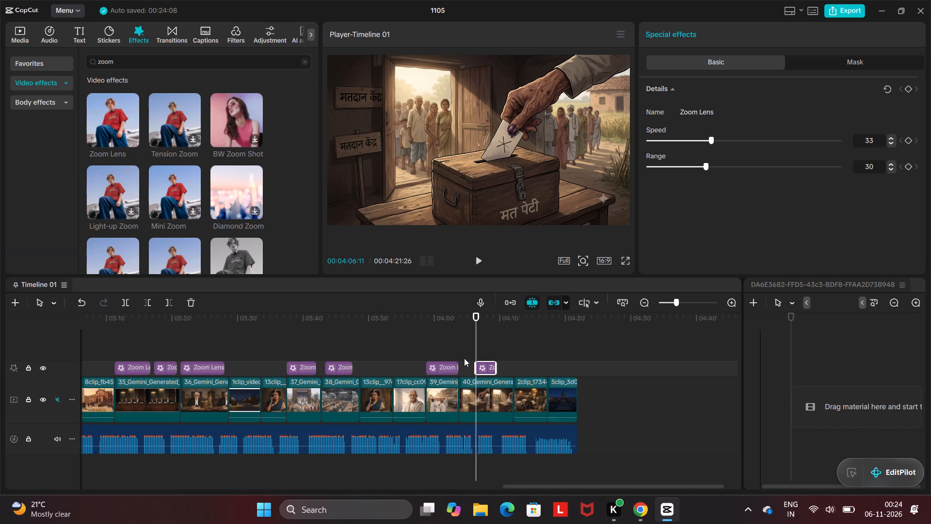
drag(476, 364, 467, 365)
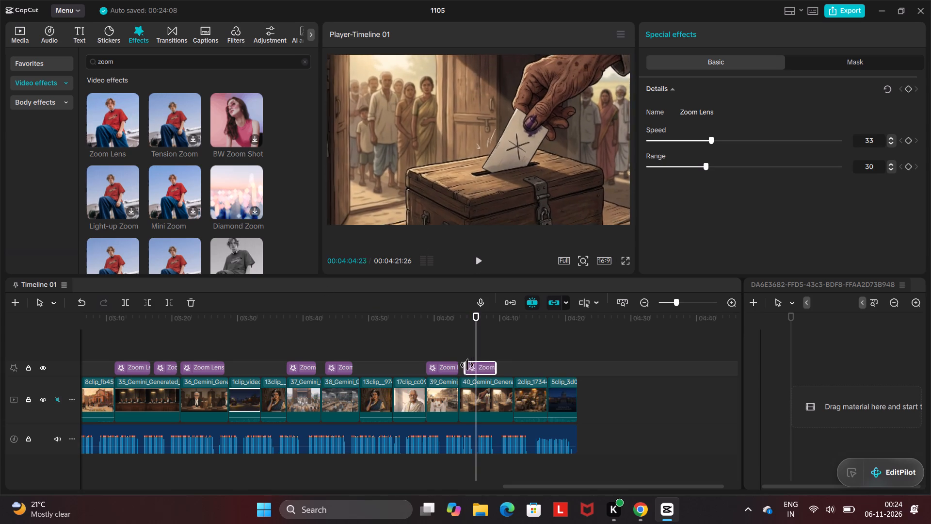
drag(467, 365, 461, 369)
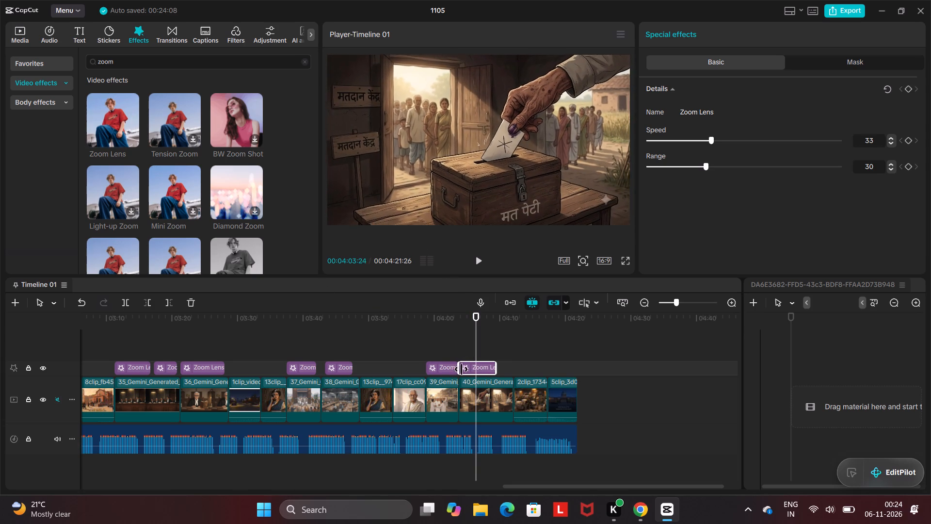
drag(461, 369, 464, 369)
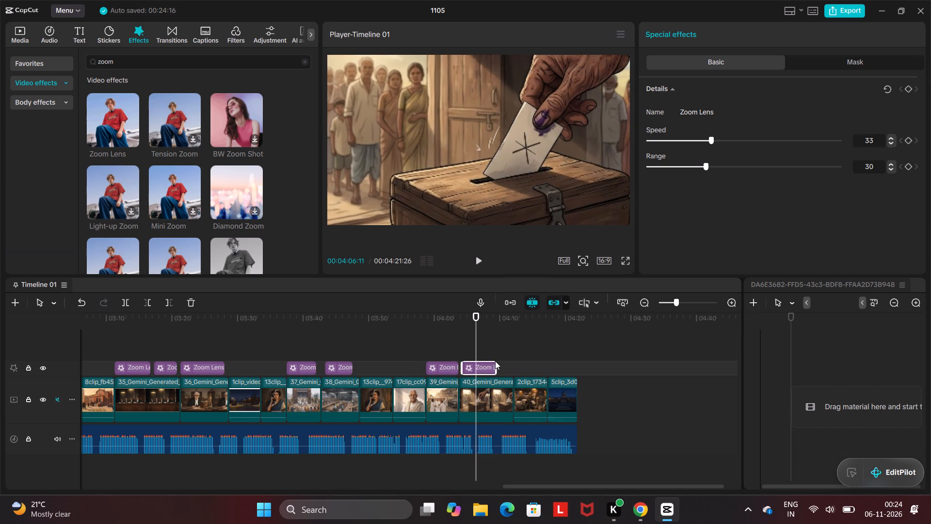
drag(496, 361, 500, 360)
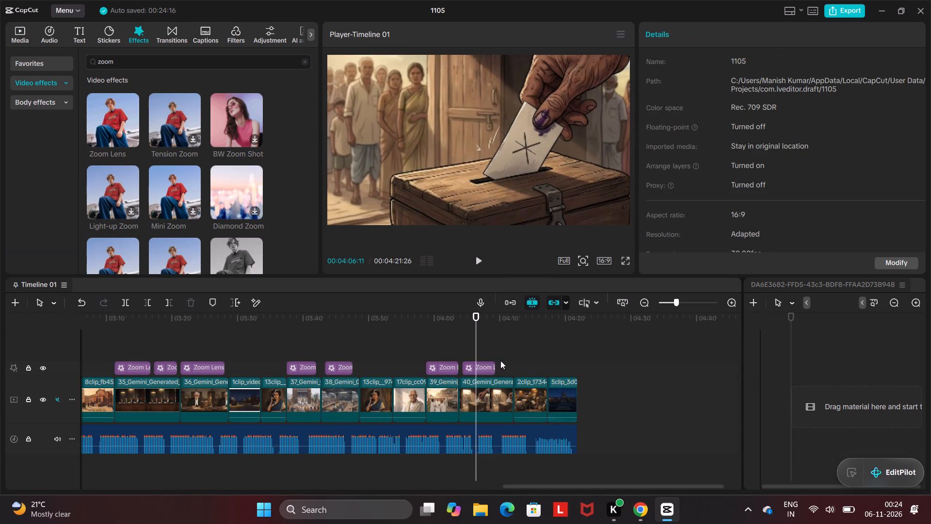
drag(500, 360, 502, 360)
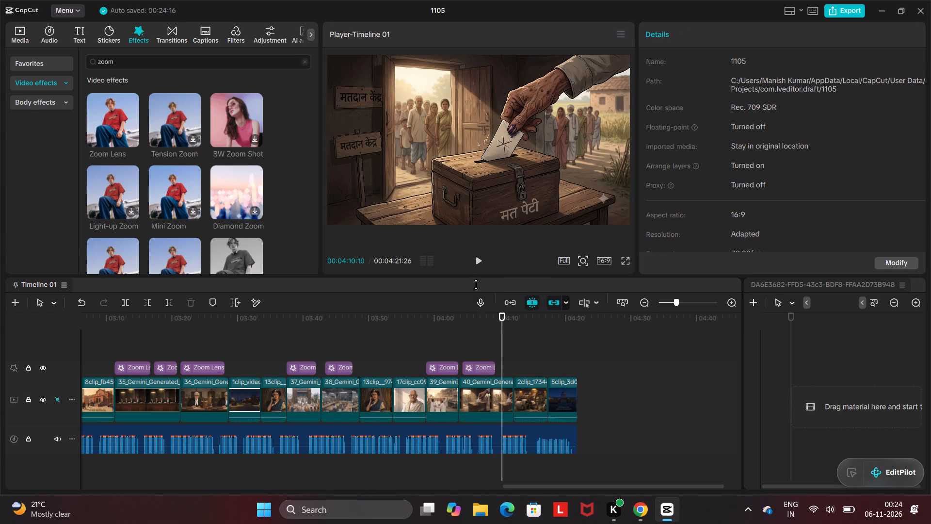
click(490, 374)
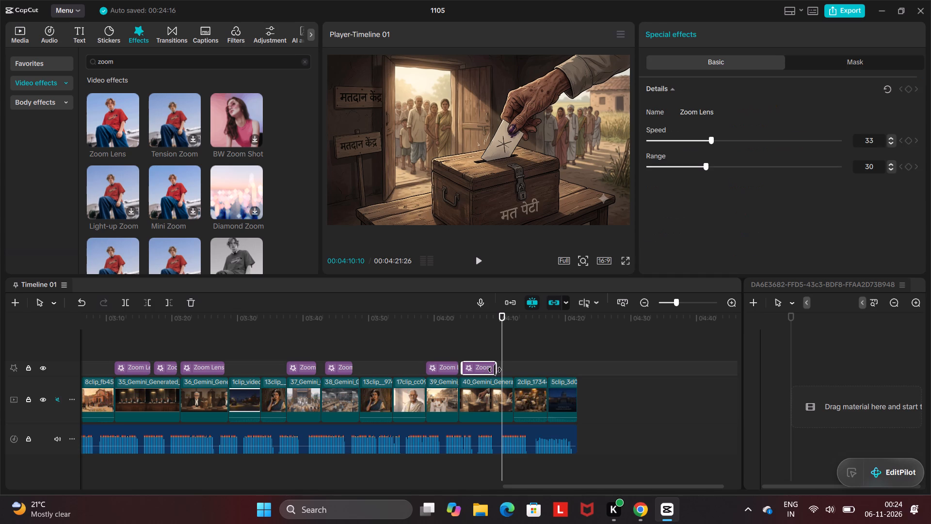
drag(495, 370, 510, 368)
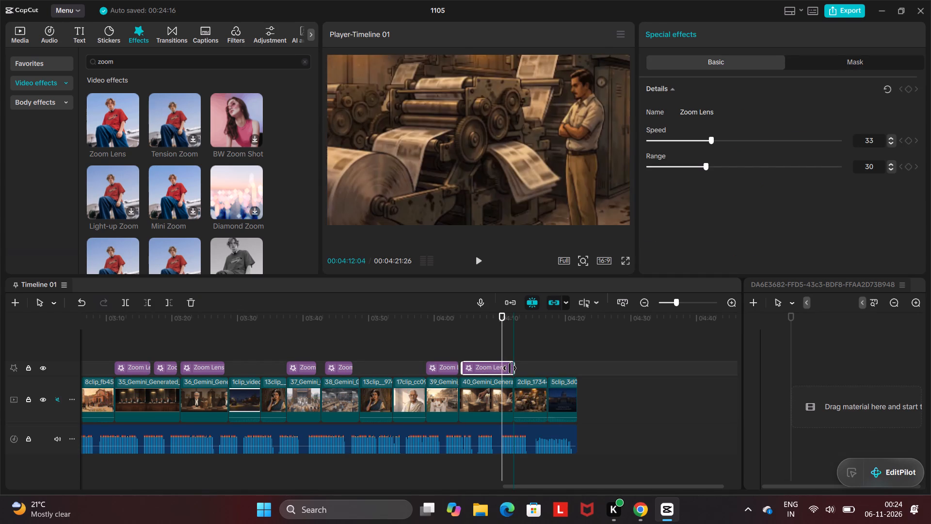
drag(510, 368, 504, 369)
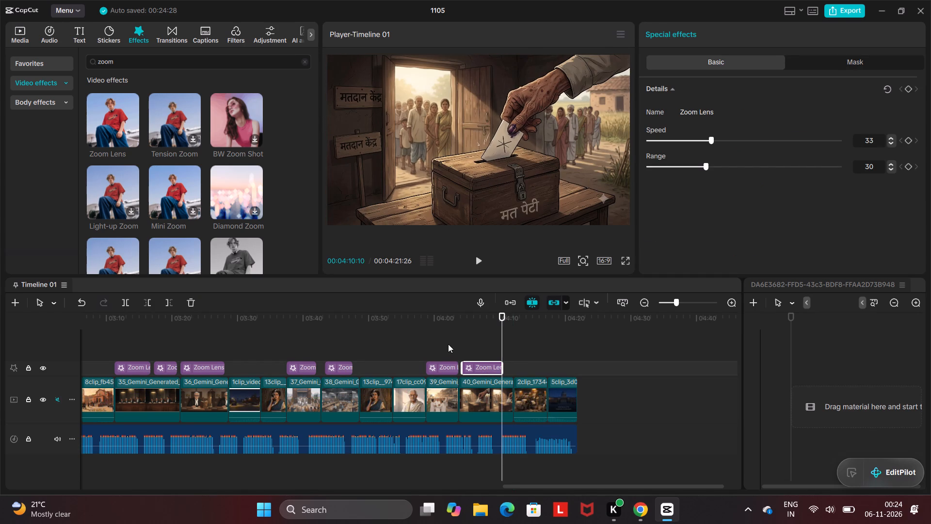
Set the 40th clip's Zoom Lens to Speed 0 and Range 7, and play from the clip's start to the timeline's end.
click(455, 345)
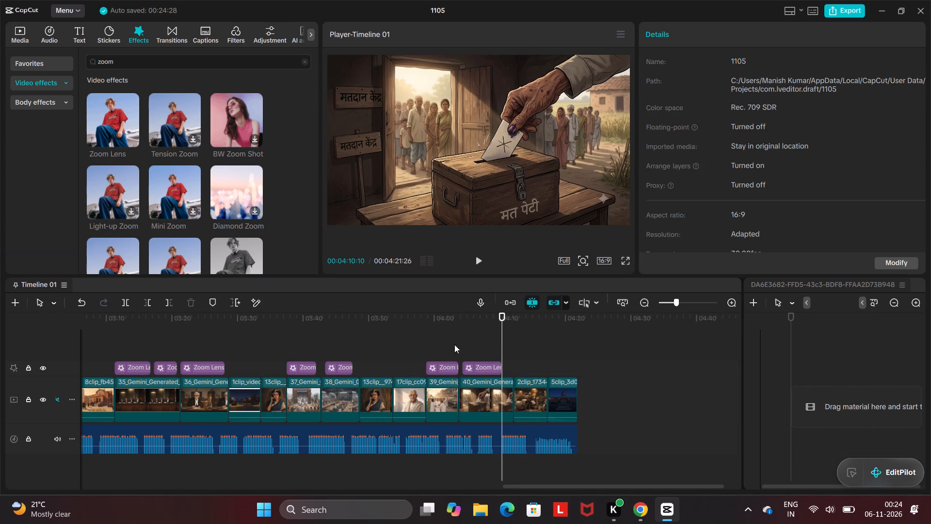
click(479, 367)
drag(715, 138, 628, 152)
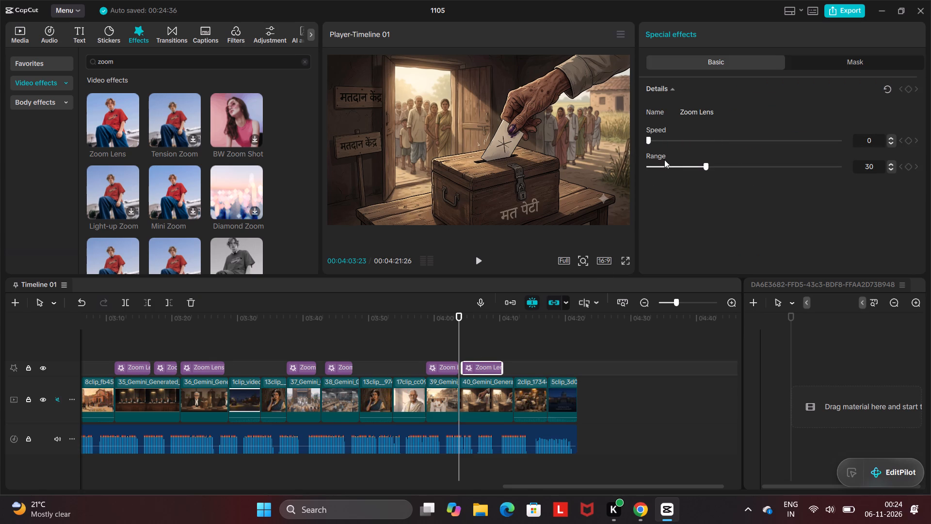
click(676, 164)
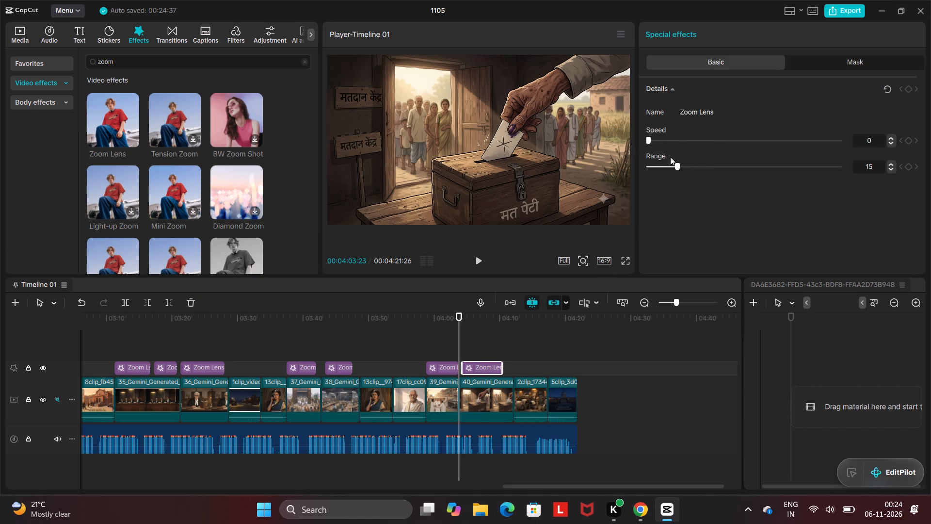
click(663, 165)
click(480, 260)
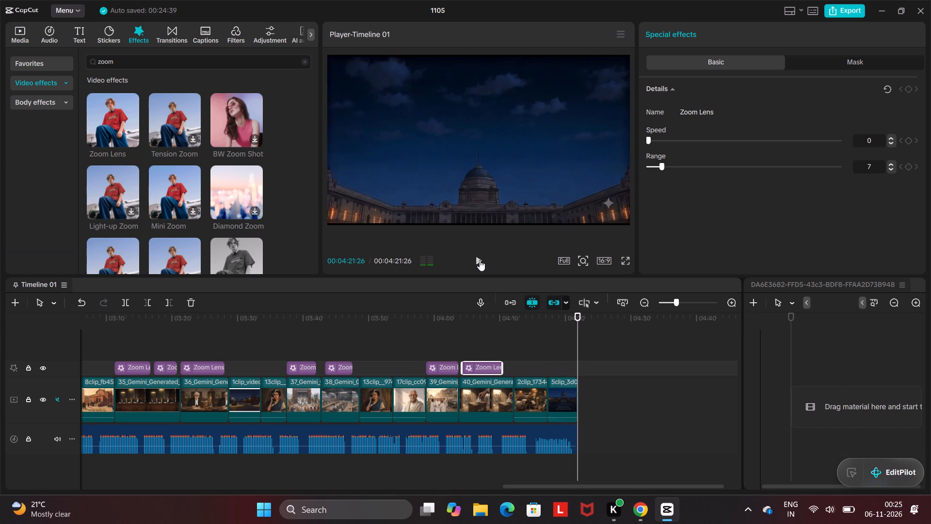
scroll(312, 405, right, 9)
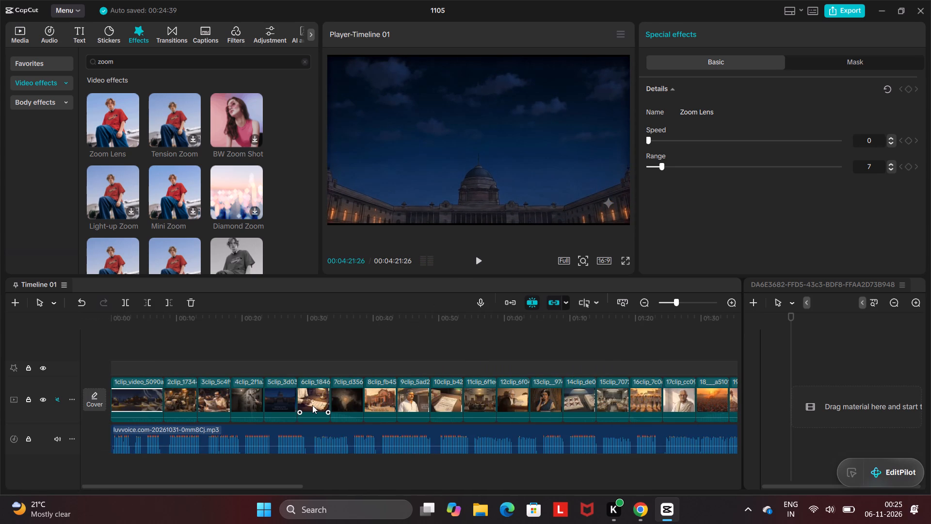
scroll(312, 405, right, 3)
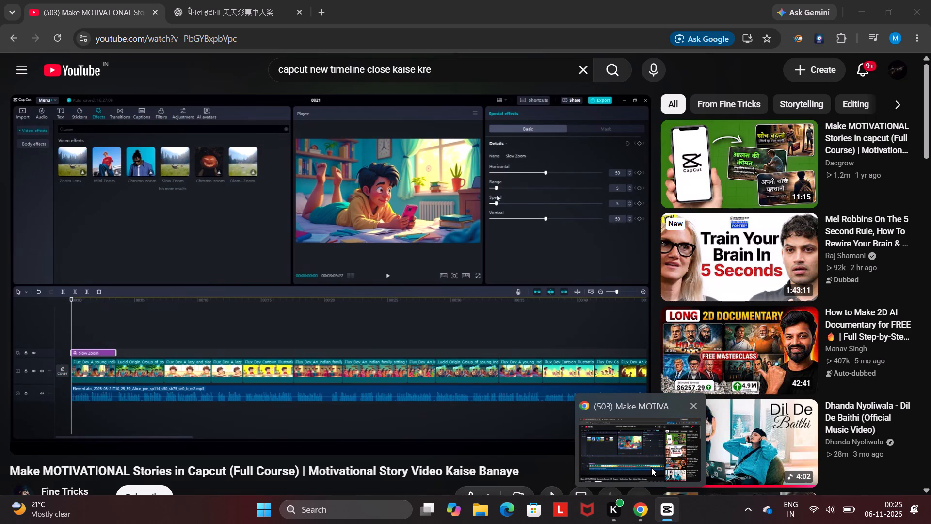
Switch to Chrome and resume the YouTube CapCut tutorial on making motivational story videos.
click(651, 467)
click(484, 274)
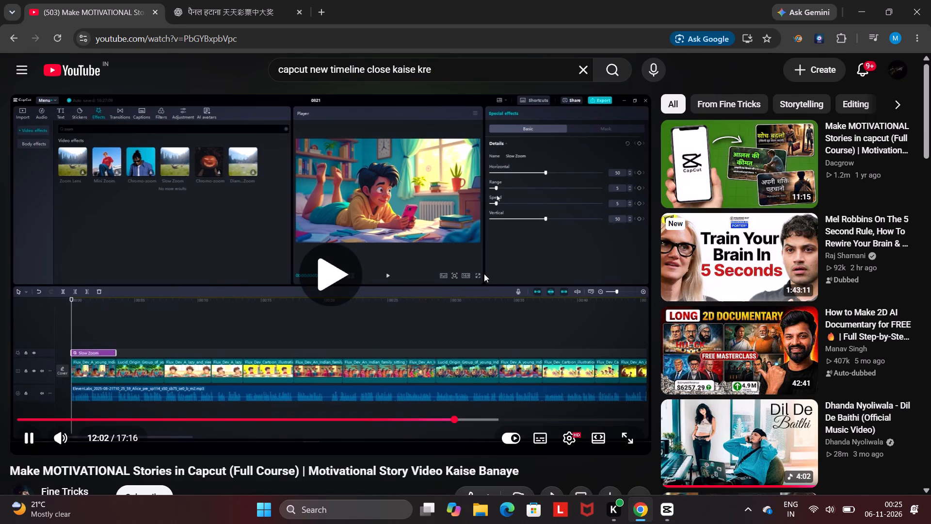
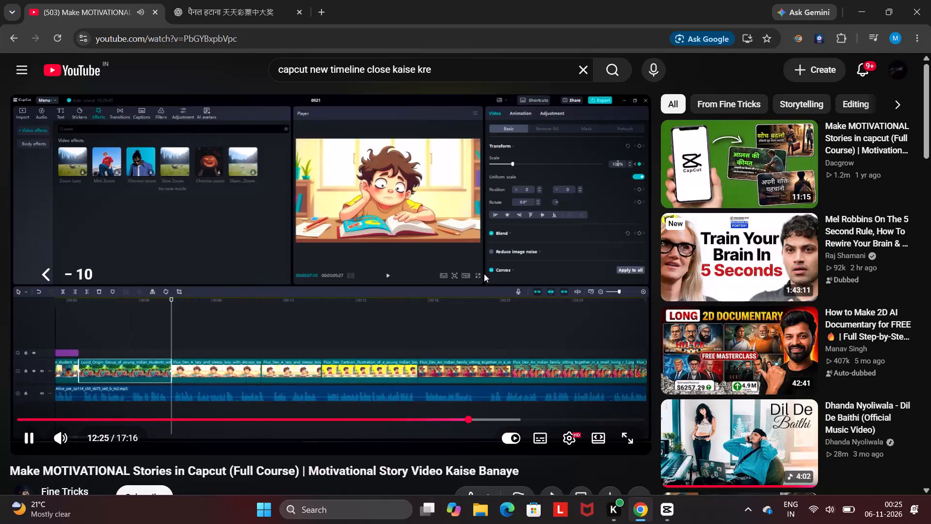
Rewind the CapCut tutorial video to about 12:18 to review the Scale keyframe demonstration, and pause it there.
key(Left)
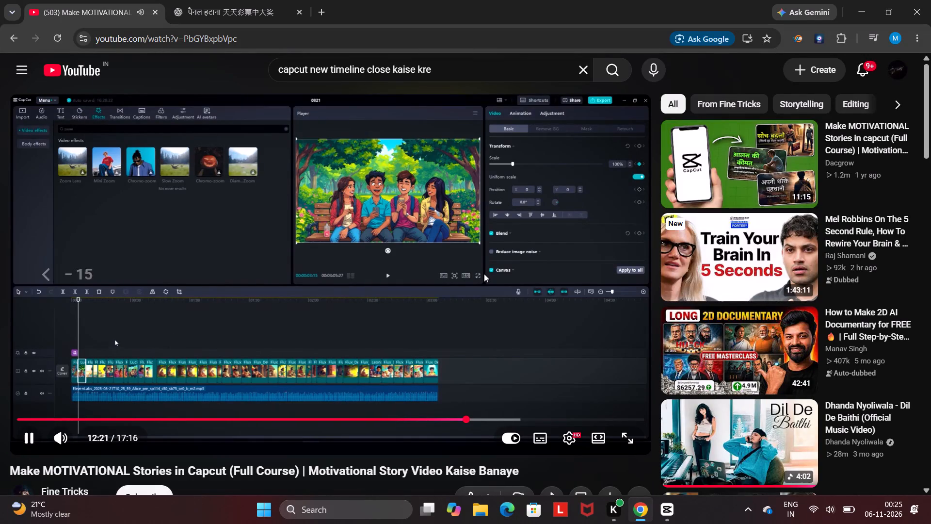
key(Left)
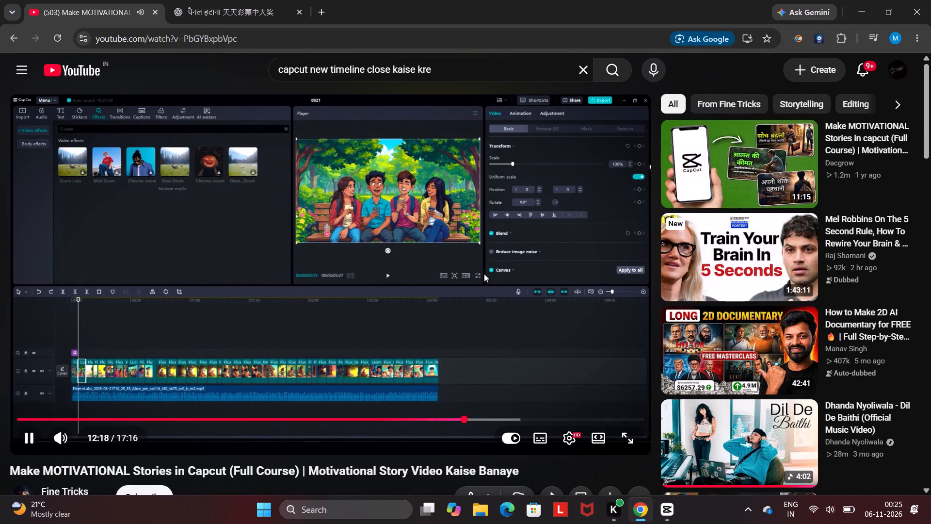
key(Left)
key(Left)
key(Left)
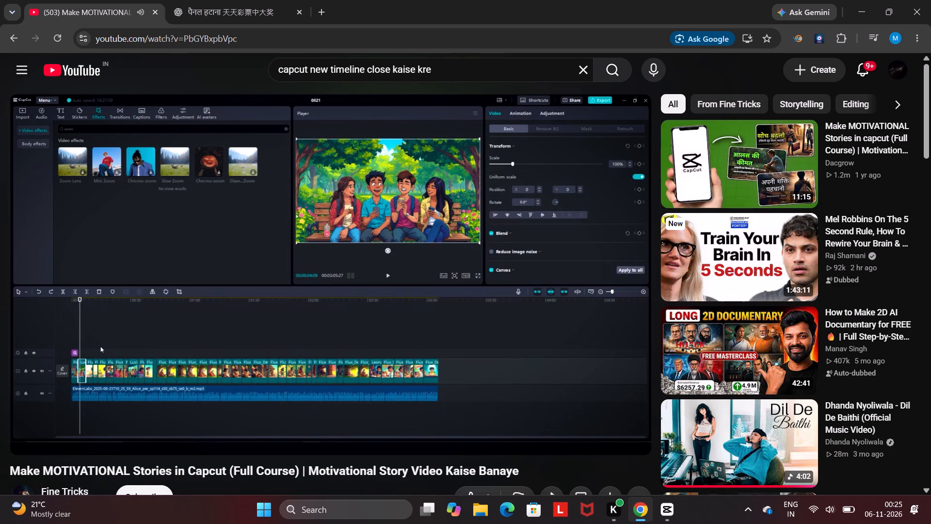
click(521, 260)
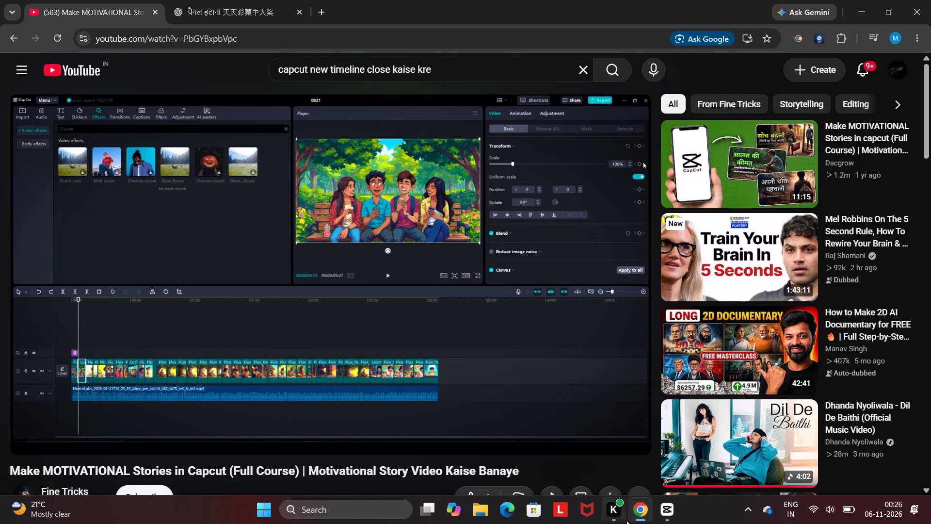
Switch to CapCut and examine the Basic and Mask settings of the selected Zoom Lens effect.
click(676, 478)
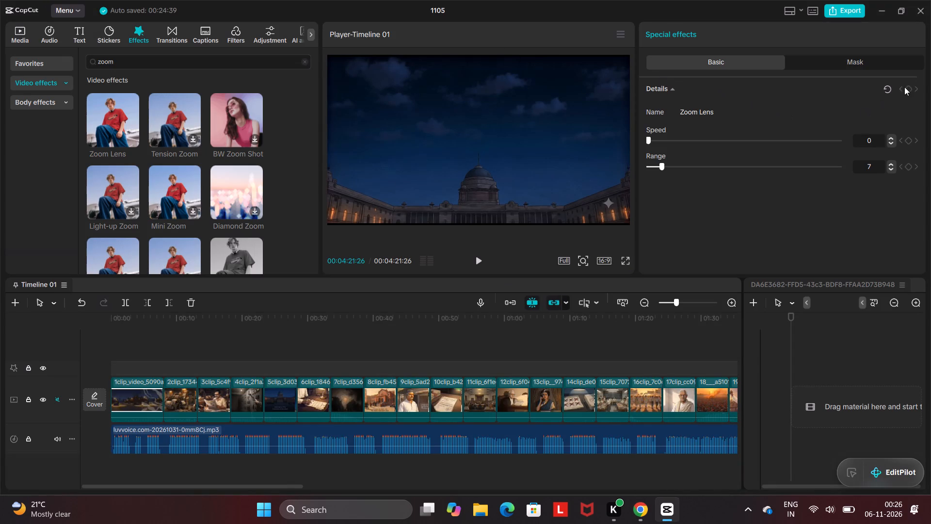
click(659, 111)
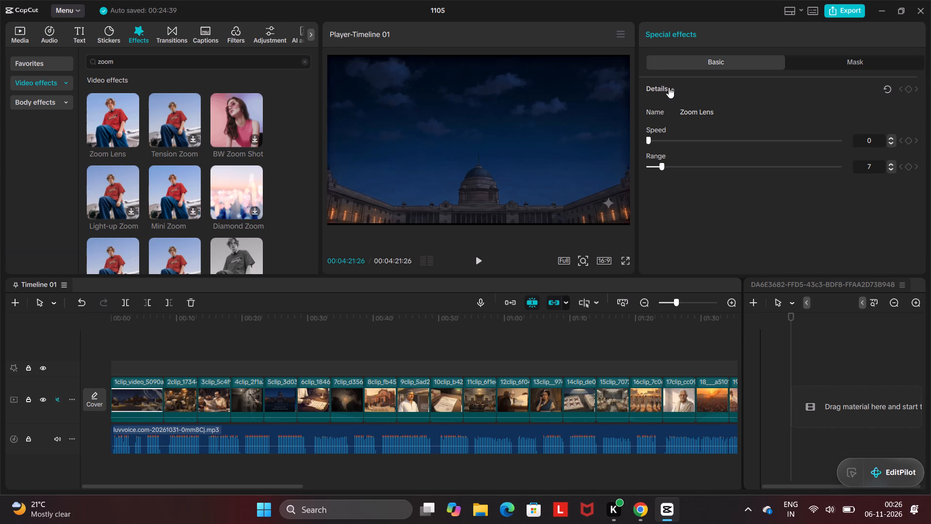
click(670, 86)
click(670, 86)
click(700, 111)
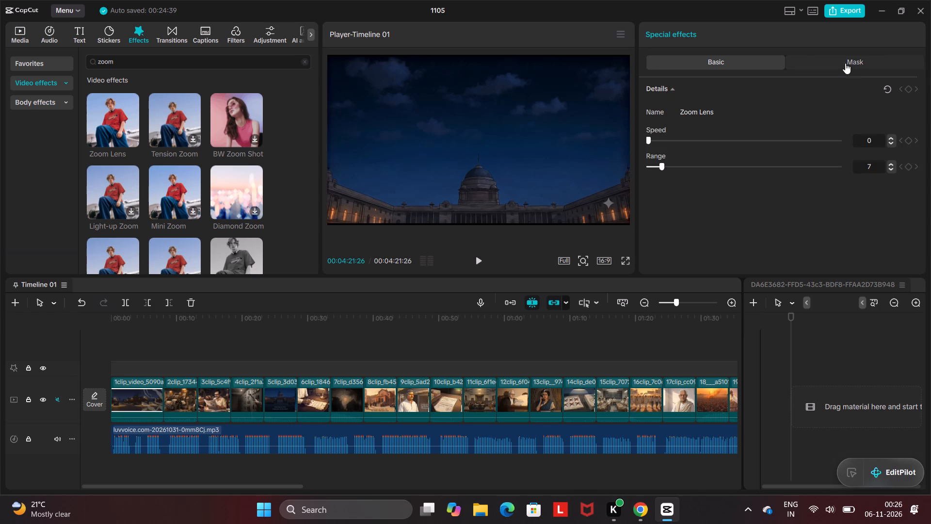
click(856, 64)
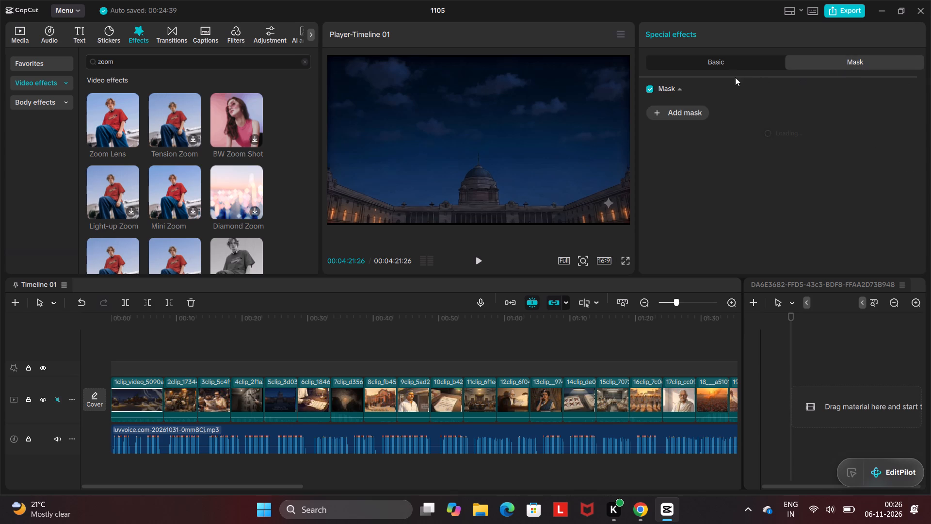
click(729, 62)
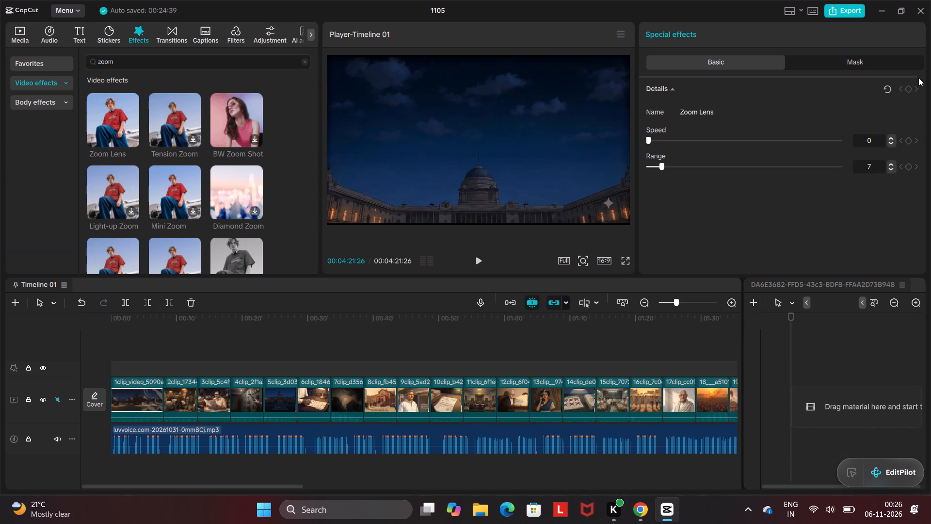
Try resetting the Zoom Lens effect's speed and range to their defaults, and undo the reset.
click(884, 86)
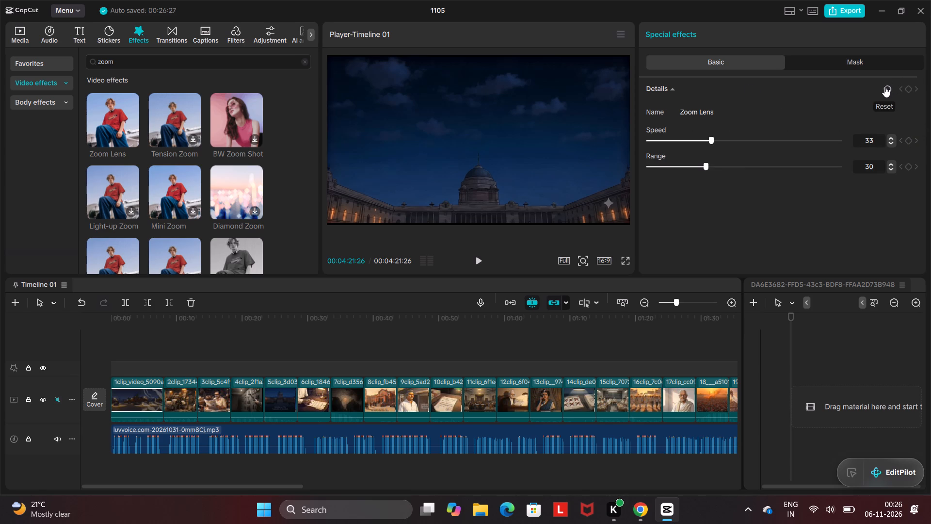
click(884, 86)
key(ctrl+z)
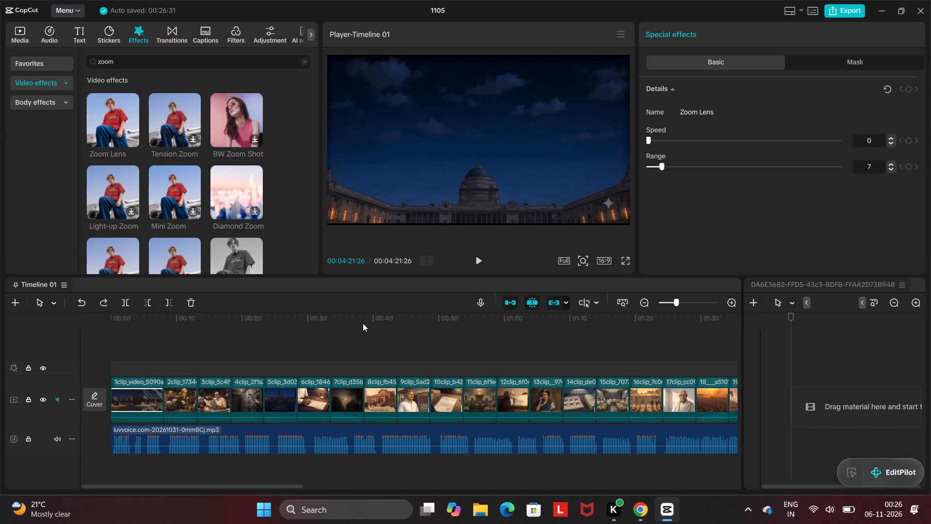
Move the playhead to the very start of Timeline 01, at 00:00:00:00.
scroll(363, 323, right, 8)
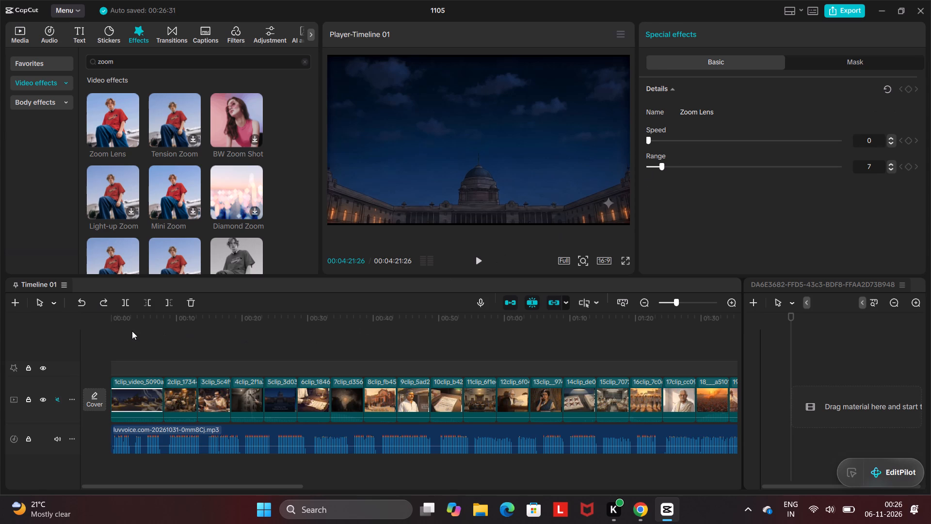
click(127, 331)
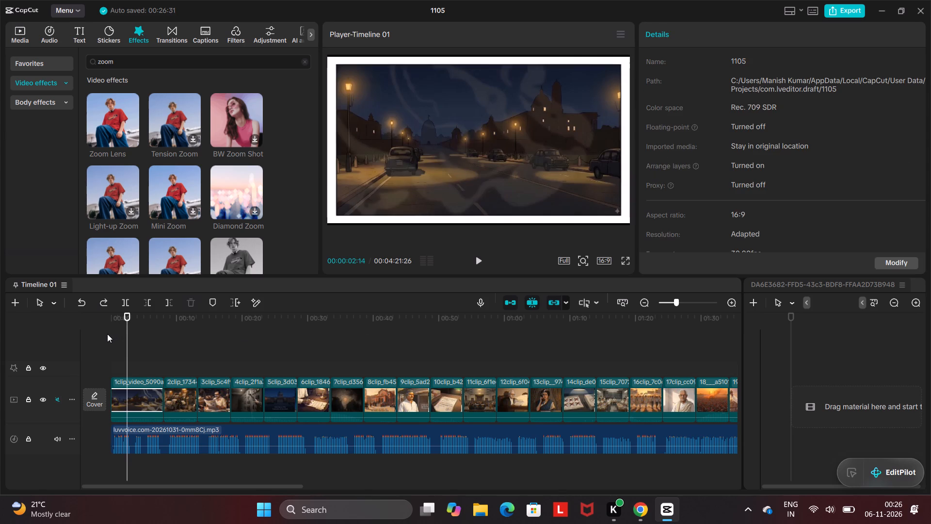
click(107, 334)
right_drag(125, 335, 82, 334)
click(112, 338)
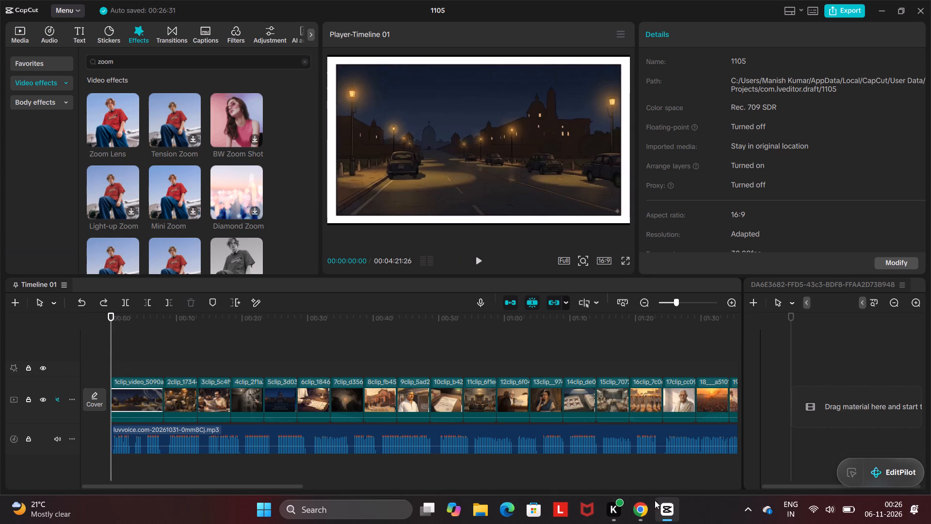
Switch to the browser, resume the tutorial and skip ahead to the part on the Chromatic effect across the whole timeline, and pause it.
click(656, 455)
click(470, 292)
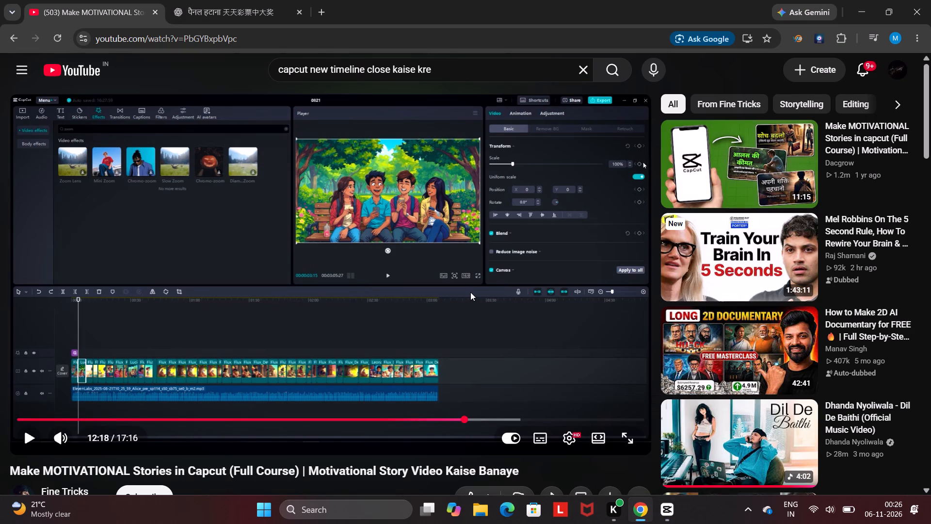
key(Right)
key(Right)
key(Right)
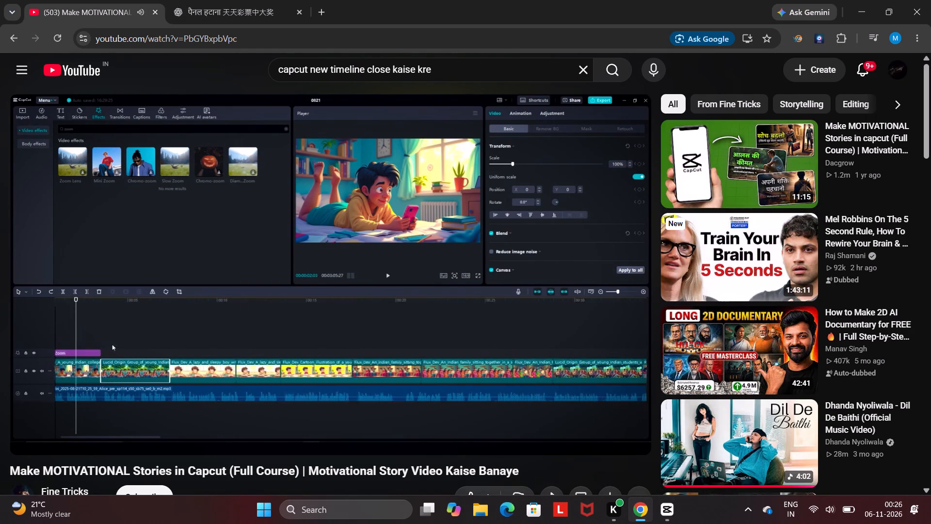
key(Right)
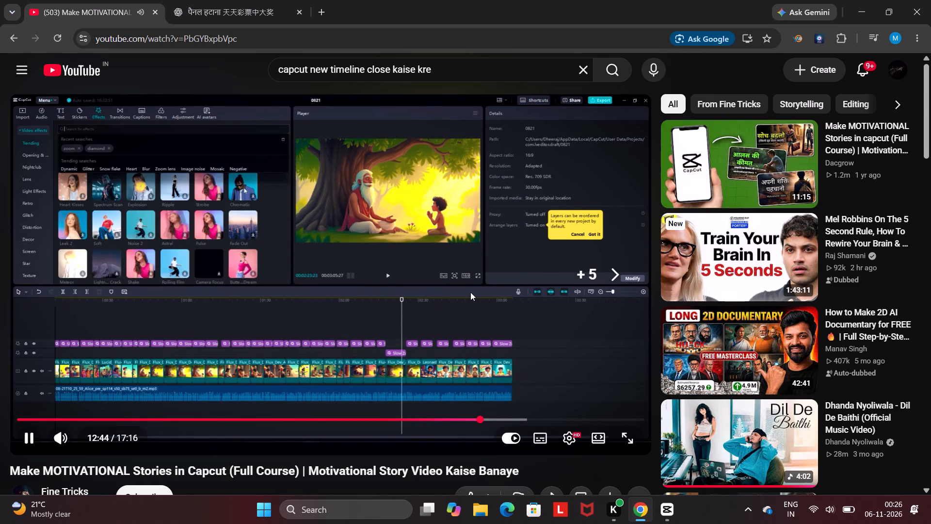
key(Right)
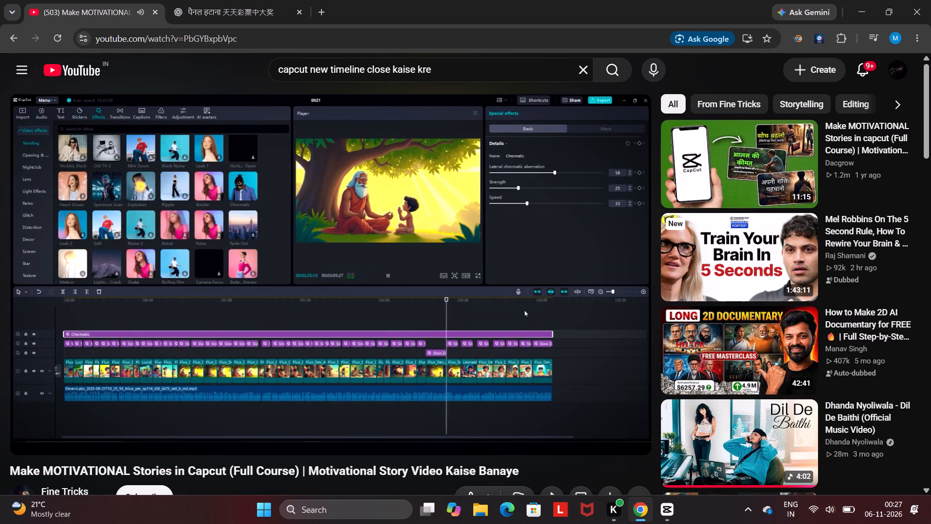
click(417, 242)
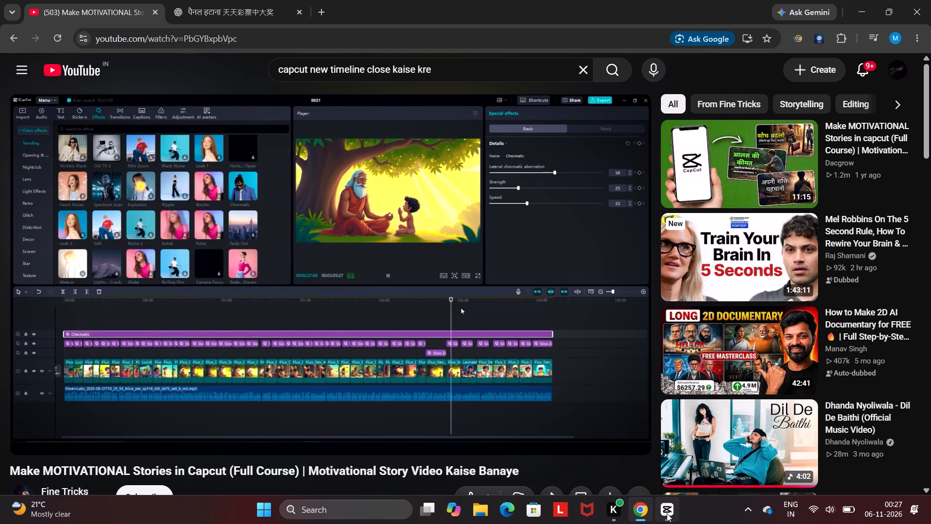
Switch to CapCut and inspect the Zoom Lens effects over the 39_Gemini and 40_Gemini clips near the timeline's end.
click(663, 446)
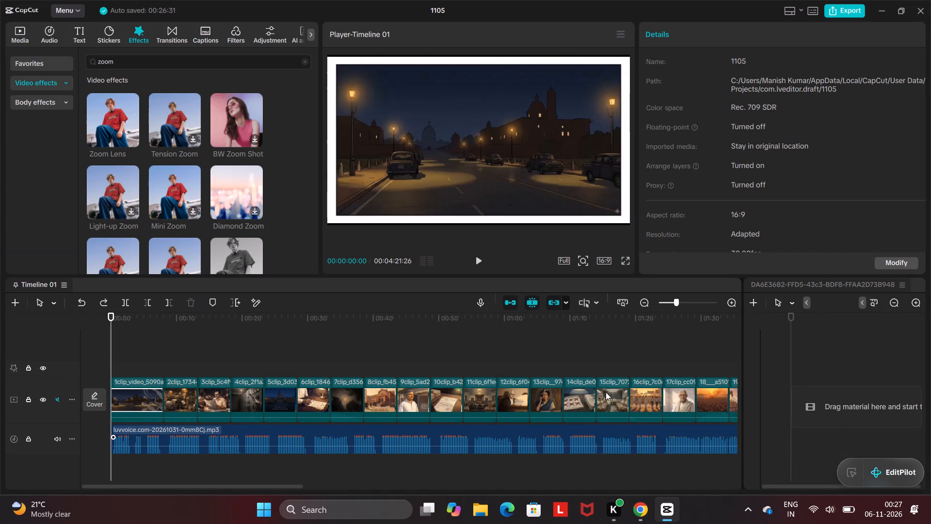
scroll(639, 373, left, 13)
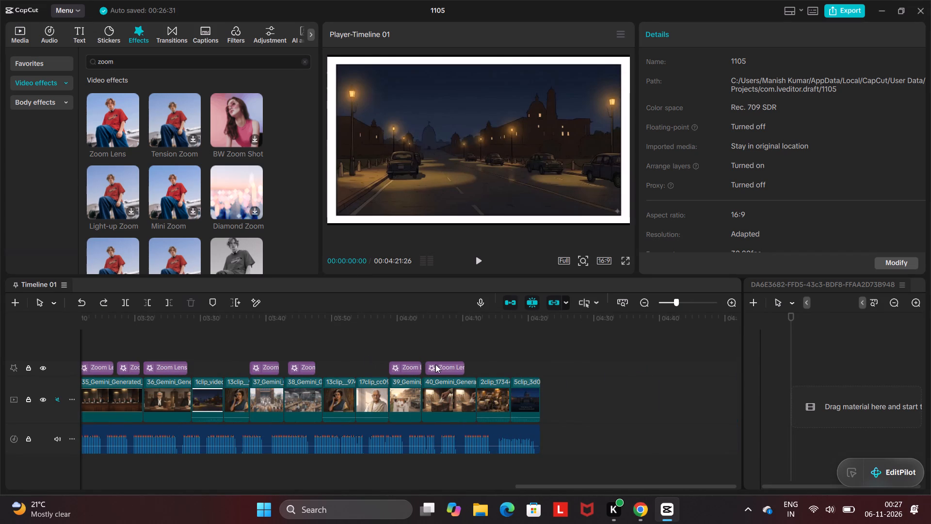
click(406, 345)
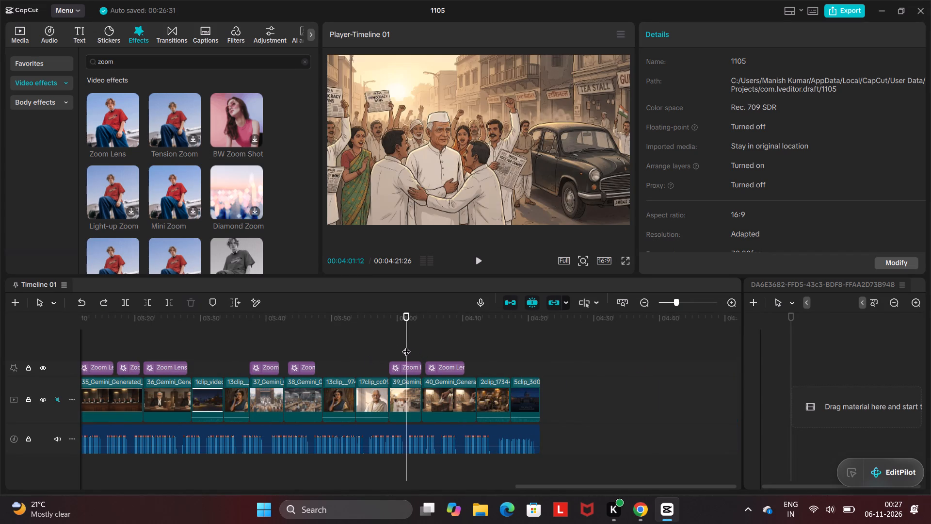
click(407, 365)
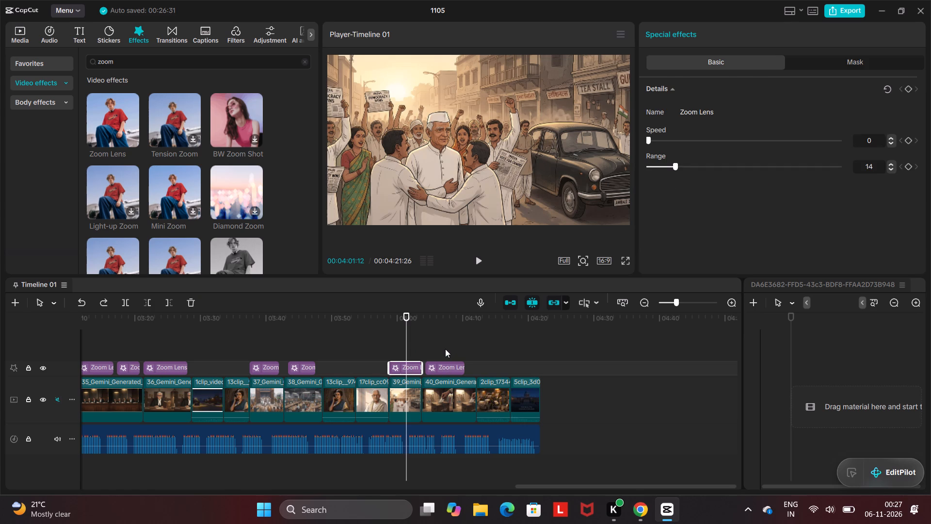
click(445, 349)
click(400, 349)
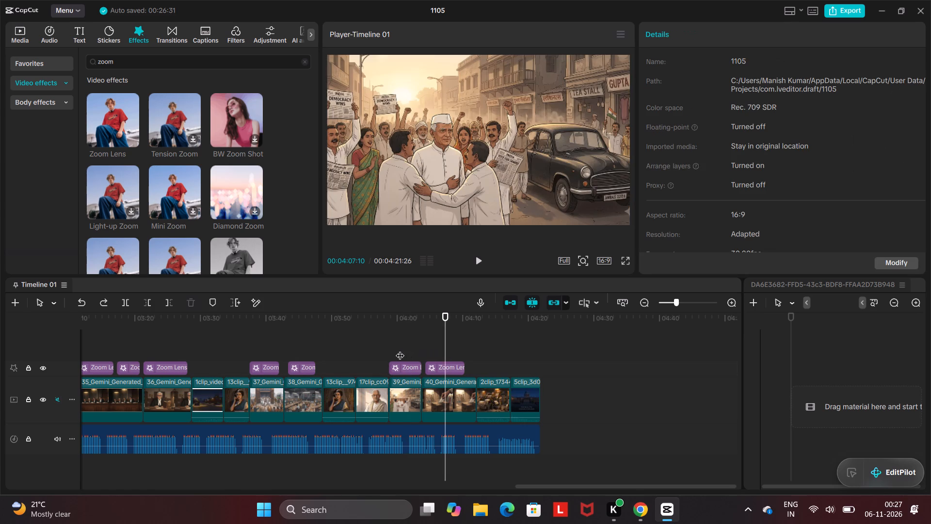
click(442, 343)
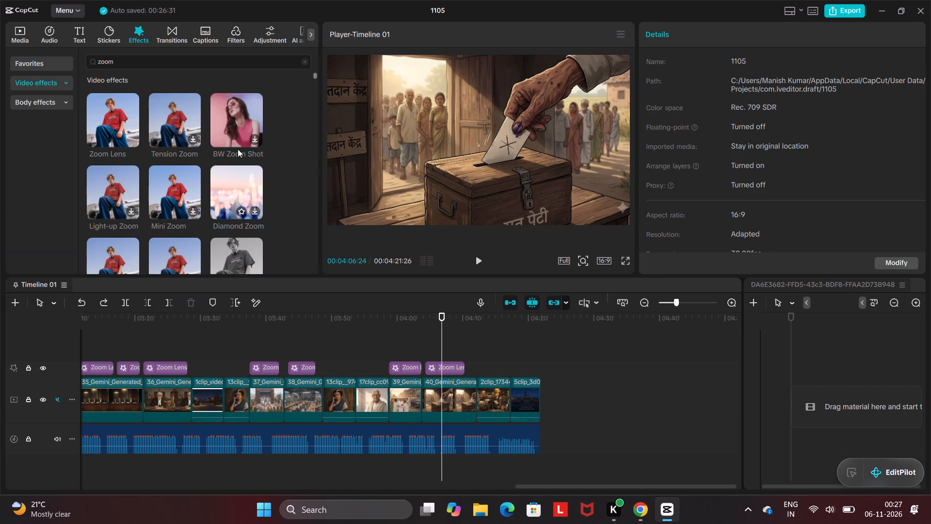
Browse the zoom video effects in the effects library for one to use on the clips.
scroll(217, 166, down, 2)
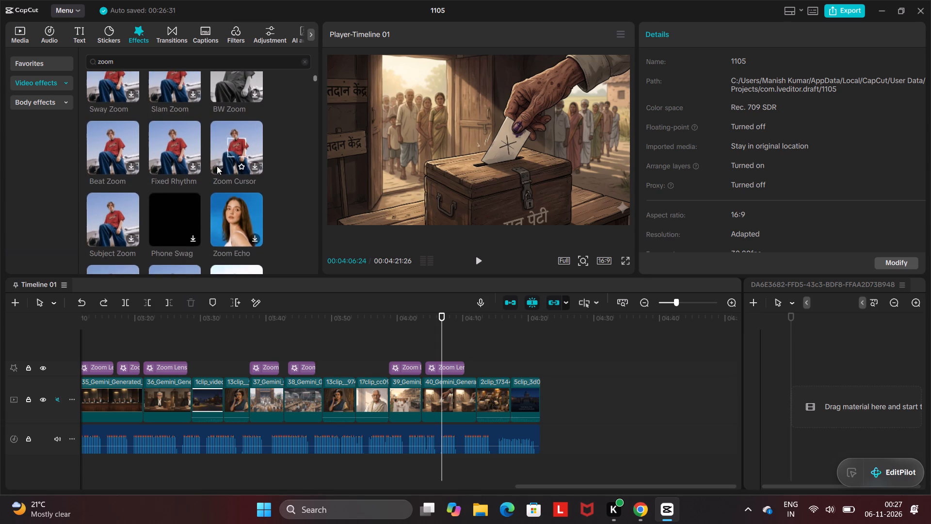
scroll(217, 166, down, 2)
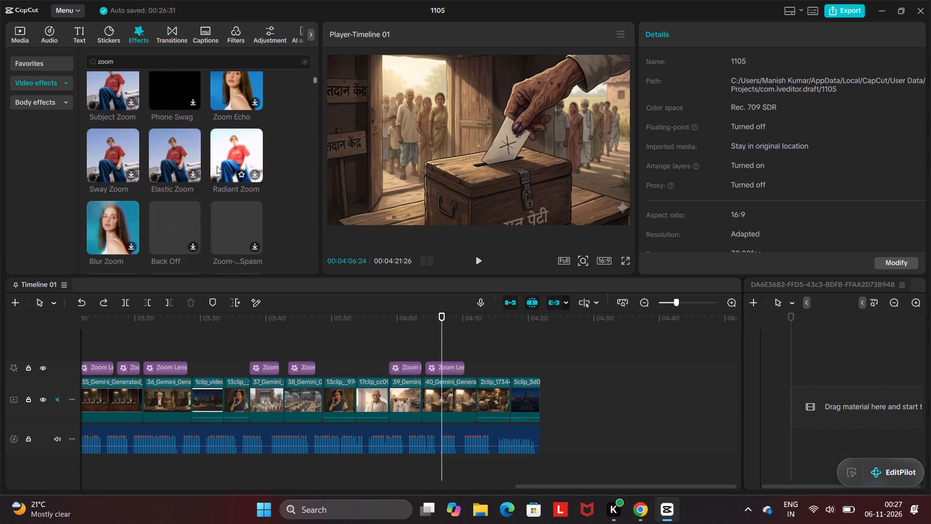
scroll(217, 166, right, 1)
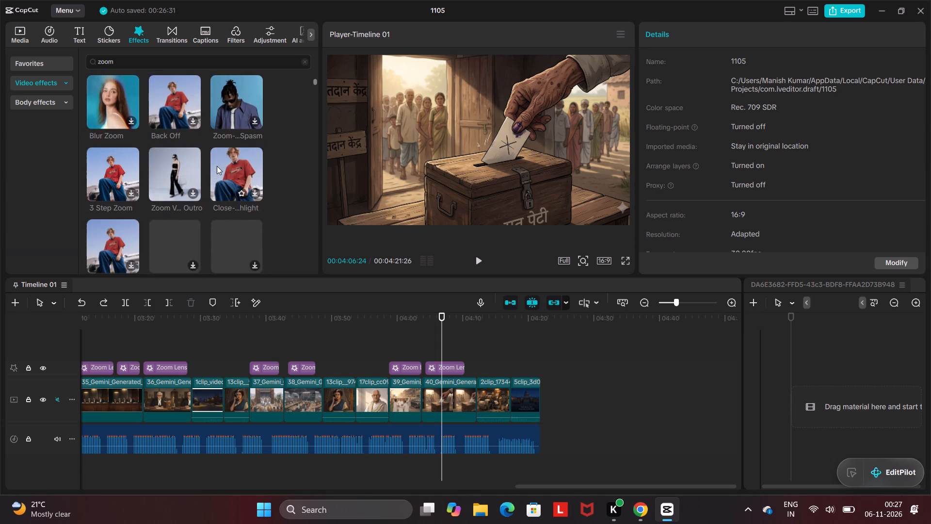
scroll(217, 166, right, 1)
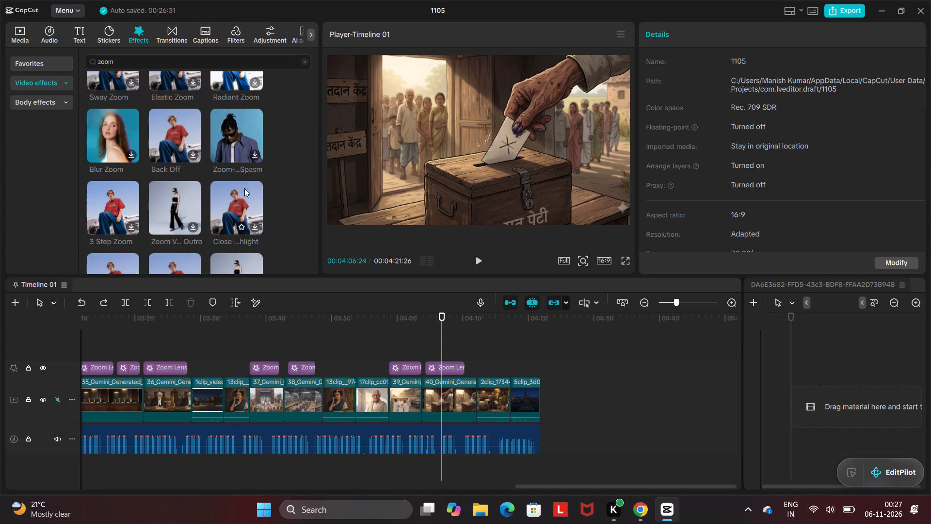
scroll(244, 188, down, 2)
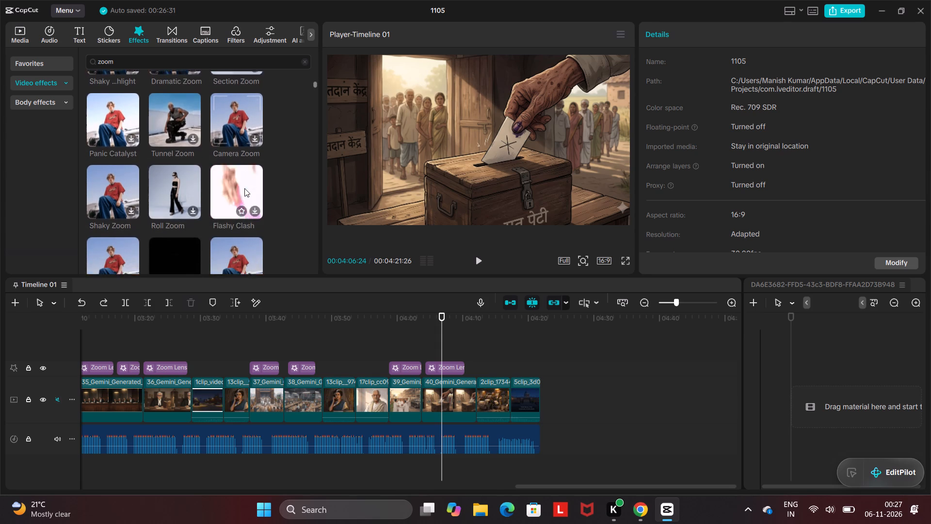
scroll(244, 188, down, 2)
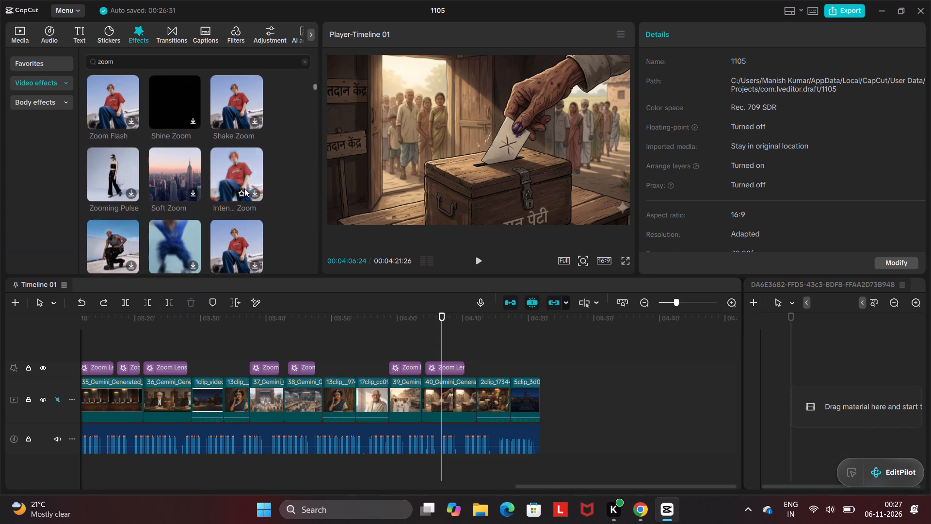
scroll(244, 188, down, 6)
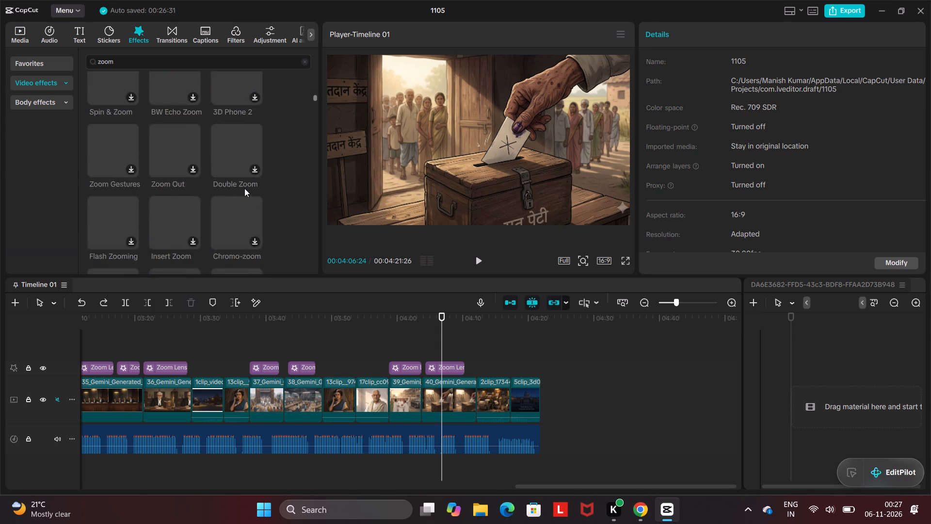
scroll(244, 188, down, 1)
scroll(244, 188, right, 1)
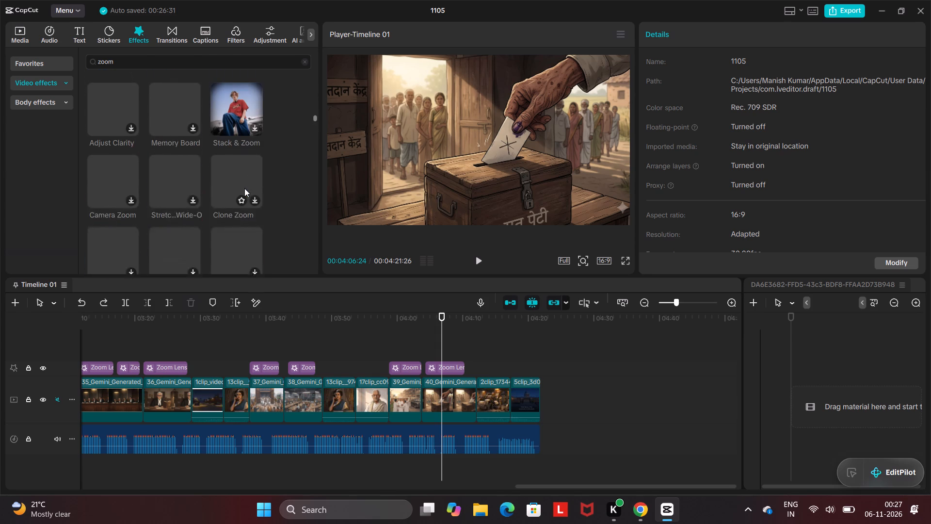
scroll(244, 188, right, 1)
scroll(244, 188, up, 1)
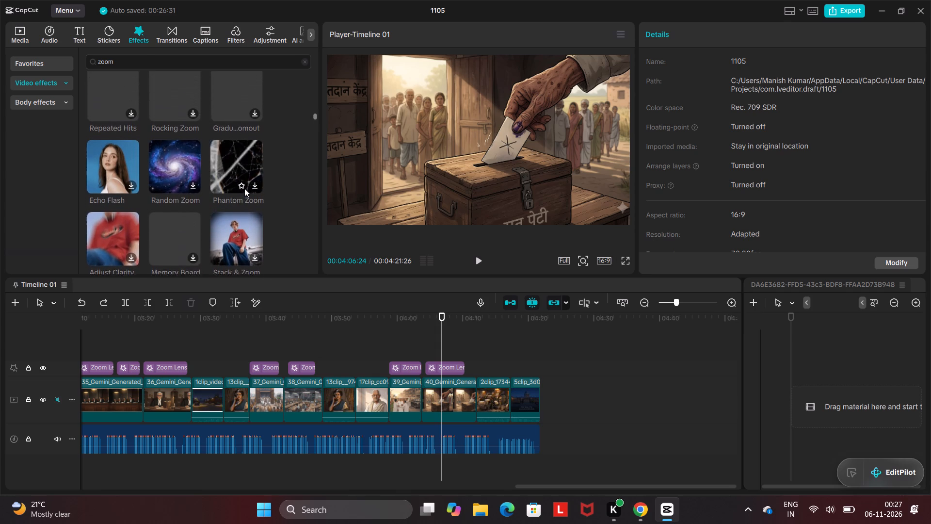
scroll(244, 188, up, 2)
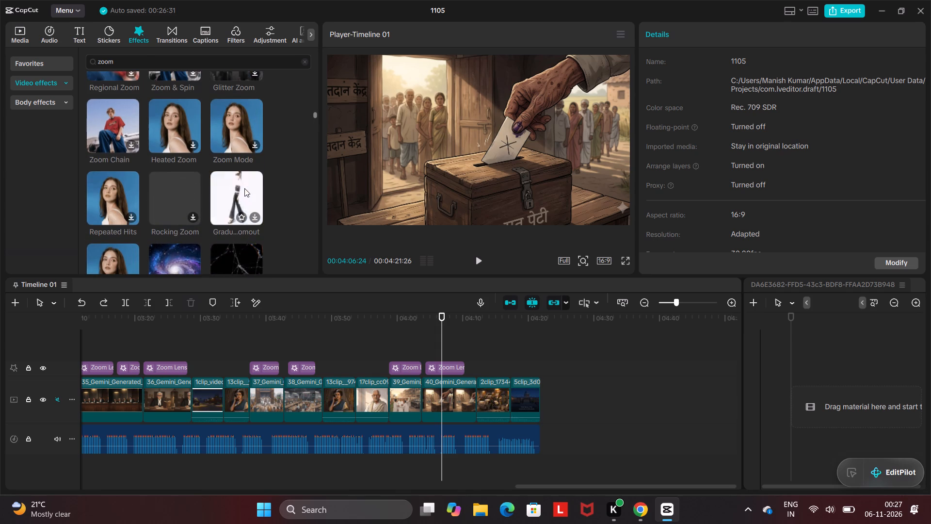
scroll(182, 129, up, 1)
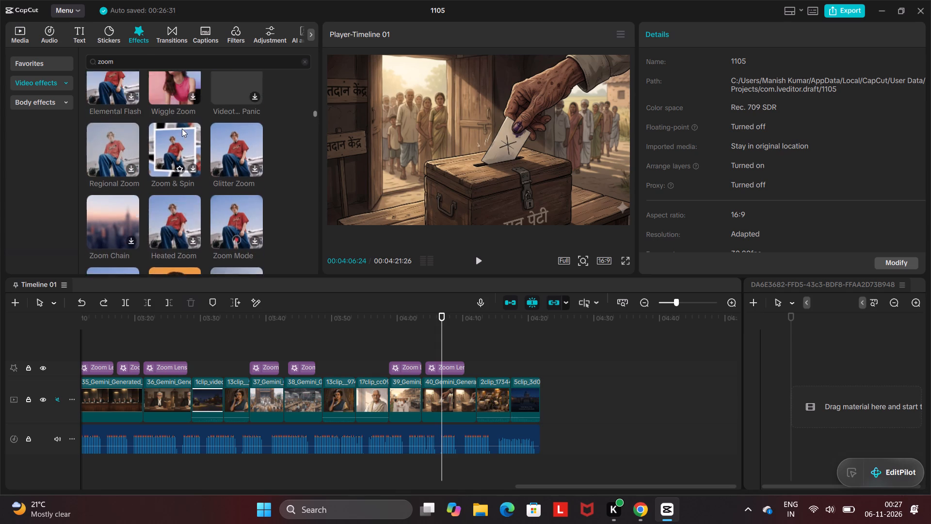
scroll(182, 129, up, 2)
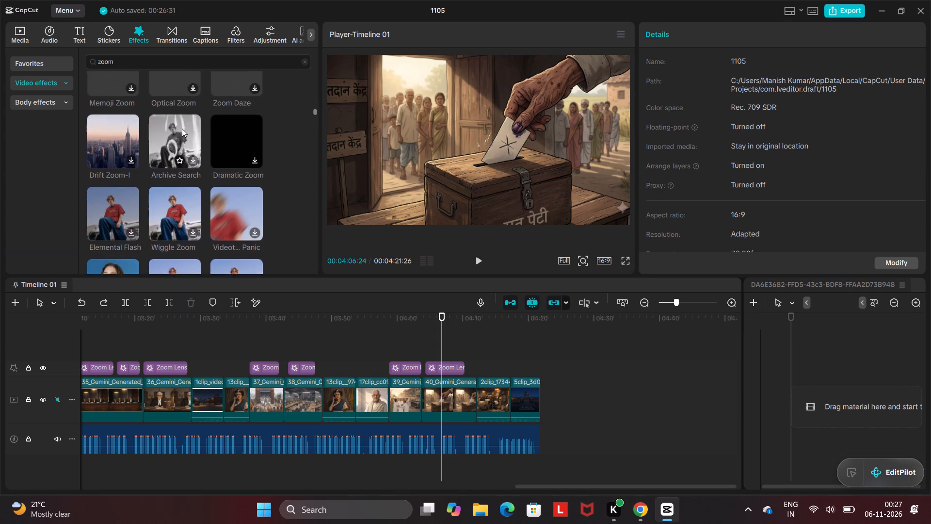
scroll(182, 129, up, 2)
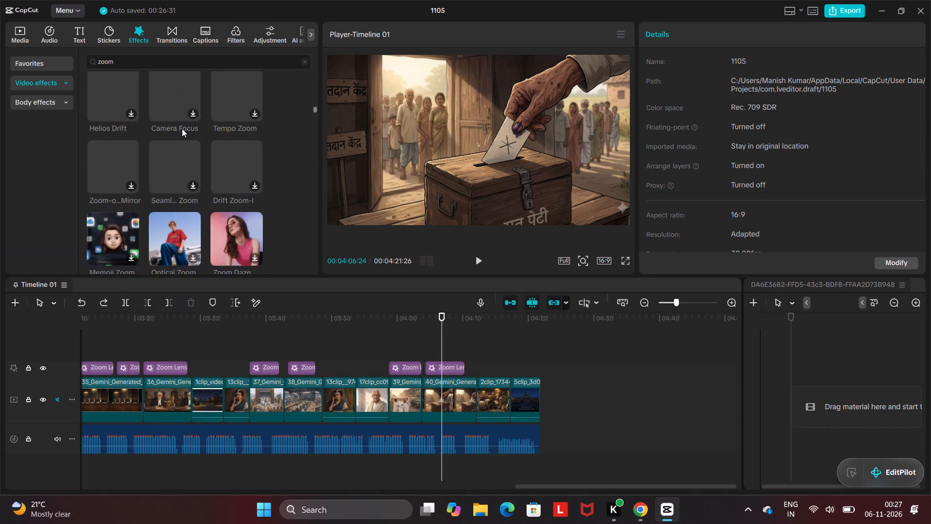
scroll(182, 129, up, 1)
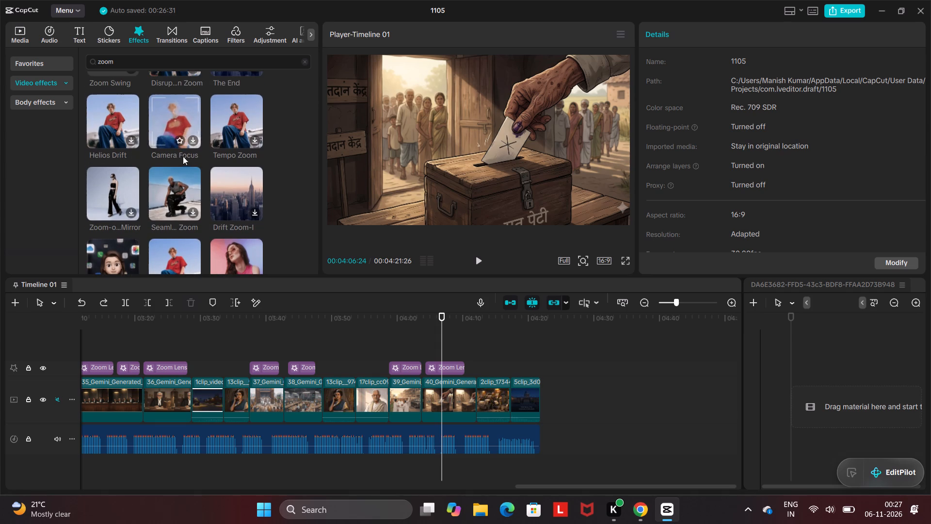
scroll(188, 176, up, 1)
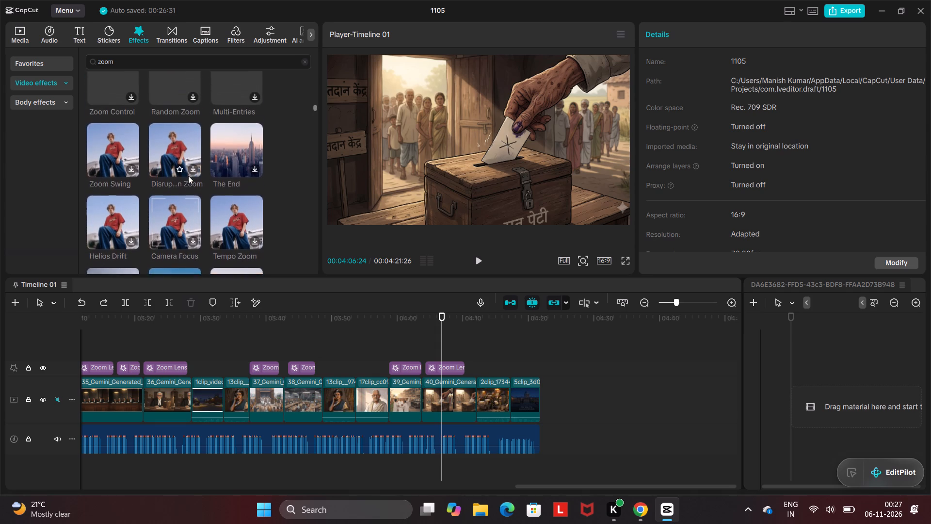
scroll(188, 176, up, 2)
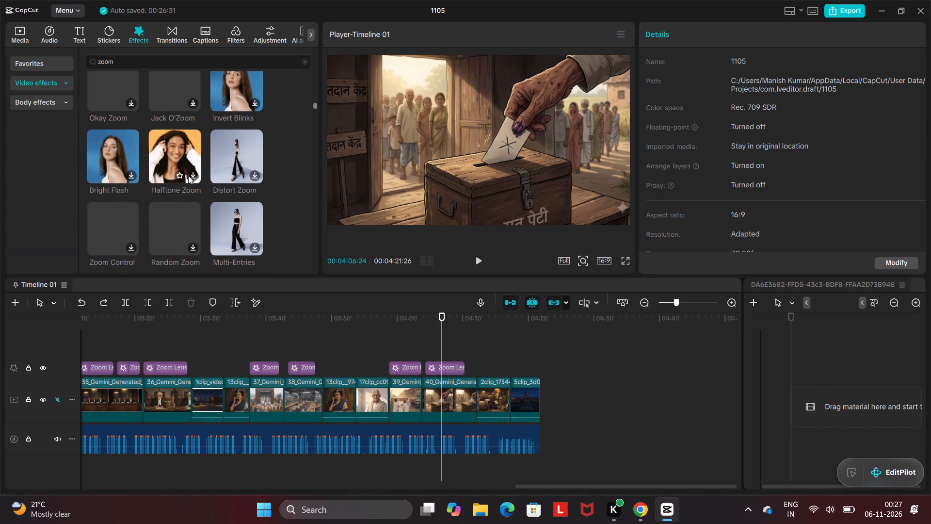
scroll(188, 176, up, 6)
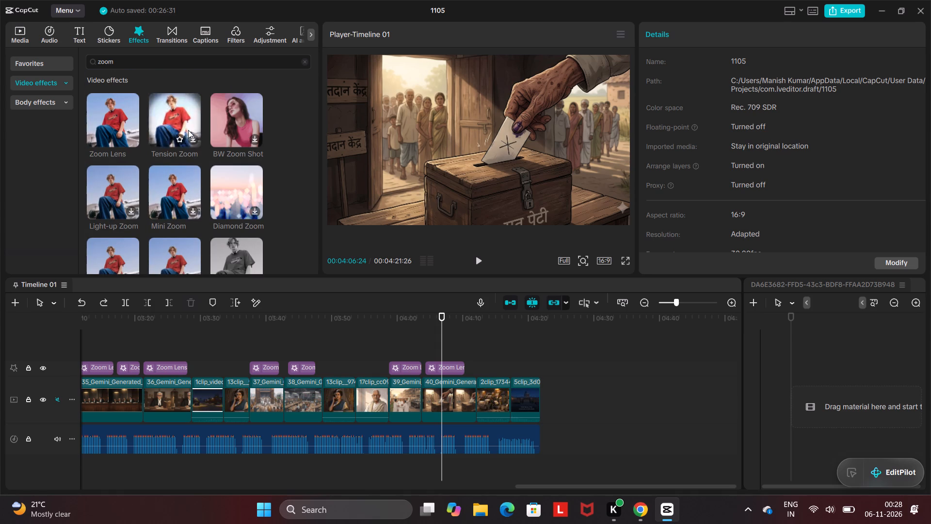
scroll(188, 130, right, 1)
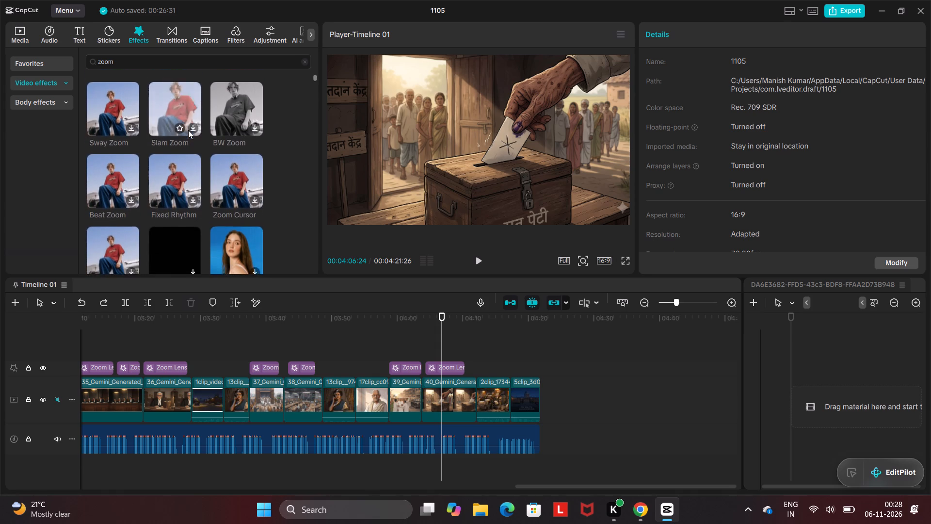
scroll(188, 130, right, 1)
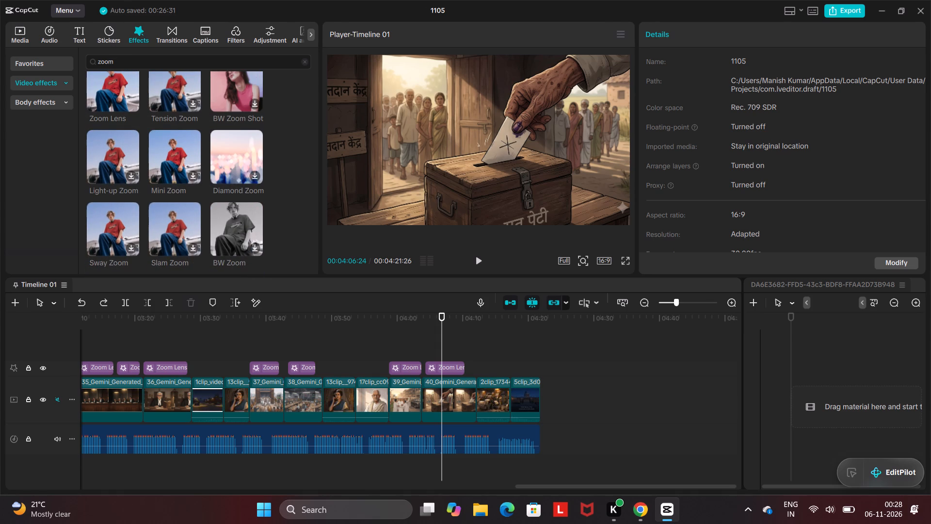
Search the video effects for "cromatic zoom".
click(115, 59)
key(Left)
key(Left)
key(Left)
key(Left)
key(Left)
key(Left)
key(Left)
key(Left)
key(Left)
key(Left)
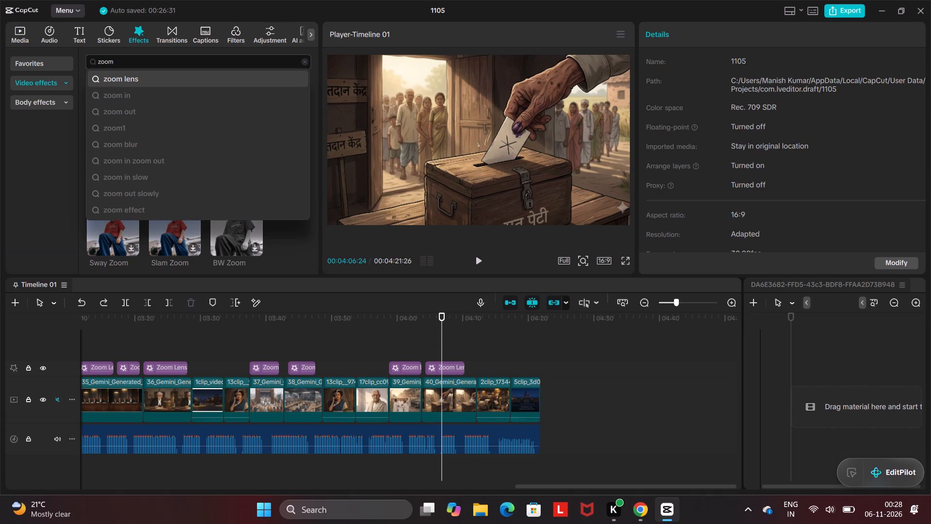
text(cr)
text(omatic)
key(space)
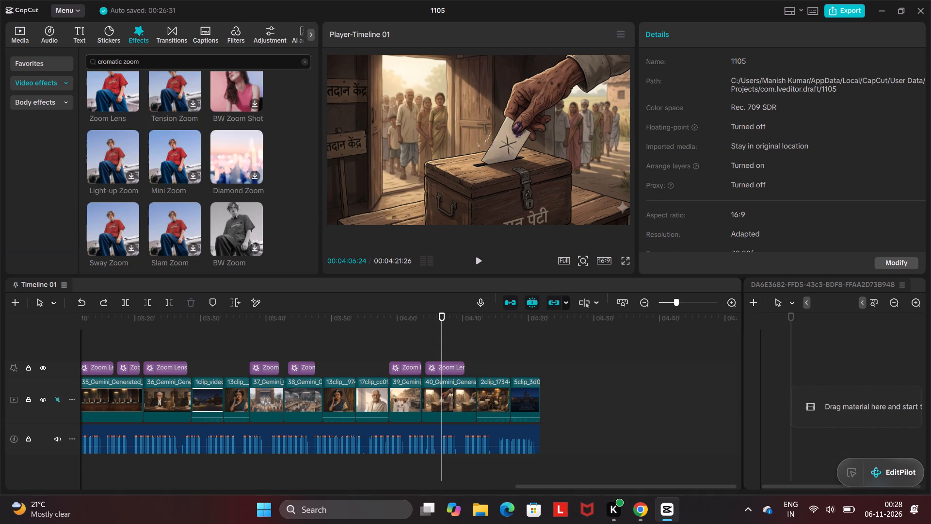
key(Return)
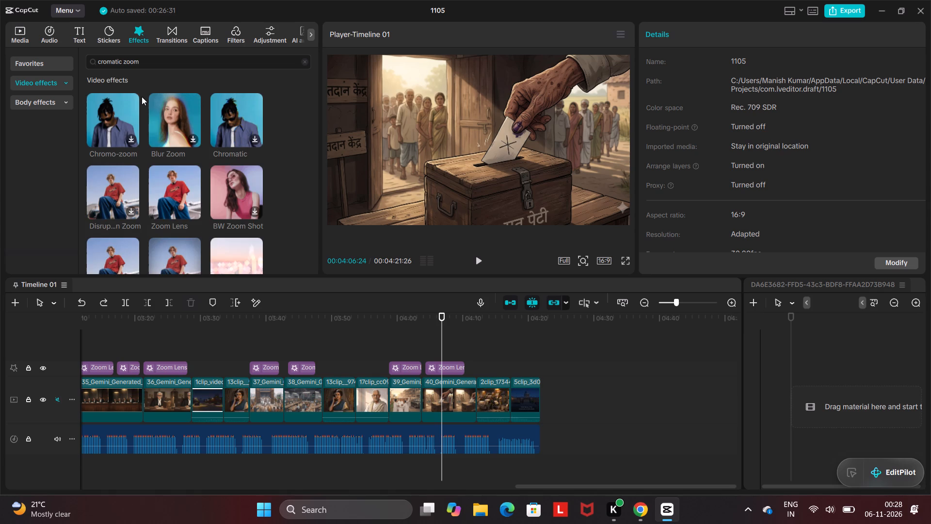
Delete the Zoom Lens effect over the 40_Gemini clip.
click(447, 369)
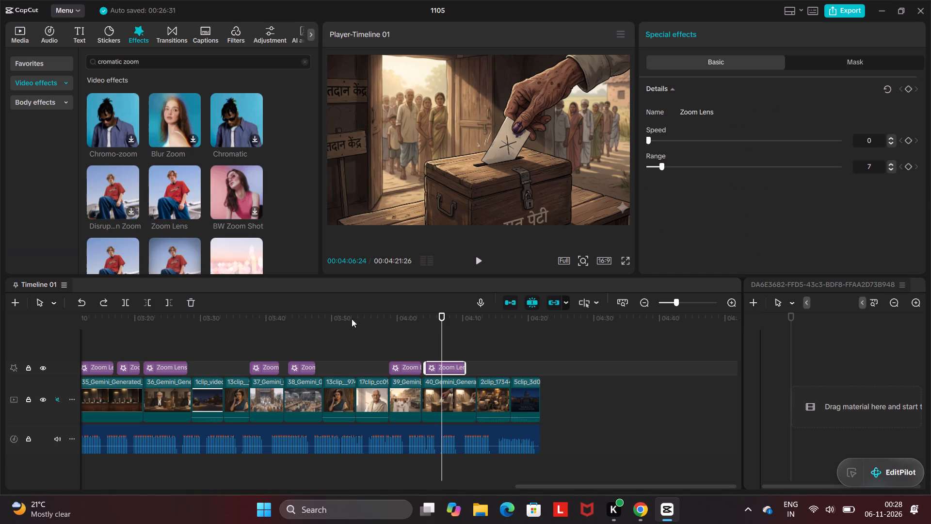
click(191, 297)
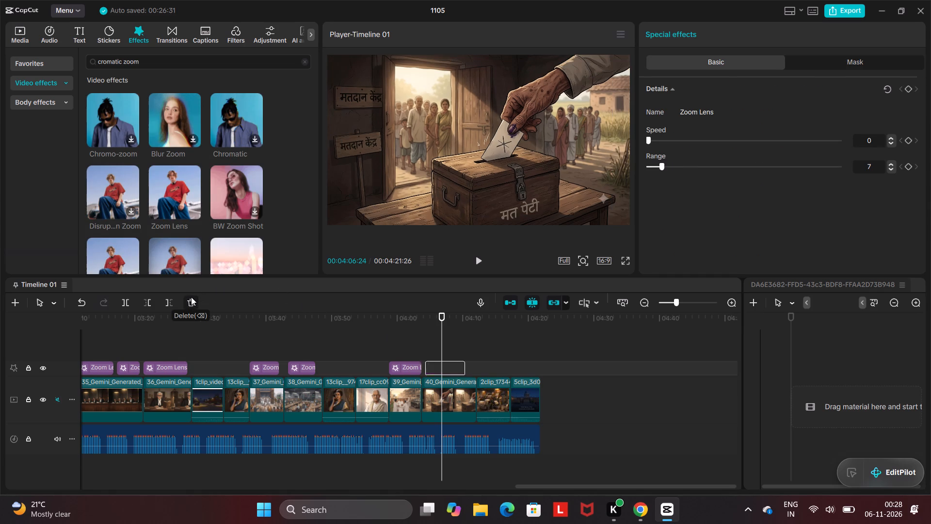
Download the Chromo-zoom effect and preview it.
click(131, 136)
click(131, 136)
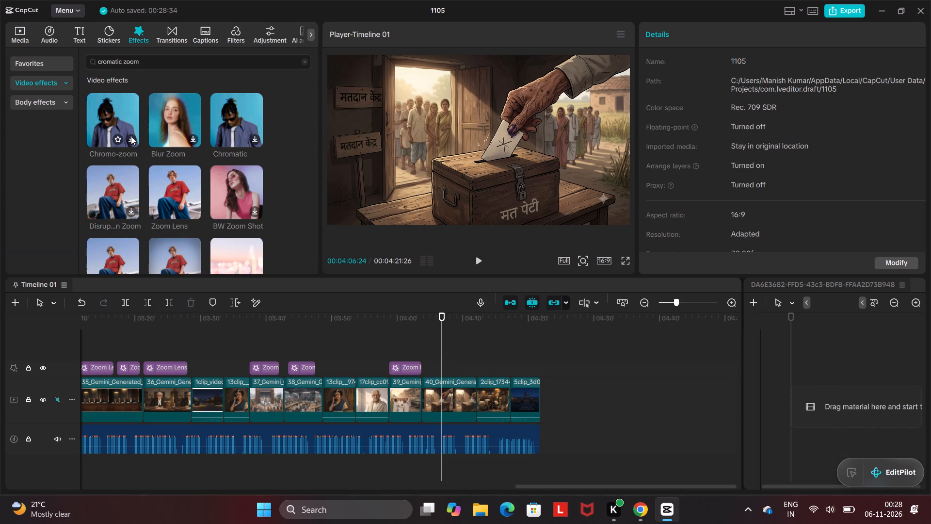
click(116, 122)
double_click(116, 122)
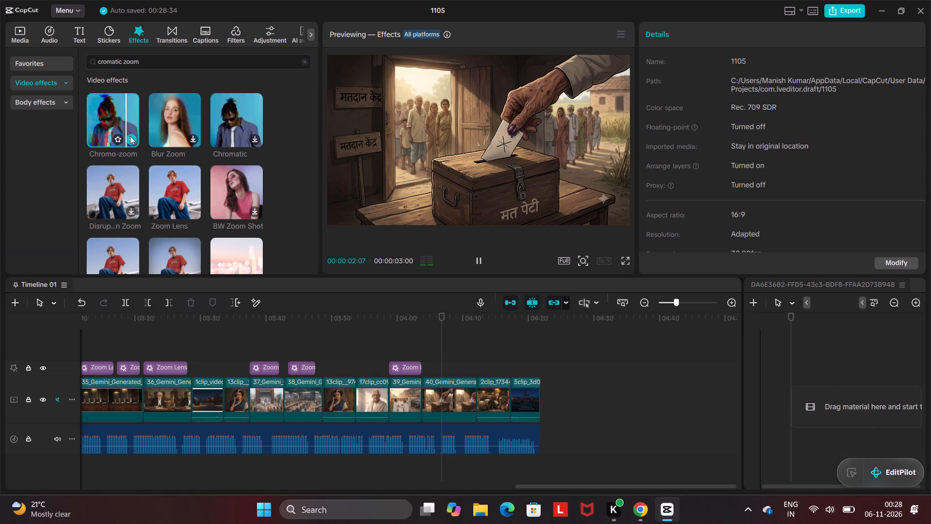
Preview the Chromatic effect and add it over the 40_Gemini clip at 00:04:06:24.
double_click(246, 128)
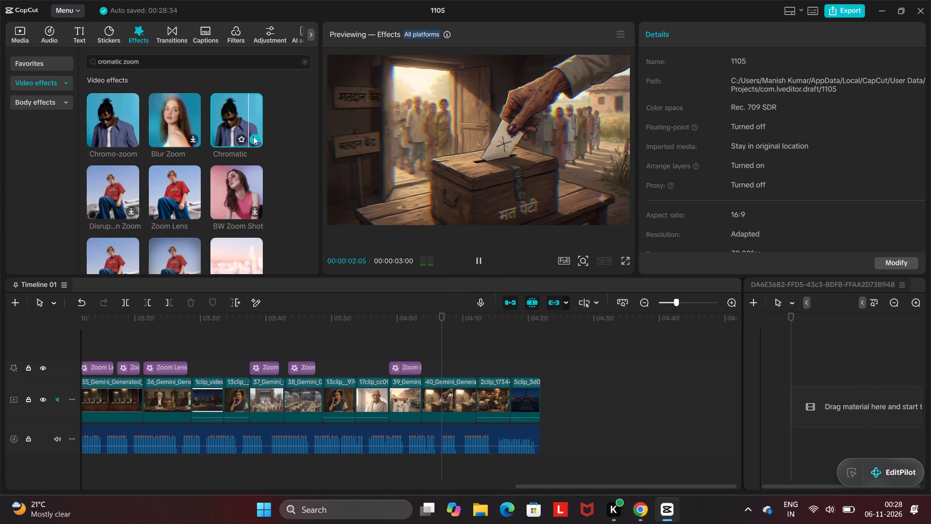
click(256, 138)
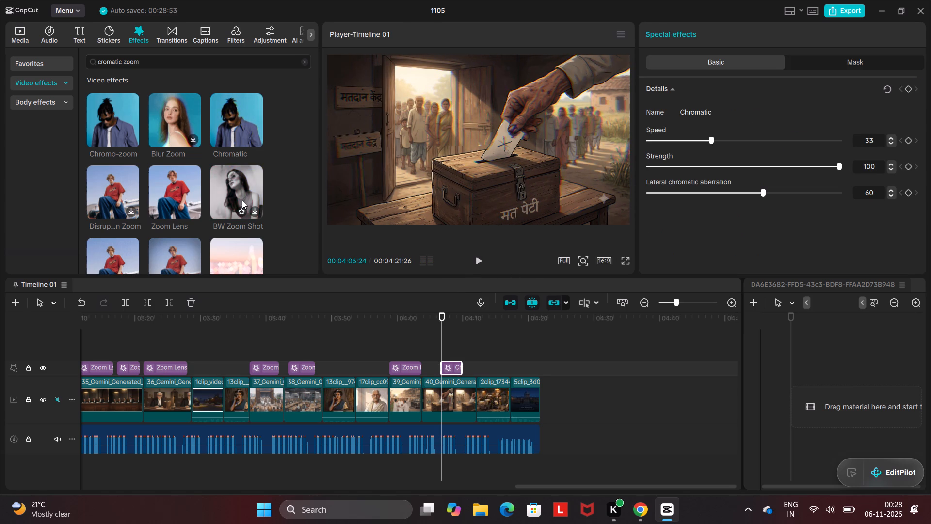
Check the Chromatic effect's mask and basic settings, and play the 40_Gemini clip with the effect from 00:04:06:24.
scroll(242, 200, right, 1)
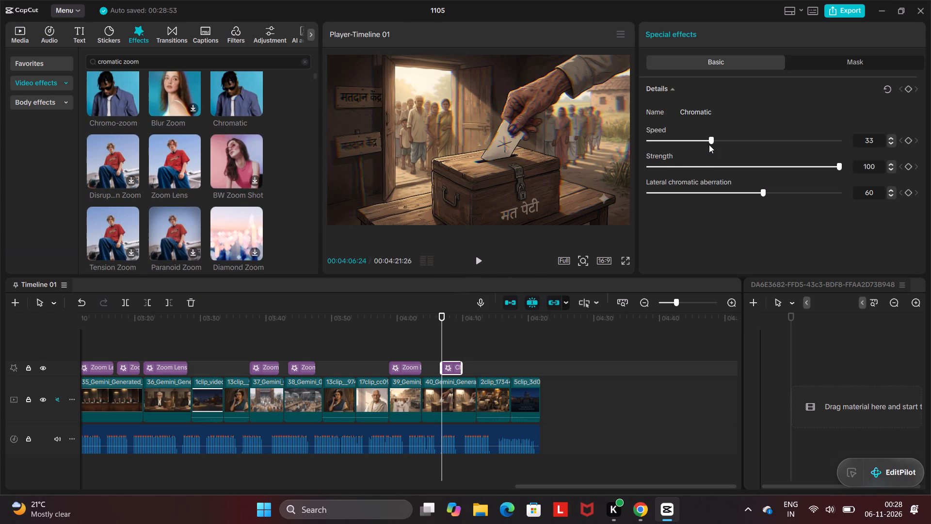
click(845, 57)
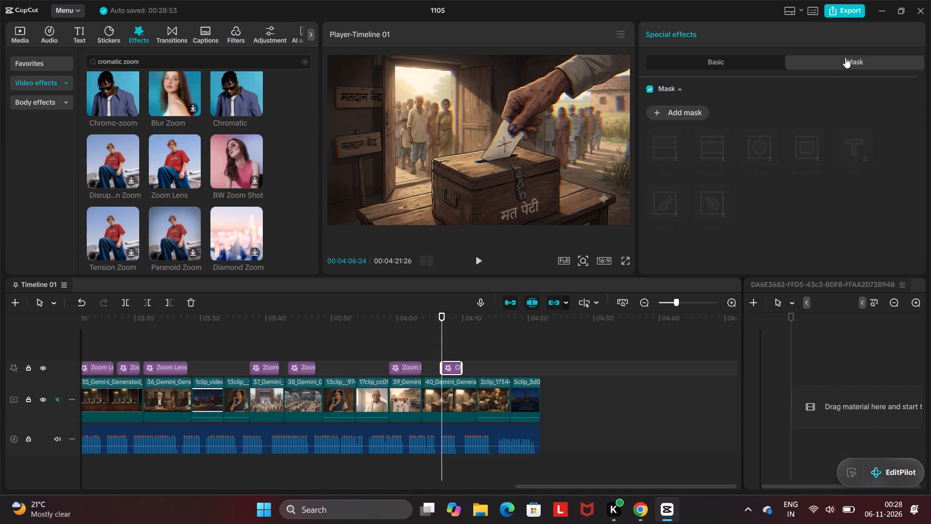
click(747, 68)
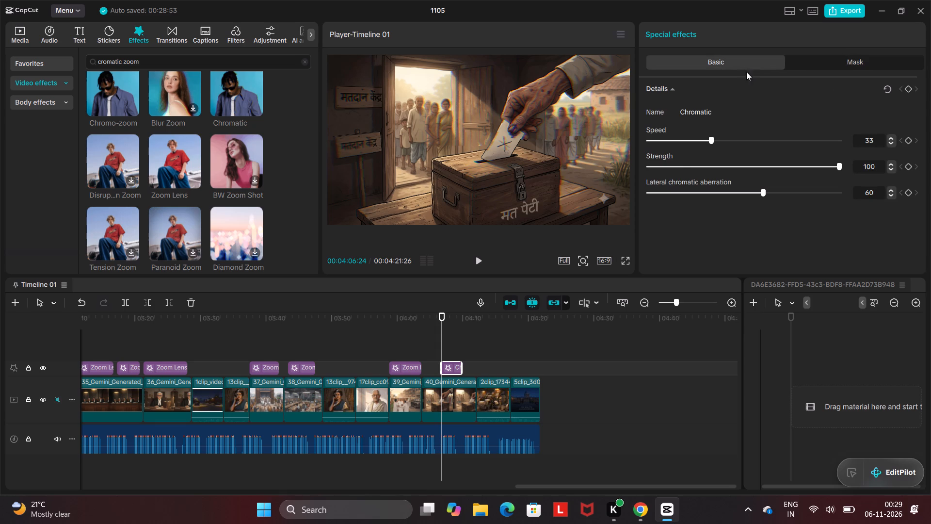
click(621, 238)
click(484, 262)
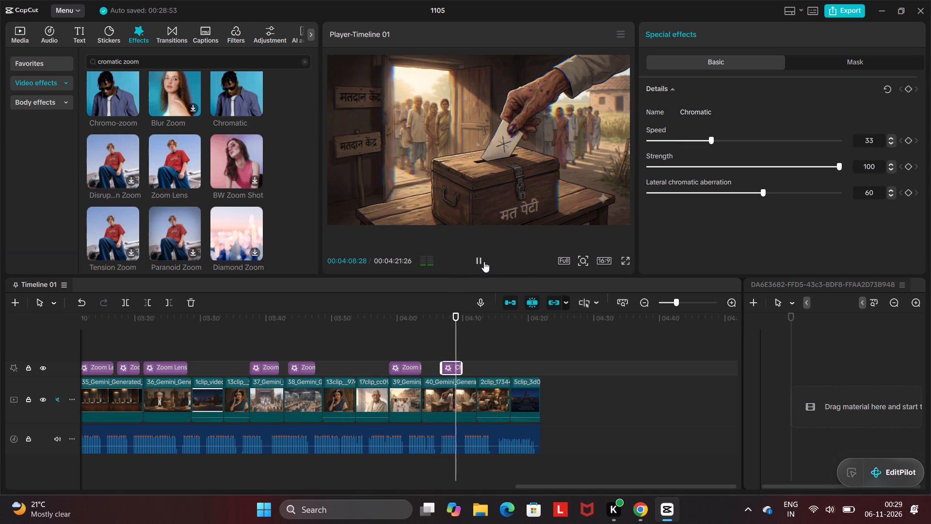
click(481, 261)
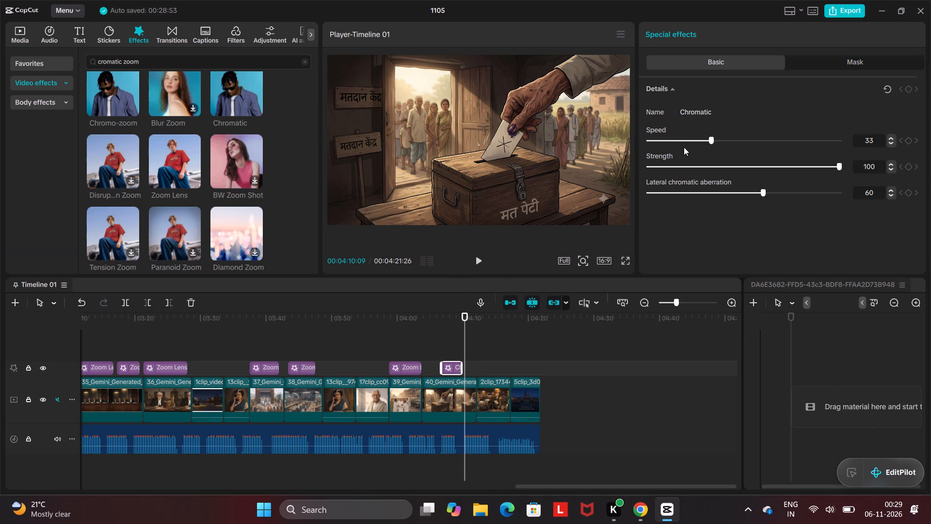
Set the Chromatic effect's speed to 12.
click(671, 138)
Set the Chromatic effect's strength to 46 and play the sequence from 00:04:02:24 through the effect.
click(736, 164)
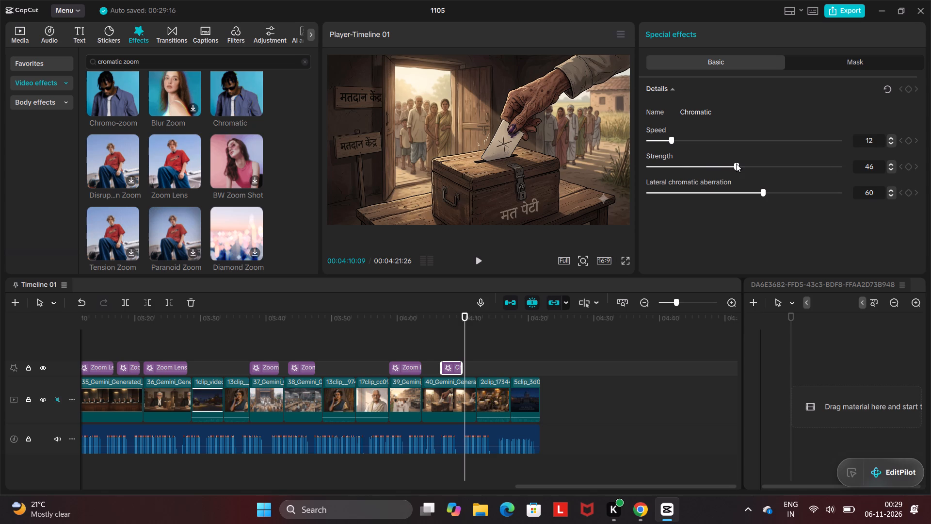
click(416, 342)
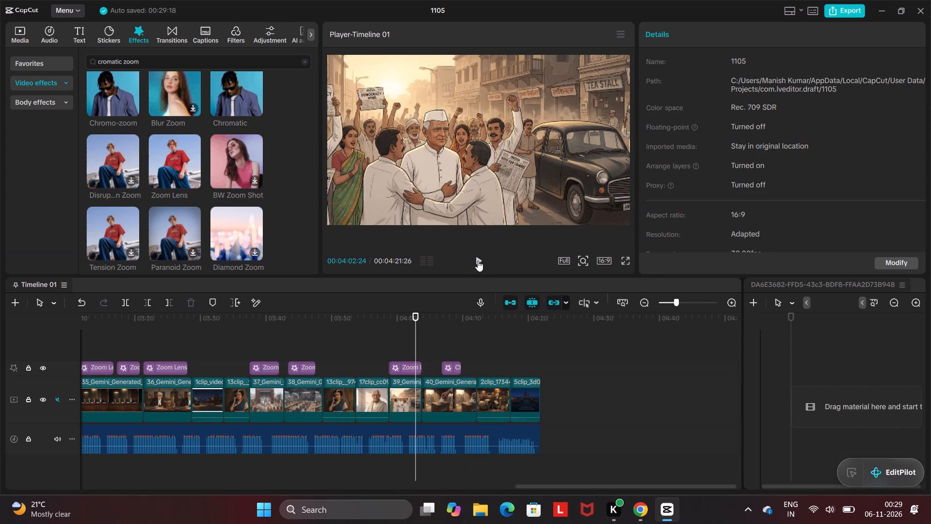
click(478, 261)
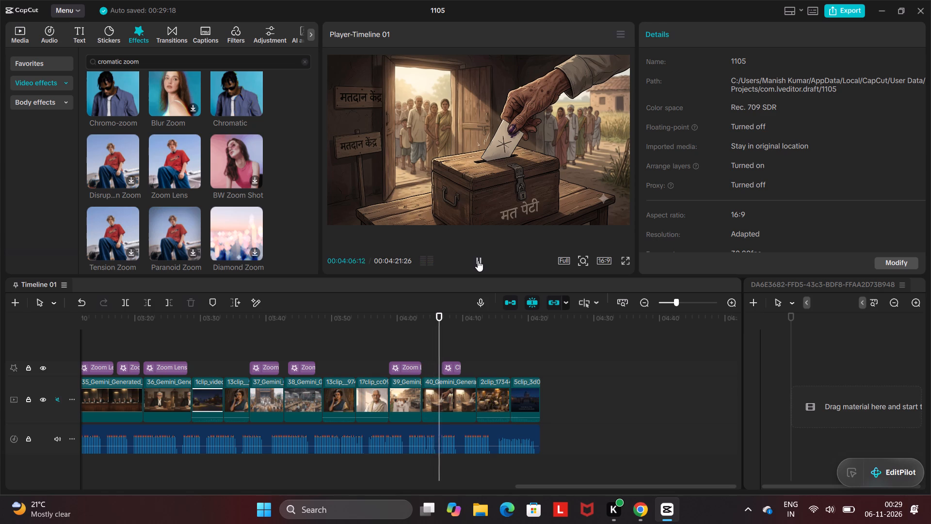
click(478, 261)
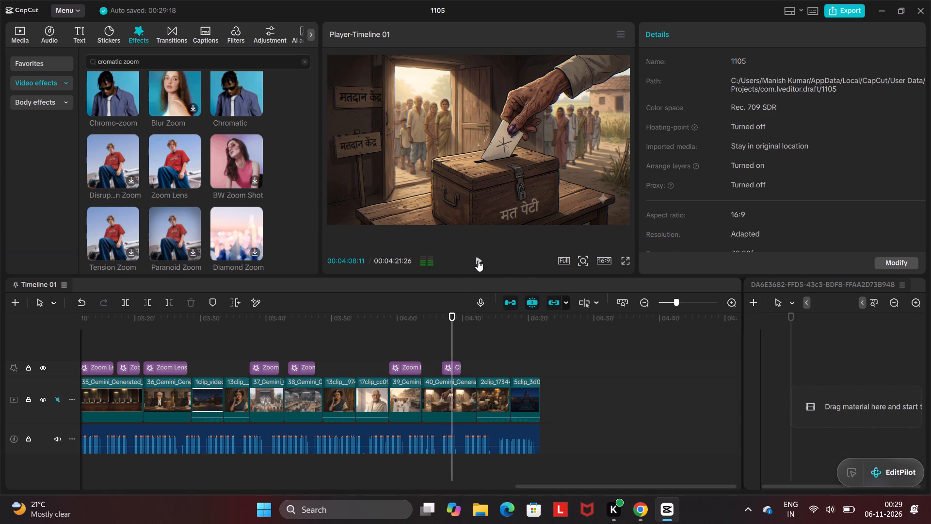
Extend the Chromatic effect's start back to the beginning of the 40_Gemini clip and play the clip with it.
click(449, 368)
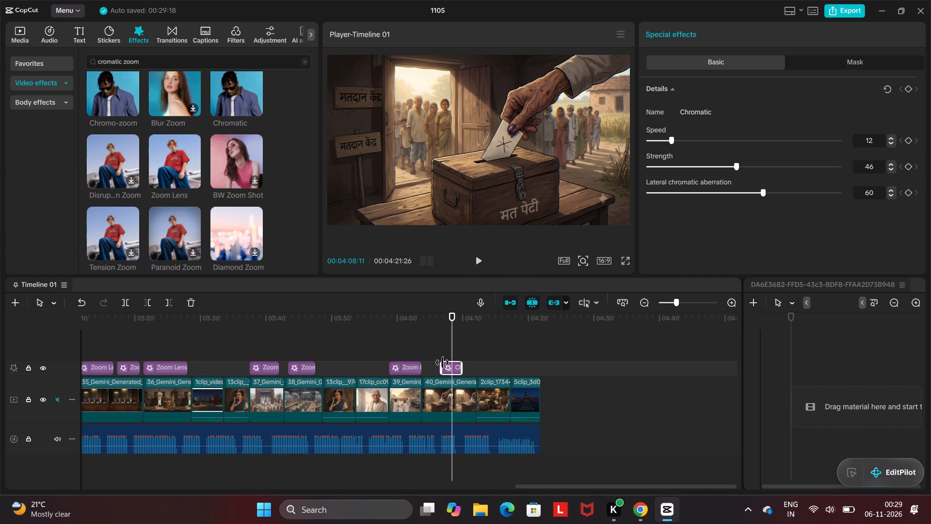
drag(442, 360, 432, 363)
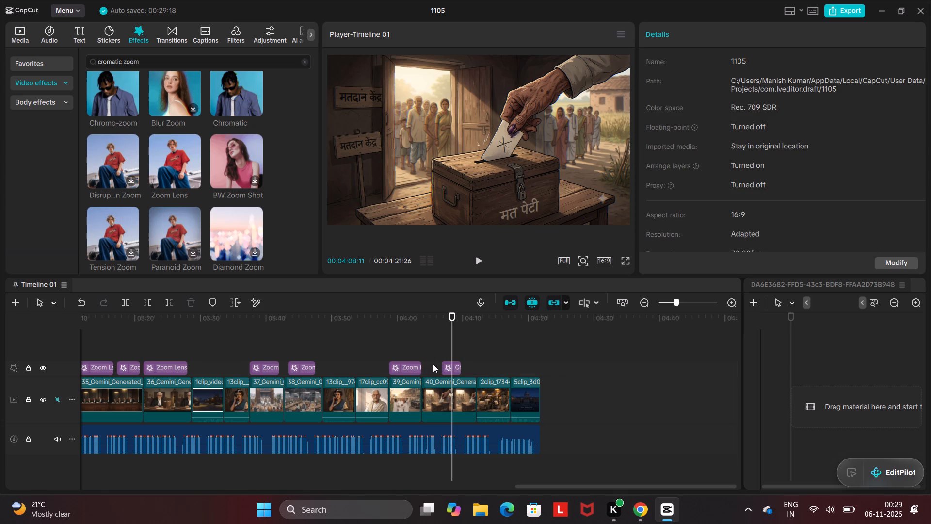
scroll(441, 367, right, 1)
scroll(441, 367, left, 1)
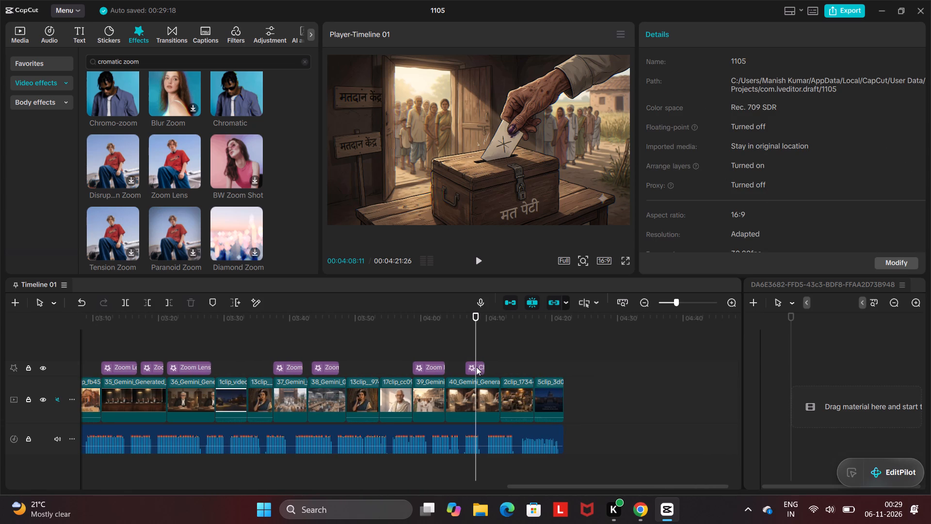
click(476, 367)
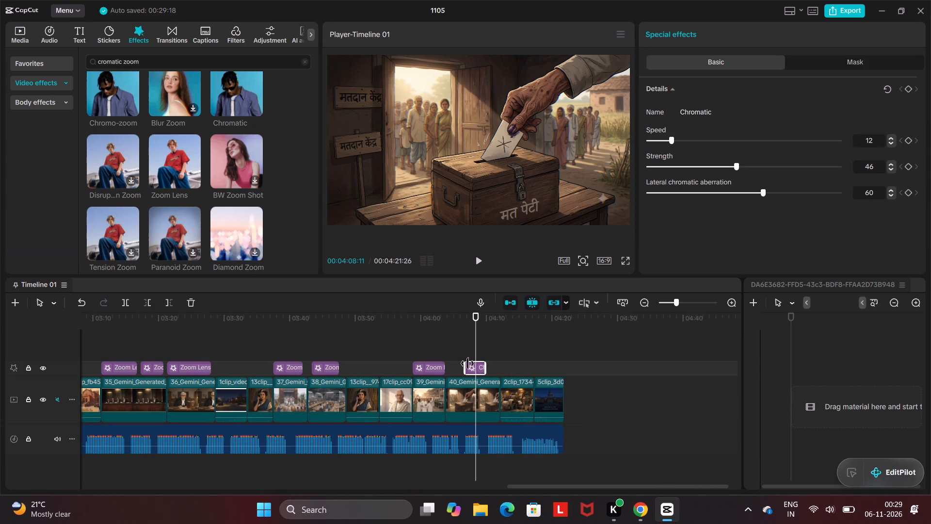
drag(468, 363, 452, 366)
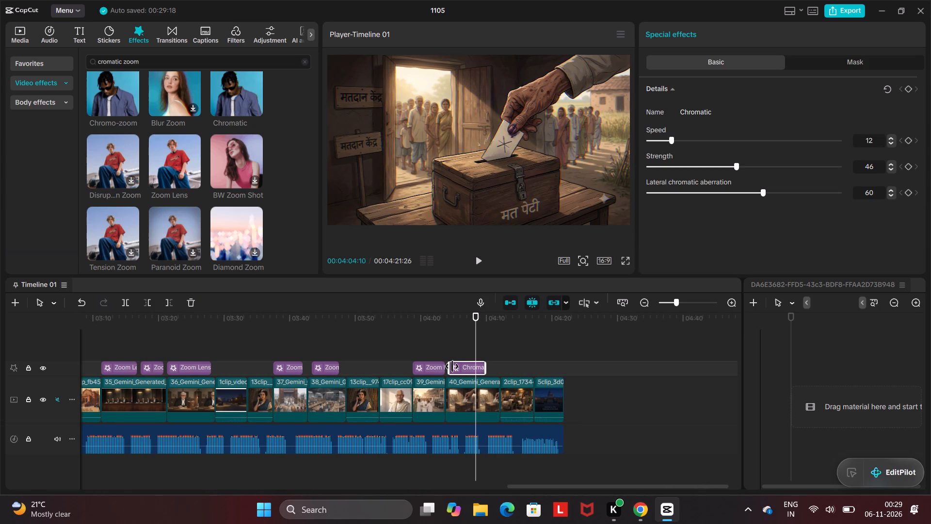
drag(452, 366, 450, 367)
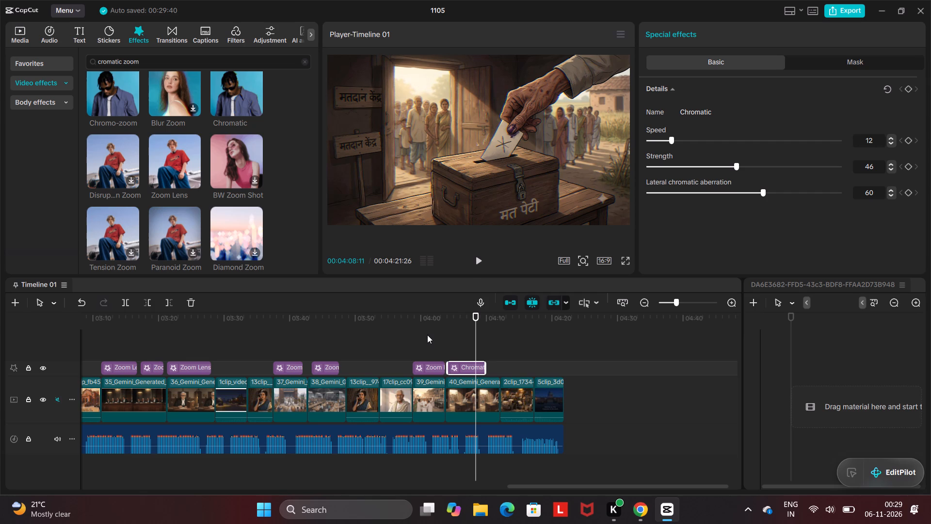
click(427, 335)
click(478, 255)
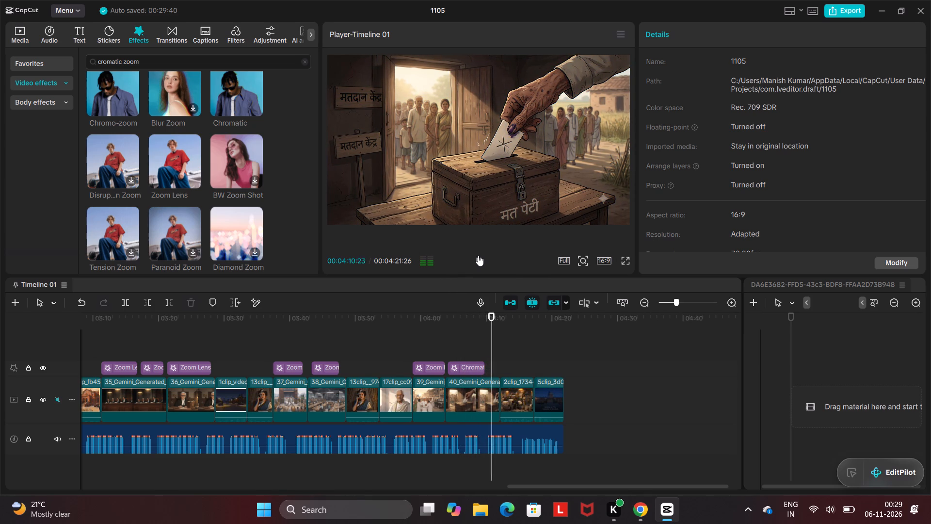
Set the Chromatic effect's lateral chromatic aberration to 34 and play the result from 00:04:00:05.
click(465, 368)
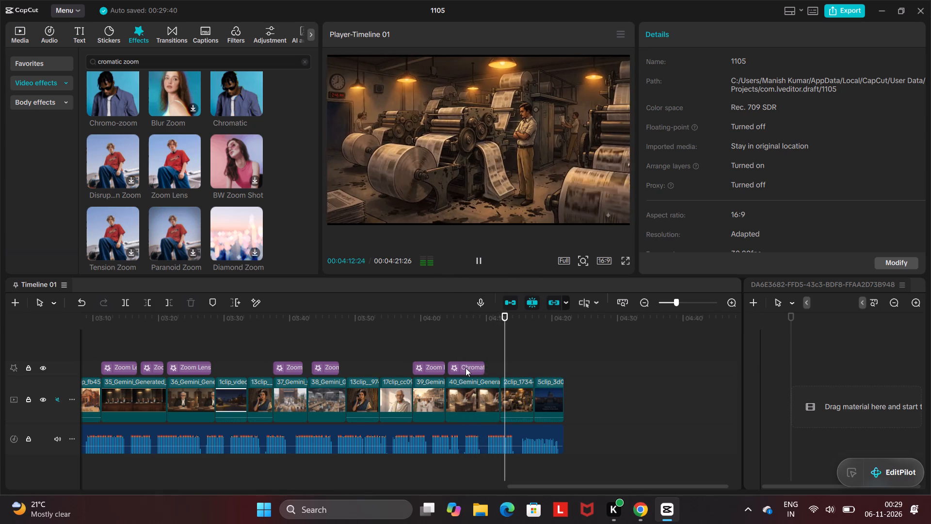
click(480, 257)
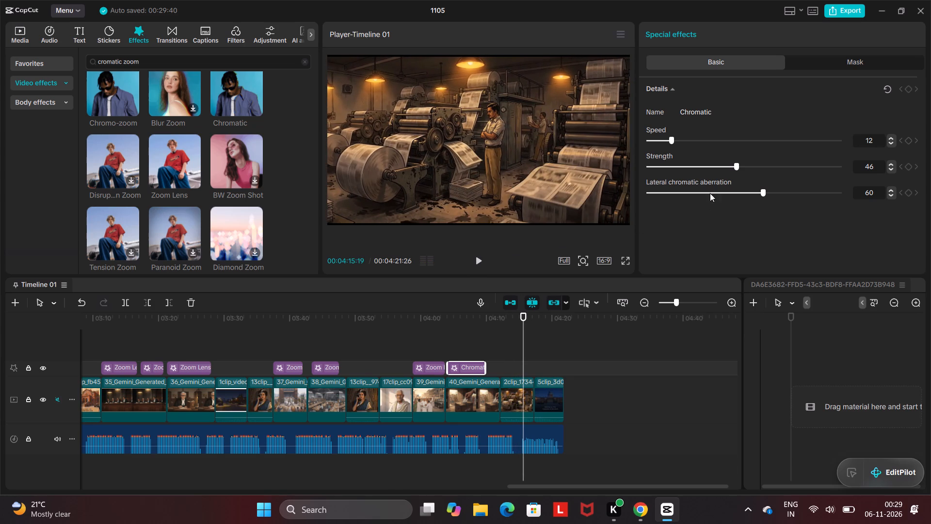
click(714, 187)
click(422, 343)
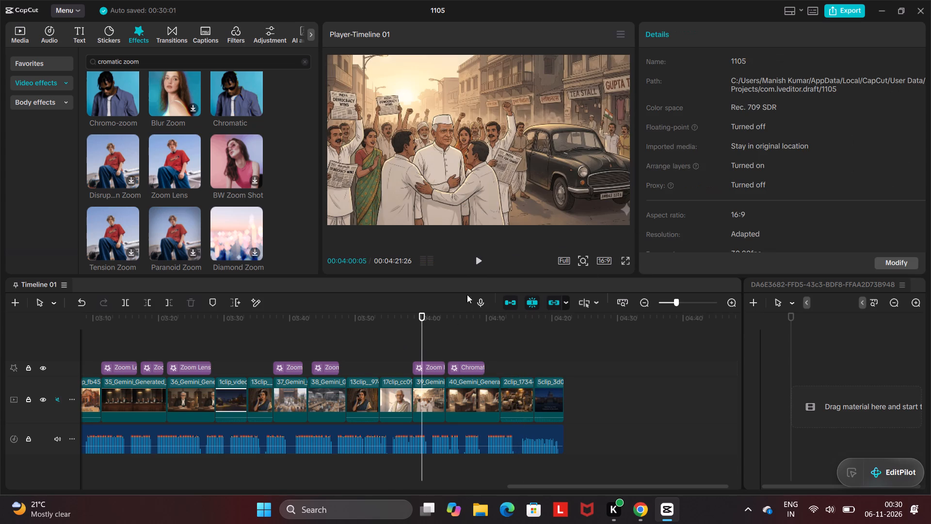
click(478, 254)
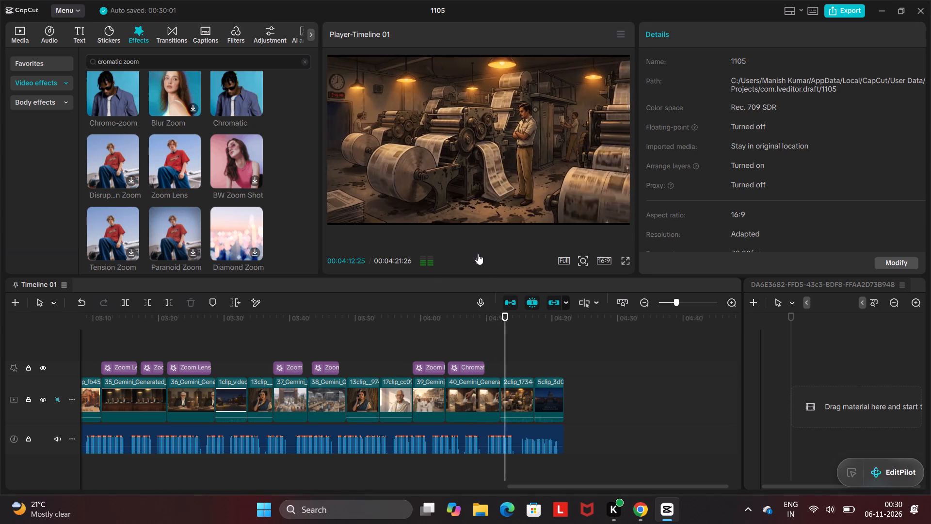
click(478, 255)
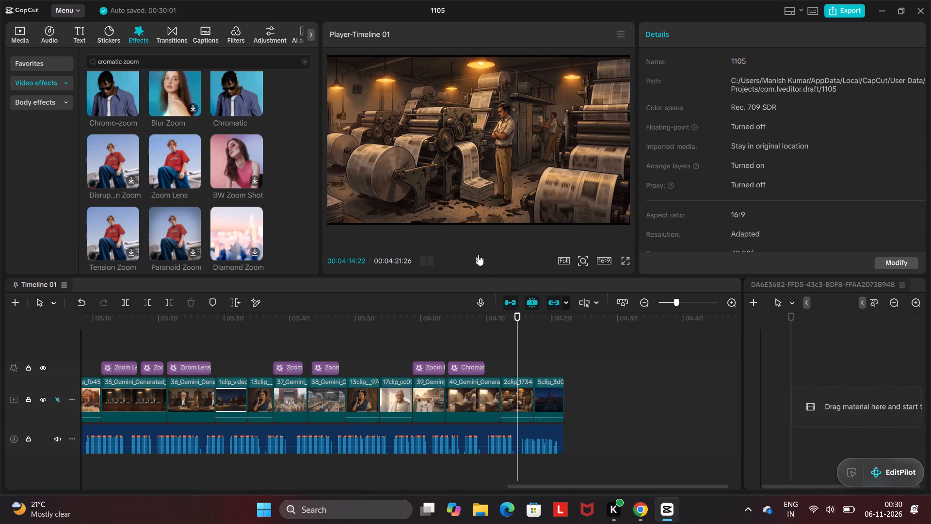
Extend the Chromatic effect's end to the end of the 40_Gemini clip and play from 00:03:58:23 to the end.
click(467, 368)
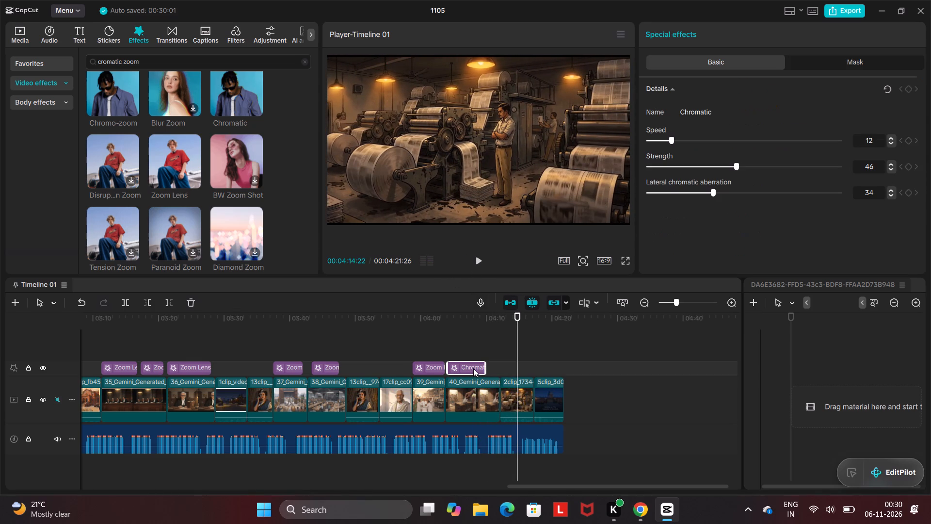
drag(483, 366, 491, 366)
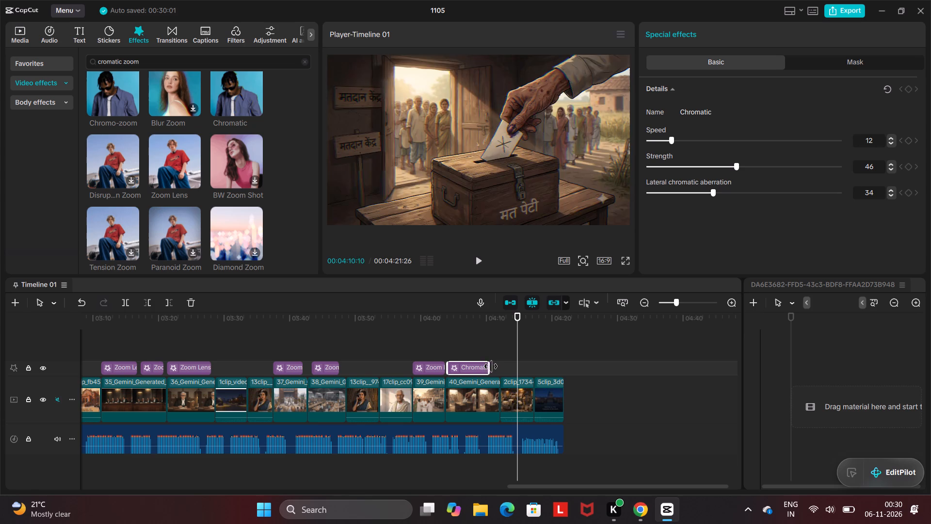
drag(491, 366, 497, 366)
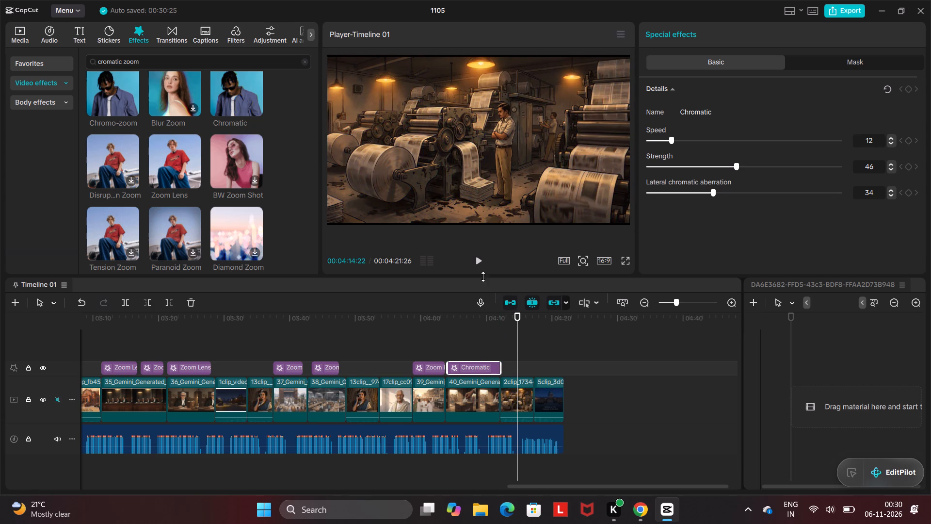
click(477, 261)
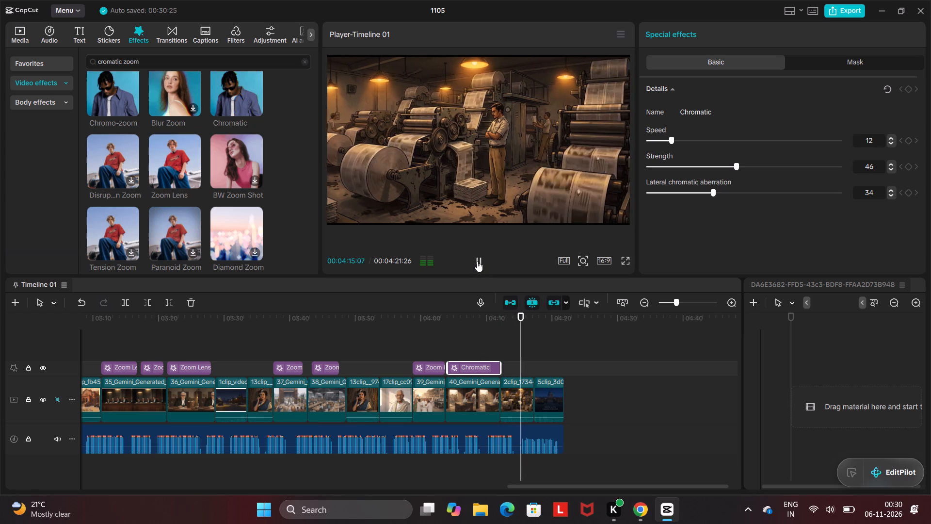
click(410, 351)
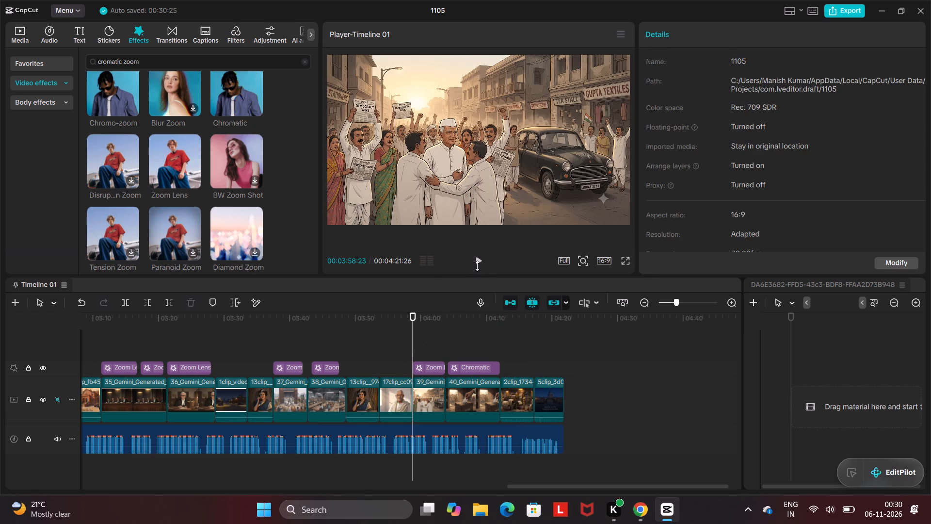
click(478, 260)
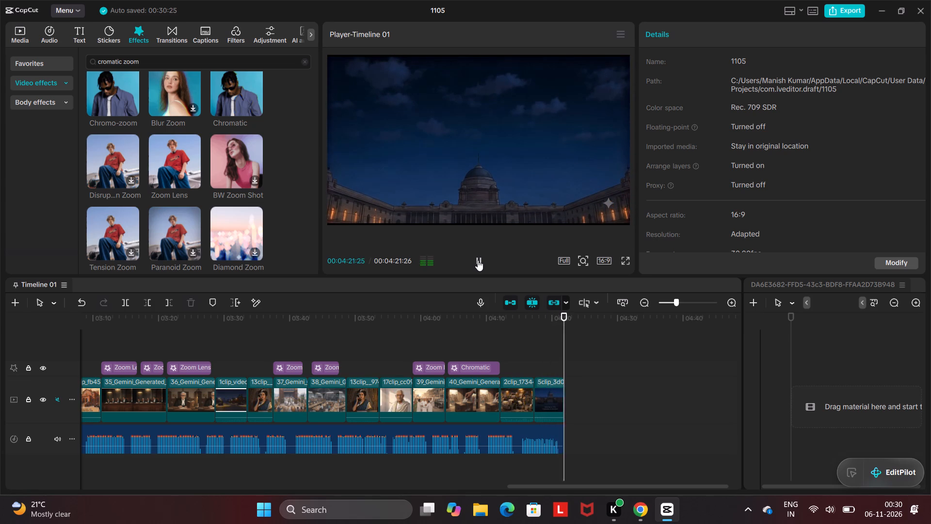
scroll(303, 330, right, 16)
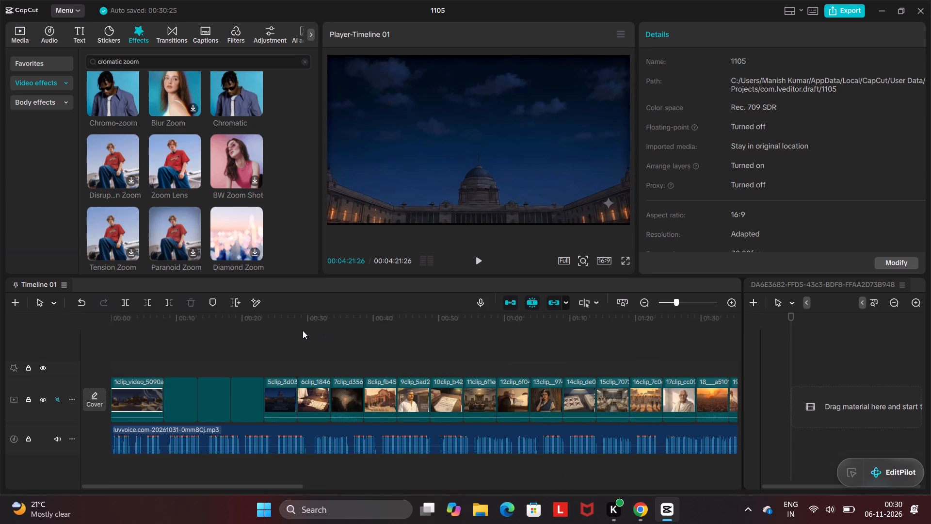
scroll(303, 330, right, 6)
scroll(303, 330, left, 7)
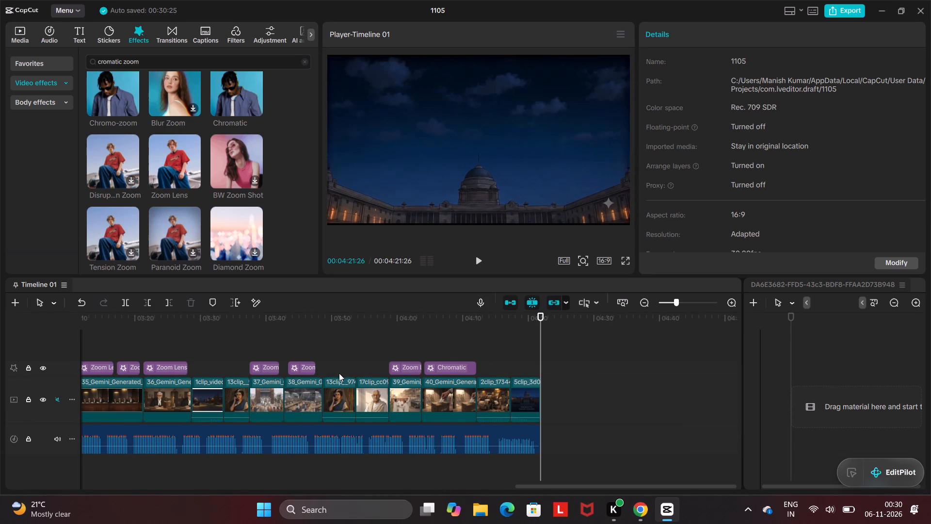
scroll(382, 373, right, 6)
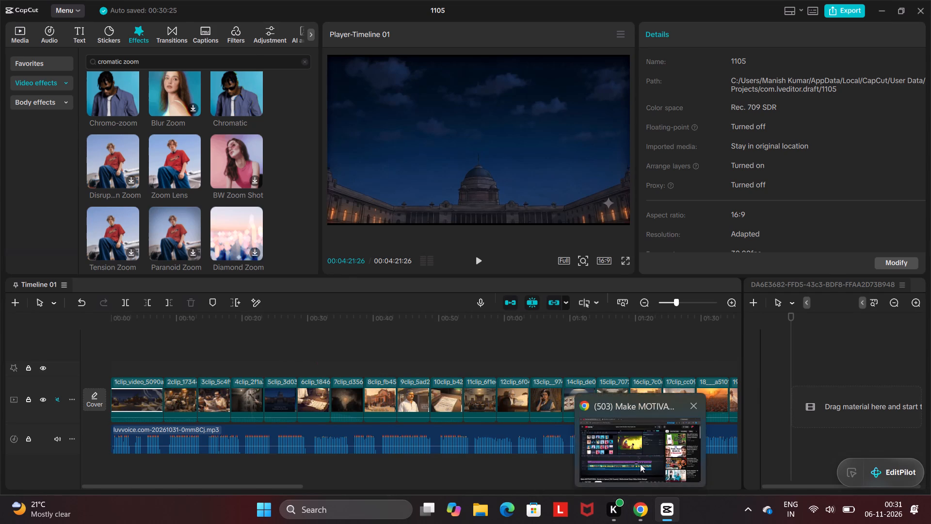
Switch to the YouTube tutorial in Chrome and rewatch how the Chromatic effect's aberration, strength and speed are set over the whole timeline.
click(640, 464)
click(459, 323)
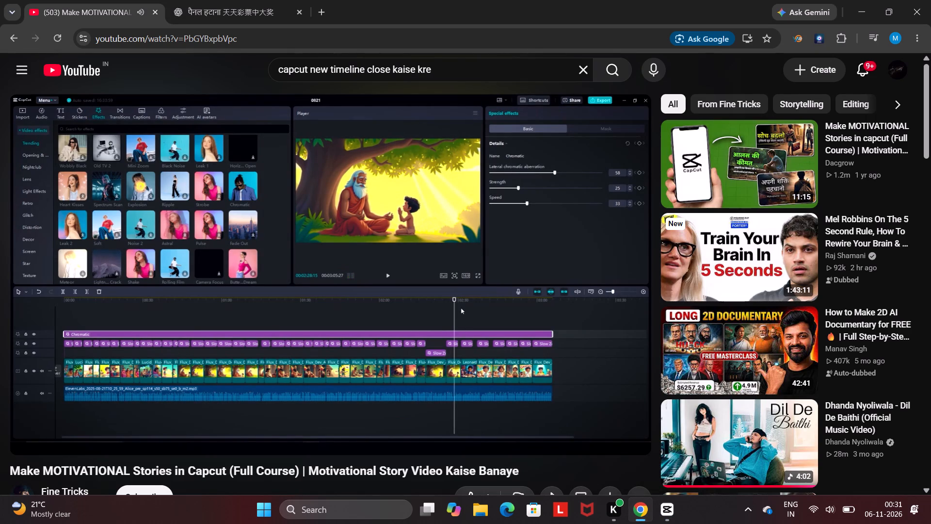
key(Right)
key(Left)
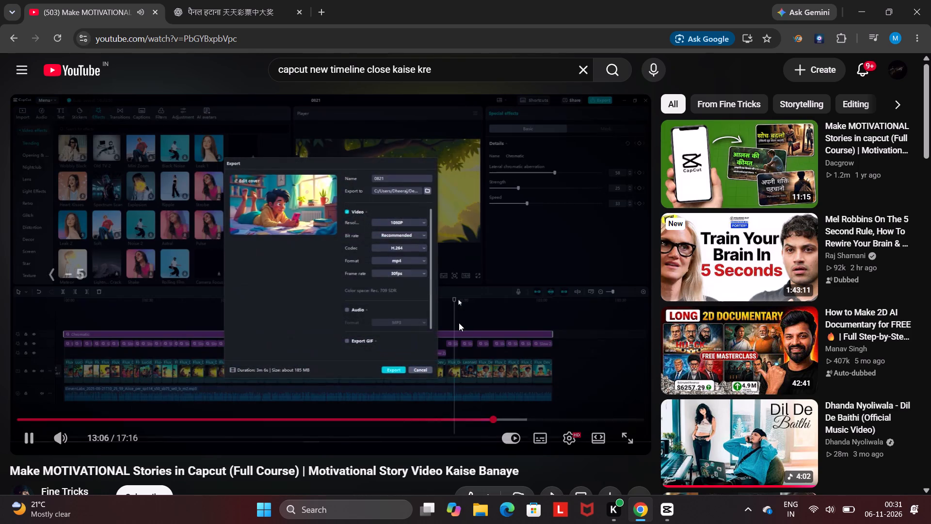
key(Left)
key(Left)
key(Left)
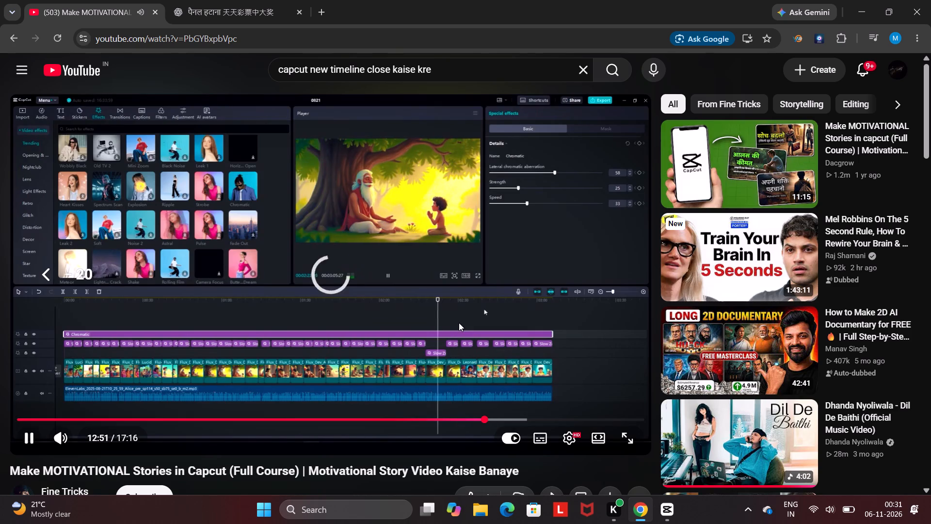
key(Left)
key(Left)
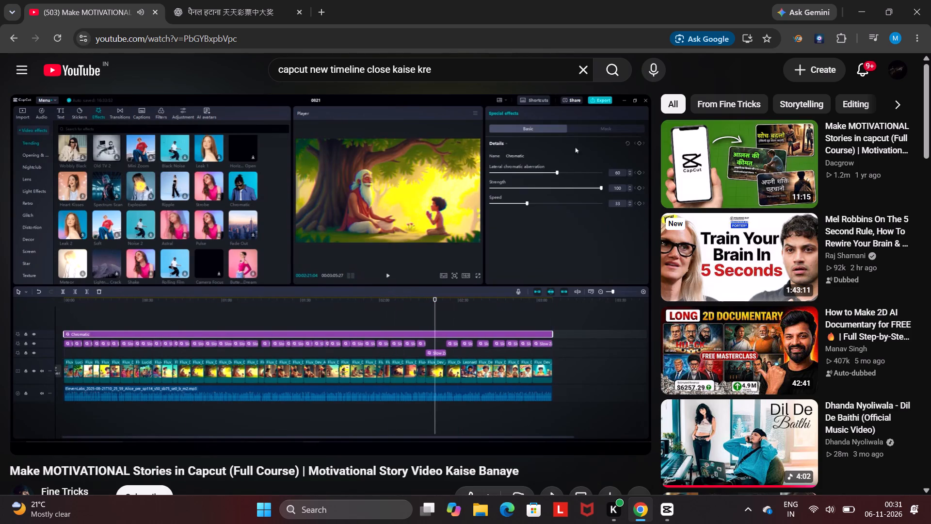
key(Left)
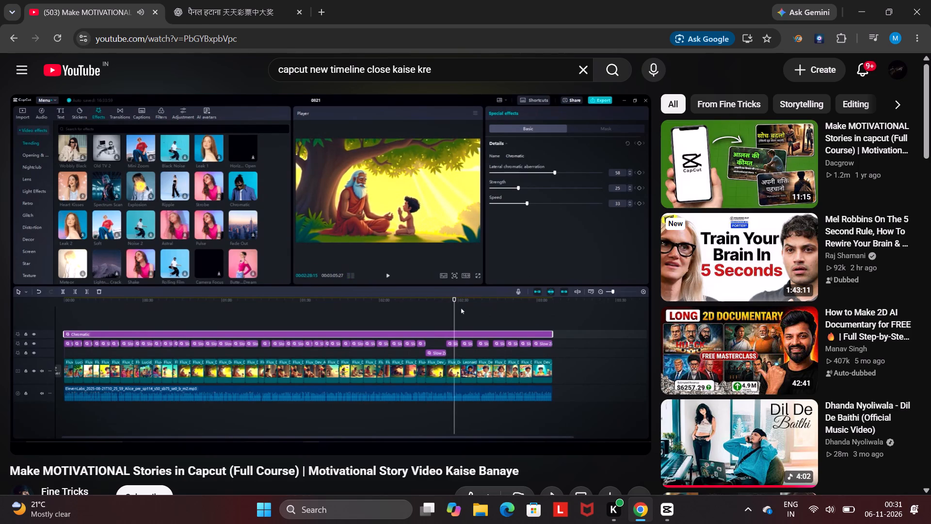
click(459, 323)
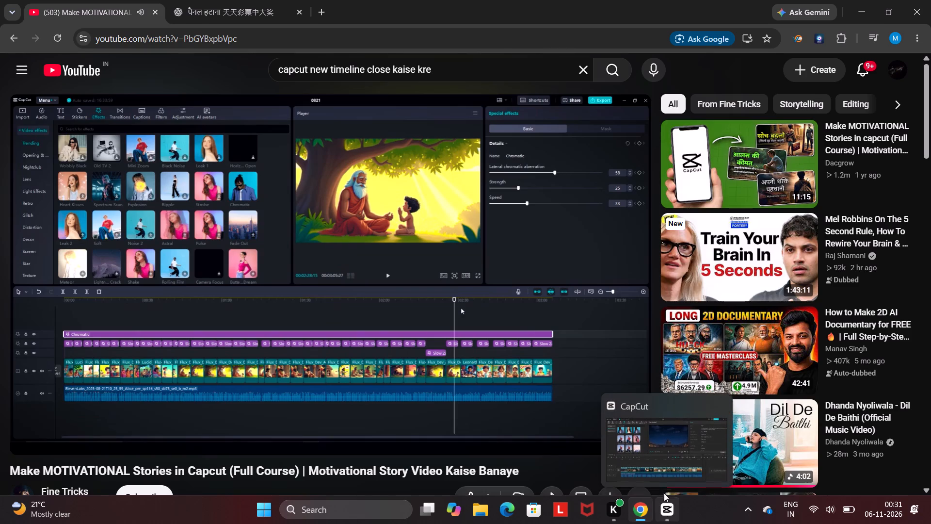
Switch back to CapCut and look along the timeline from the first clips to those carrying Zoom Lens effects.
click(667, 471)
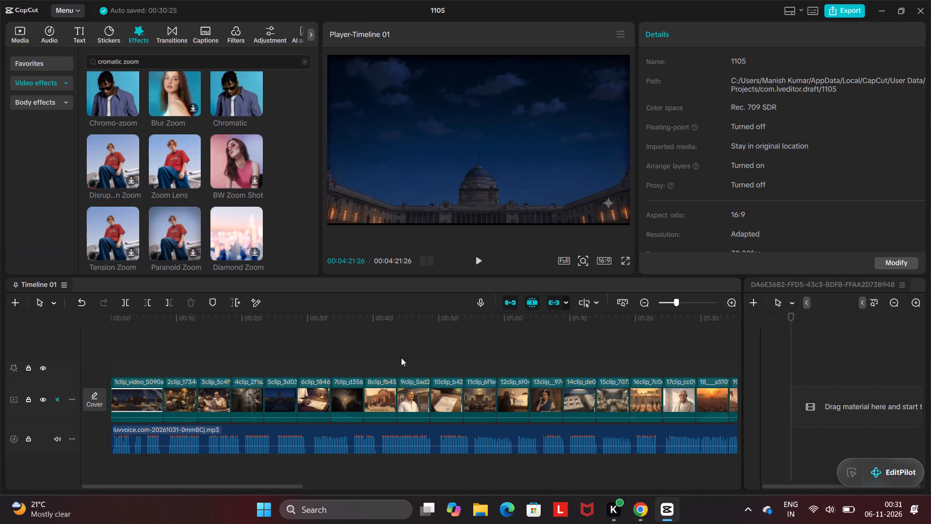
scroll(538, 360, right, 1)
scroll(344, 369, right, 3)
ctrl+scroll(406, 327, up, 1)
click(241, 337)
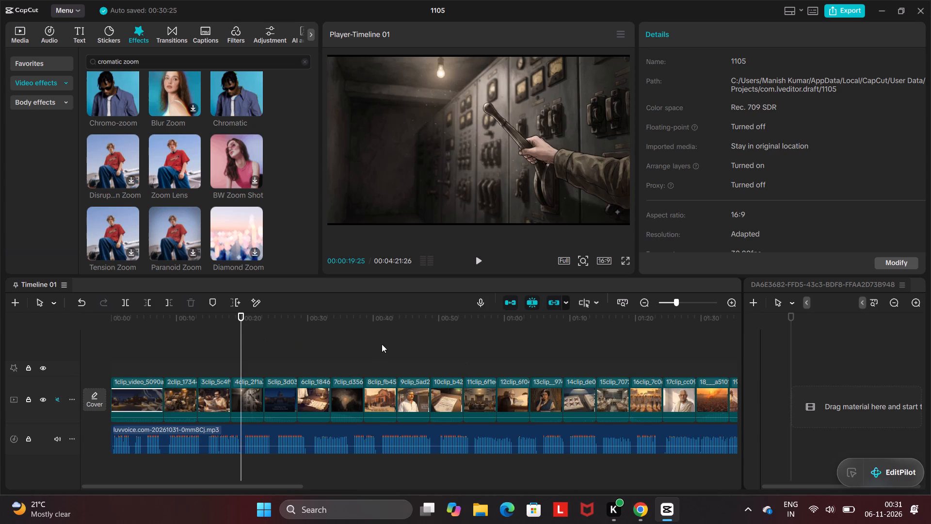
click(389, 347)
scroll(588, 380, left, 1)
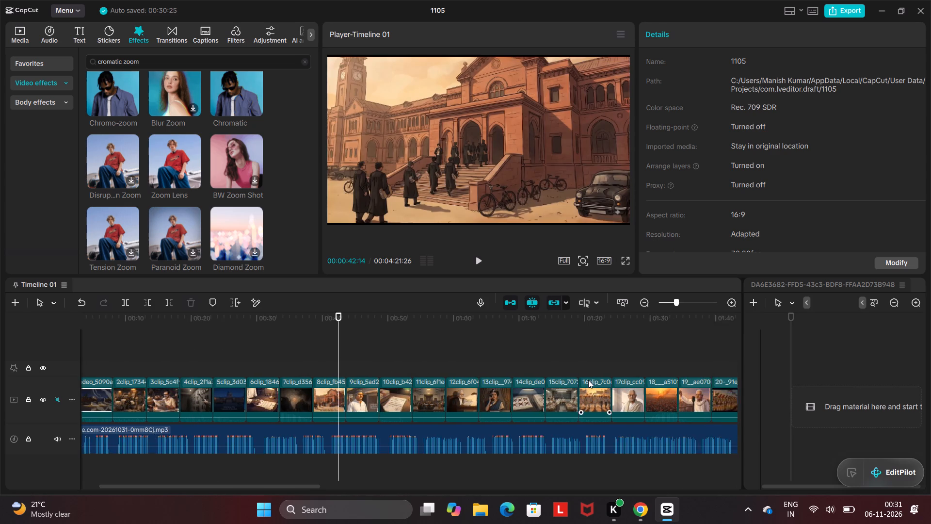
scroll(588, 380, left, 2)
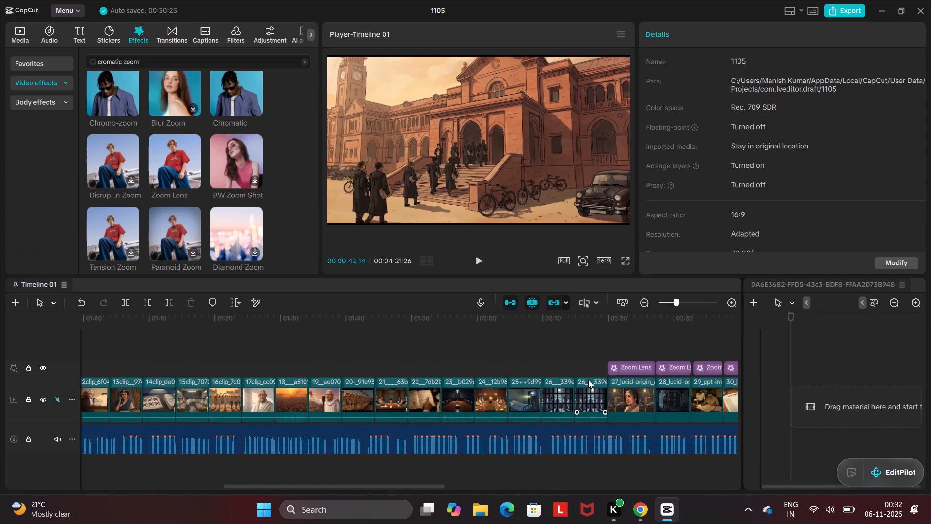
scroll(588, 380, left, 1)
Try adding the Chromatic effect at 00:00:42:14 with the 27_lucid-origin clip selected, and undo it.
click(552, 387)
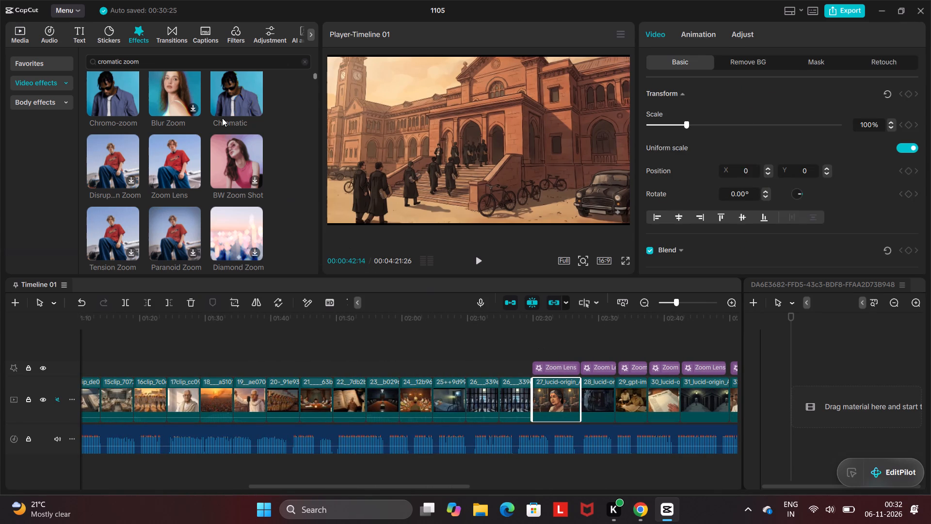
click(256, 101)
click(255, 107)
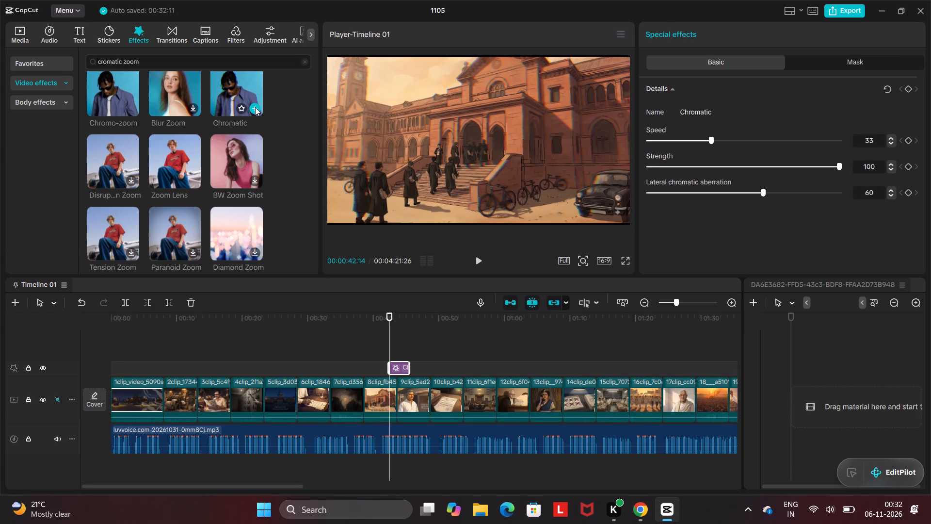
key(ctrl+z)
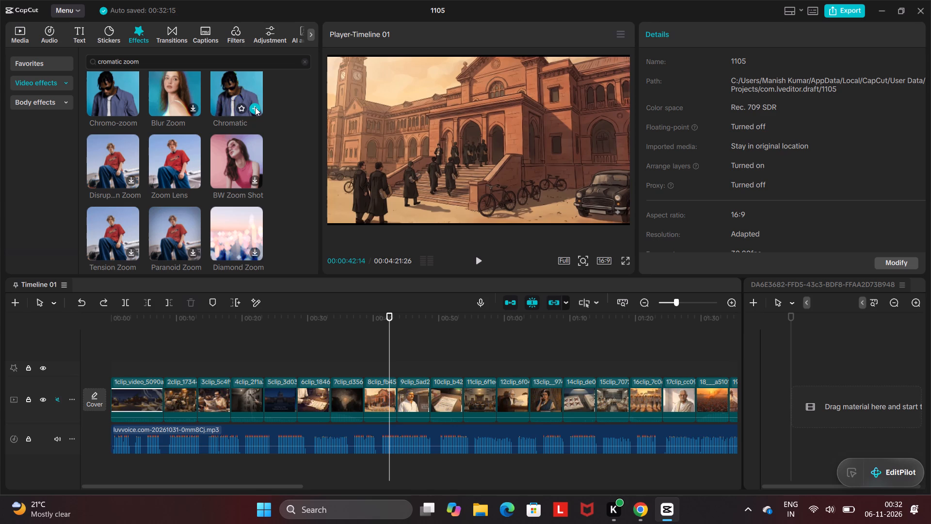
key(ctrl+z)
Add the Chromatic effect at 00:02:22:19, above the Zoom Lens effect on the 27_lucid-origin portrait clip.
scroll(404, 271, right, 4)
scroll(404, 271, left, 6)
scroll(469, 362, left, 1)
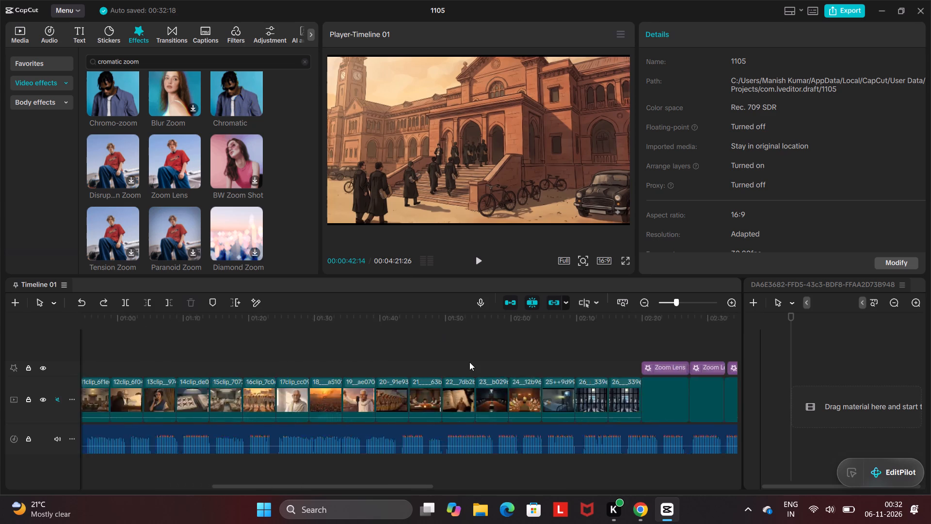
scroll(469, 362, left, 2)
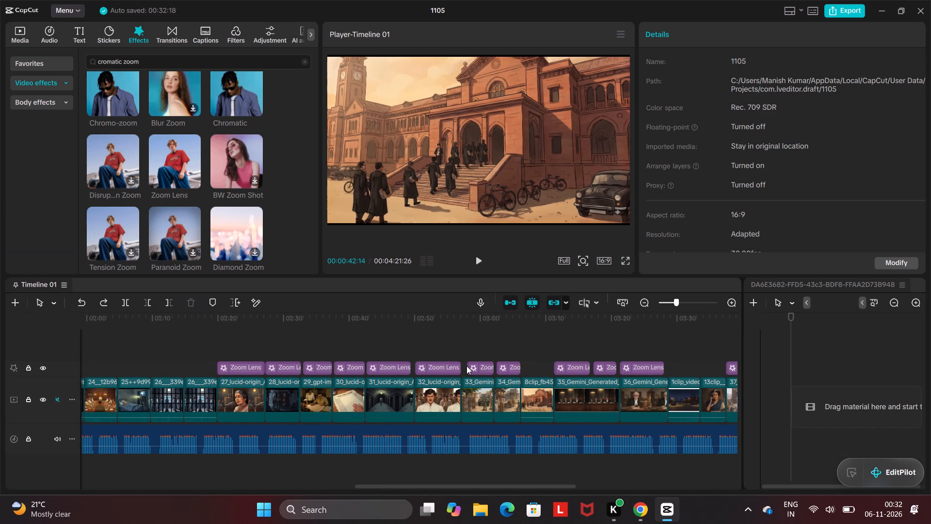
click(242, 365)
ctrl+scroll(242, 365, up, 4)
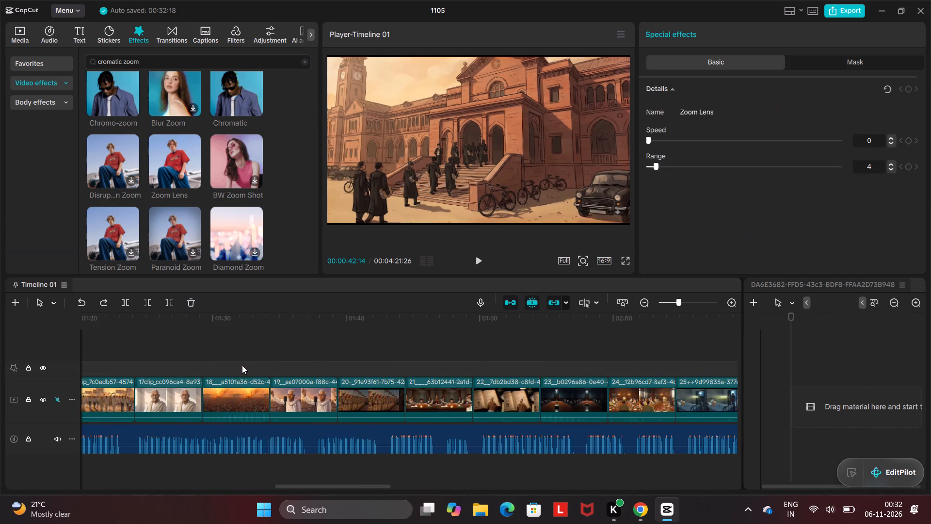
ctrl+scroll(242, 365, up, 2)
scroll(297, 379, left, 6)
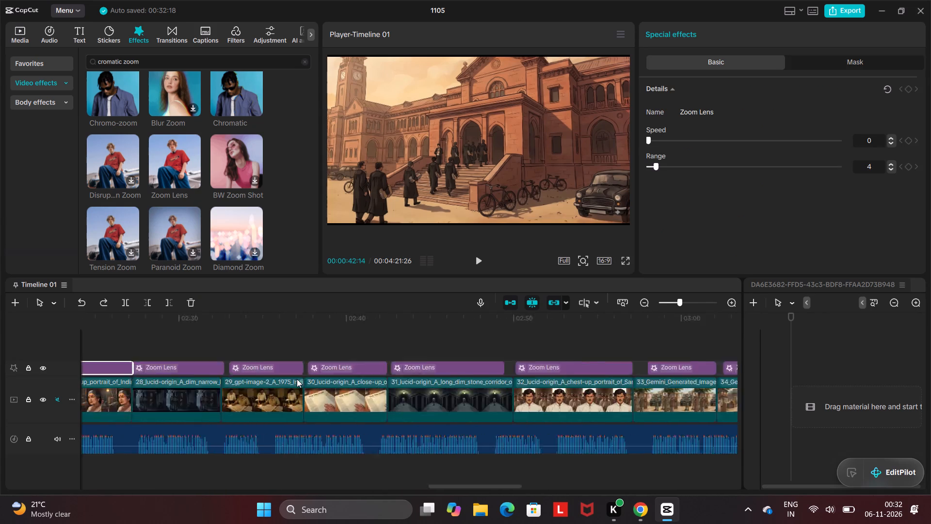
scroll(297, 379, left, 1)
scroll(297, 379, right, 1)
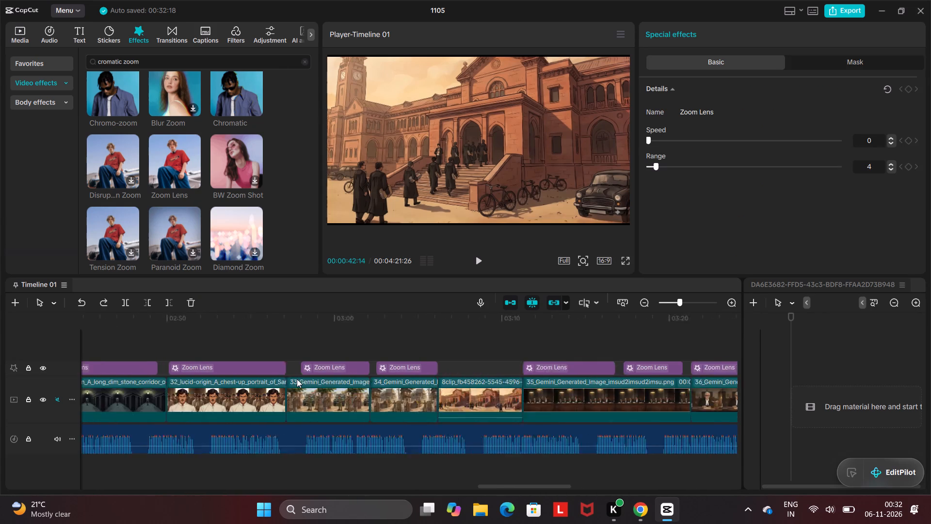
scroll(297, 379, right, 2)
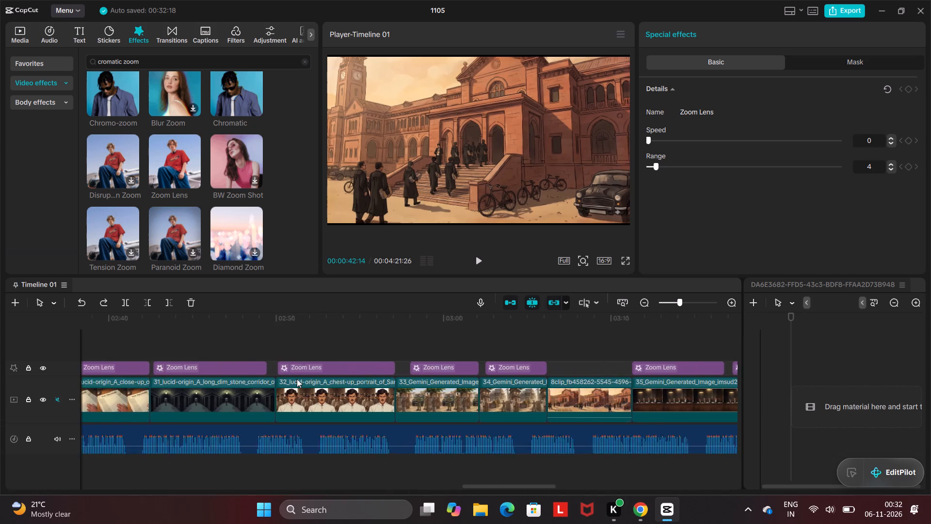
scroll(297, 379, right, 2)
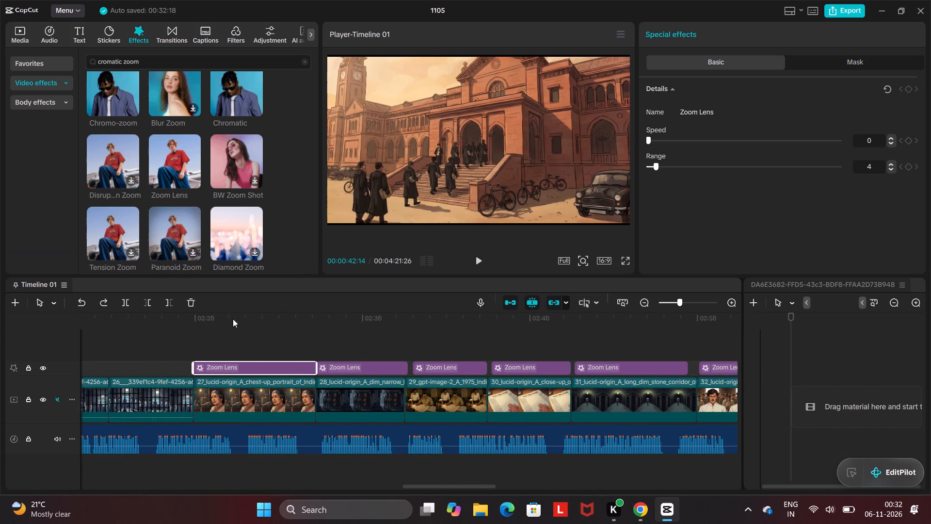
click(252, 382)
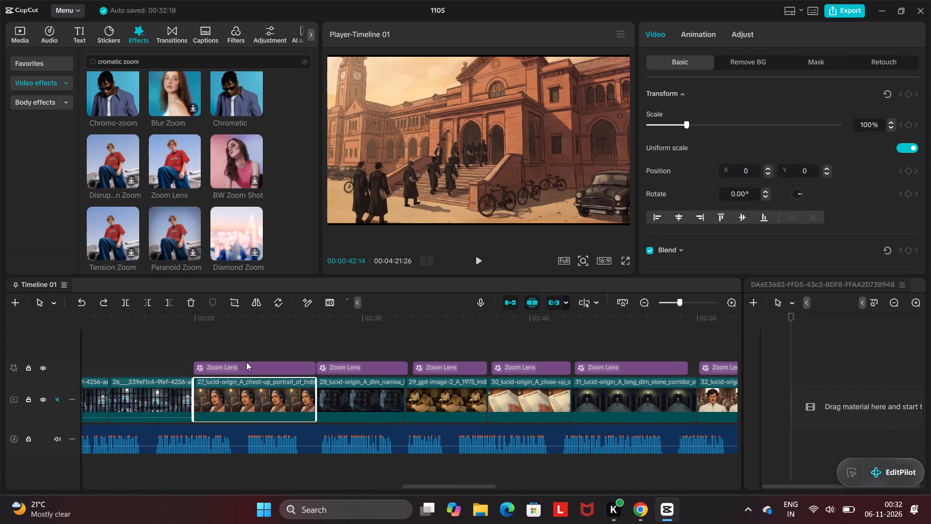
click(239, 343)
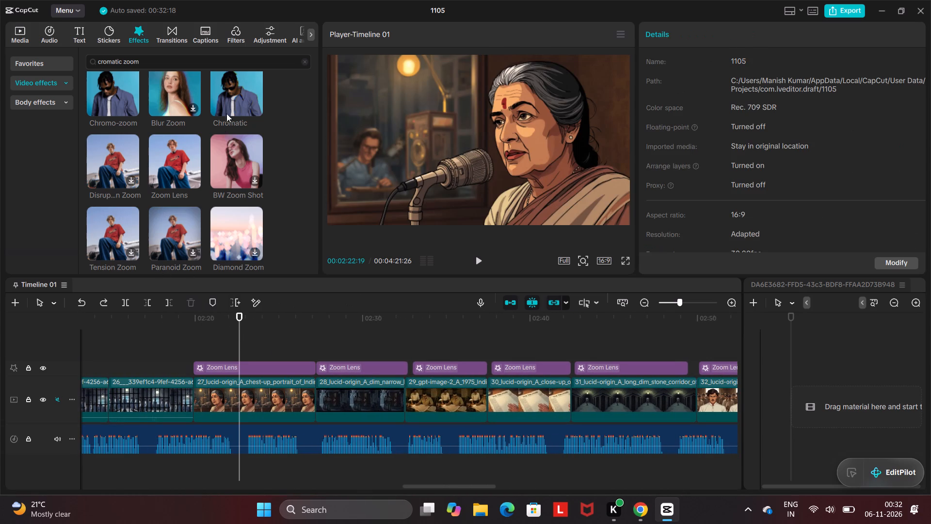
click(254, 110)
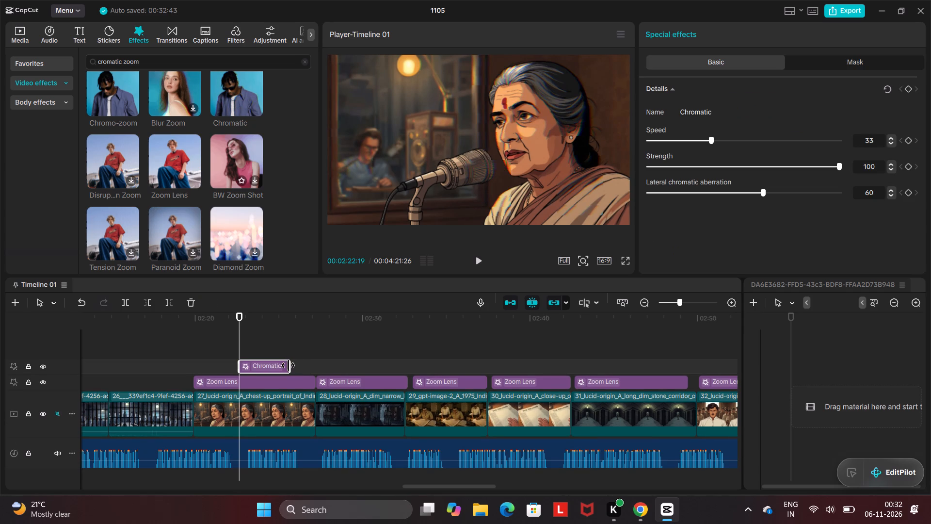
Move the Chromatic effect earlier and extend both its ends to span nearly the whole 27_lucid-origin clip.
drag(288, 365, 313, 369)
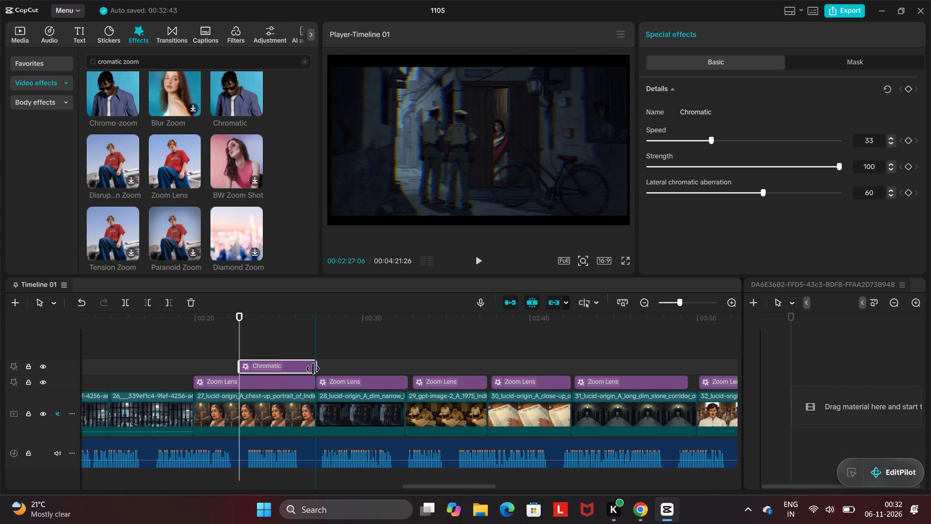
drag(313, 369, 309, 371)
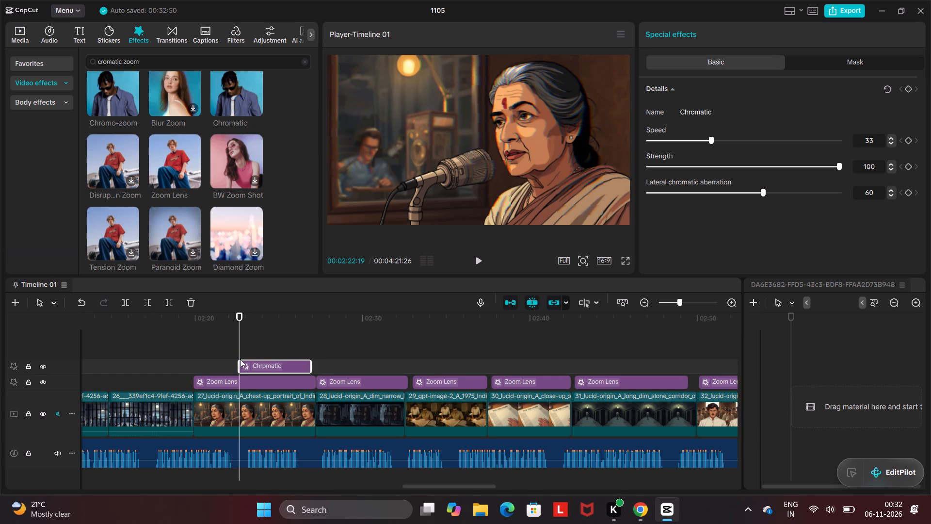
drag(237, 360, 222, 361)
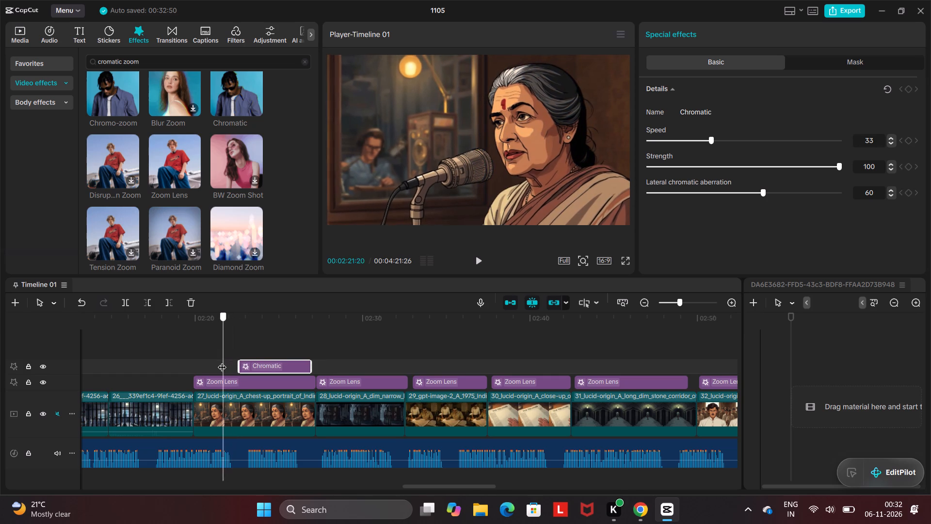
drag(222, 361, 223, 361)
drag(245, 363, 237, 366)
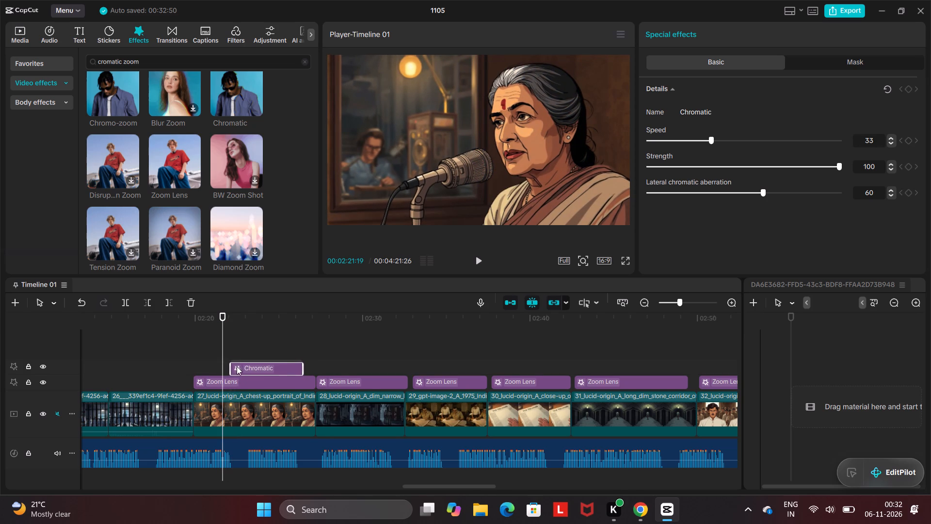
drag(237, 366, 230, 365)
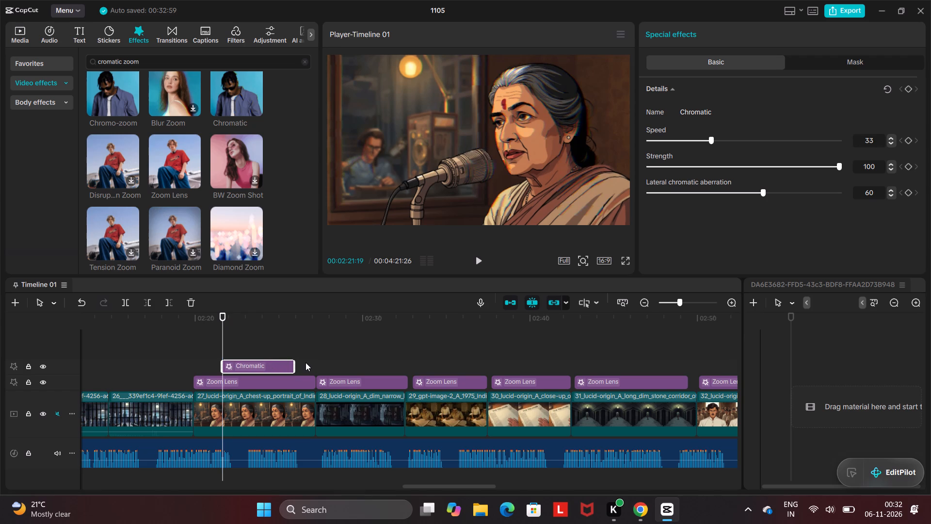
drag(295, 362, 307, 362)
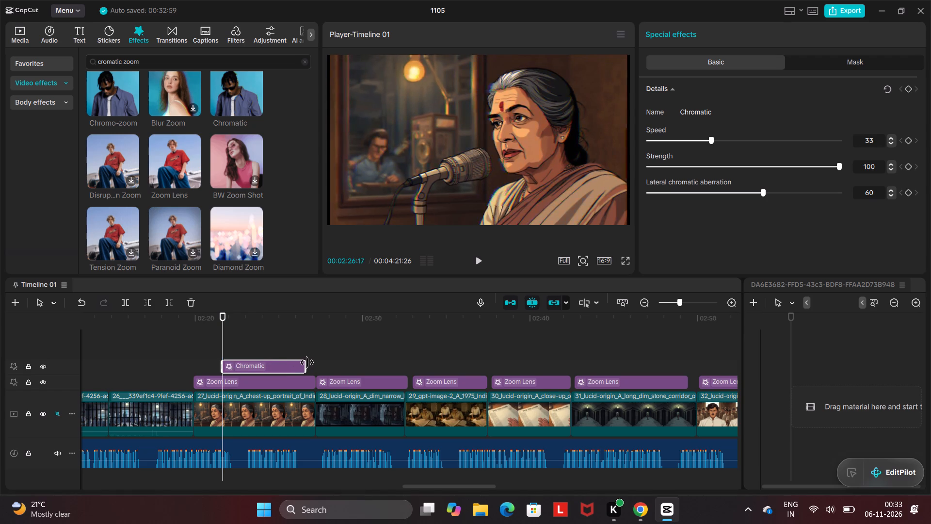
drag(307, 362, 309, 363)
drag(221, 363, 202, 366)
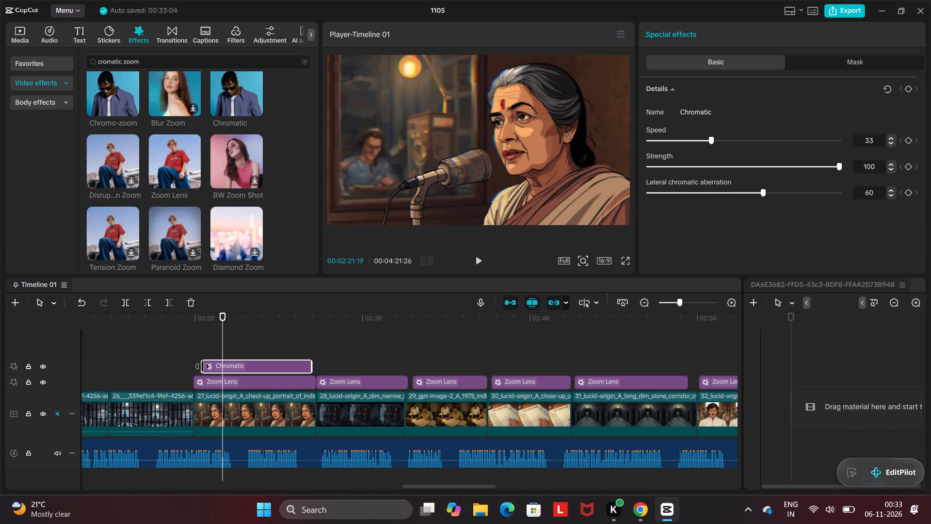
Set the Chromatic effect over the 27_lucid-origin clip to strength 28, speed 18 and lateral chromatic aberration 47.
click(176, 339)
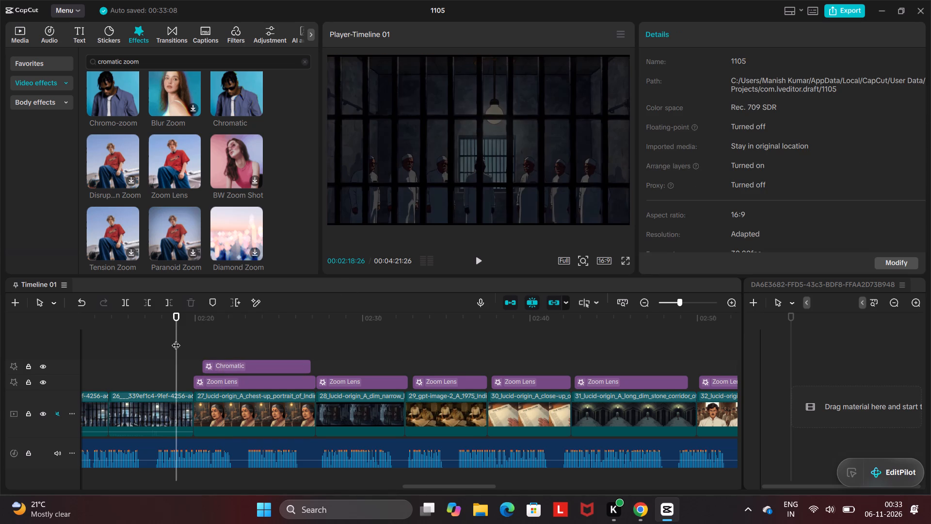
click(251, 366)
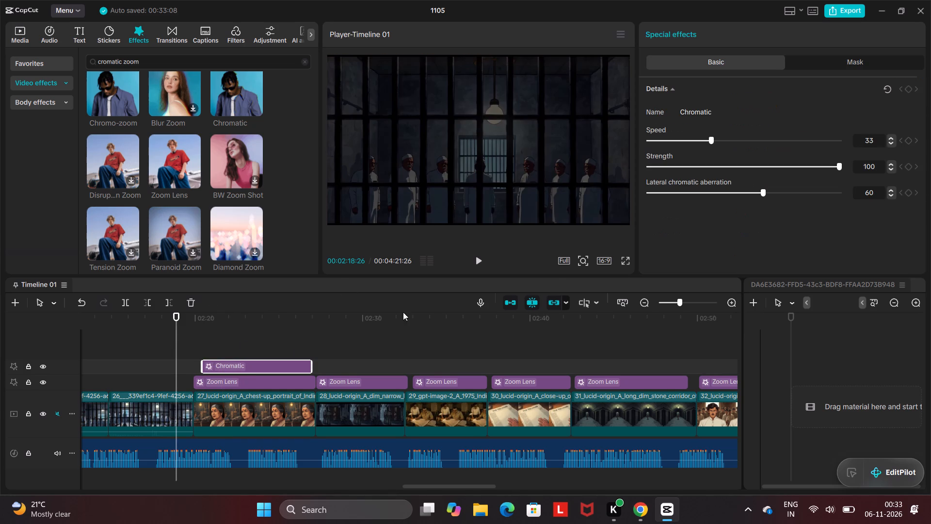
click(702, 168)
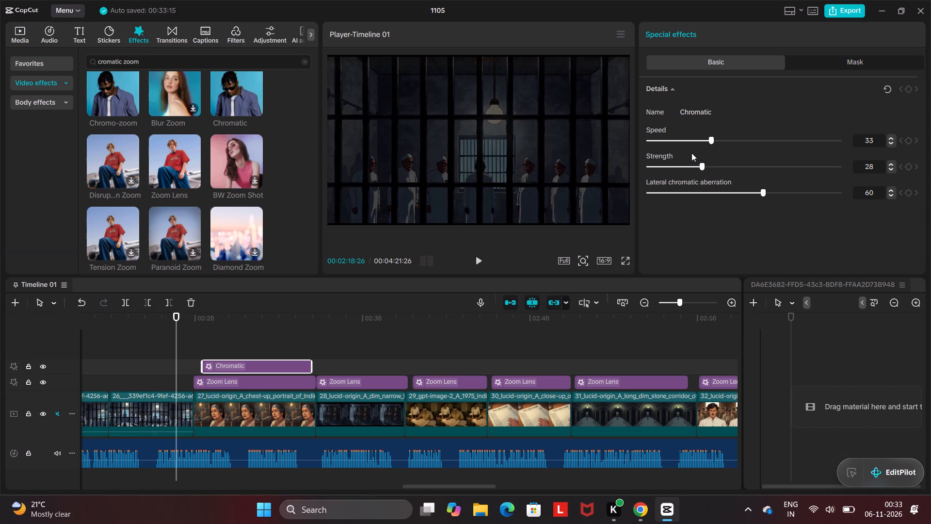
click(683, 138)
click(739, 193)
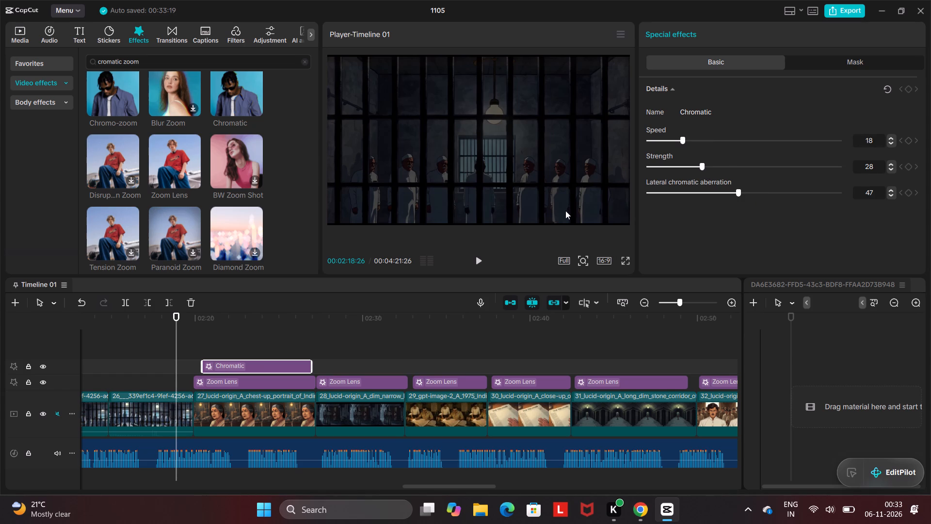
Set the Chromatic effect's lateral chromatic aberration to 57, then 62, playing back the 27_lucid-origin clip to check it.
click(475, 259)
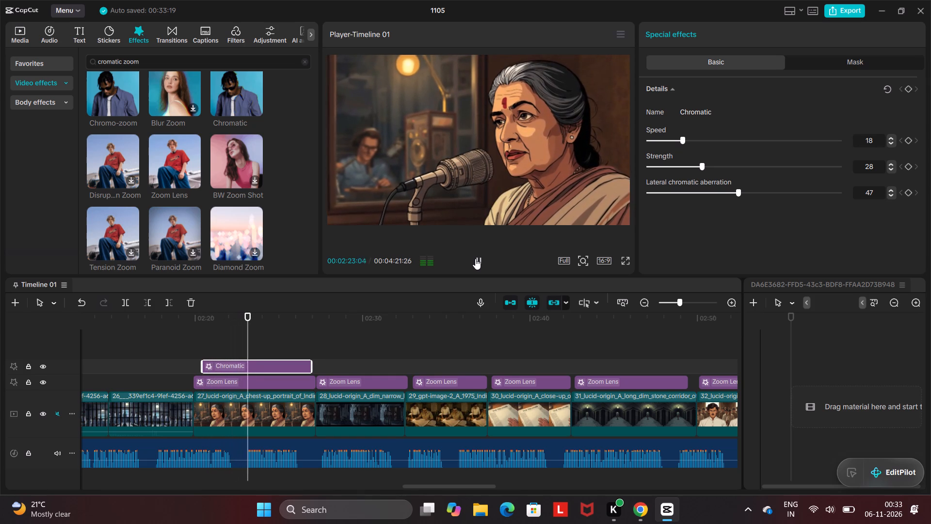
click(475, 259)
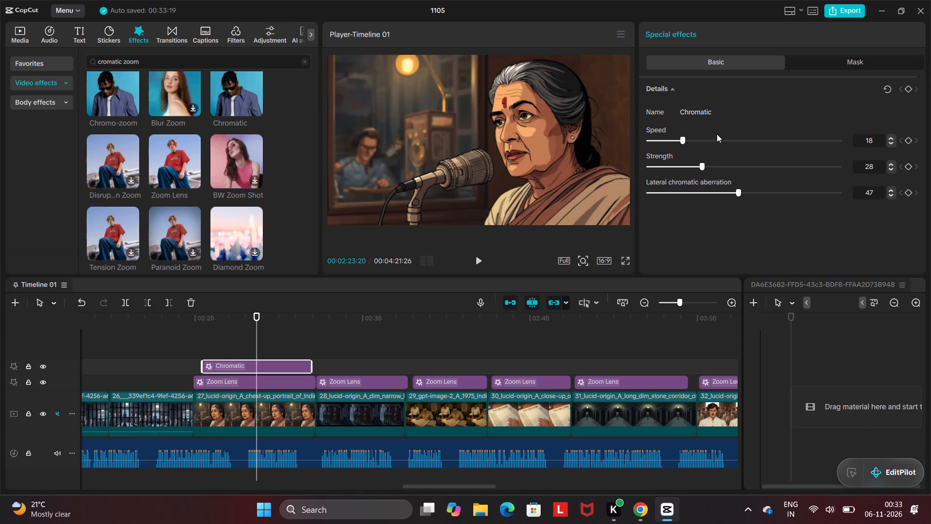
click(757, 193)
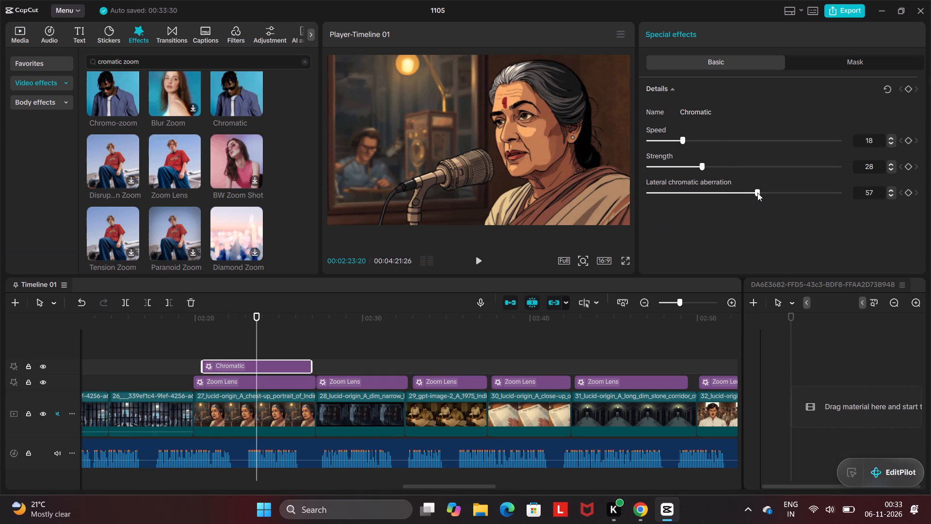
click(480, 255)
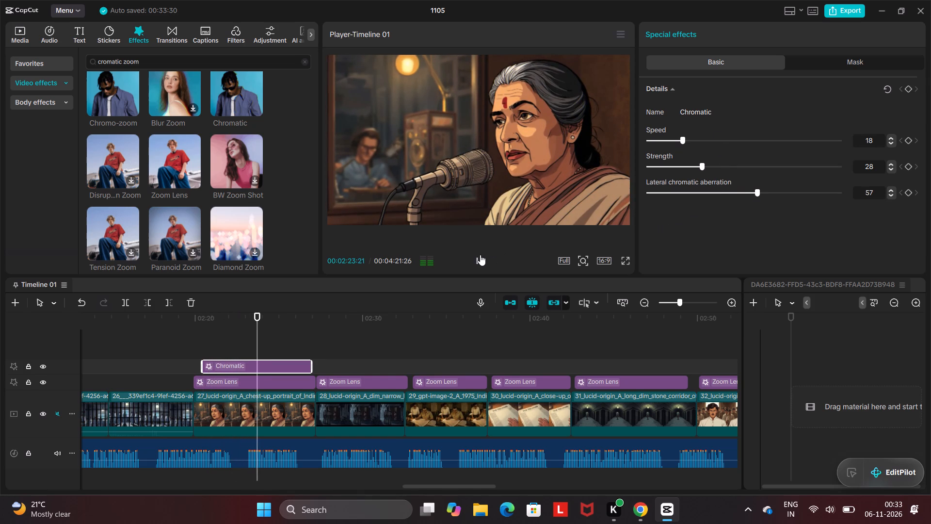
click(480, 255)
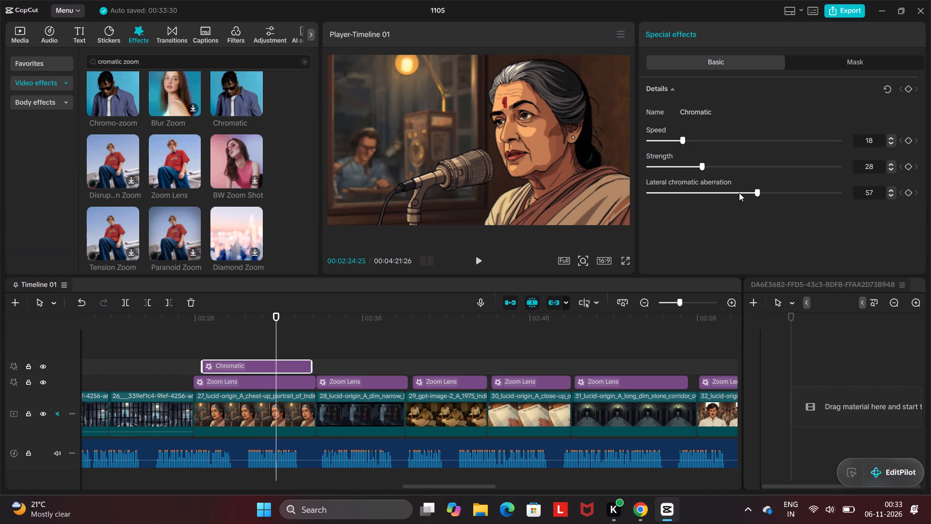
click(766, 190)
click(209, 337)
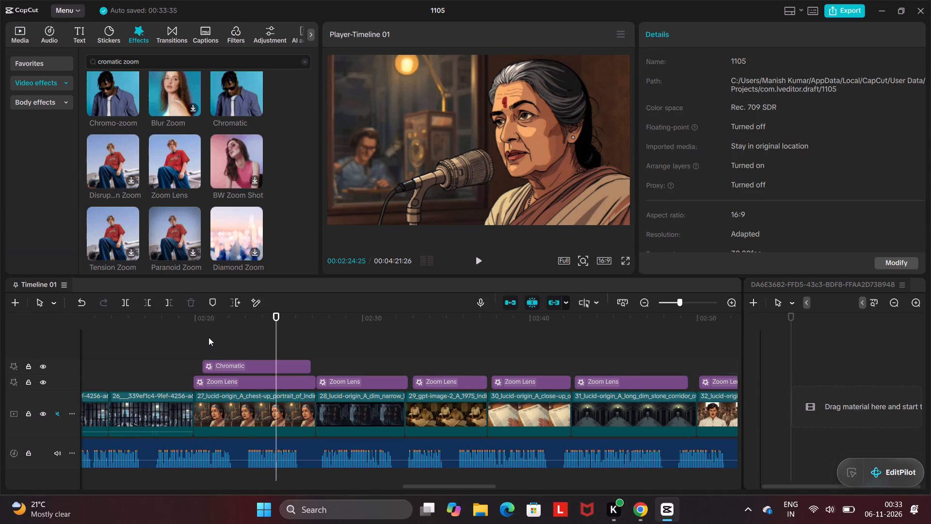
click(478, 262)
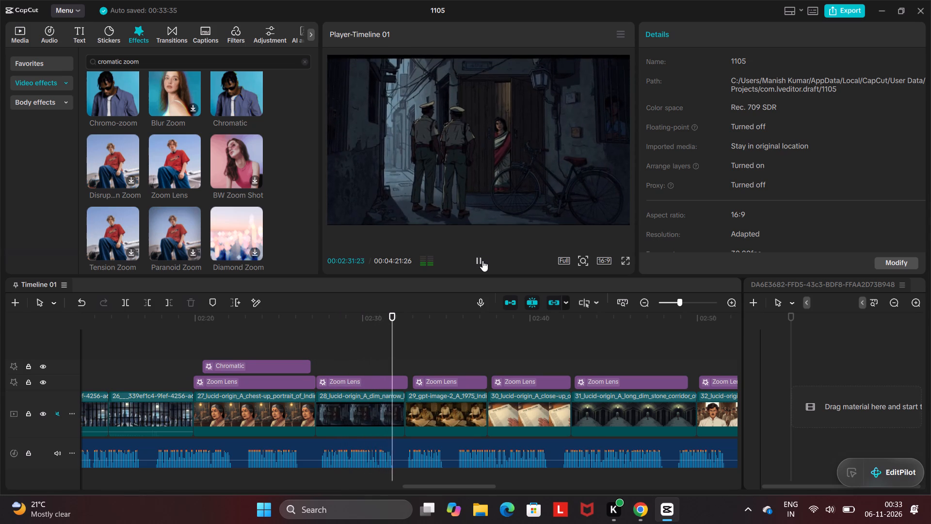
click(478, 258)
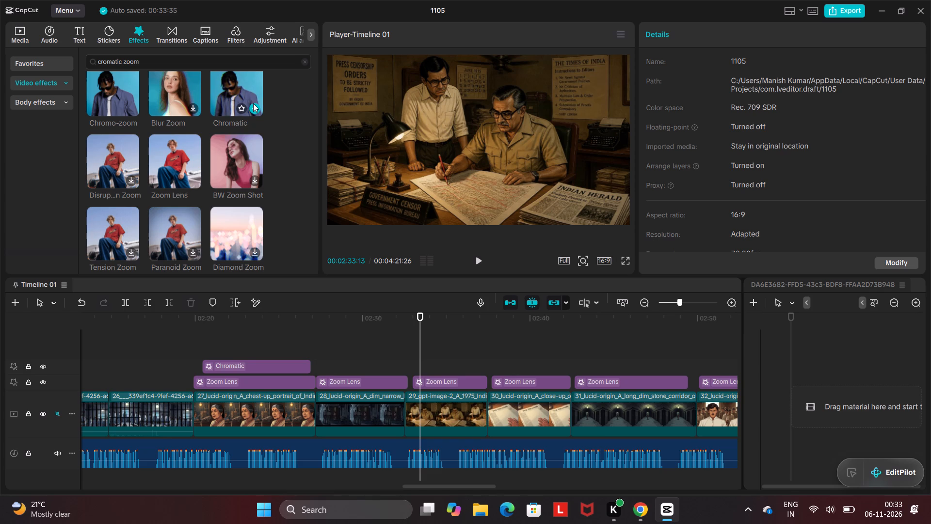
Move the Chromatic effect earlier so that it starts together with the 27_lucid-origin clip and its Zoom Lens effect.
click(301, 363)
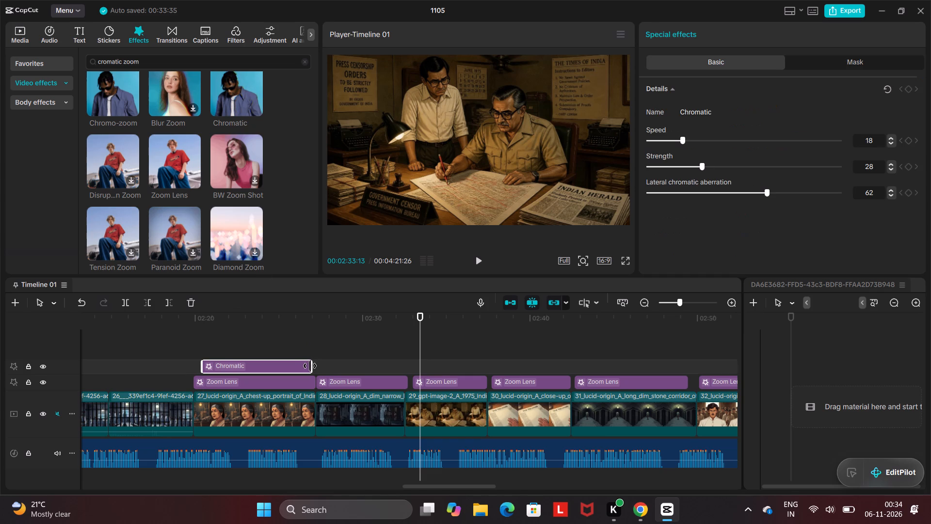
click(316, 351)
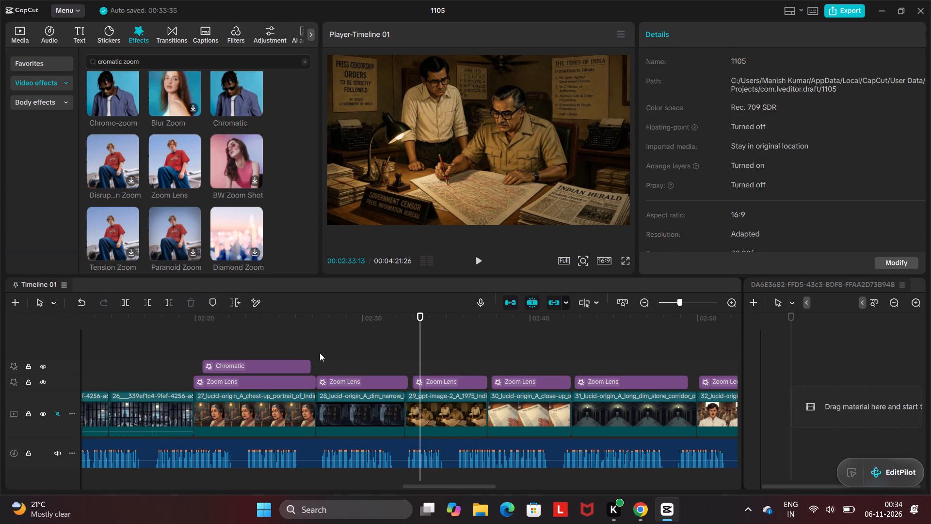
click(300, 360)
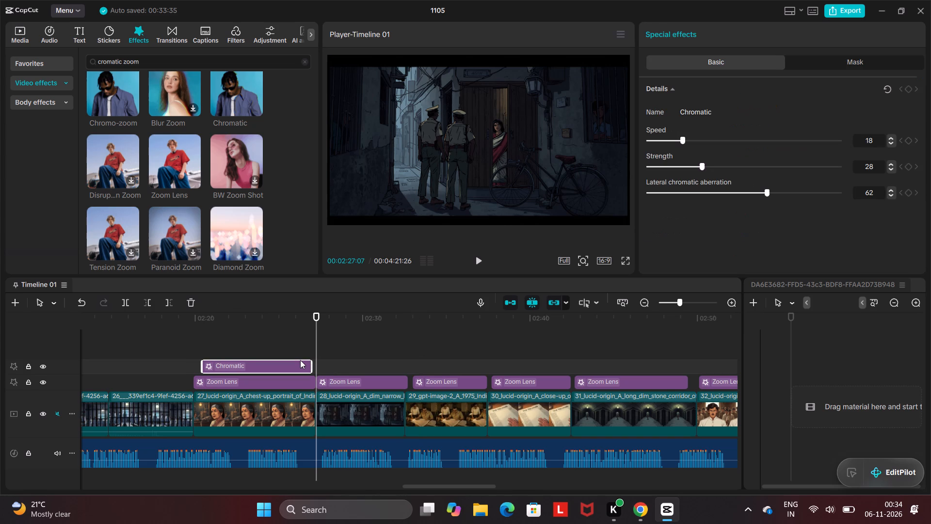
right_drag(314, 366, 316, 366)
right_drag(316, 366, 305, 367)
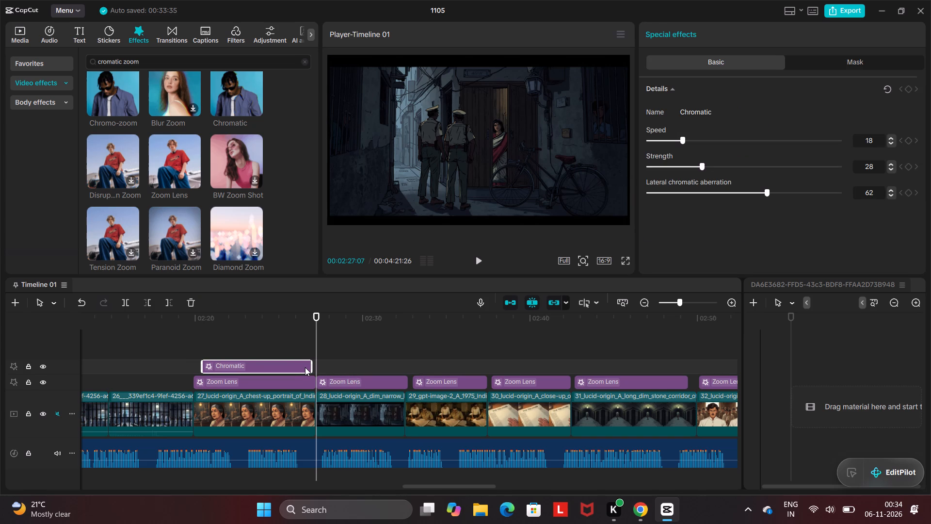
right_drag(305, 367, 306, 367)
click(307, 364)
drag(307, 364, 331, 366)
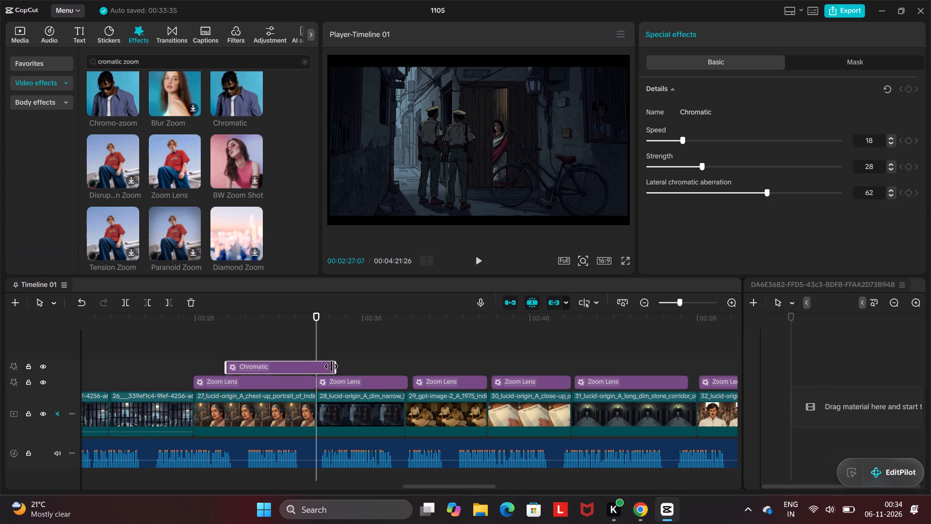
drag(331, 366, 309, 366)
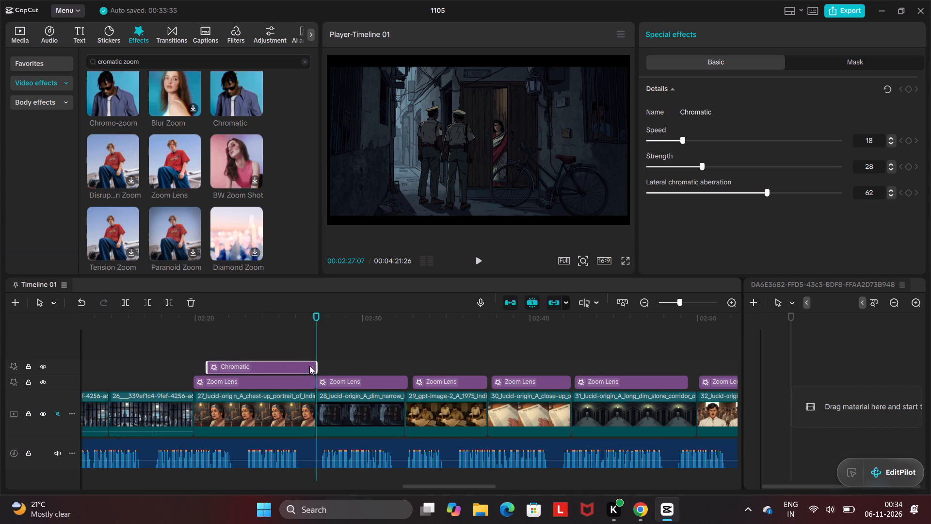
drag(309, 366, 302, 367)
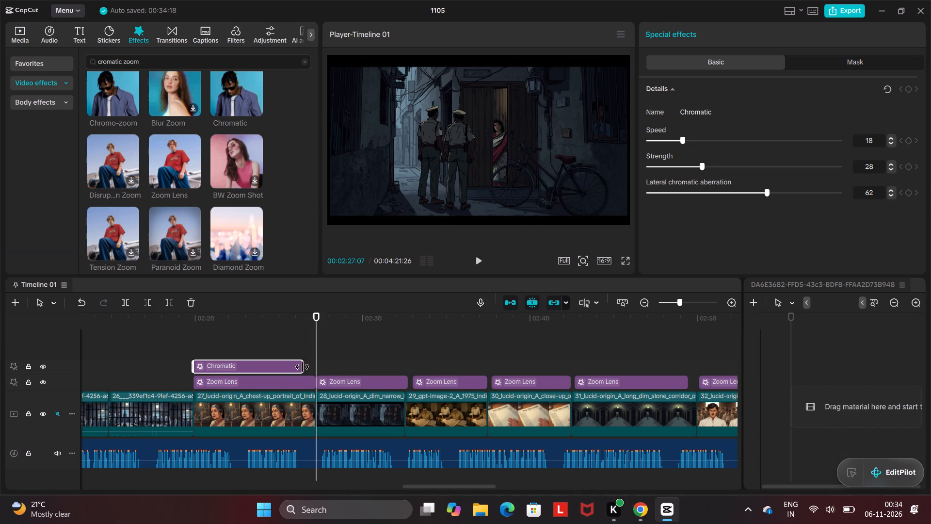
Extend the end of the Chromatic effect across clips 28 to 30 to nearly the end of the 31_lucid-origin corridor clip.
drag(301, 366, 361, 357)
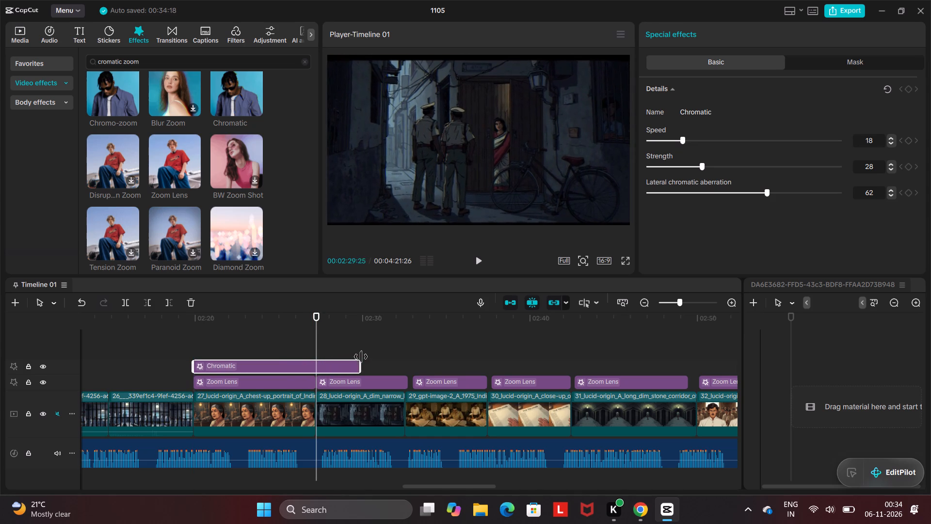
drag(361, 357, 445, 346)
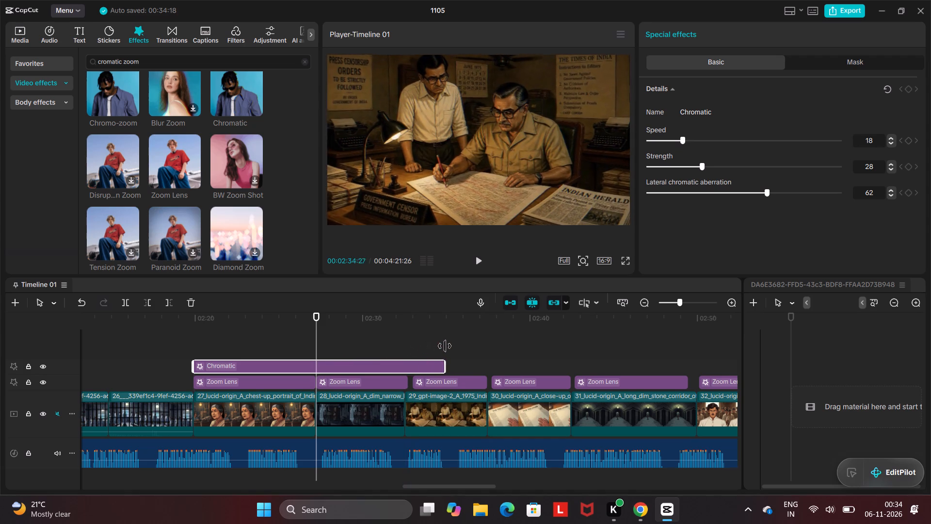
drag(445, 346, 549, 347)
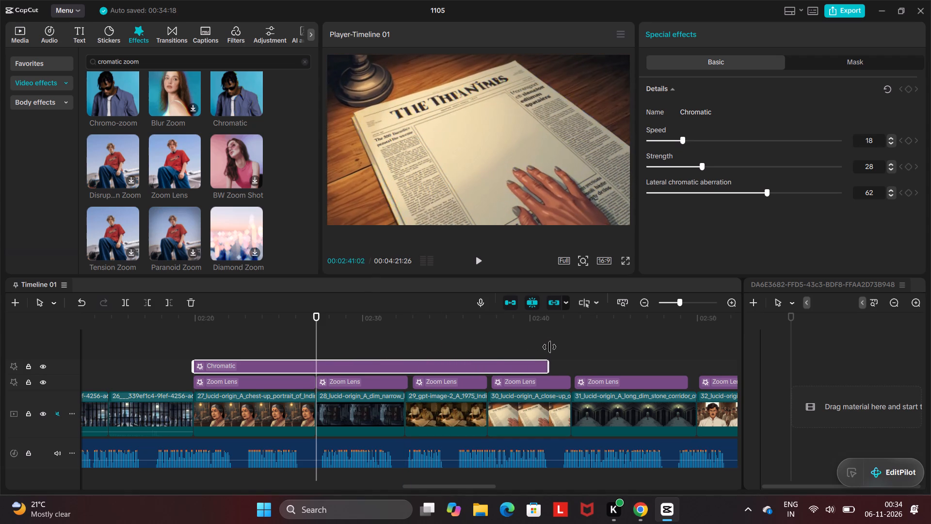
drag(549, 347, 616, 346)
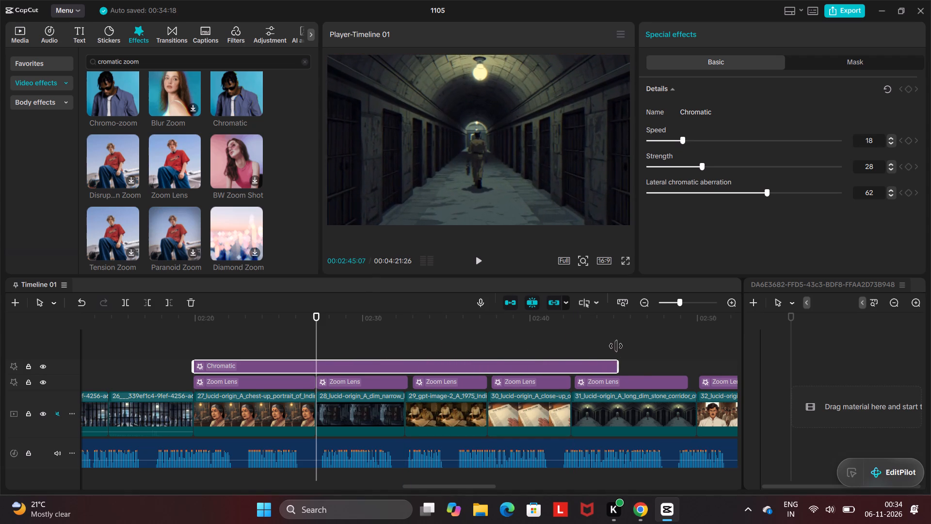
drag(616, 346, 687, 338)
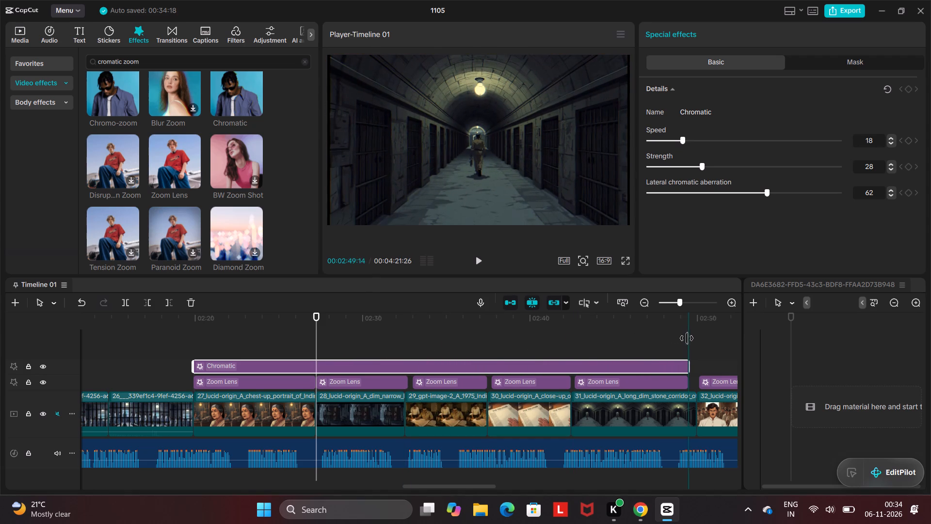
drag(687, 338, 691, 338)
Play back the extended Chromatic section, and stretch the effect's end to where the 8clip ends and the 35_Gemini clip starts.
scroll(623, 349, left, 1)
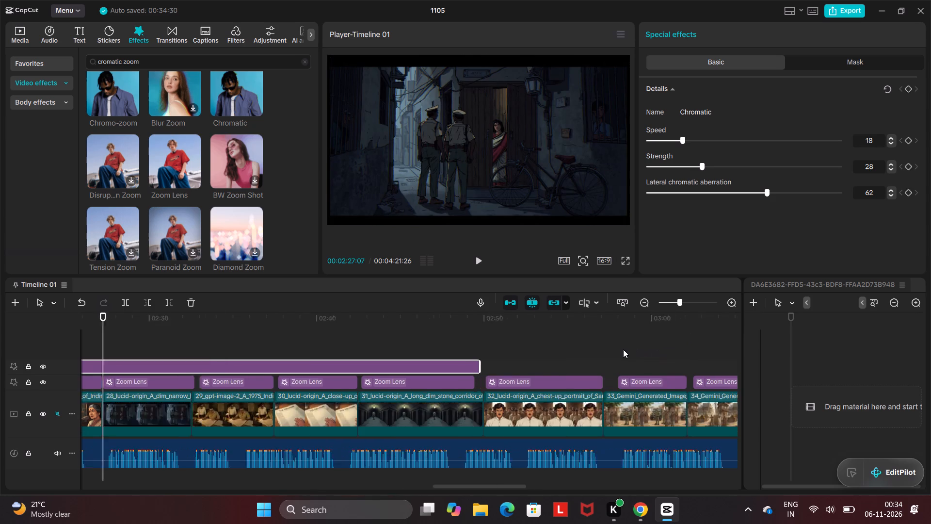
scroll(623, 349, left, 1)
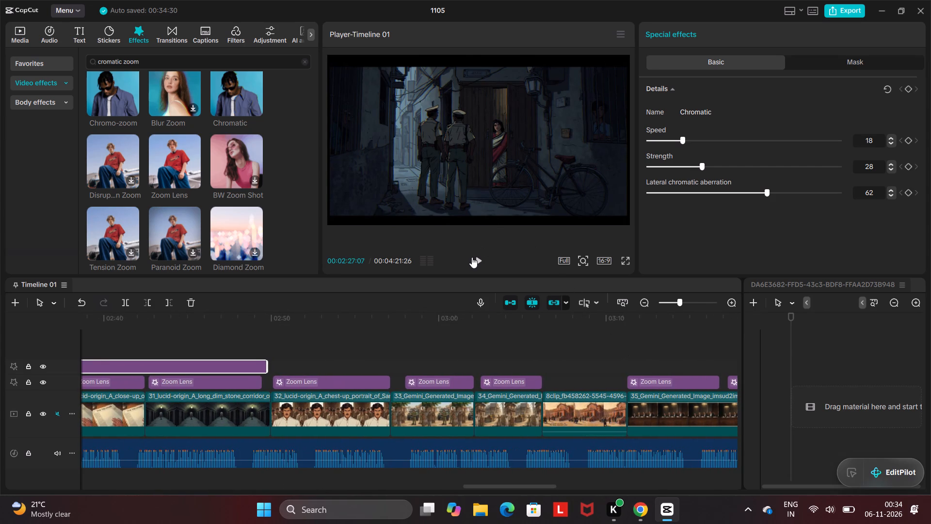
click(476, 257)
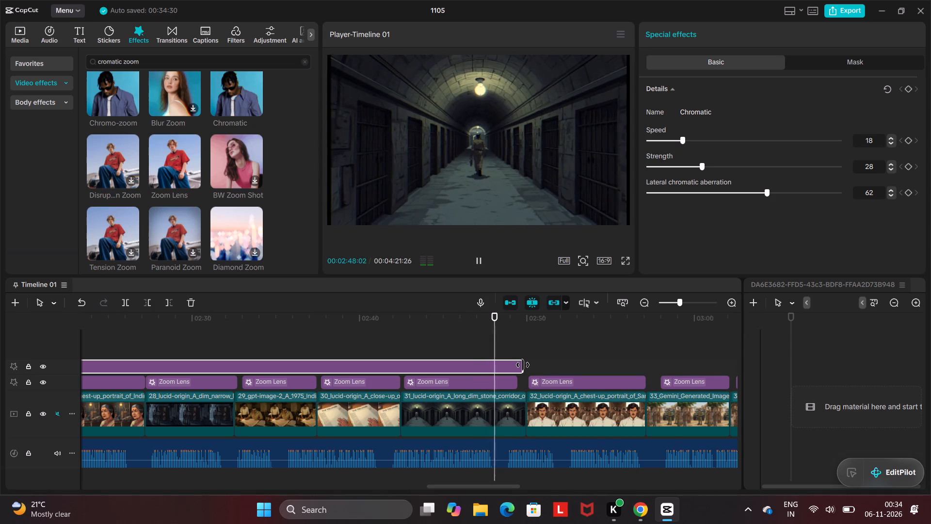
drag(523, 365, 528, 365)
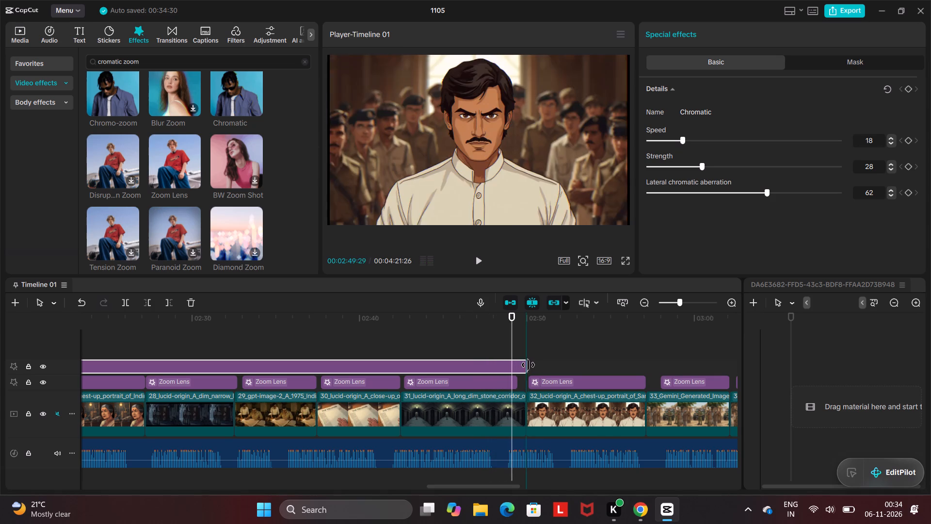
drag(528, 365, 620, 356)
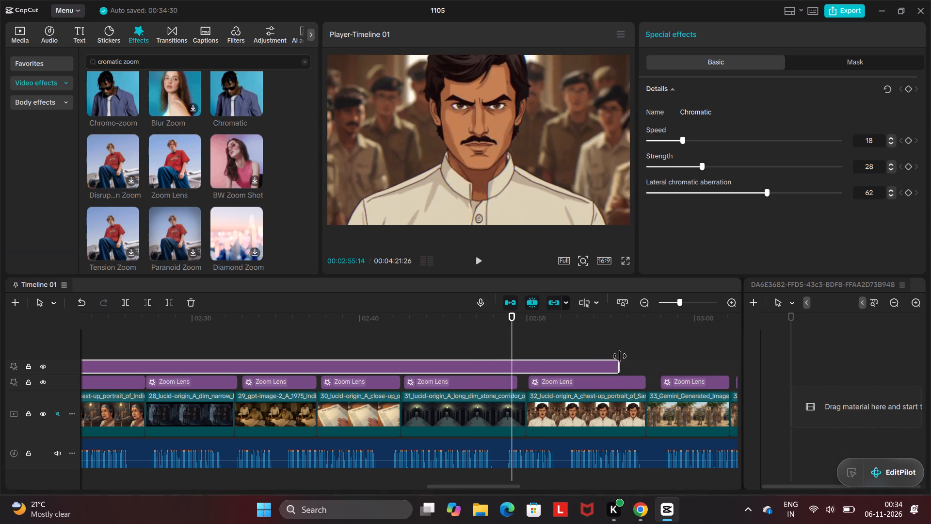
drag(620, 356, 678, 354)
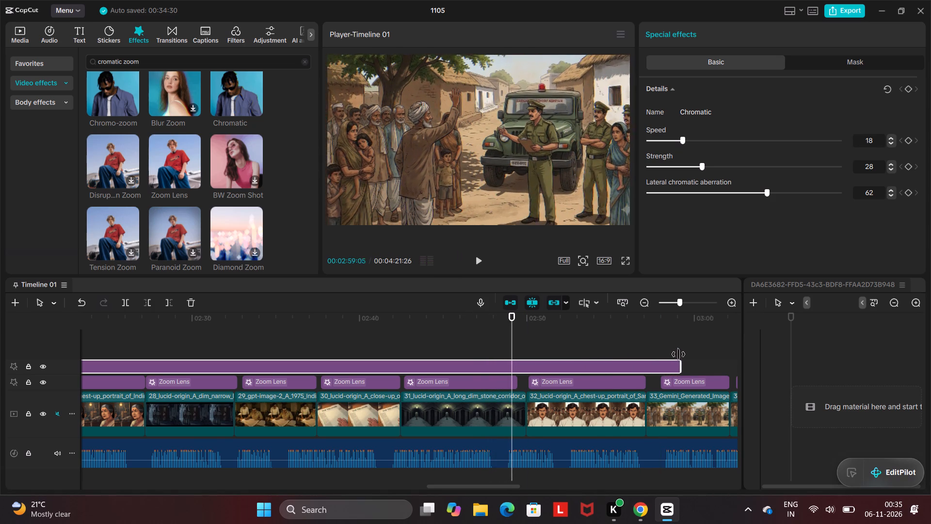
drag(678, 354, 741, 352)
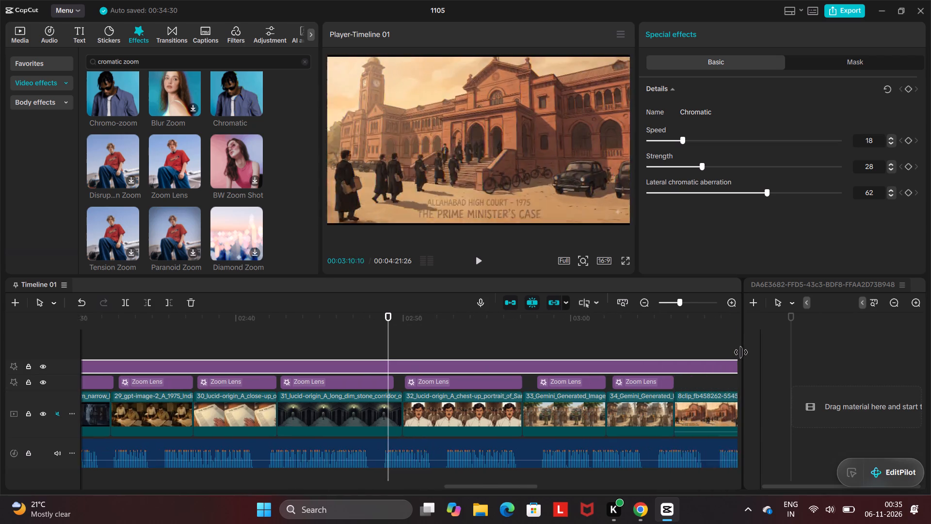
drag(741, 352, 583, 360)
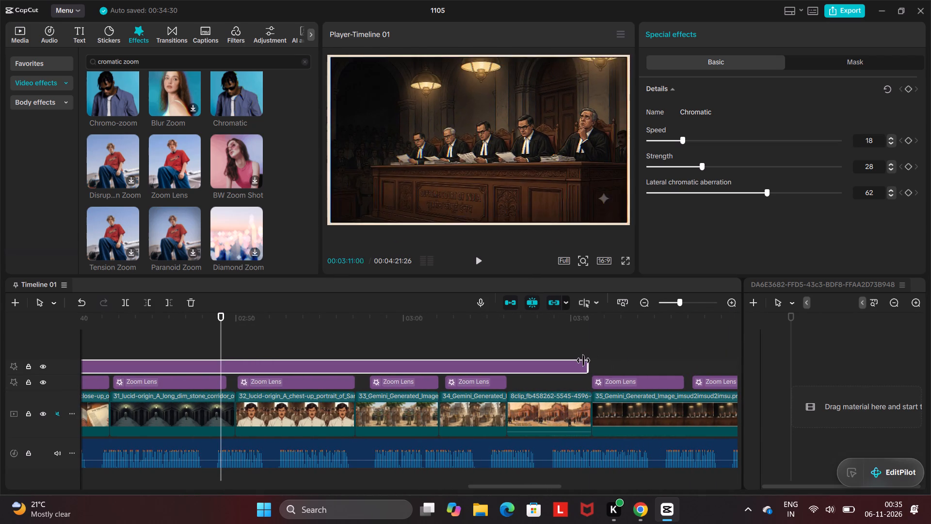
drag(583, 360, 554, 360)
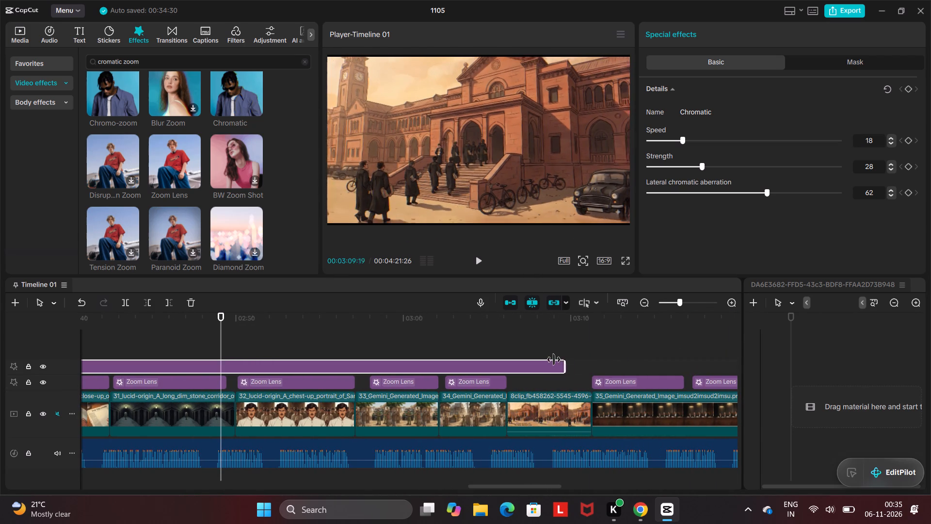
drag(554, 360, 529, 369)
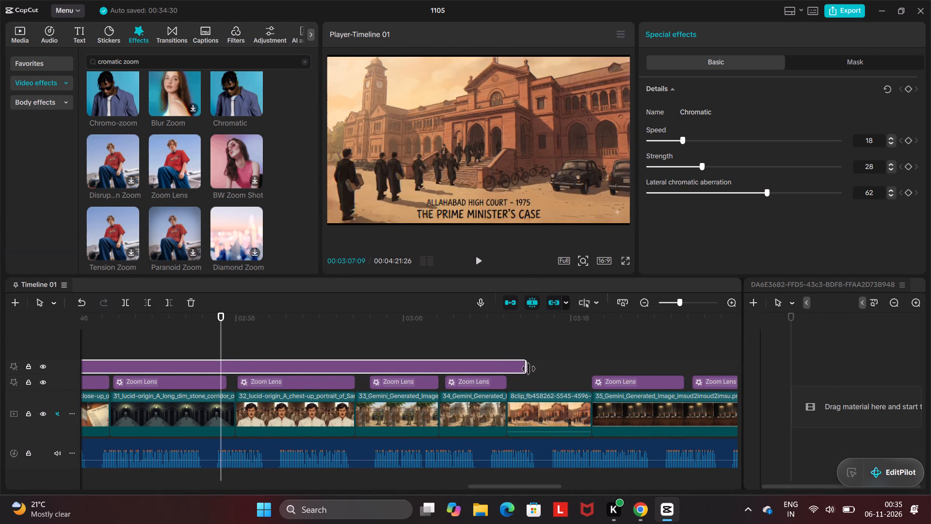
drag(529, 369, 564, 374)
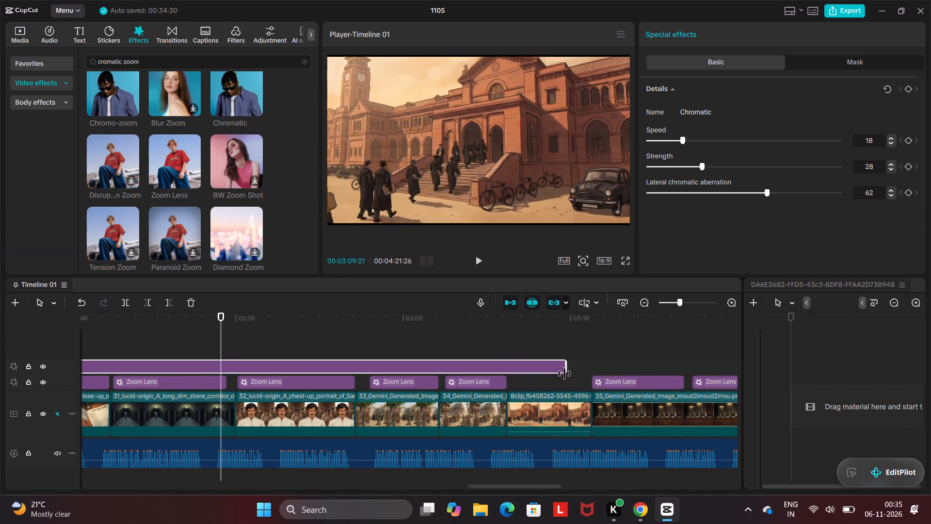
drag(564, 374, 590, 374)
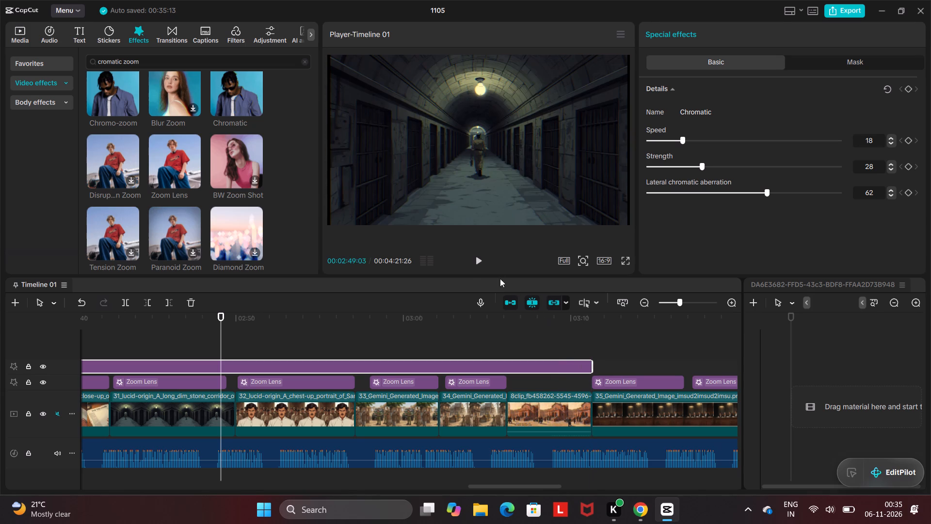
Play back to the 35_Gemini clip, and shorten the long Chromatic effect so it ends where the 34_Gemini clip meets the 8clip.
click(478, 258)
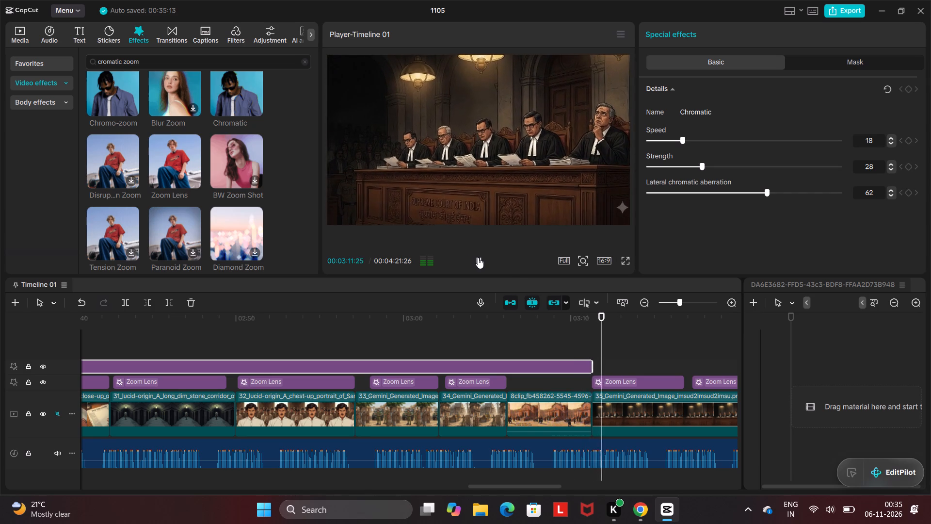
click(551, 335)
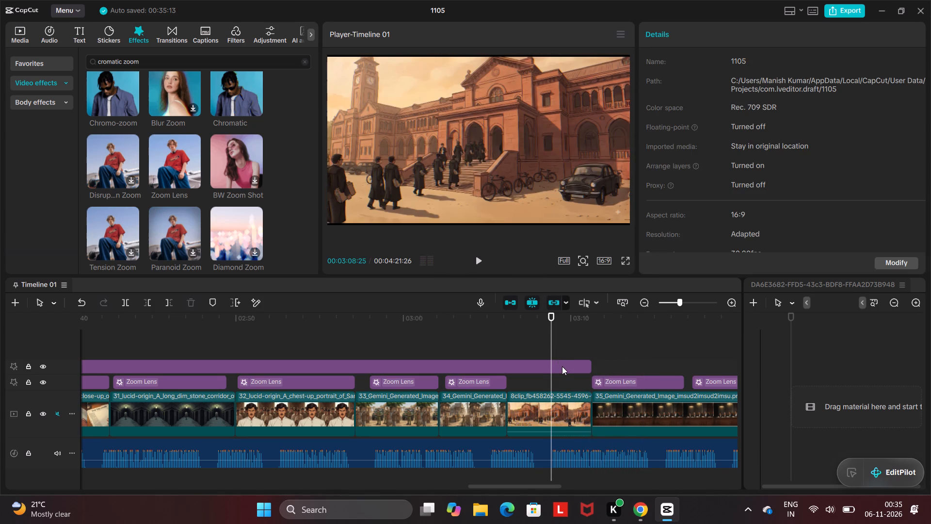
click(562, 366)
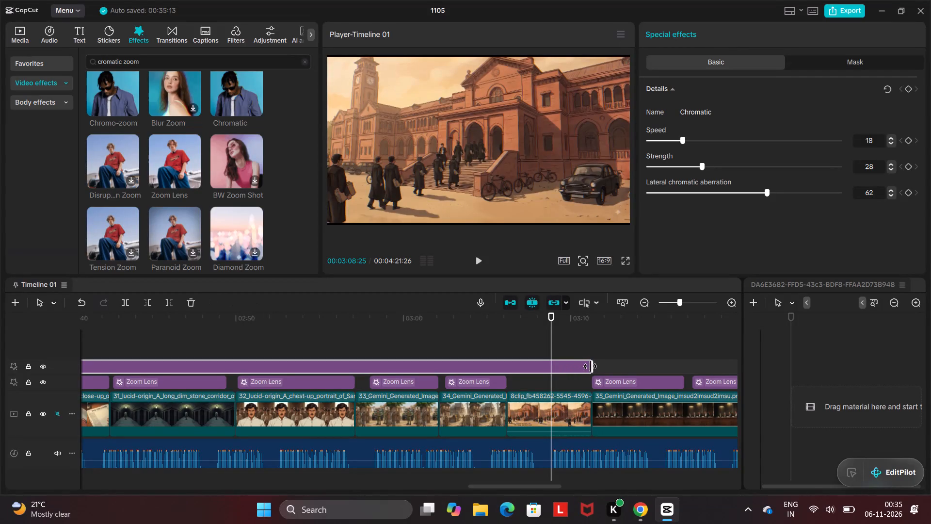
drag(590, 366, 525, 367)
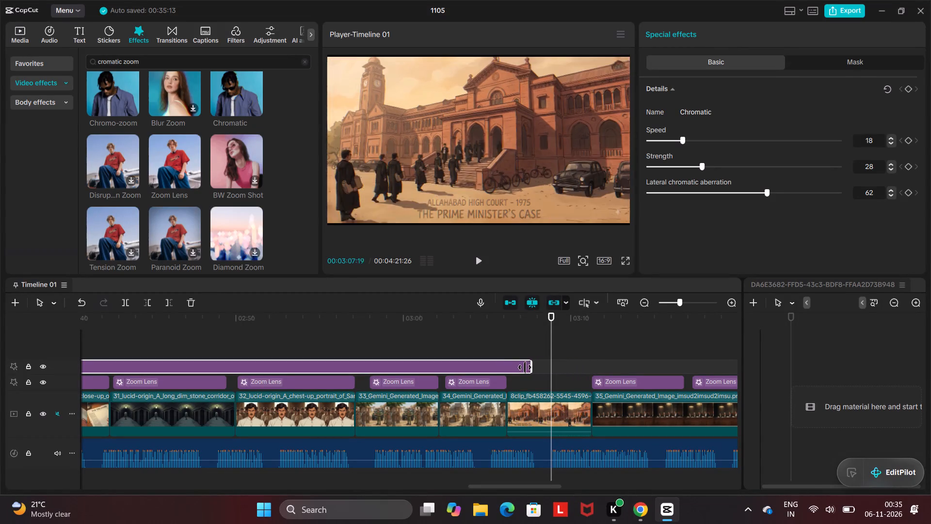
drag(525, 367, 526, 367)
drag(526, 367, 504, 364)
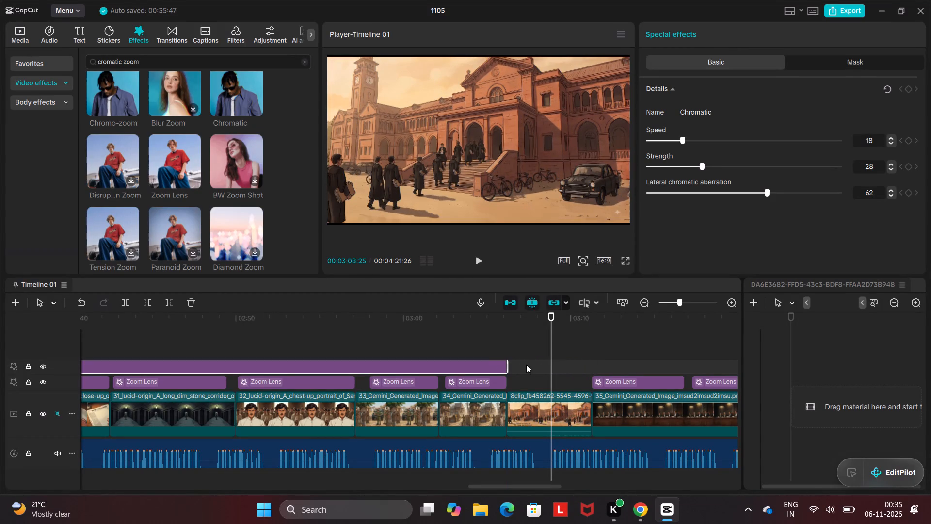
Add a second Chromatic effect over the 35_Gemini courtroom clip and stretch its start back to the beginning of that clip.
click(615, 368)
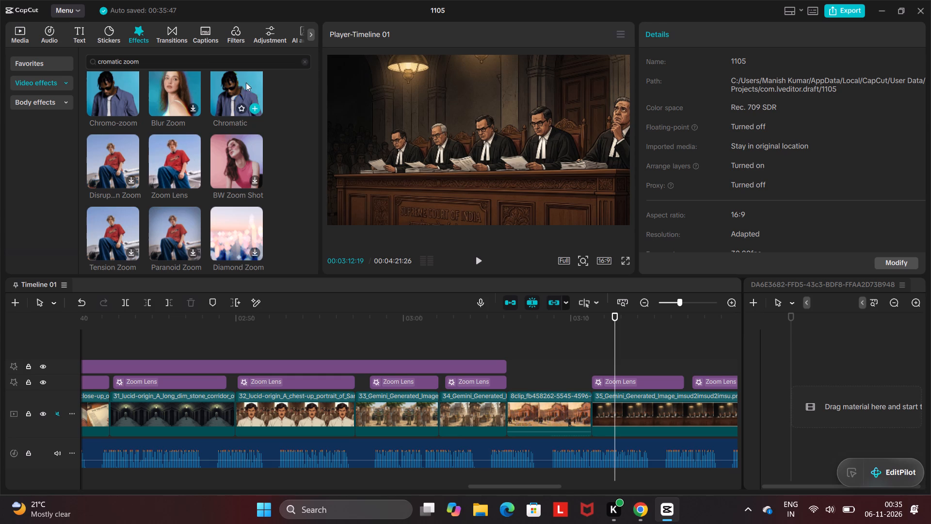
click(257, 107)
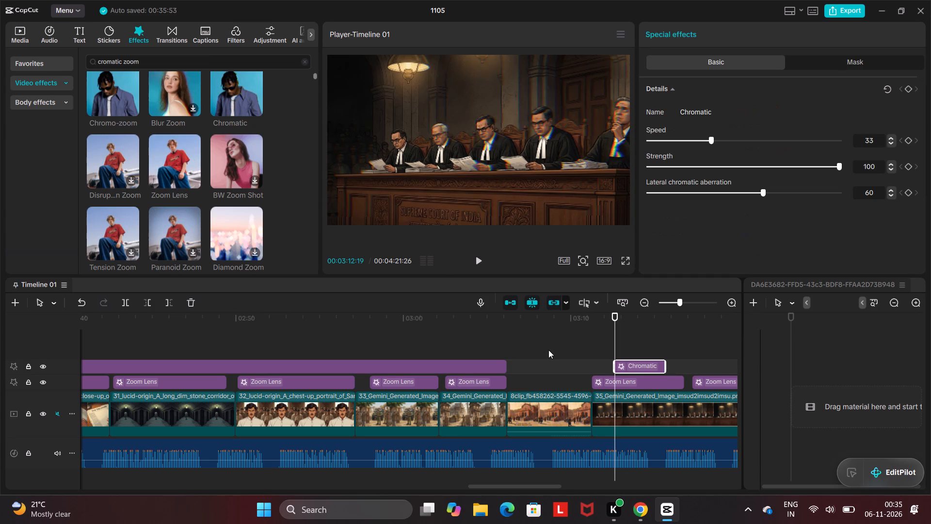
click(615, 359)
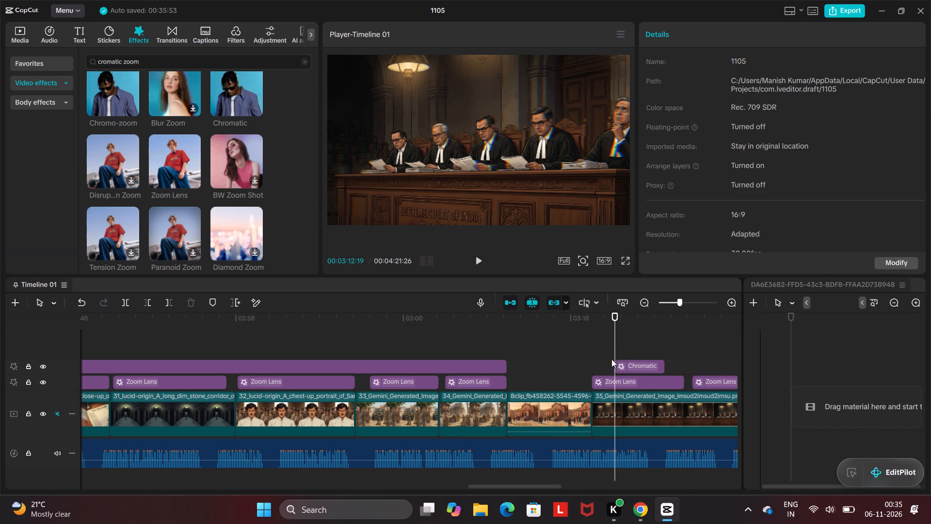
click(625, 362)
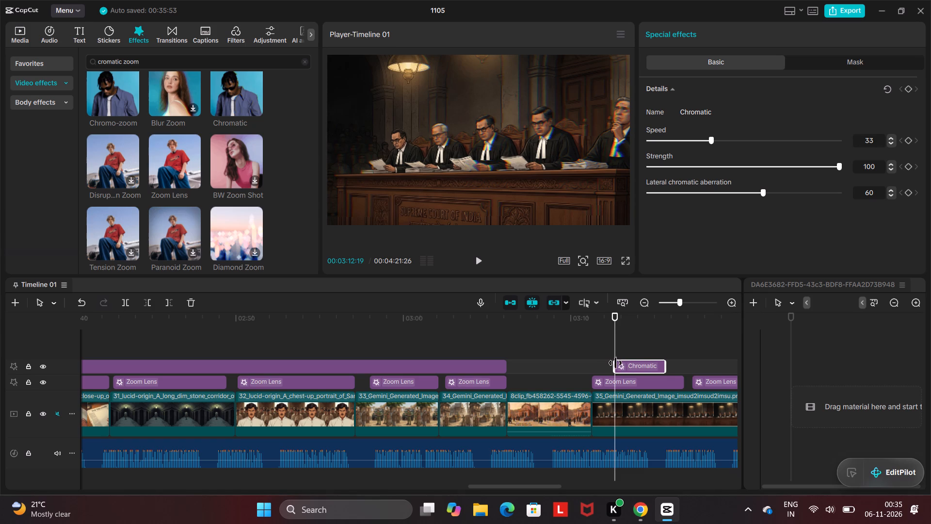
drag(615, 363, 595, 367)
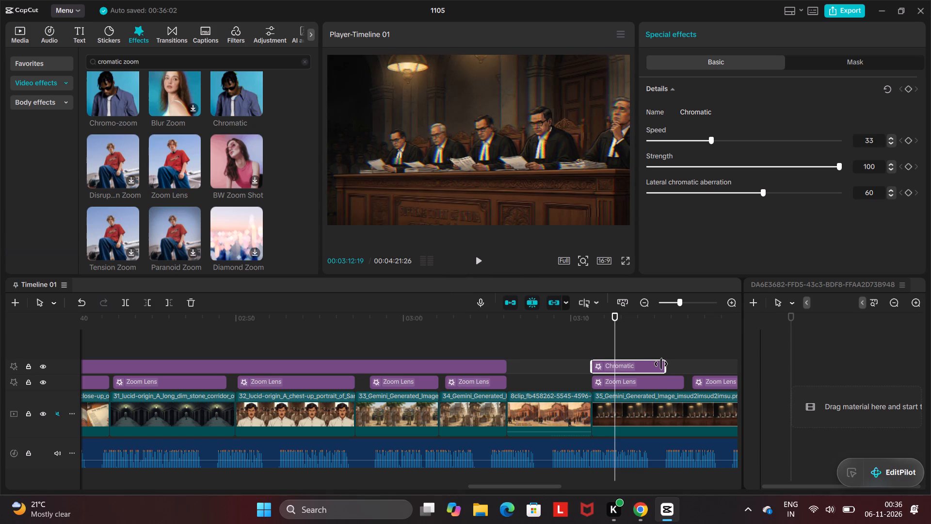
Extend the end of the new Chromatic effect to where the 36_Gemini clip ends and the 1clip video starts.
click(661, 364)
drag(664, 364, 700, 362)
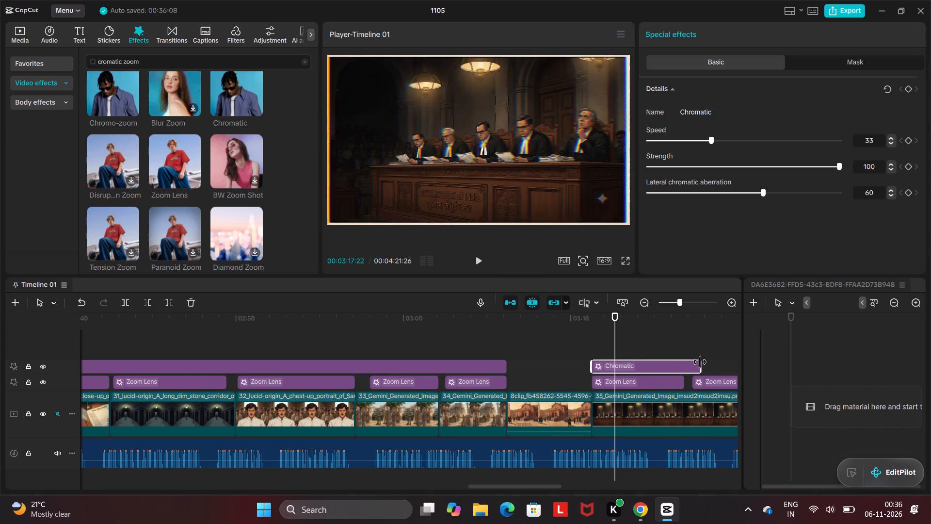
drag(700, 362, 654, 360)
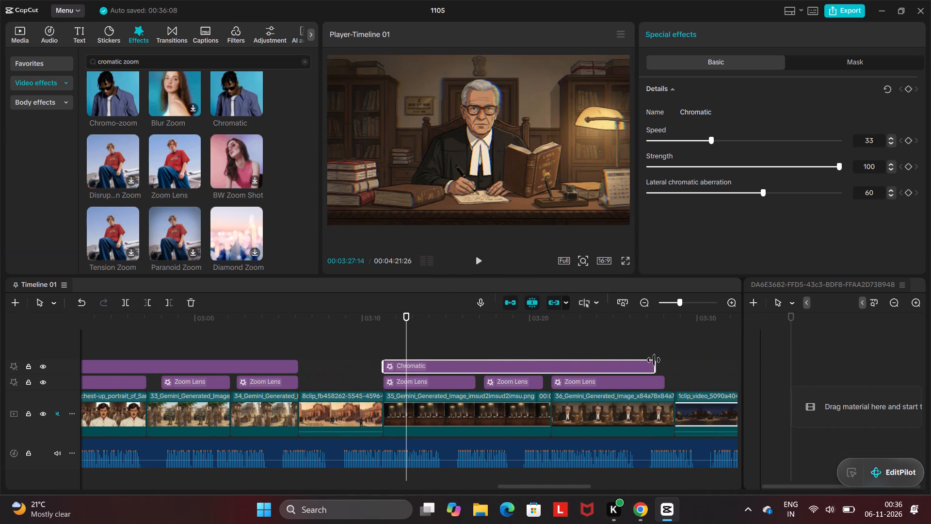
drag(654, 360, 559, 362)
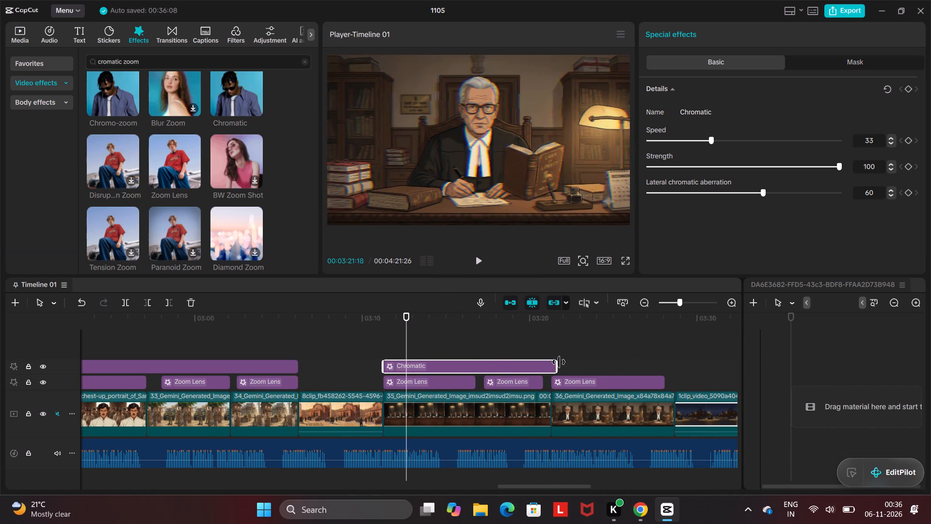
drag(559, 362, 656, 361)
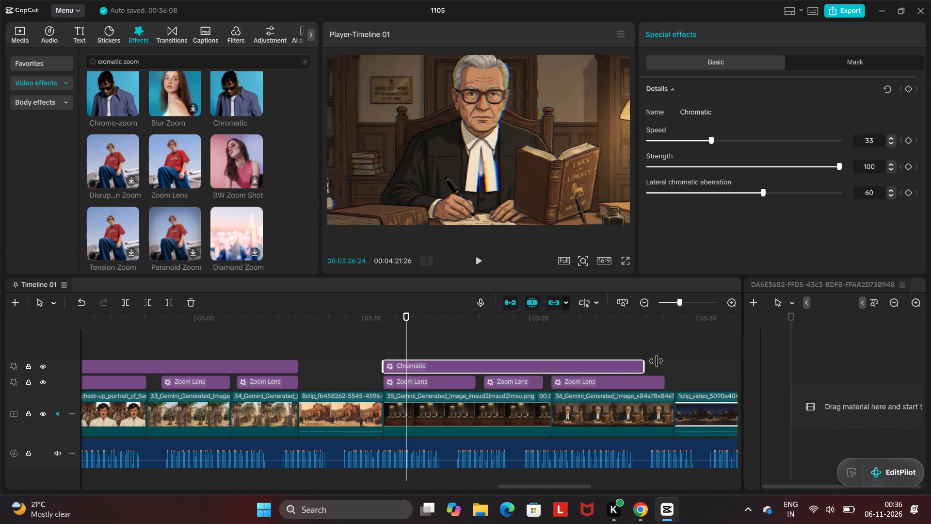
drag(656, 361, 676, 362)
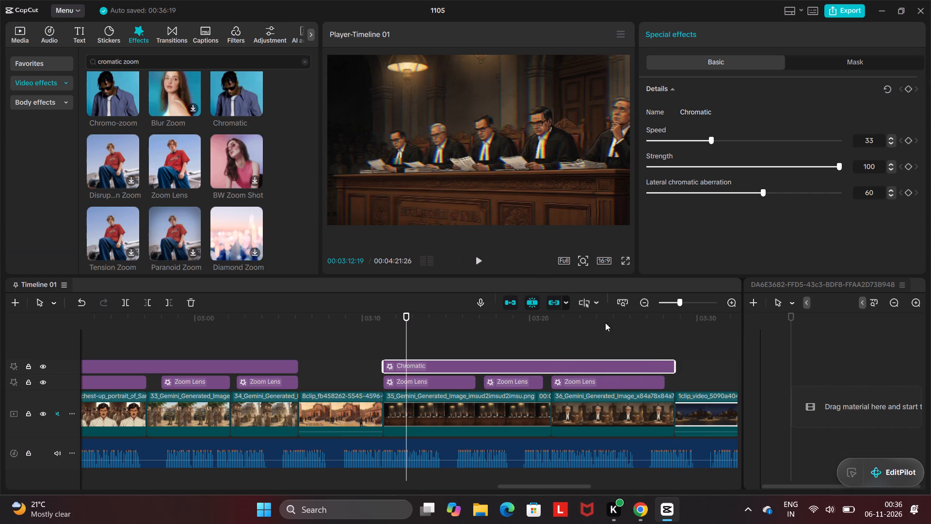
Set the new Chromatic effect's strength to 39 and speed to 3, playing back the 35_Gemini clip to check it.
click(478, 262)
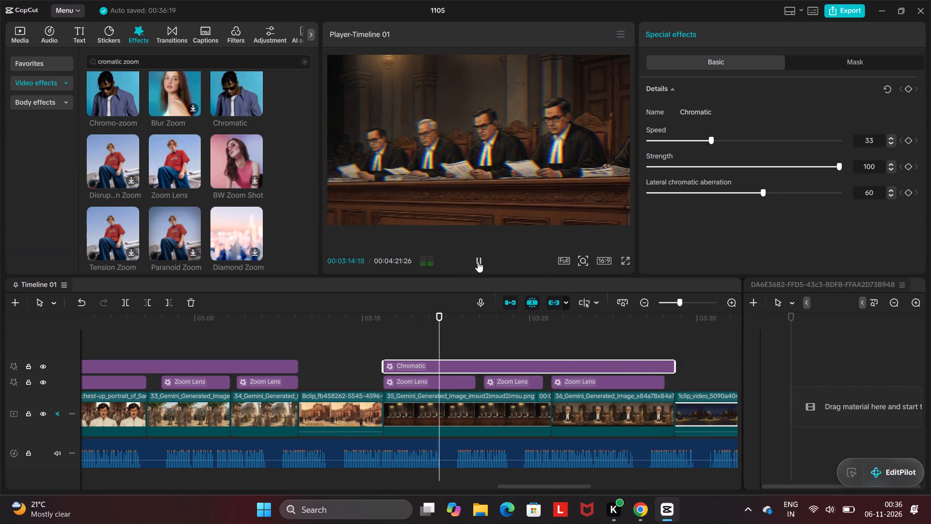
click(478, 262)
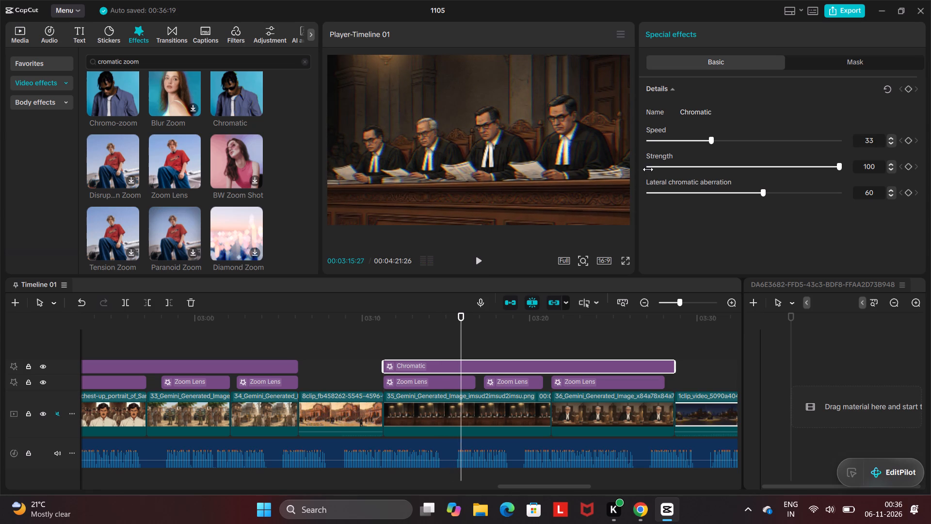
click(724, 166)
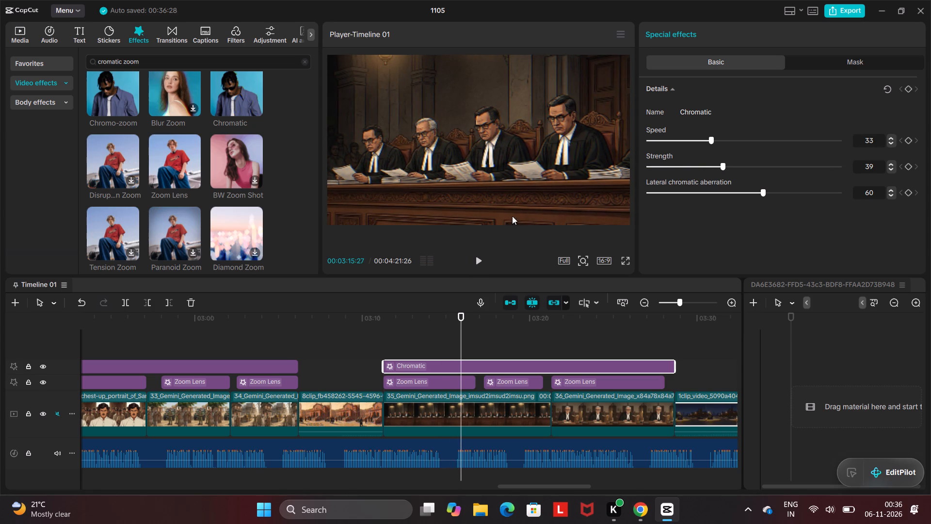
click(479, 256)
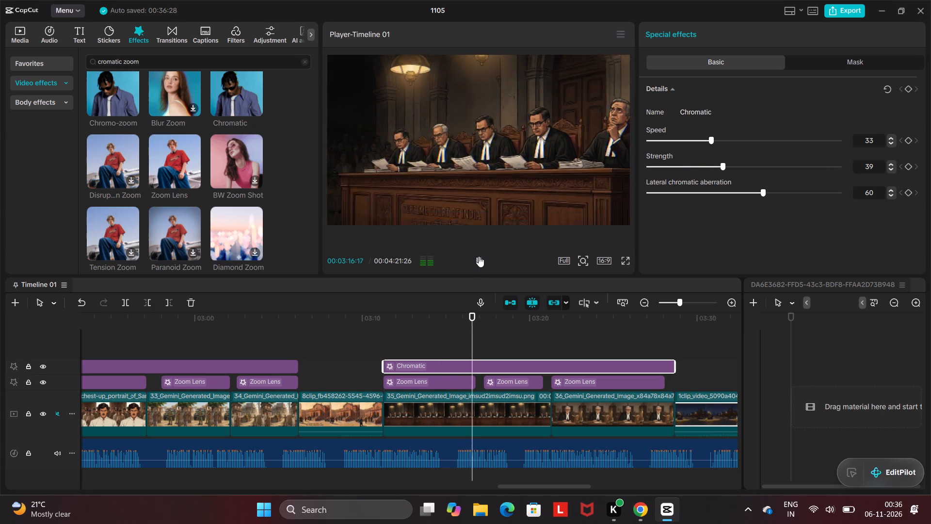
click(479, 256)
click(668, 138)
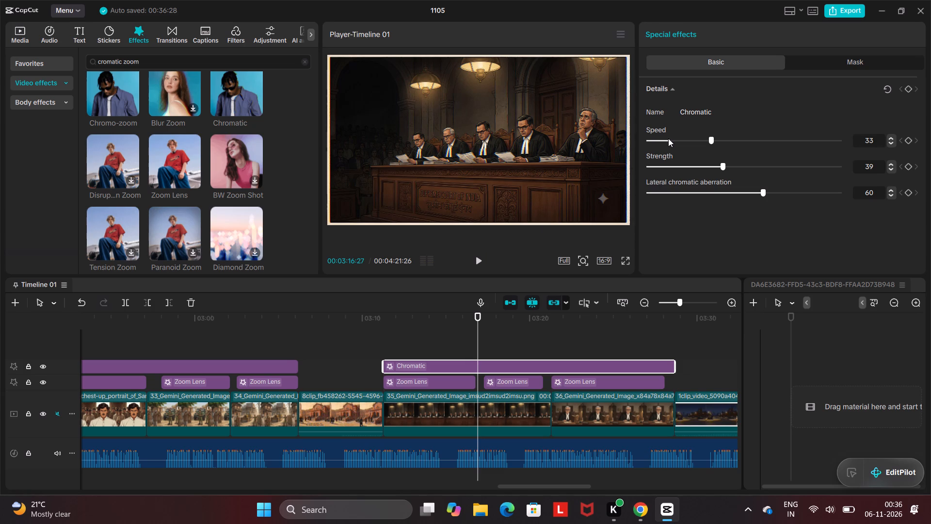
drag(668, 138, 656, 141)
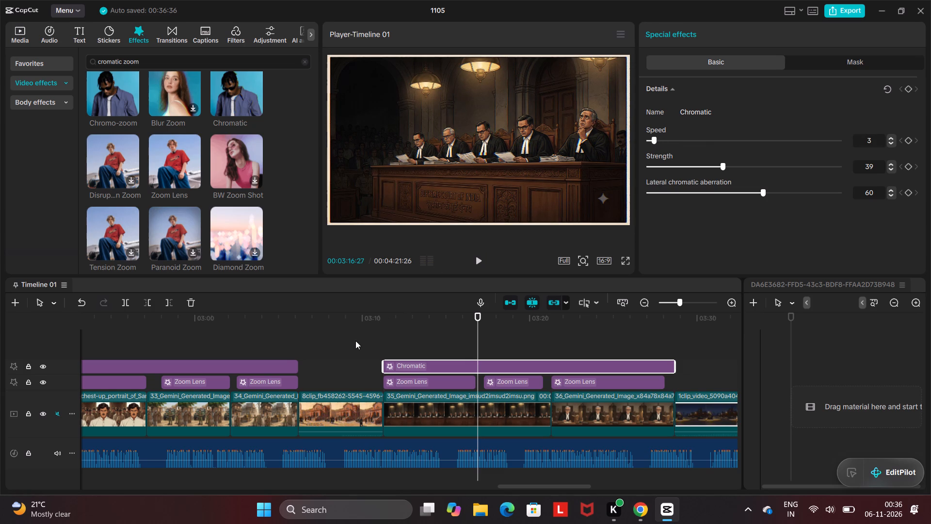
Replay the 35_Gemini clip from near its start and set the Chromatic effect's lateral chromatic aberration to 46.
click(392, 330)
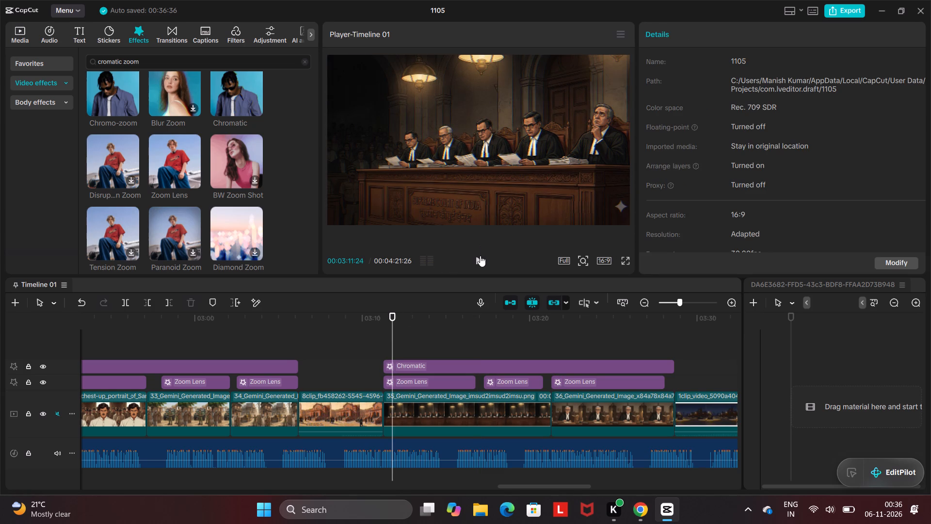
click(480, 256)
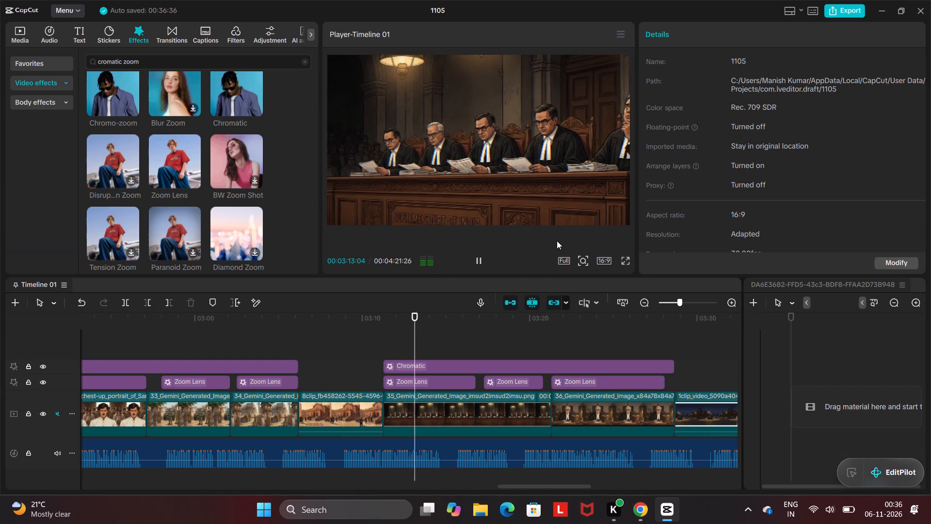
click(489, 364)
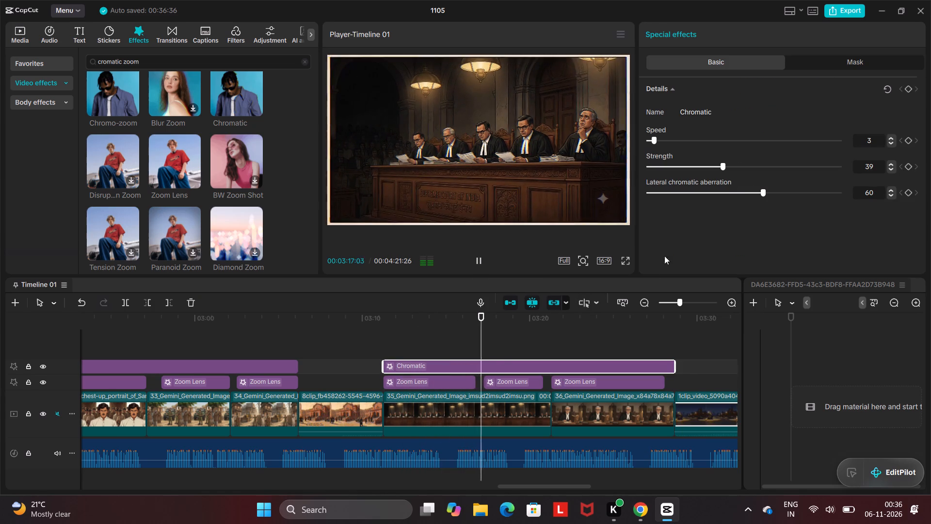
click(736, 191)
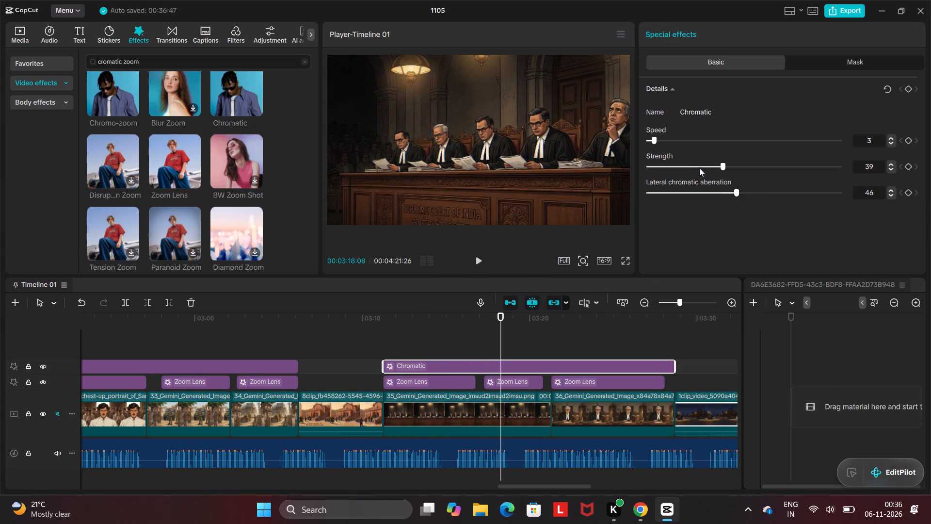
Play back into the 37_Gemini clip, and extend the second Chromatic effect's end to the end of the 38_Gemini vote-counting clip.
click(479, 260)
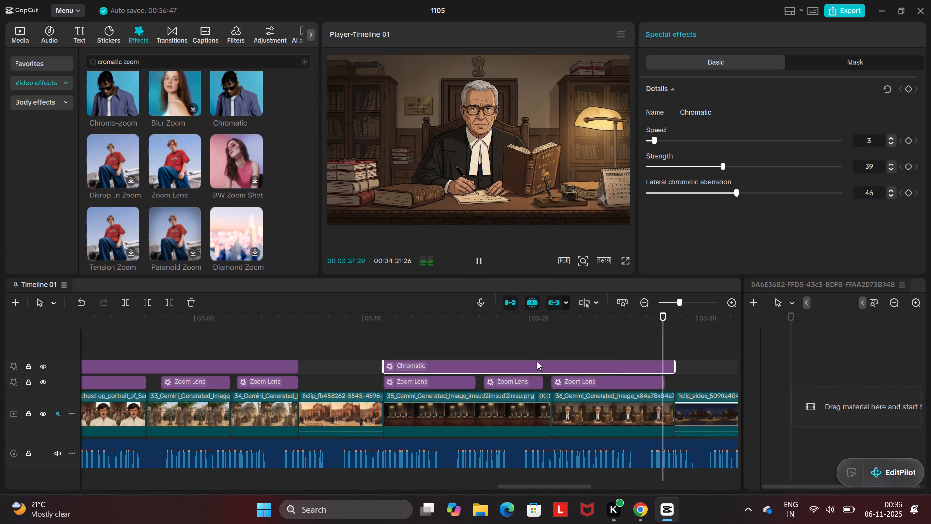
scroll(541, 366, left, 4)
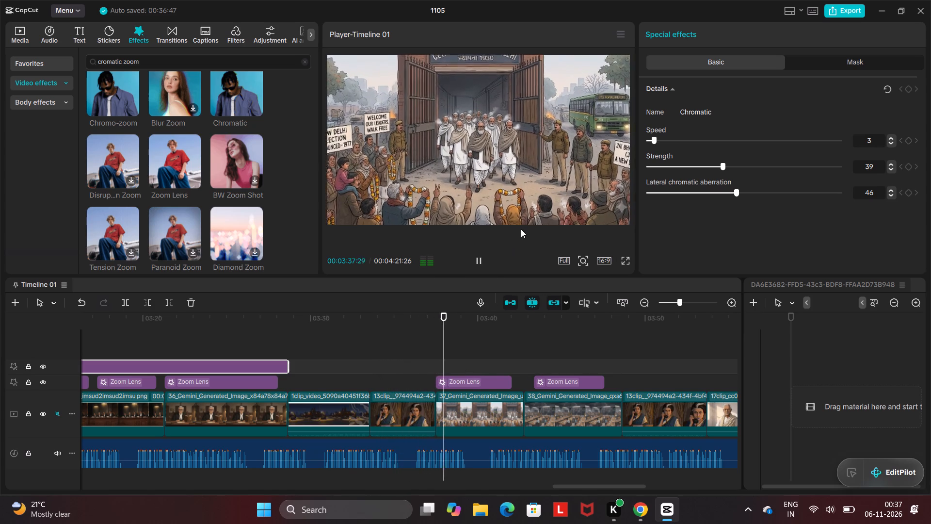
click(475, 258)
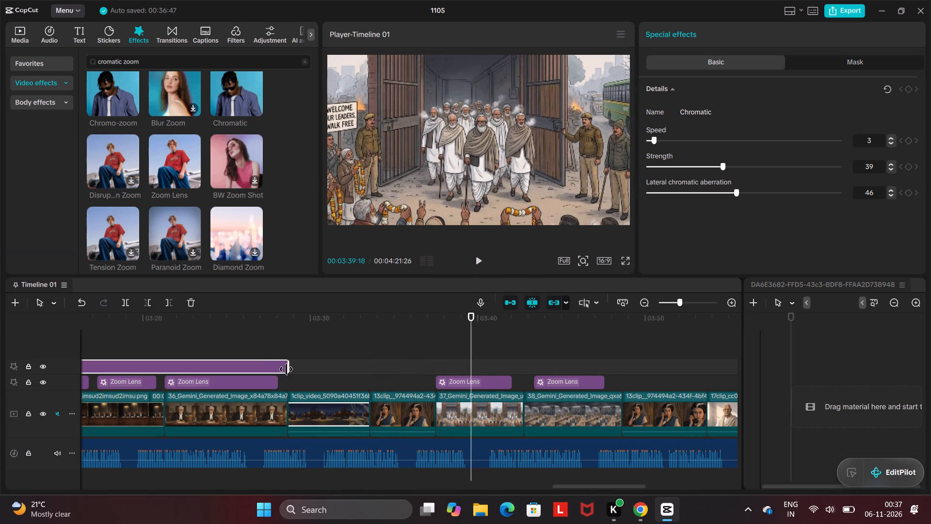
drag(286, 369, 525, 388)
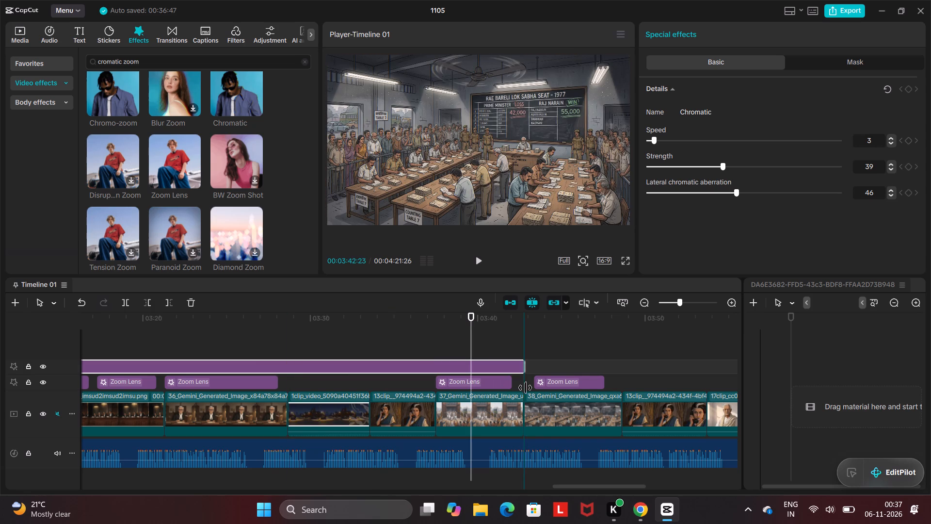
drag(525, 388, 592, 379)
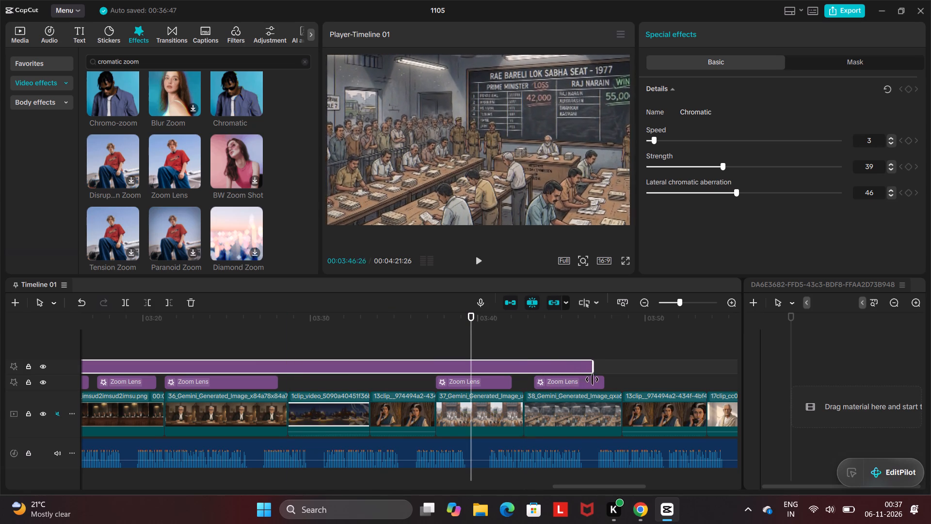
drag(592, 379, 621, 381)
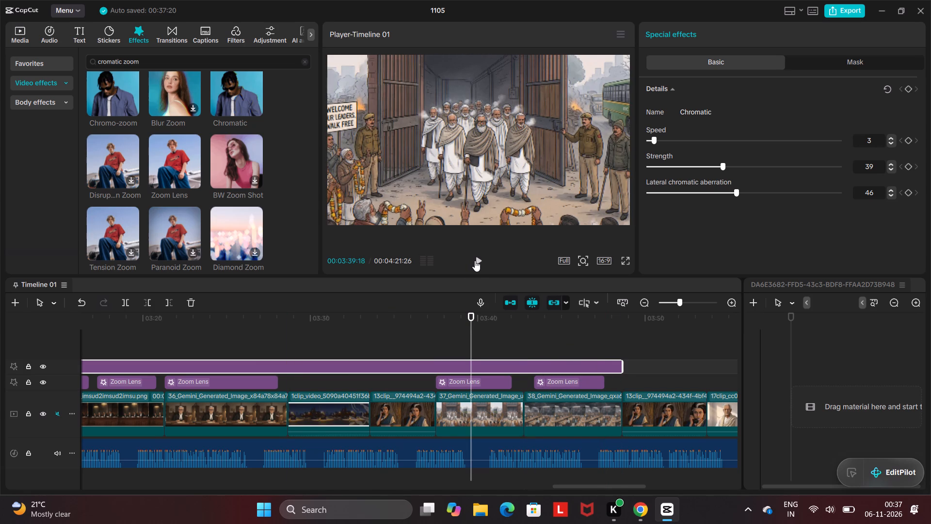
Play back the timeline from the 37_Gemini clip through to the 40_Gemini ballot box clip to review the effects.
click(475, 261)
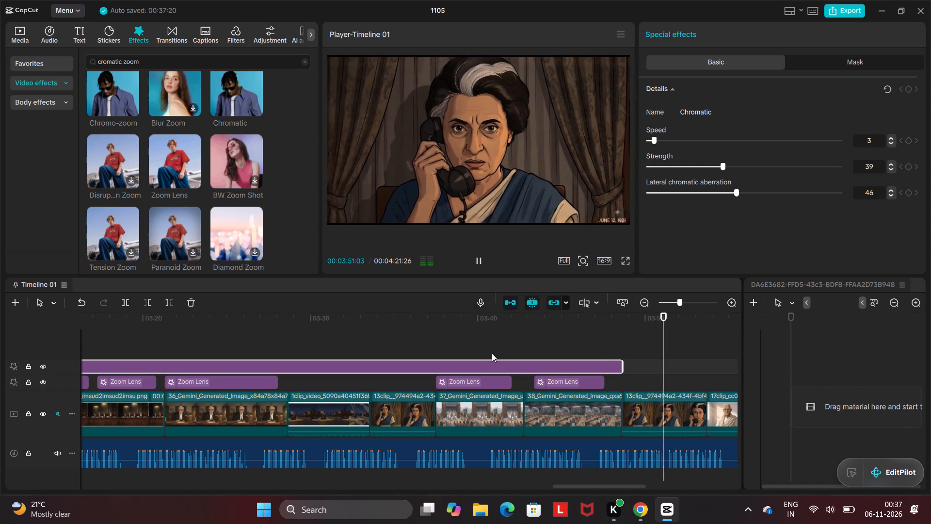
scroll(492, 353, left, 3)
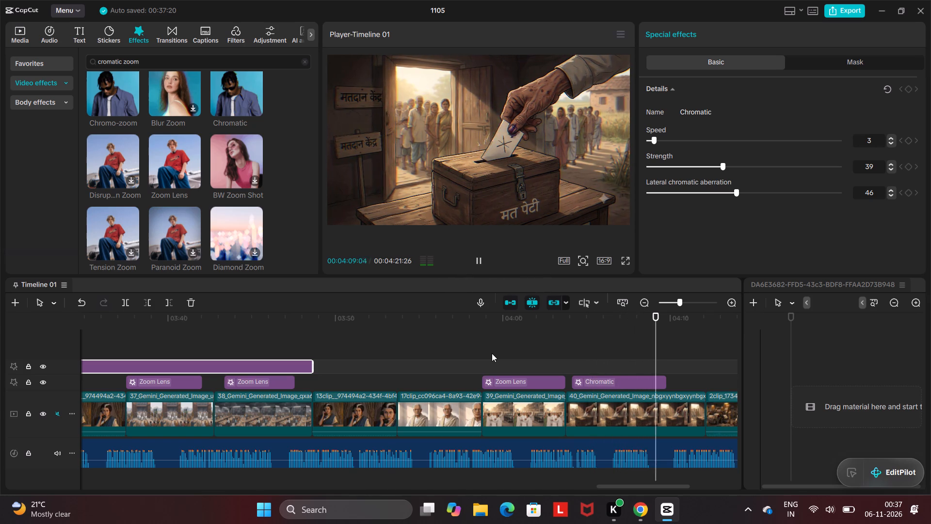
click(480, 258)
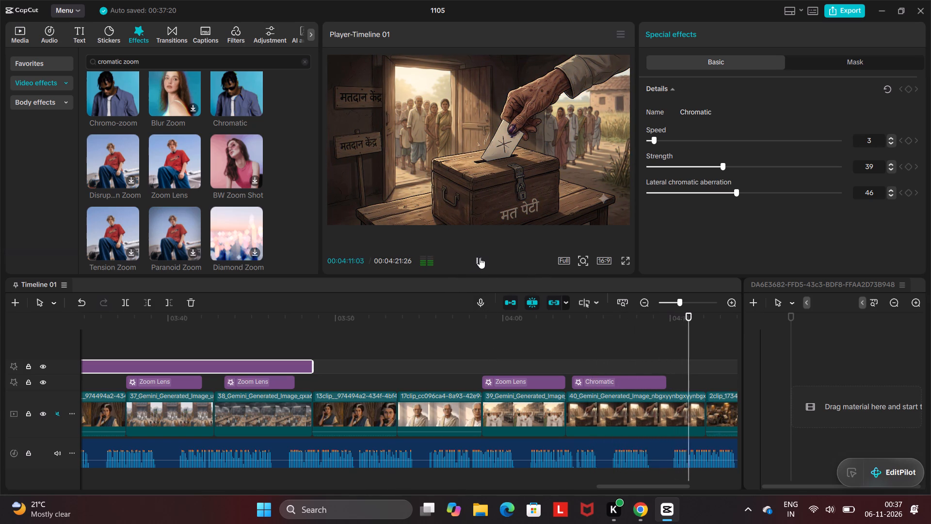
Add a Zoom Lens effect above the 40_Gemini ballot box clip, spanning from the Chromatic effect's start to nearly the clip's end.
click(583, 361)
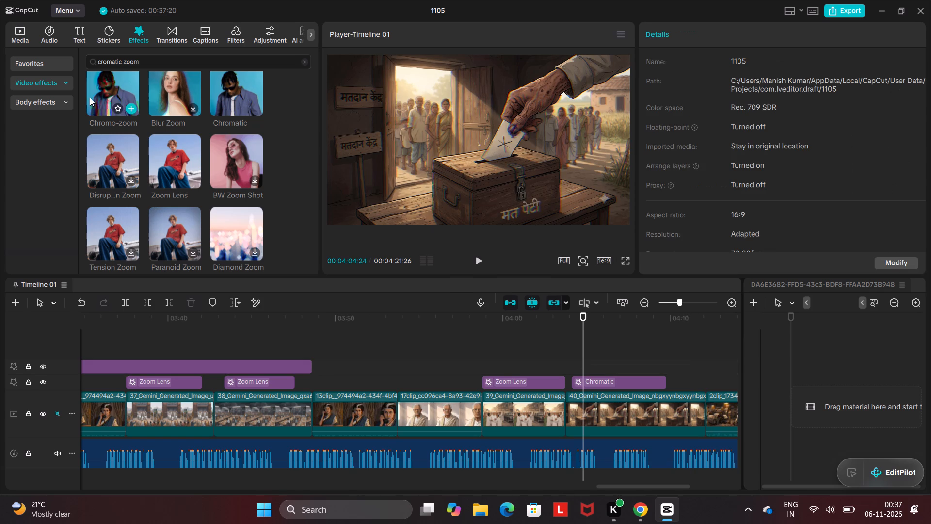
scroll(169, 125, right, 1)
scroll(169, 125, up, 1)
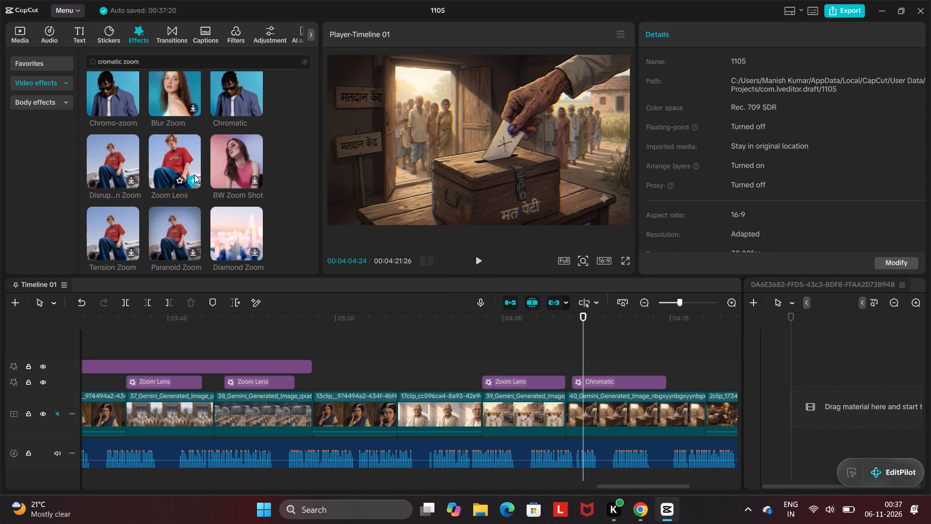
click(194, 176)
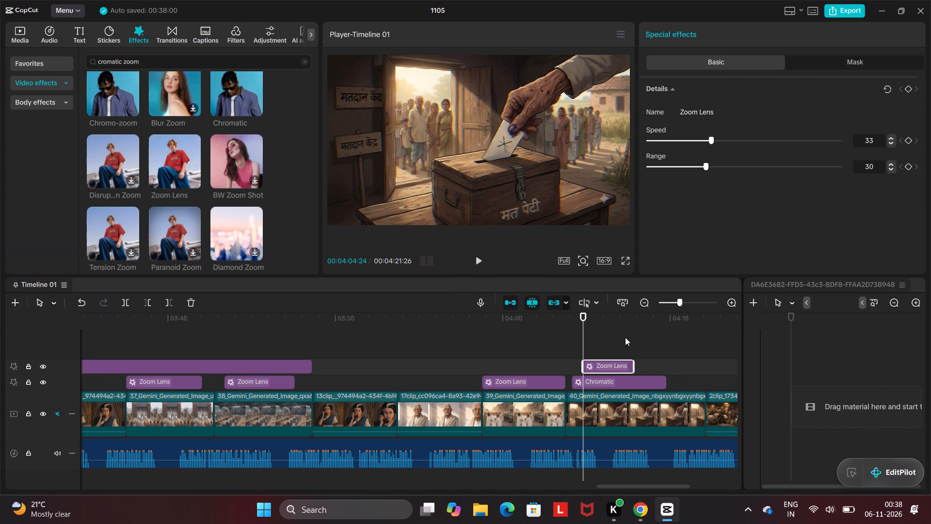
drag(633, 362, 689, 360)
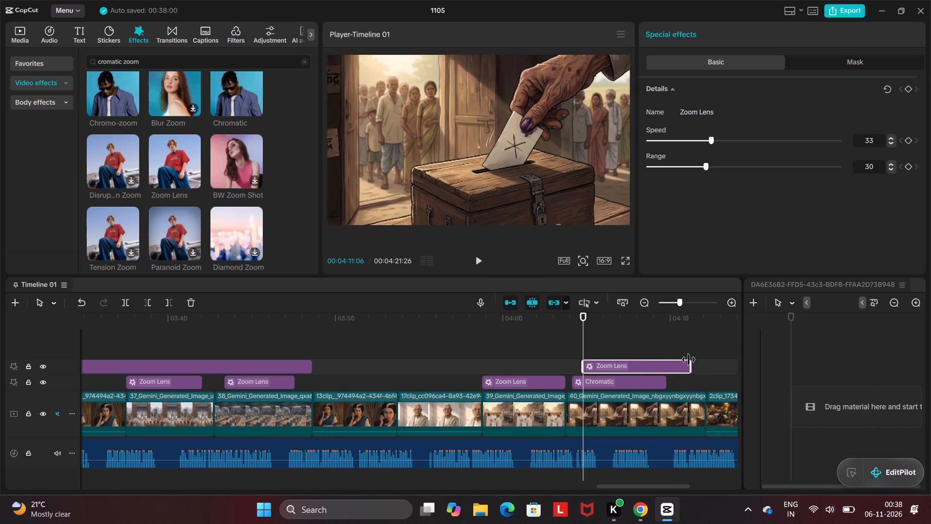
drag(689, 360, 690, 360)
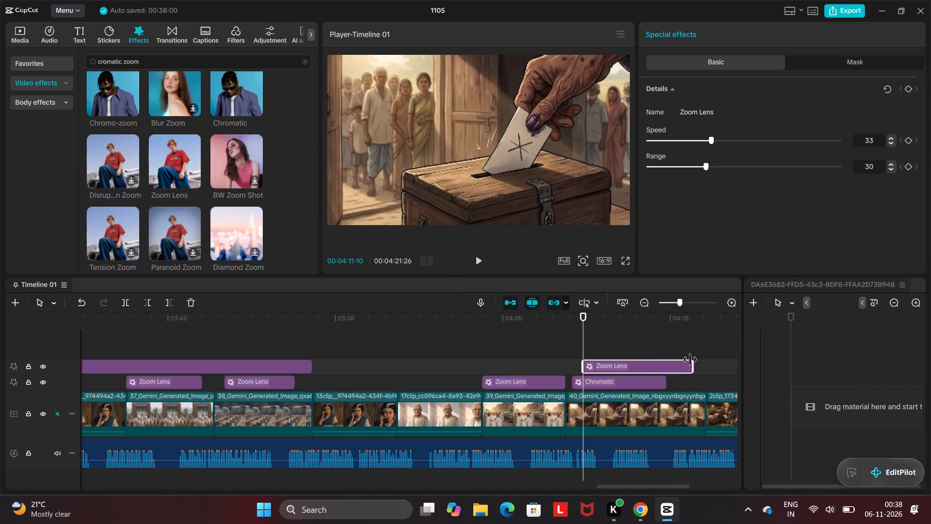
drag(690, 360, 697, 359)
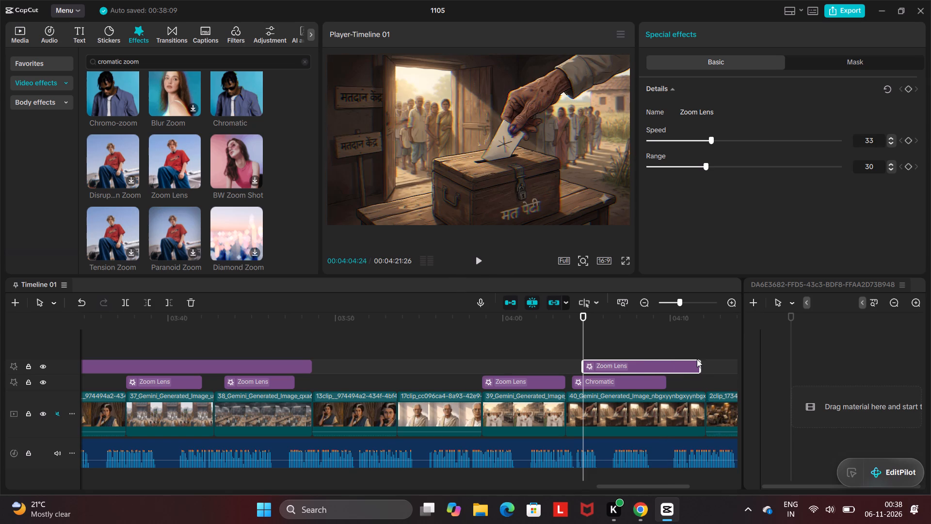
drag(582, 366, 576, 367)
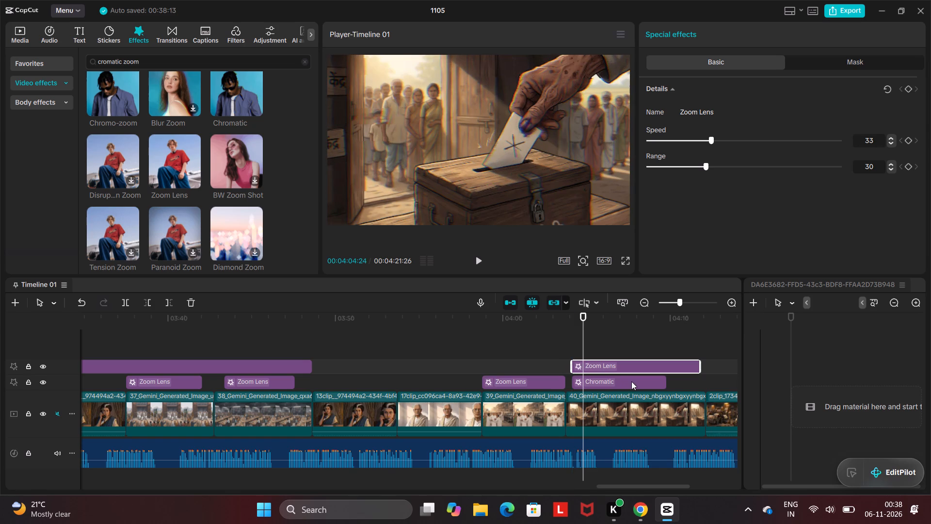
Extend the Chromatic effect over the 40_Gemini clip so its end lines up with the Zoom Lens effect above it.
click(631, 381)
drag(665, 379, 700, 370)
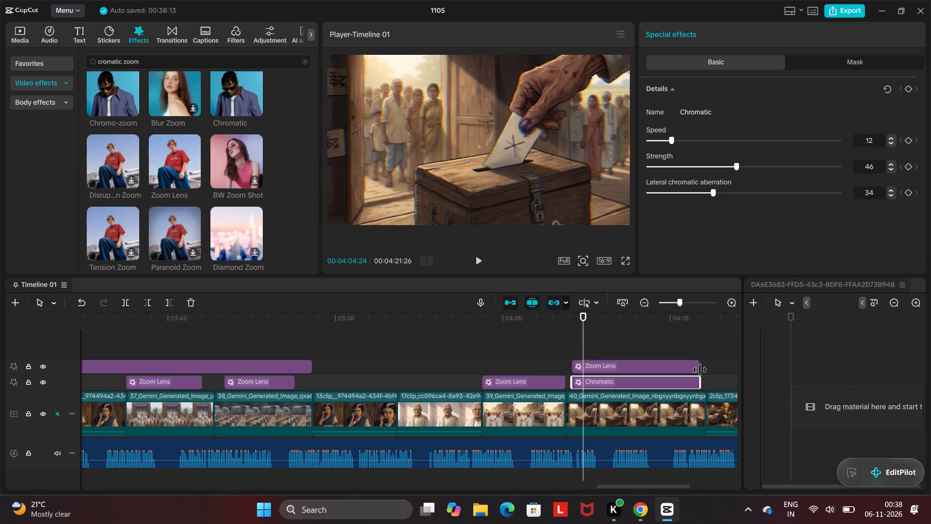
Set the new Zoom Lens effect's speed to 0 and range to 11, playing back the 40_Gemini clip to check it.
click(674, 370)
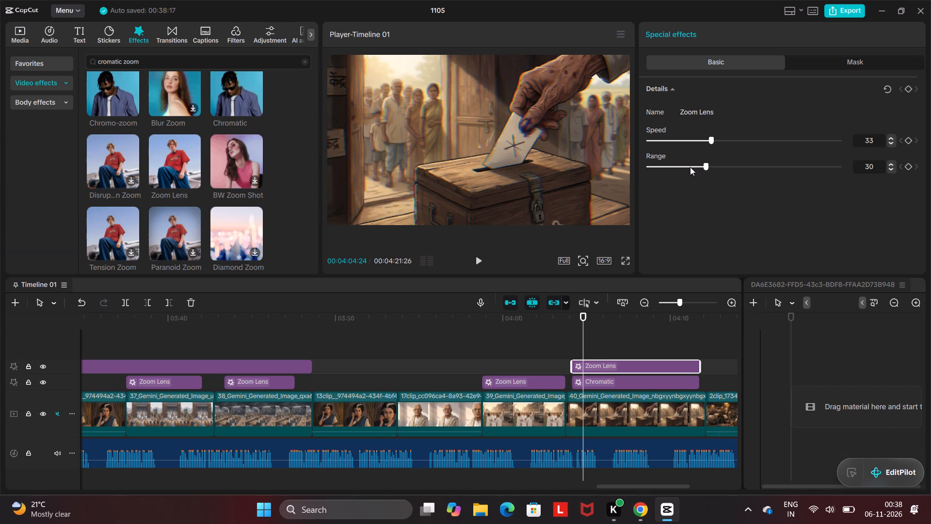
click(686, 167)
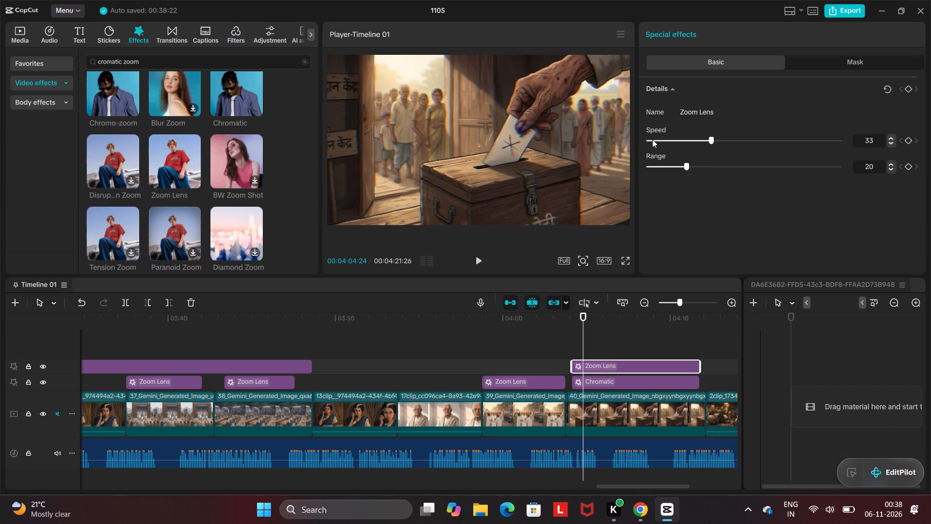
drag(652, 139, 635, 146)
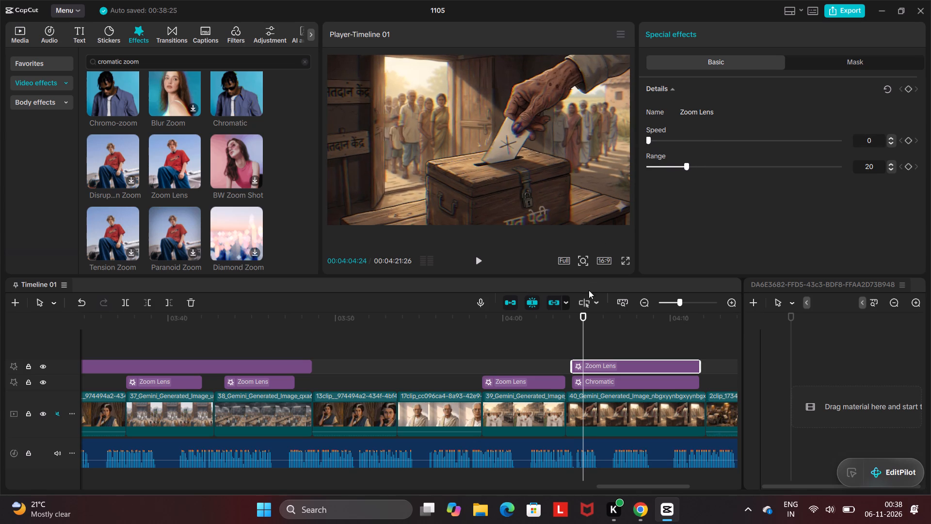
click(474, 258)
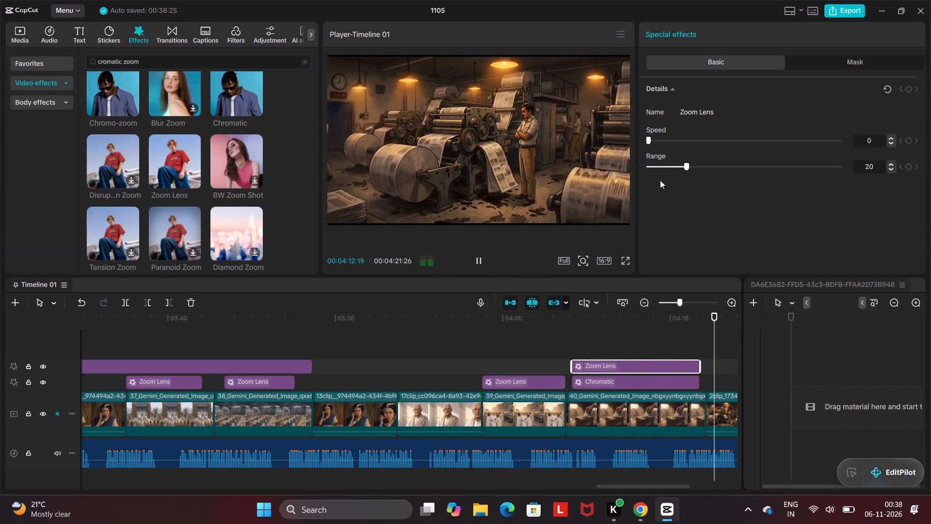
click(670, 167)
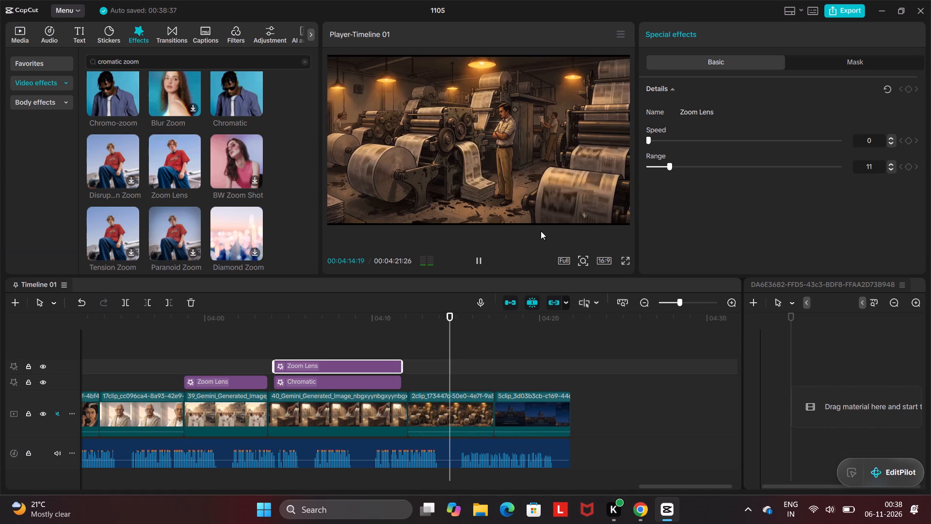
click(255, 323)
click(476, 260)
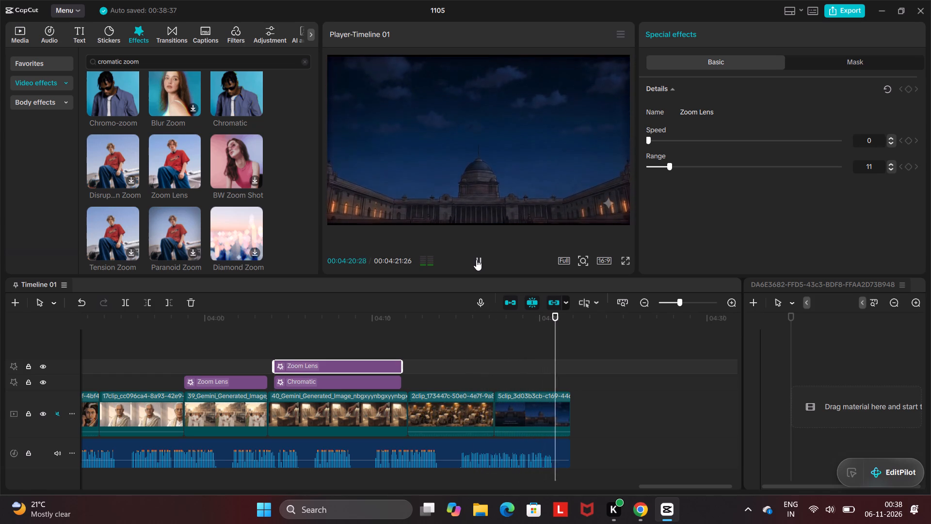
Return to the start of the timeline and play back the first few seconds of the opening night street clip.
scroll(256, 331, right, 9)
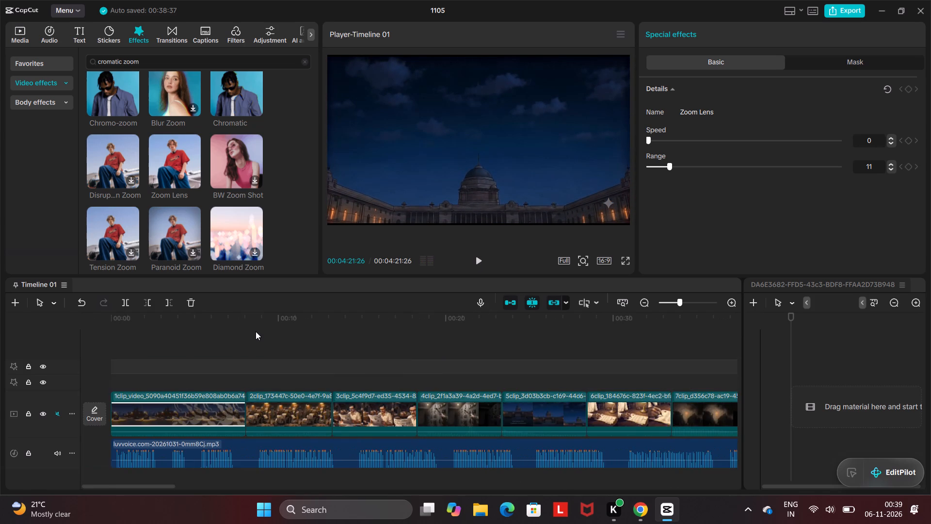
scroll(256, 331, right, 6)
scroll(256, 331, left, 2)
scroll(256, 331, right, 10)
click(139, 422)
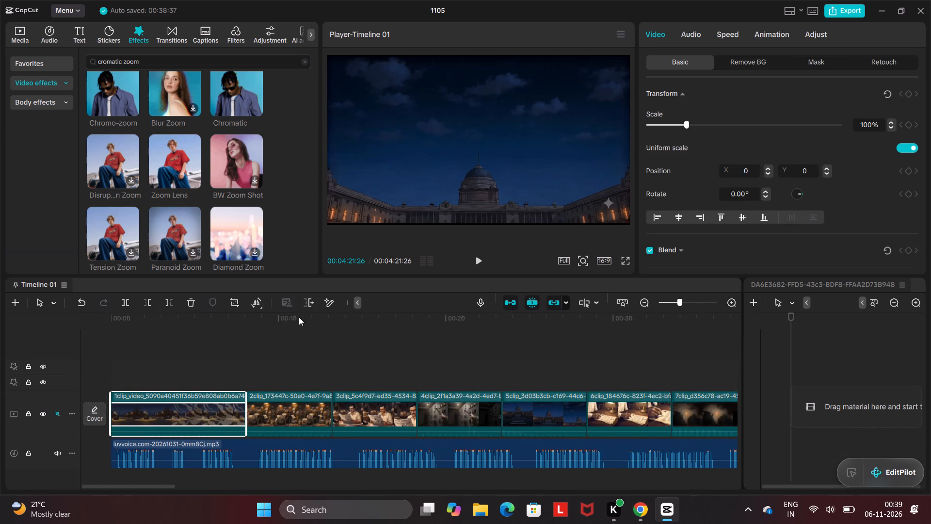
click(480, 261)
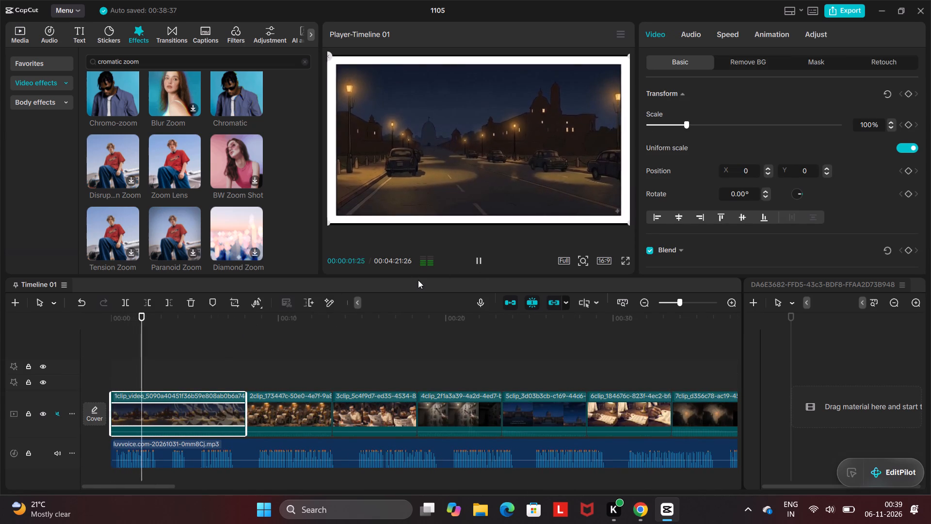
click(477, 258)
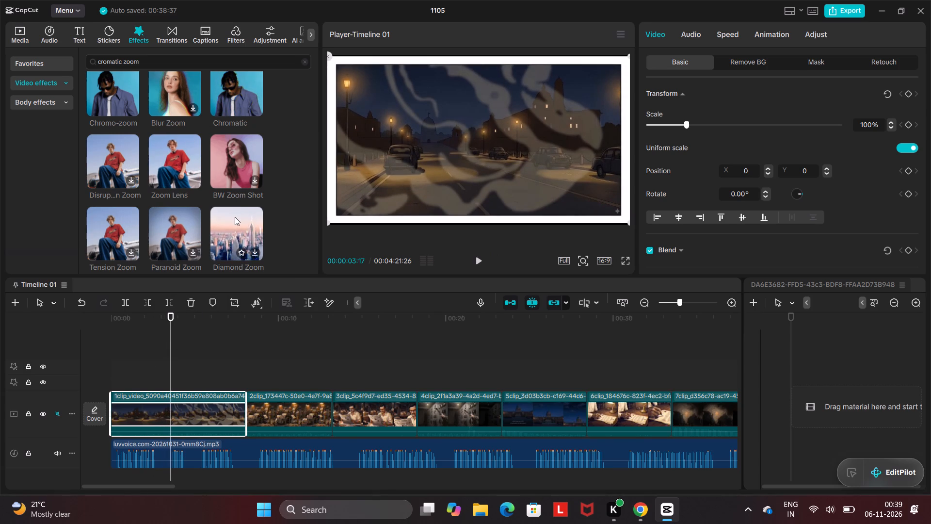
Preview the Diamond Zoom effect, add it near the start of the opening clip, and stretch it to that clip's end.
click(250, 244)
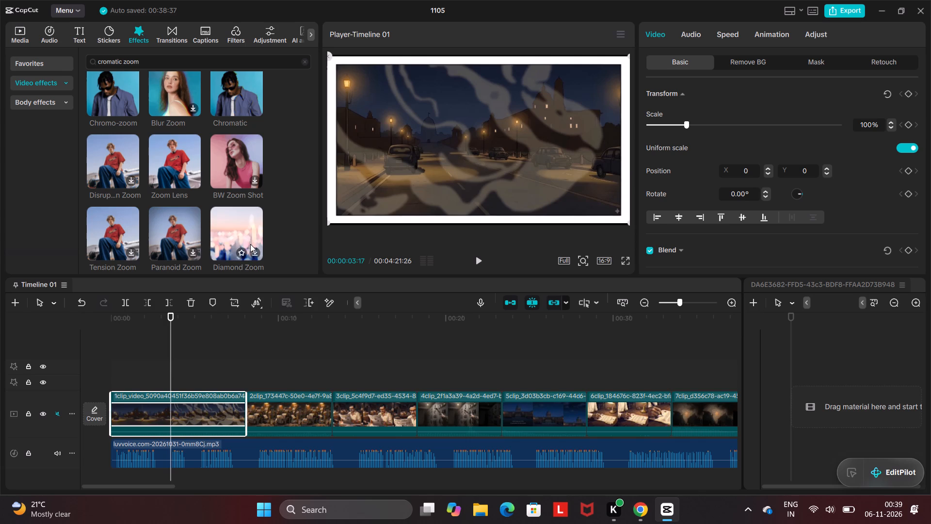
double_click(238, 228)
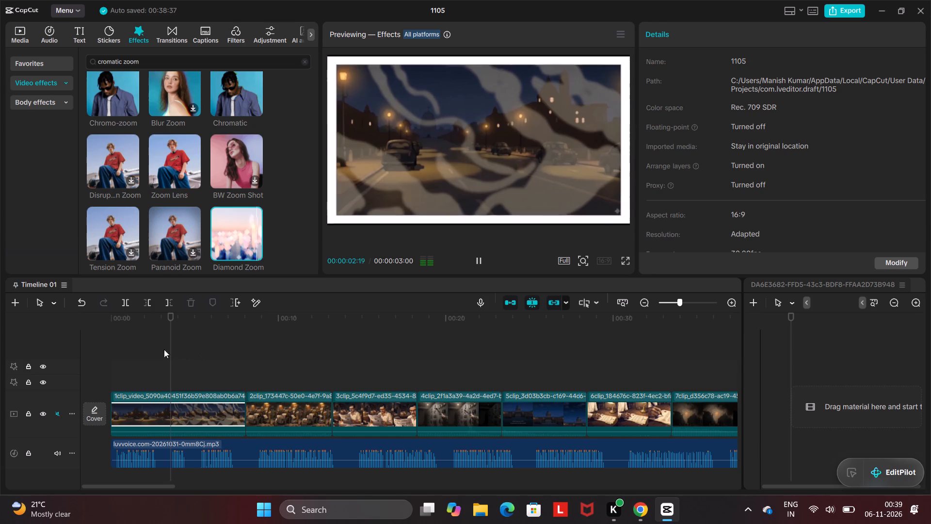
click(106, 332)
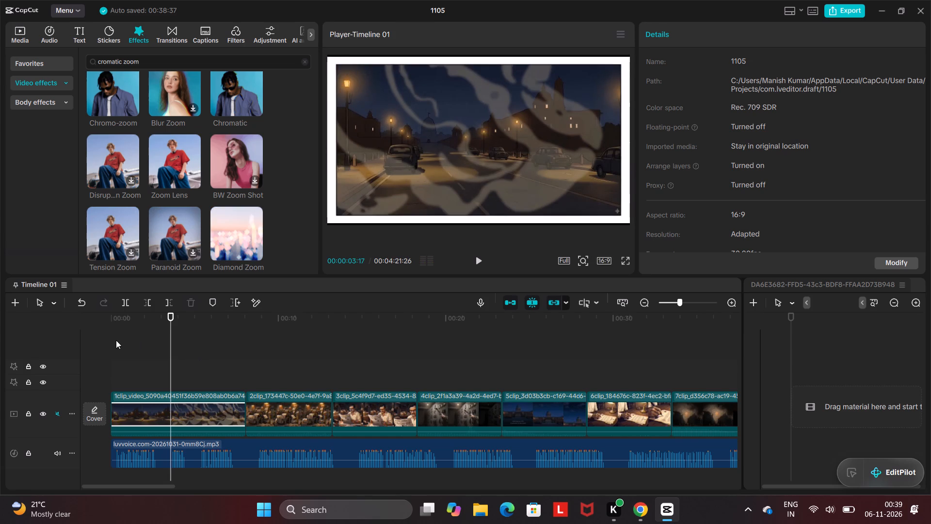
click(116, 340)
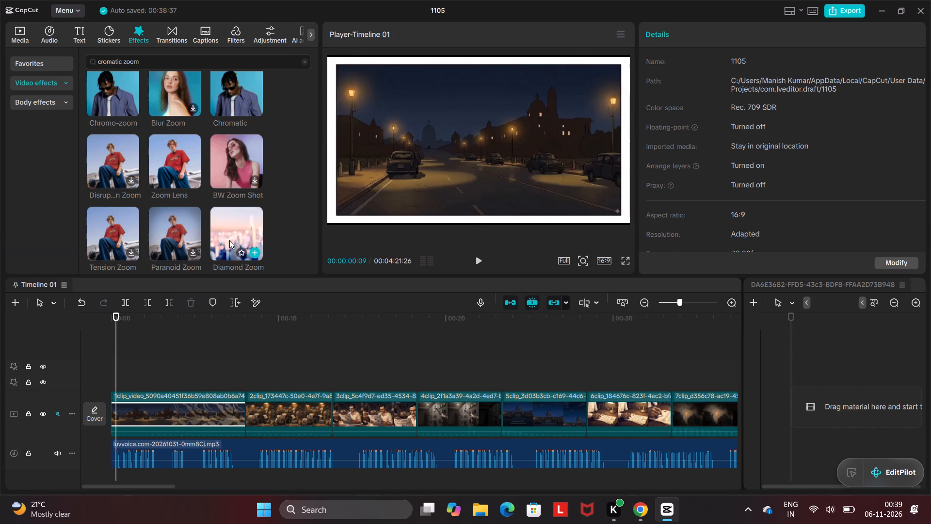
double_click(229, 240)
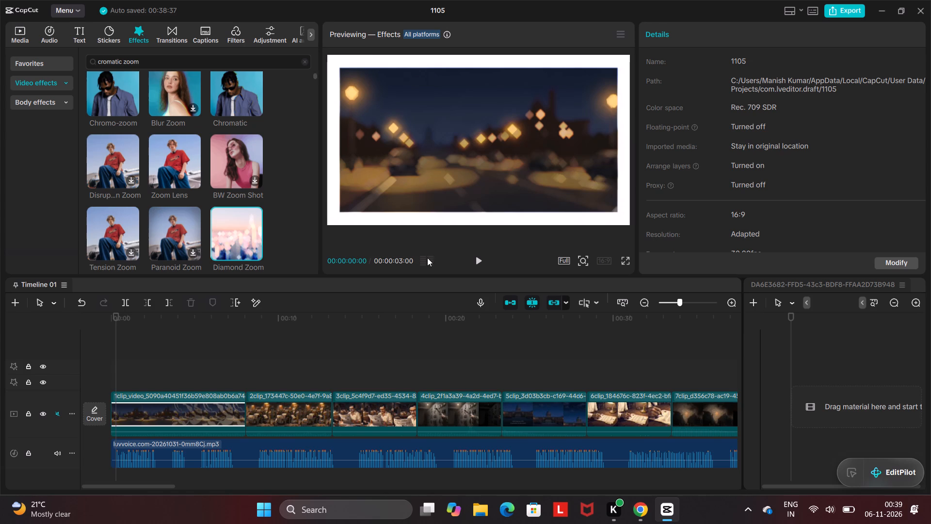
click(477, 261)
click(254, 250)
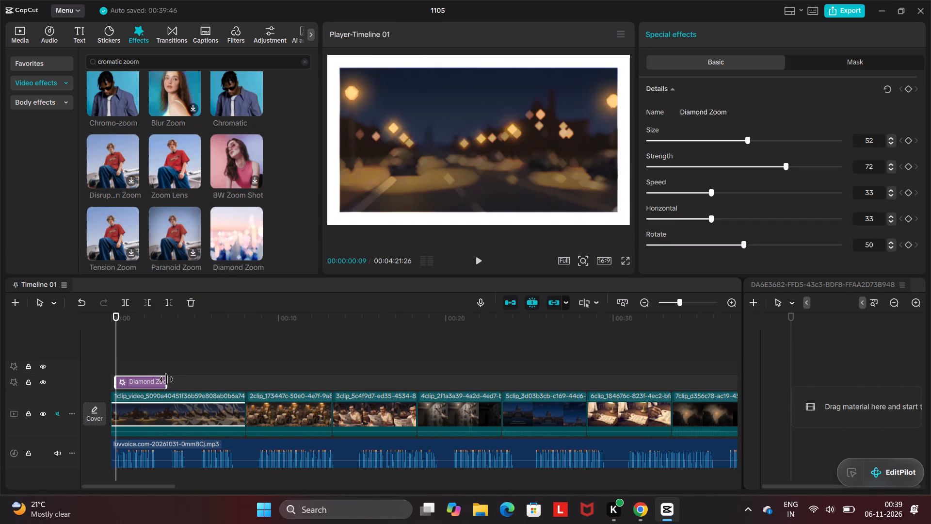
drag(166, 379, 224, 380)
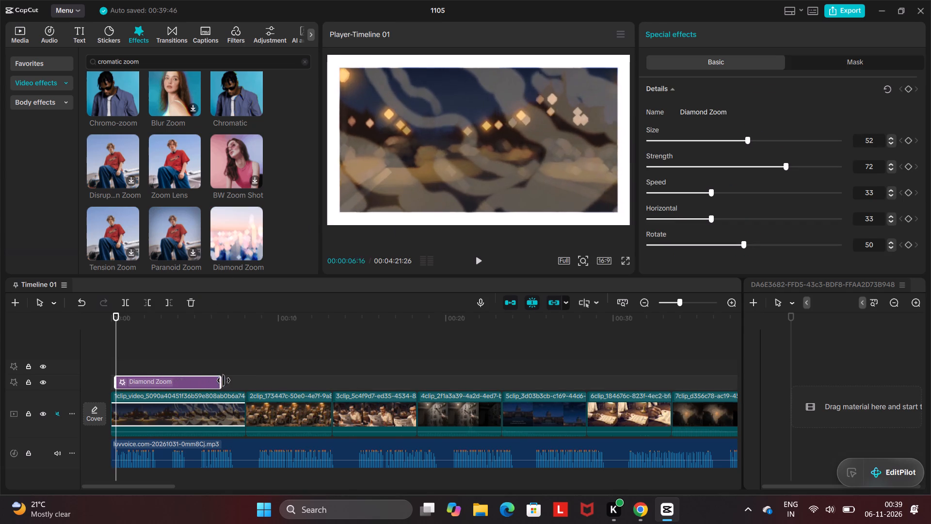
drag(224, 380, 242, 381)
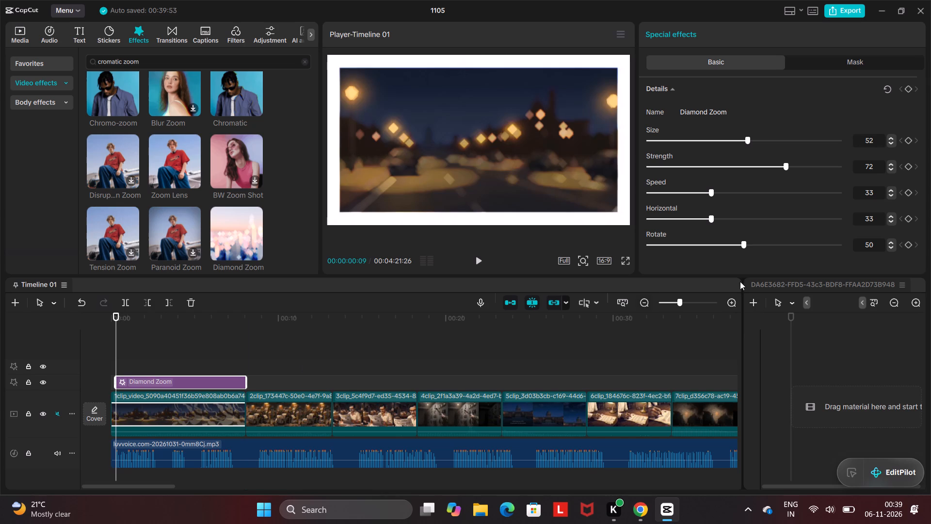
Try several strength and size values on the Diamond Zoom effect, settling on strength 73 and size 55.
click(738, 165)
click(706, 164)
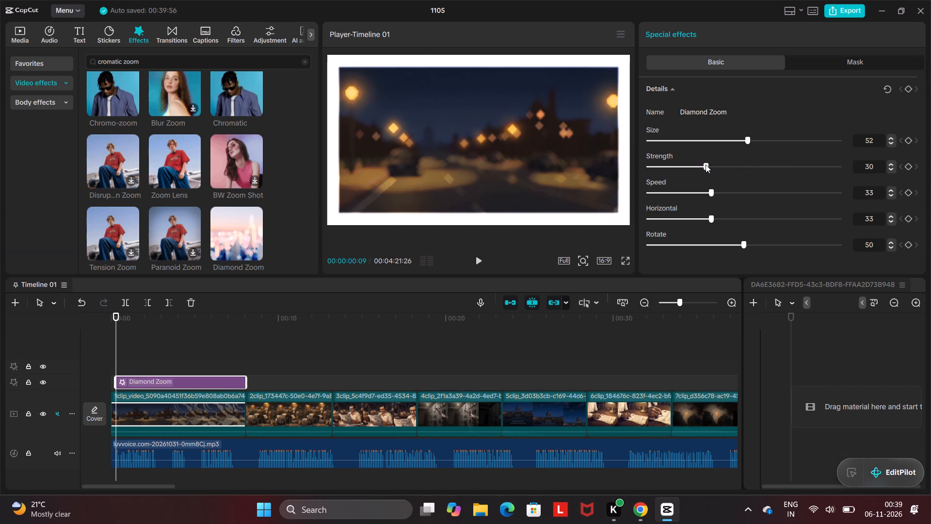
click(687, 164)
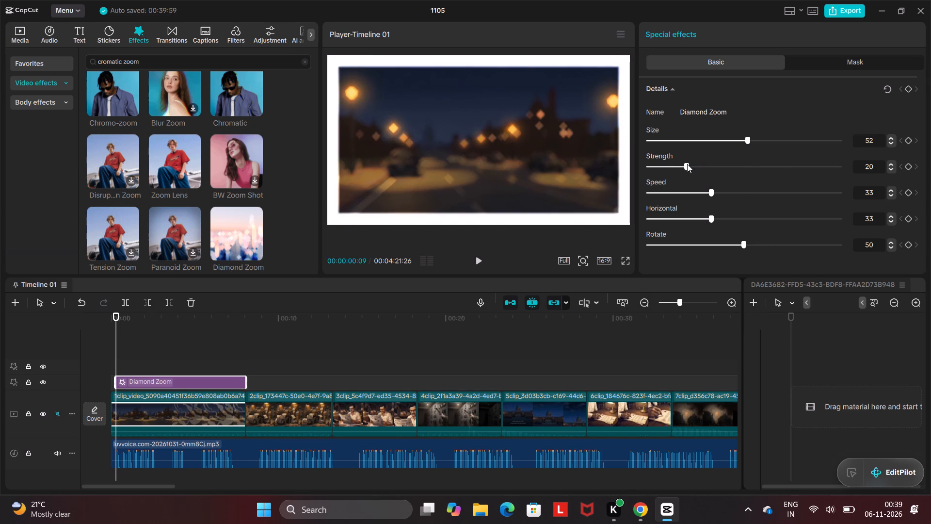
click(673, 164)
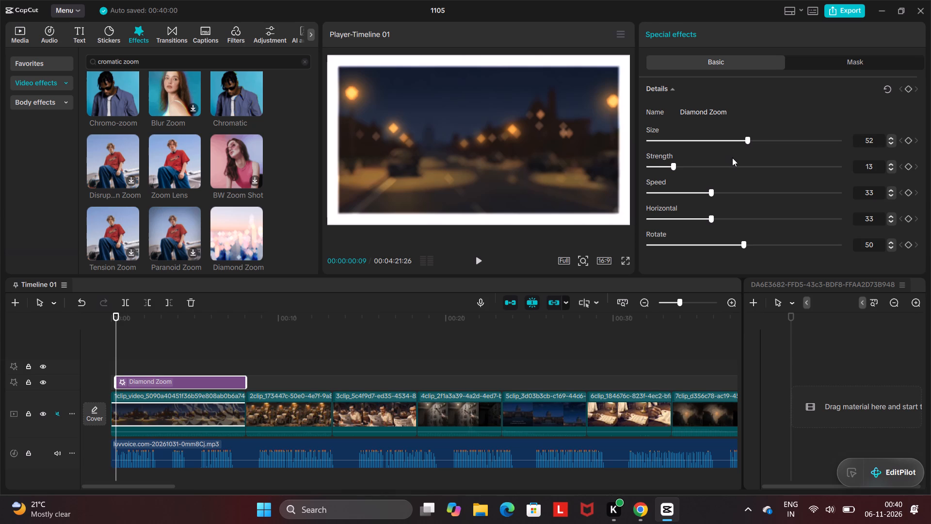
click(765, 164)
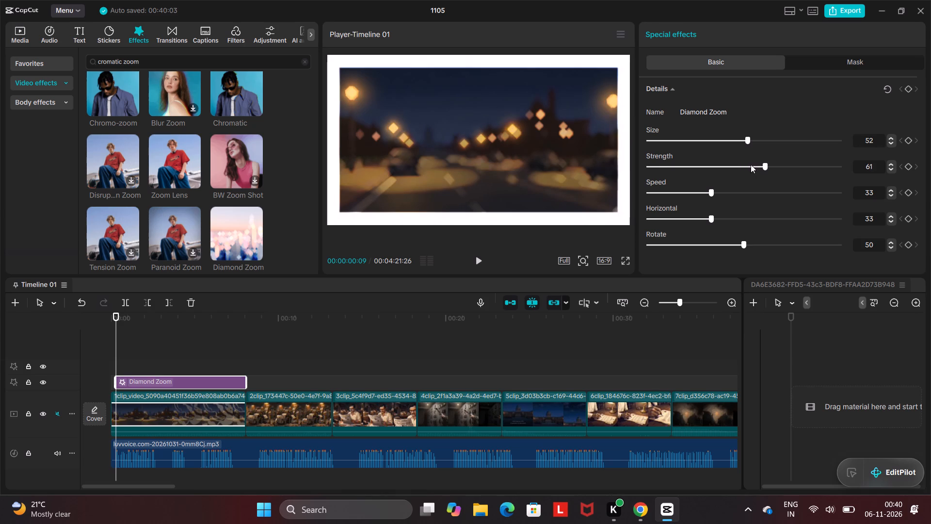
click(788, 166)
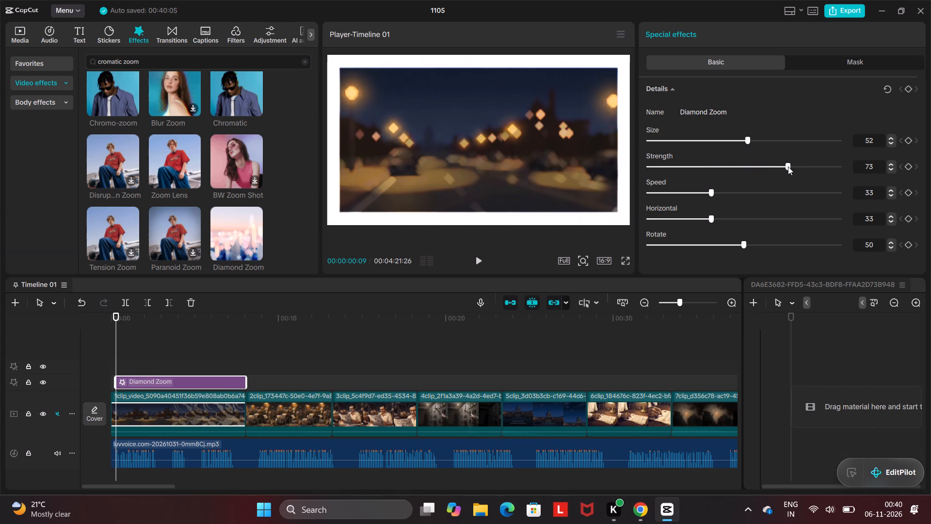
click(732, 138)
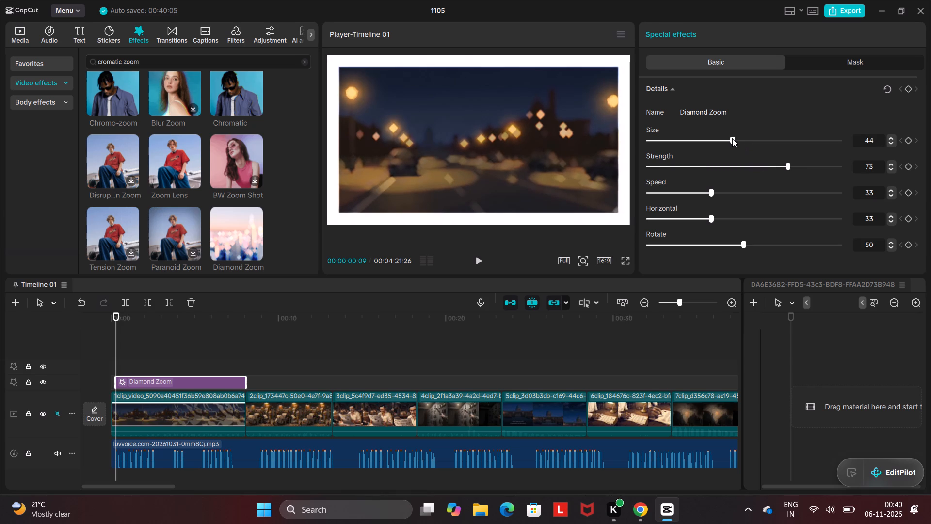
click(754, 138)
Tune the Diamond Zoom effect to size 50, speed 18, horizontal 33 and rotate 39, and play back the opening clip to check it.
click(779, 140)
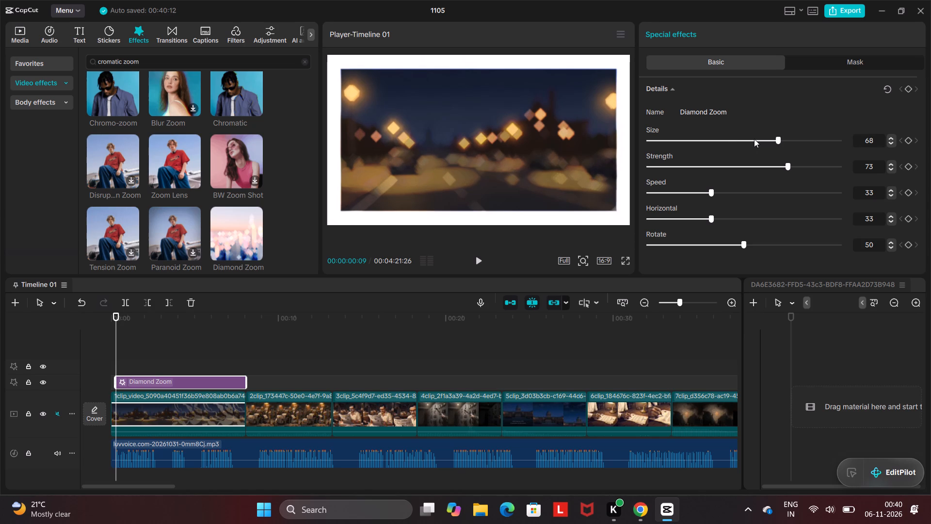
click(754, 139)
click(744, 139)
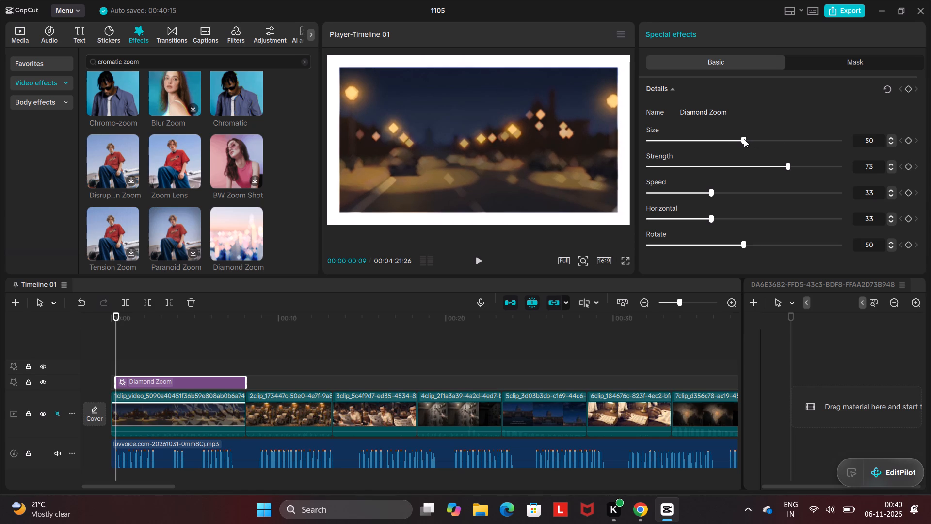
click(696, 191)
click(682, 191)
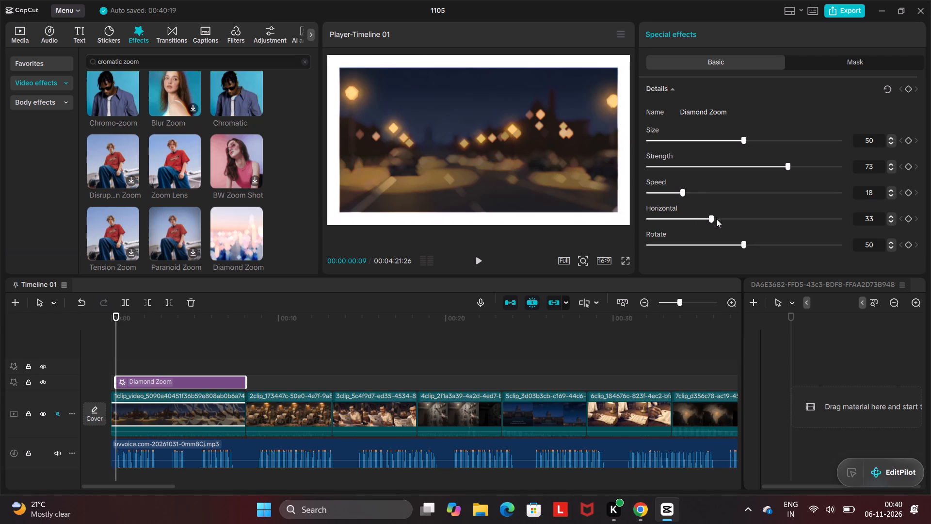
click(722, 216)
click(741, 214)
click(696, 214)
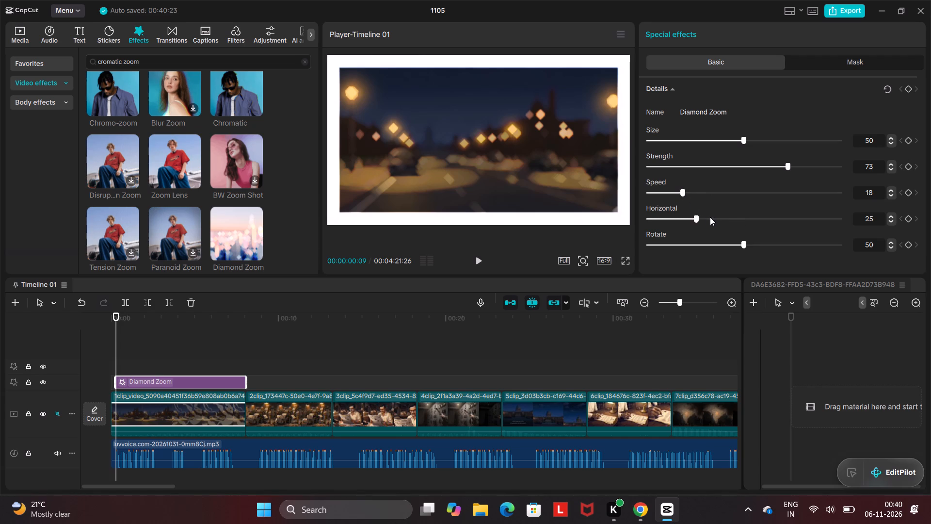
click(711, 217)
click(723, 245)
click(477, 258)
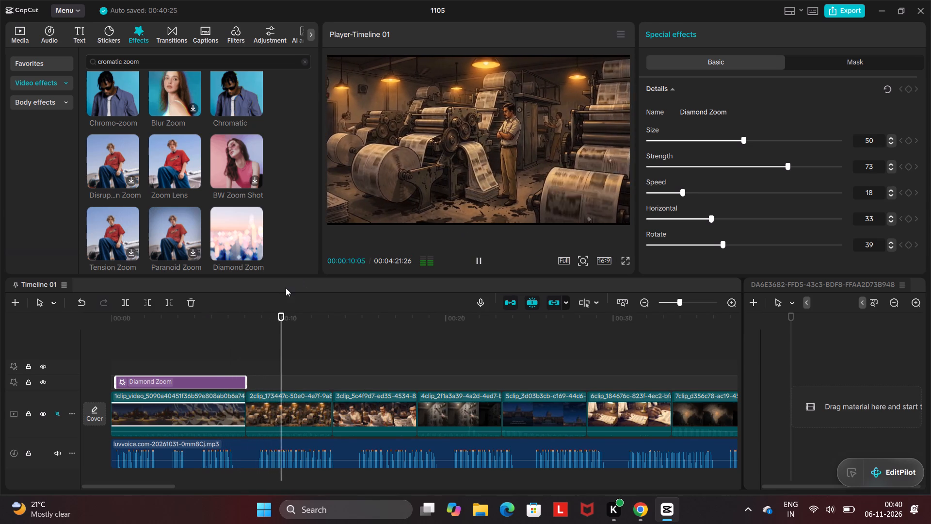
Delete the Diamond Zoom effect from above the opening night street clip.
click(195, 371)
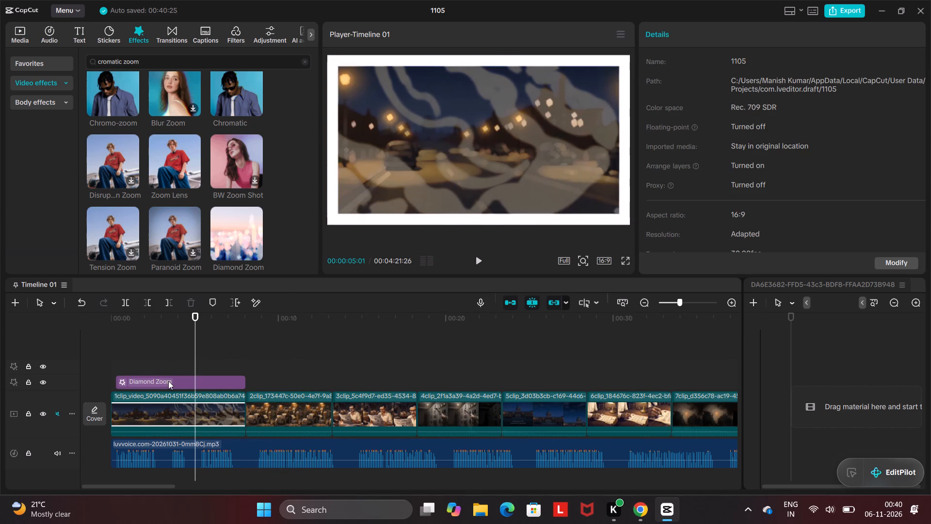
click(168, 383)
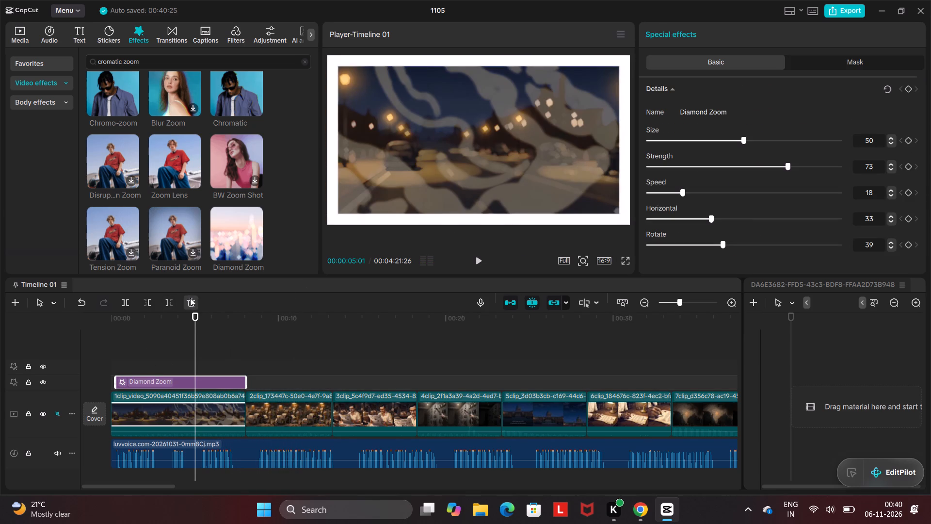
click(190, 298)
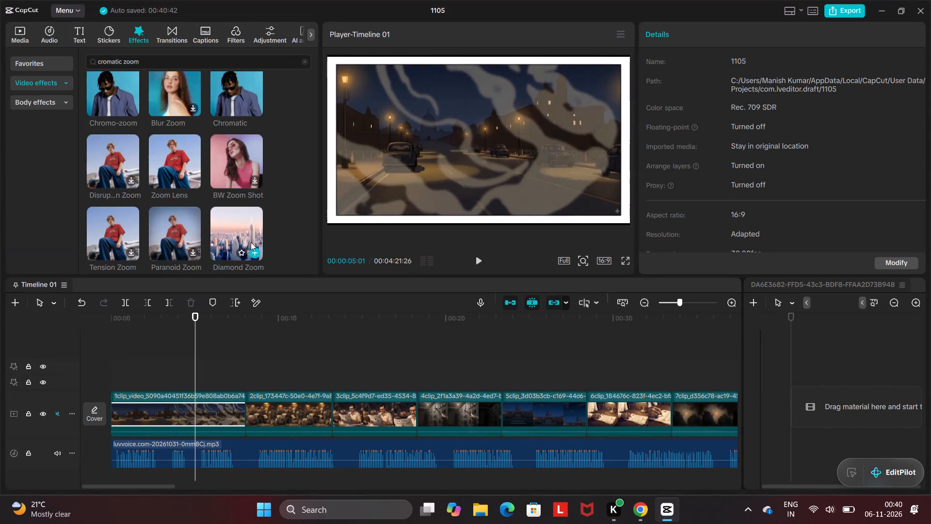
Add a fresh Diamond Zoom effect starting at the opening clip's beginning and trim it to just under 2 seconds long.
click(255, 248)
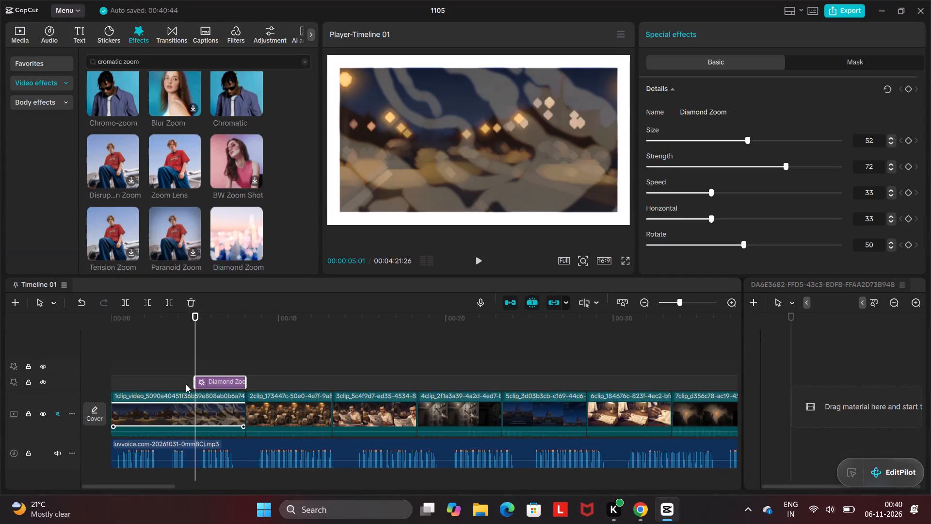
drag(195, 377, 107, 381)
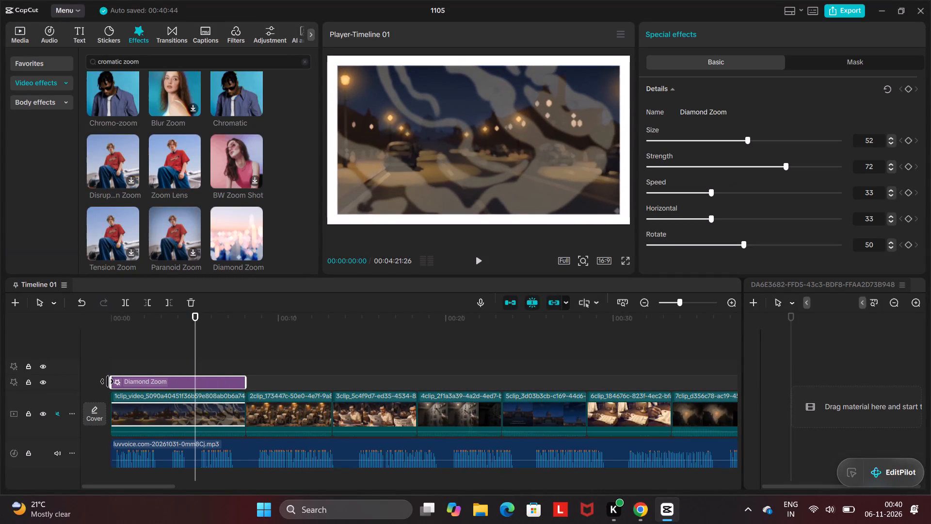
drag(107, 381, 112, 381)
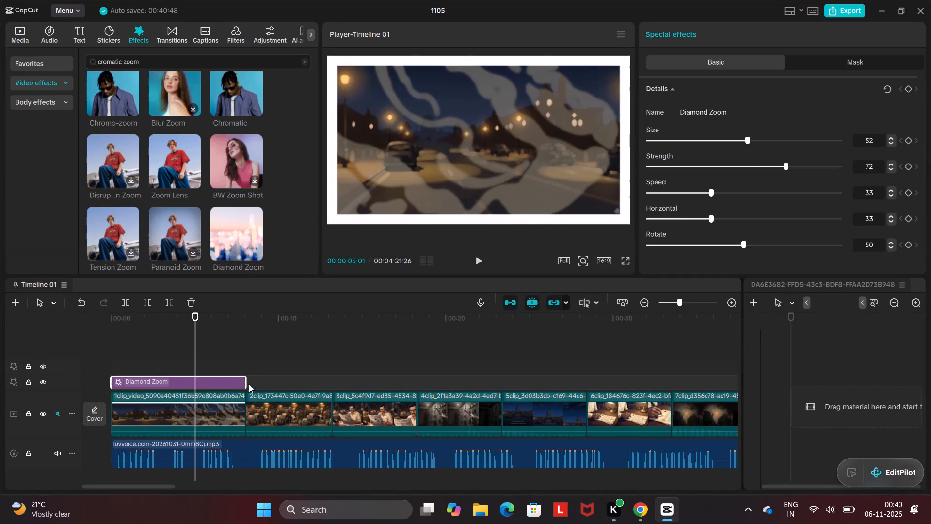
drag(245, 382, 218, 382)
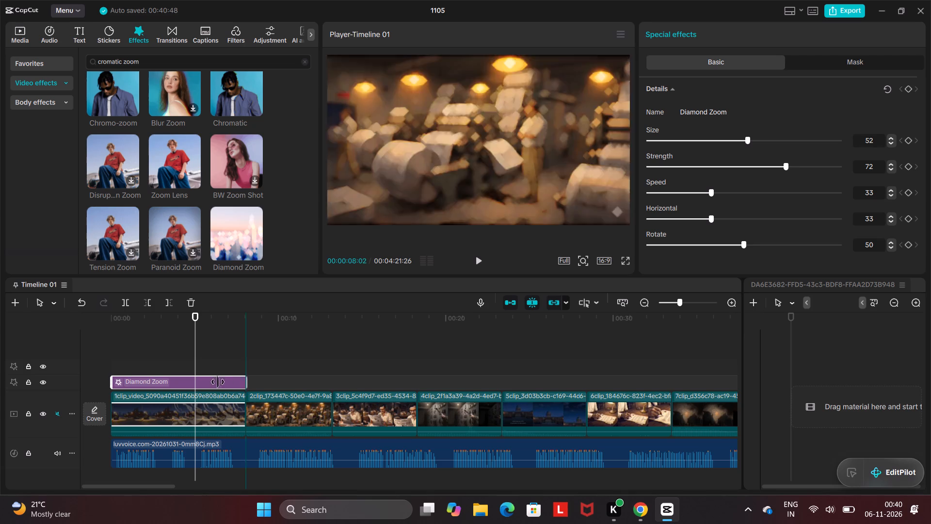
drag(218, 382, 165, 380)
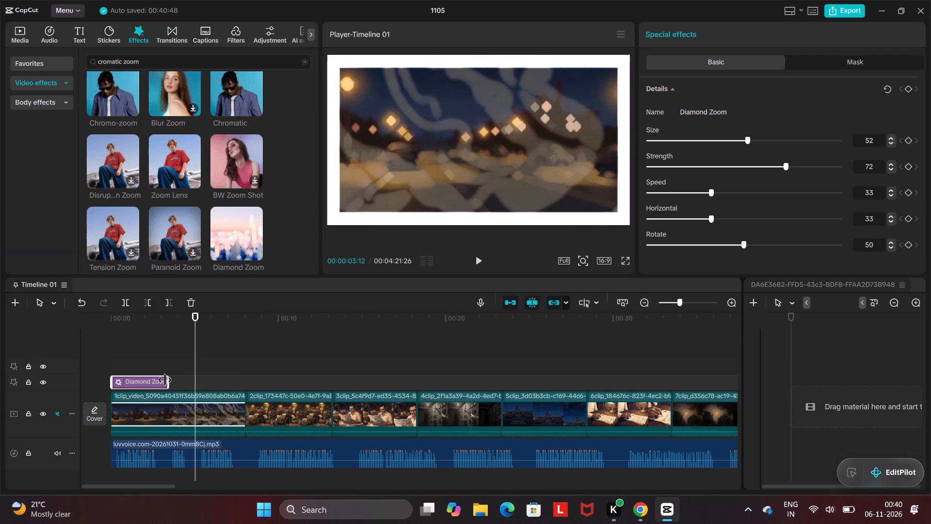
drag(165, 380, 142, 382)
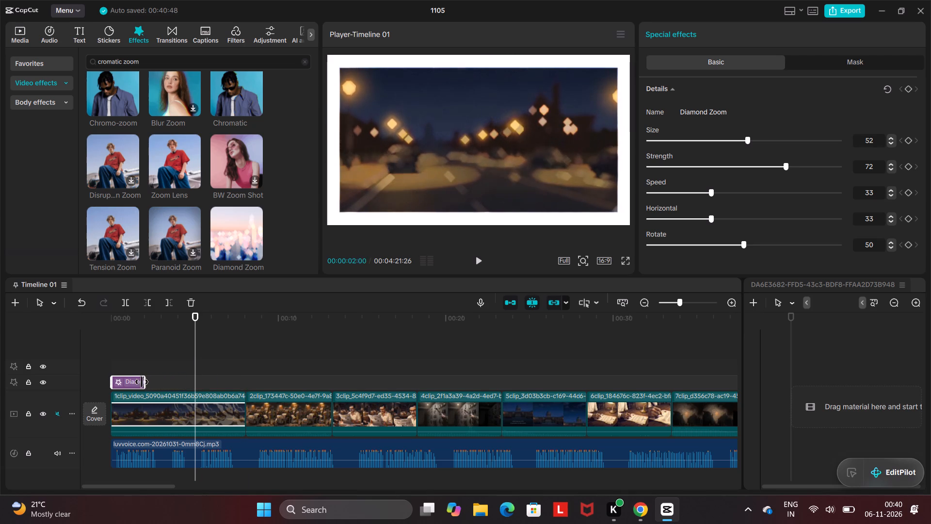
drag(142, 382, 138, 382)
Play back the timeline from the very start through the first clips to review the shortened Diamond Zoom effect.
click(99, 360)
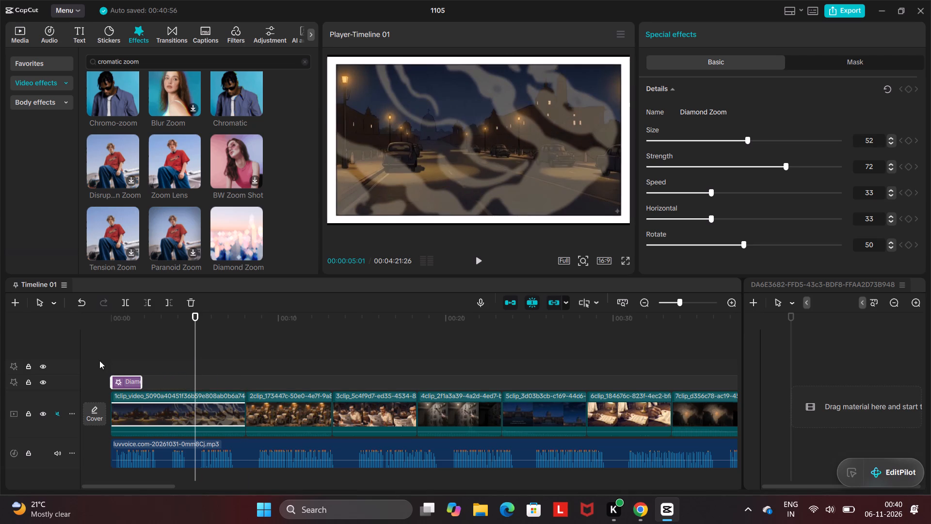
click(479, 261)
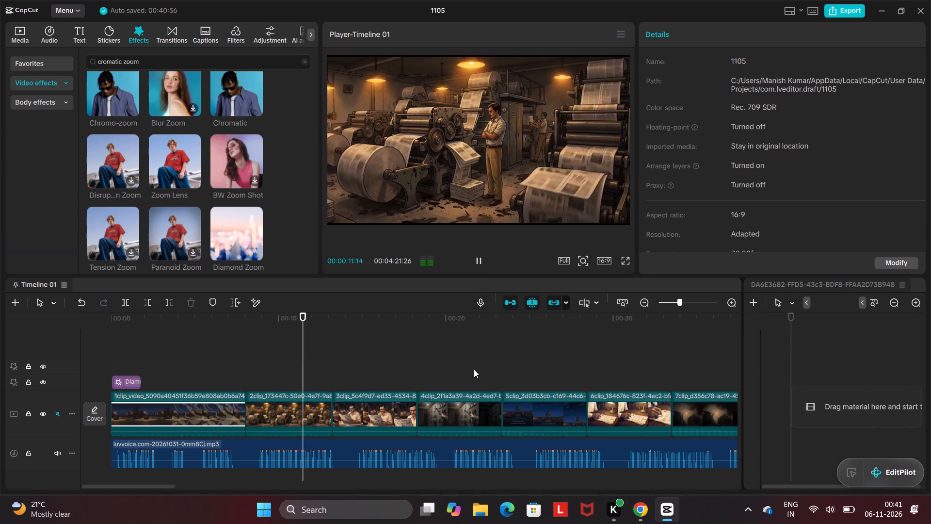
scroll(474, 369, left, 1)
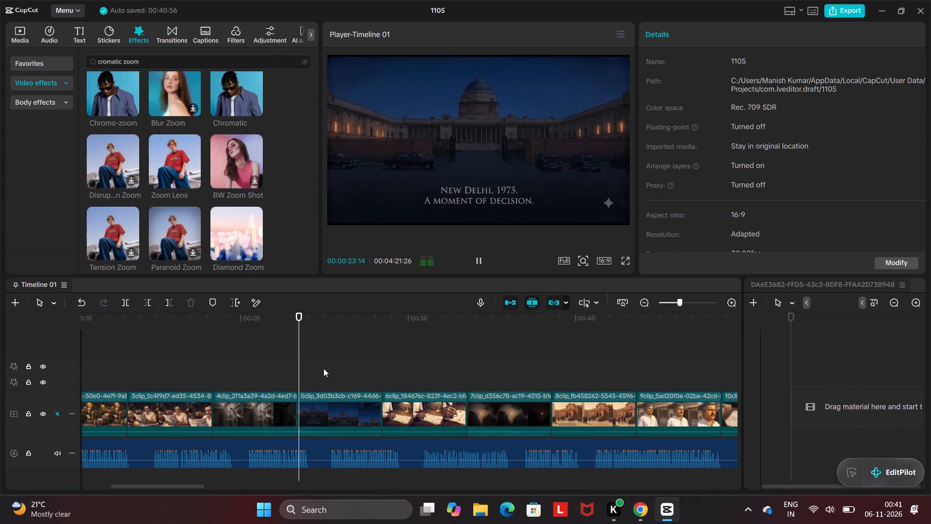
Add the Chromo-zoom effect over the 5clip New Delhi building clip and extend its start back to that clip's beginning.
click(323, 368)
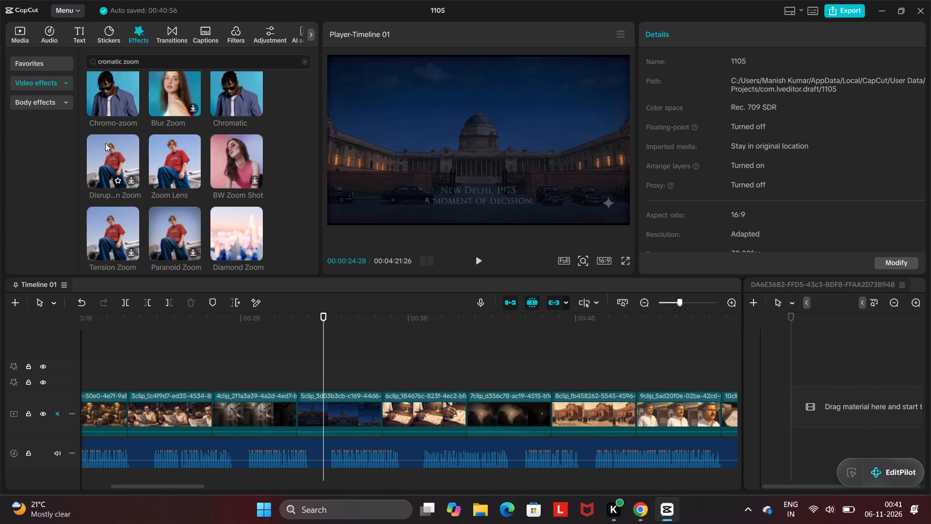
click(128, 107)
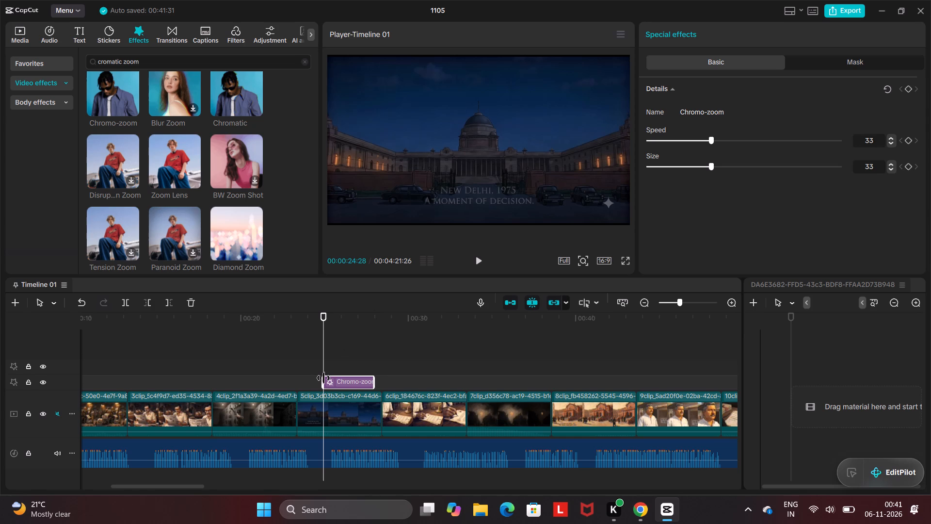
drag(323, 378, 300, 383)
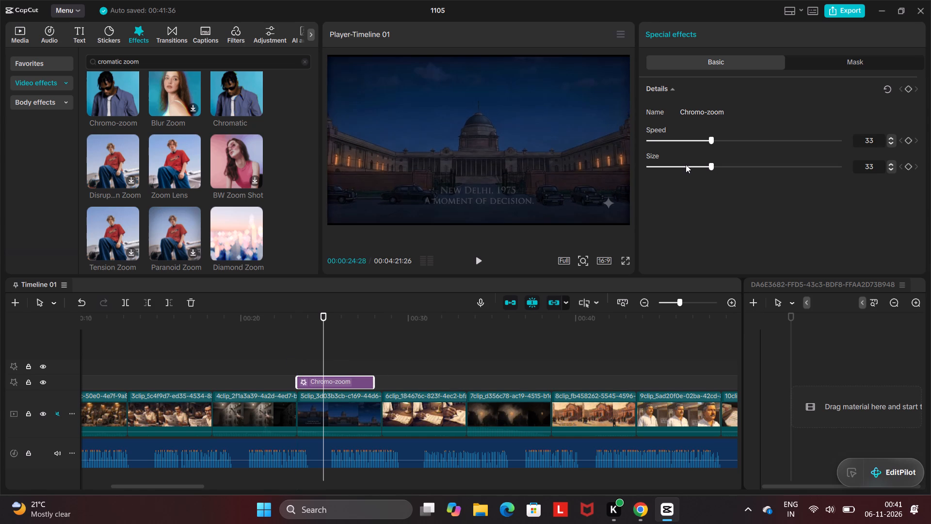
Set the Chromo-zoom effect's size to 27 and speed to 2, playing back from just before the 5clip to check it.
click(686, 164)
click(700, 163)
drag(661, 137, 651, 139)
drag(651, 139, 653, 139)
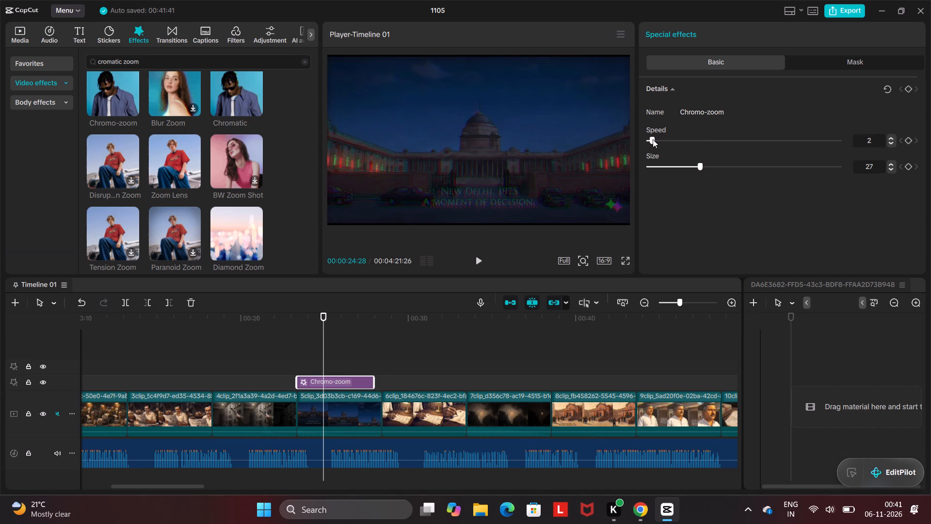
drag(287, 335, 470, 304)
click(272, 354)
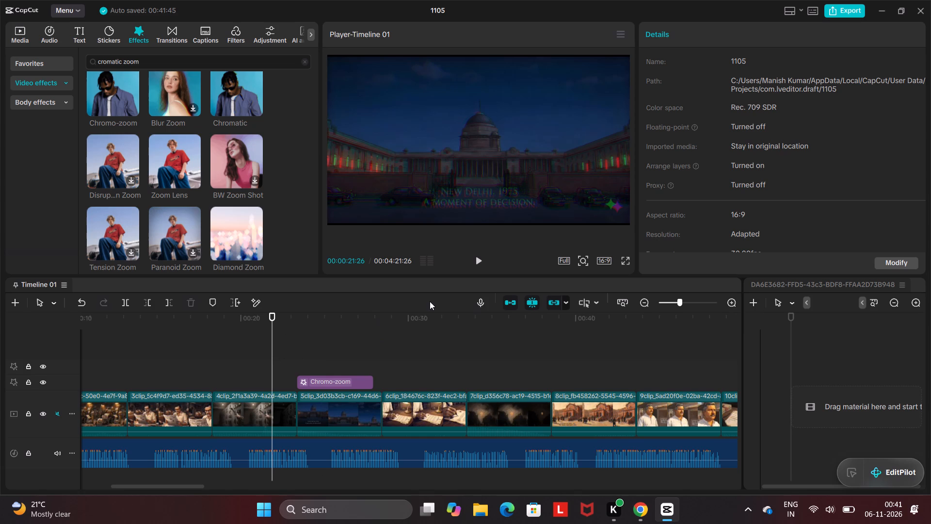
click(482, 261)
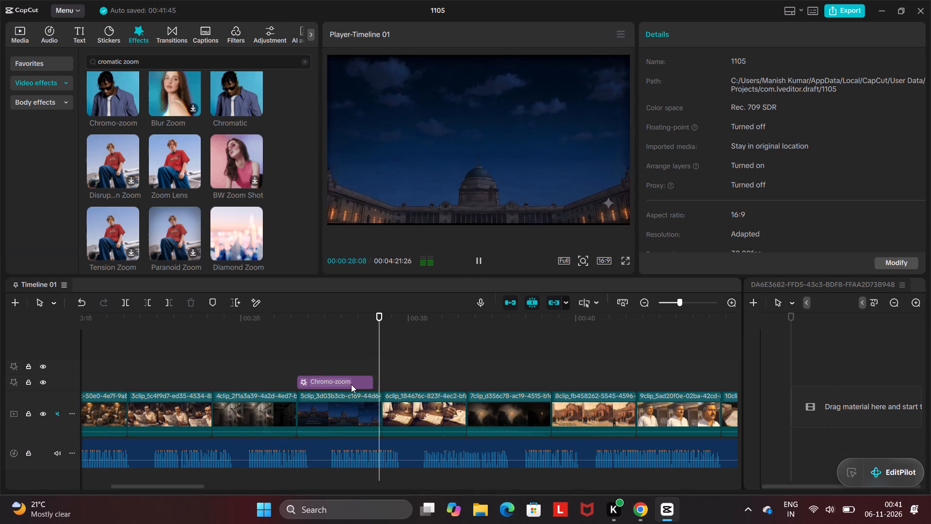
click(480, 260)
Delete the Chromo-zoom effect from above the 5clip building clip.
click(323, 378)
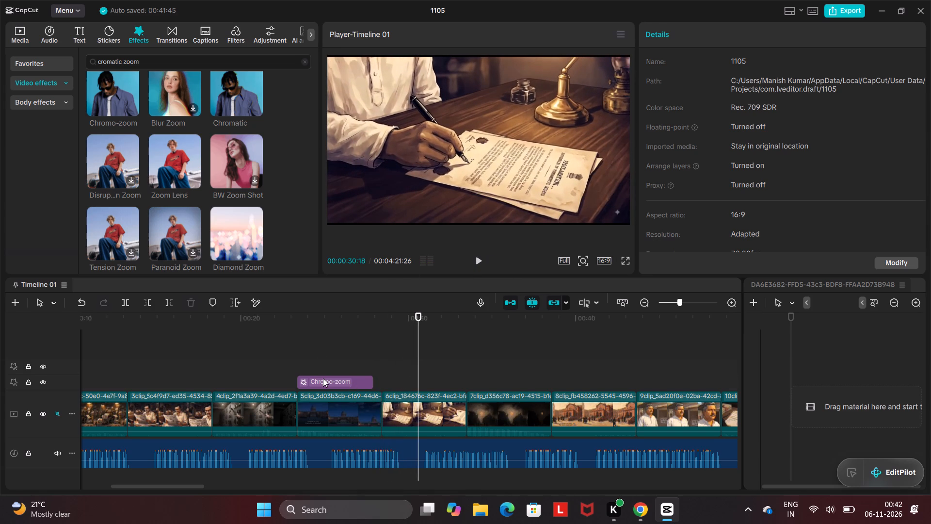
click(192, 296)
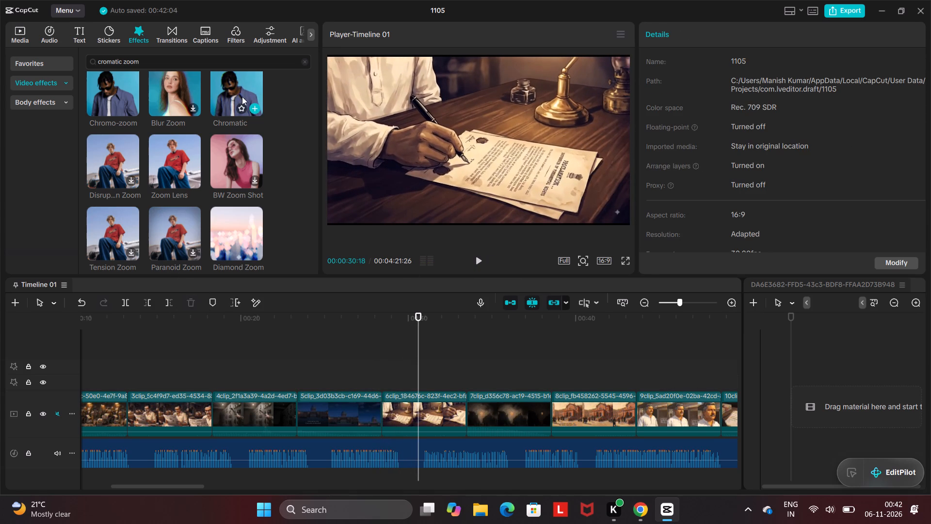
Add the Chromatic effect over the 6clip document-signing clip and extend its start back to that clip's beginning.
click(256, 106)
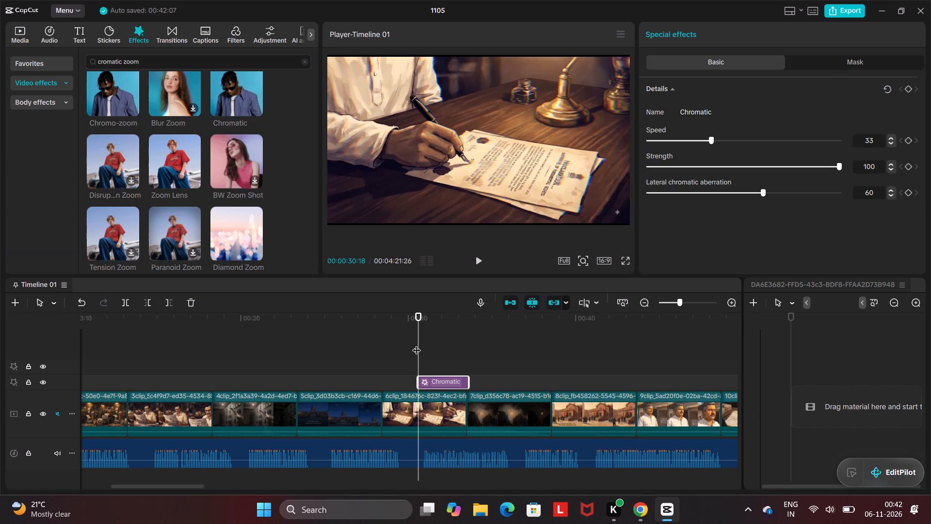
drag(419, 380, 412, 381)
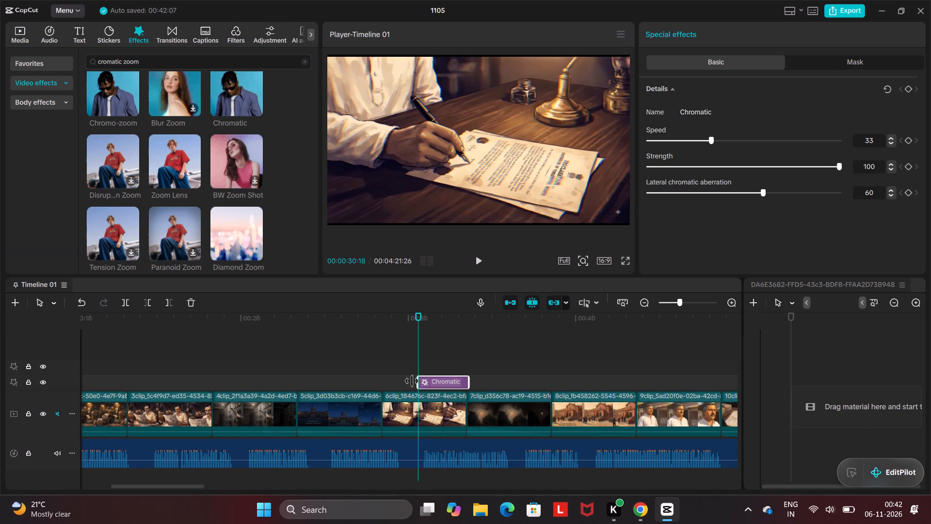
drag(412, 381, 384, 391)
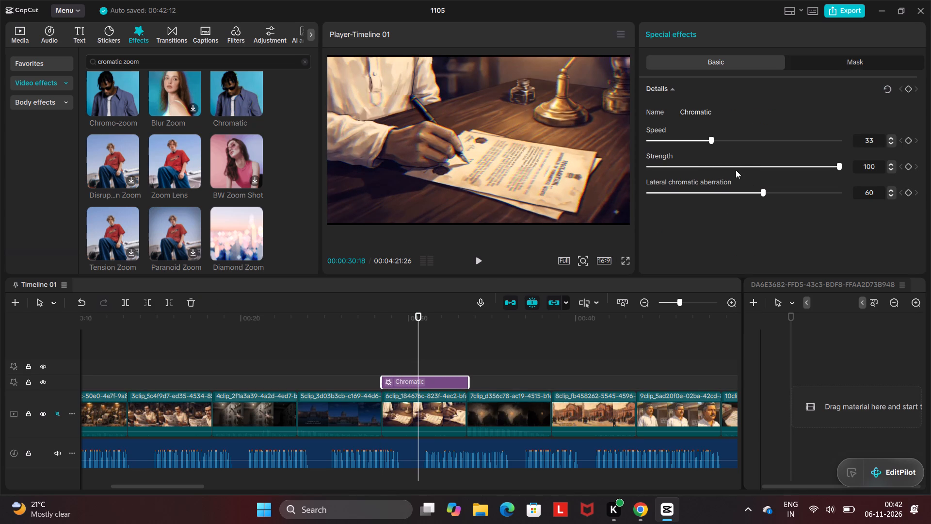
Reduce the Chromatic effect's strength, trying 50 and settling on 35.
click(744, 163)
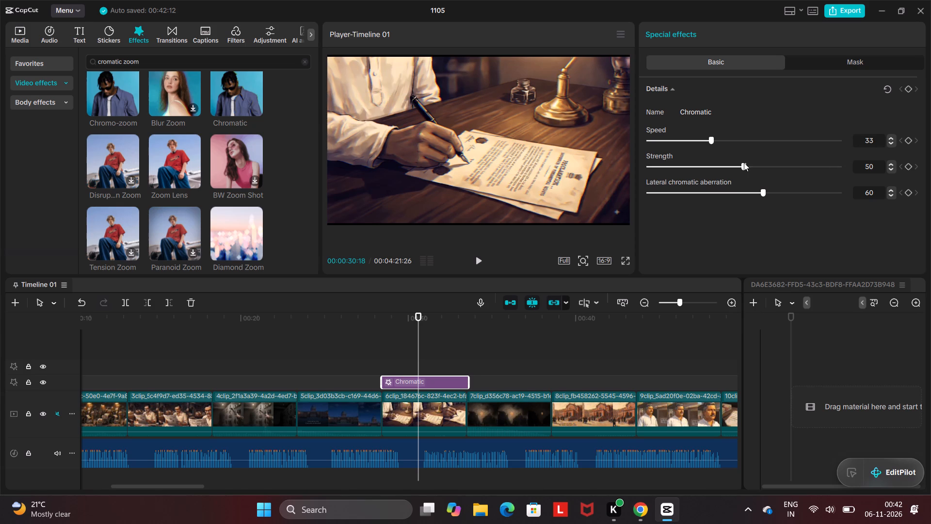
click(715, 165)
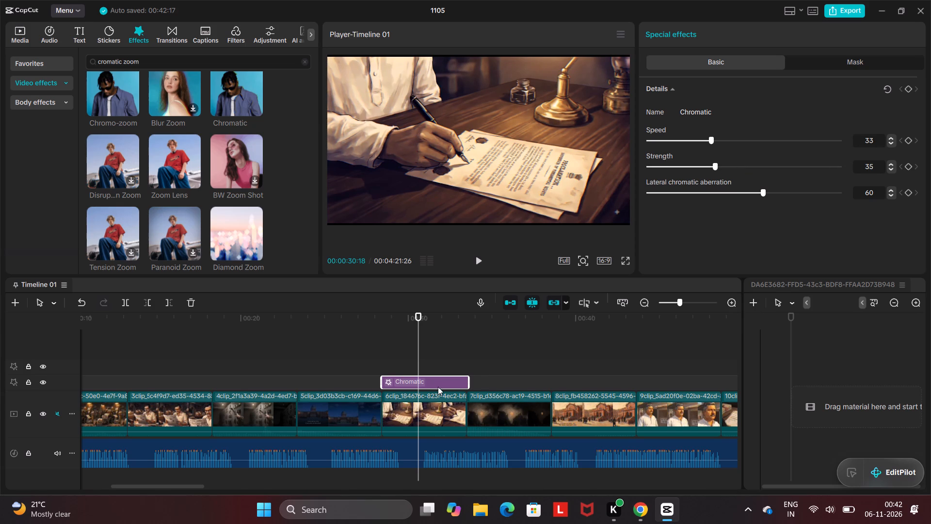
Move the Chromatic effect from the 6clip document-signing clip back over the 5clip building clip.
drag(442, 382, 399, 383)
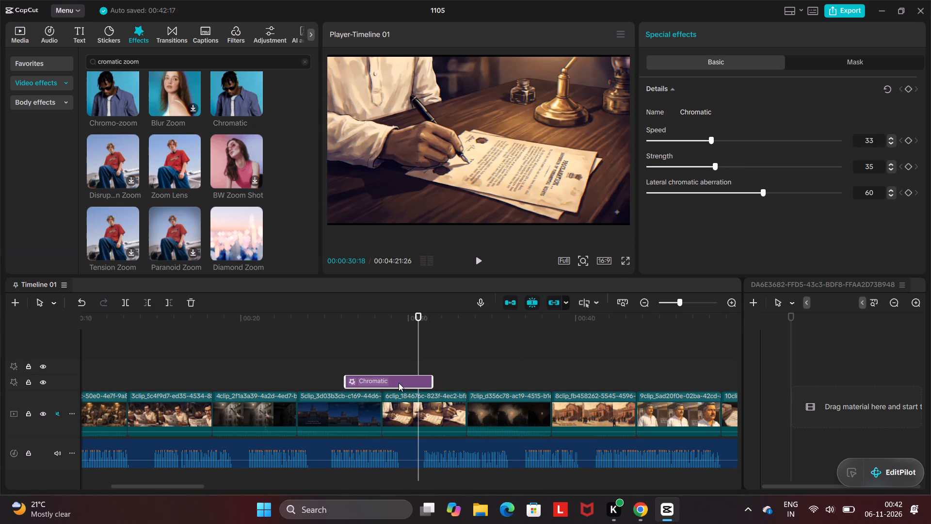
drag(399, 383, 357, 383)
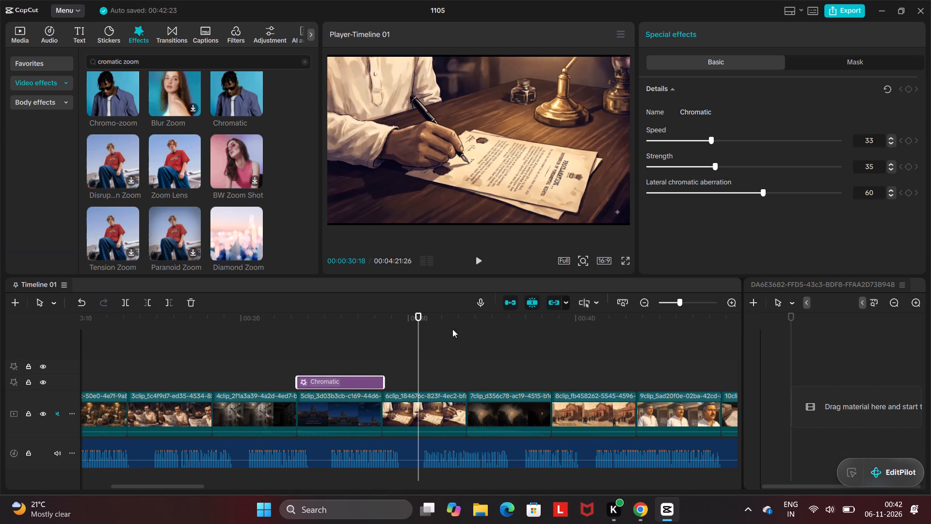
Set the moved Chromatic effect's lateral chromatic aberration to 48 and play back from the 4clip to check it.
click(741, 190)
click(259, 364)
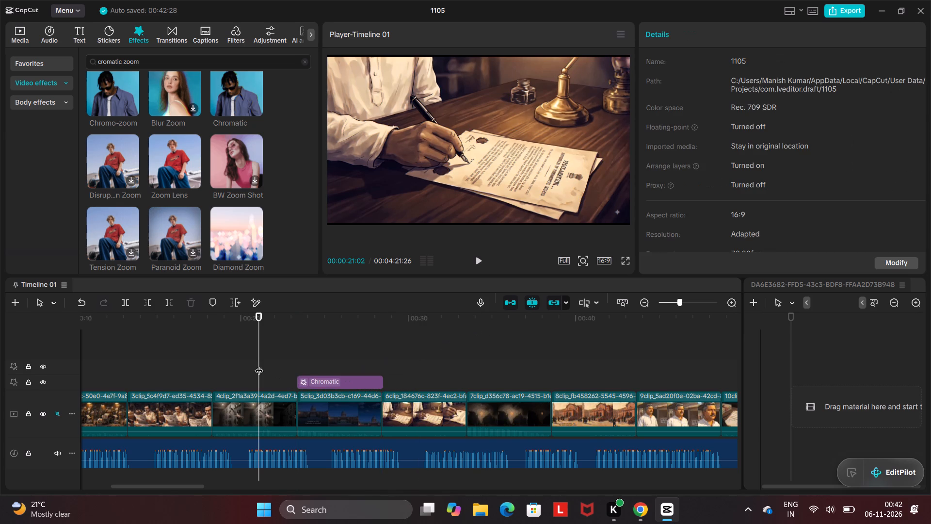
click(474, 258)
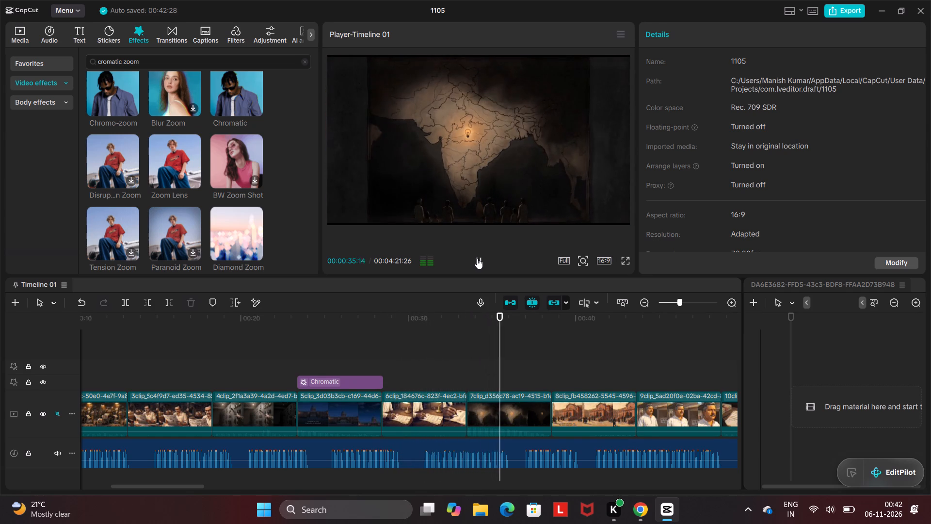
click(477, 258)
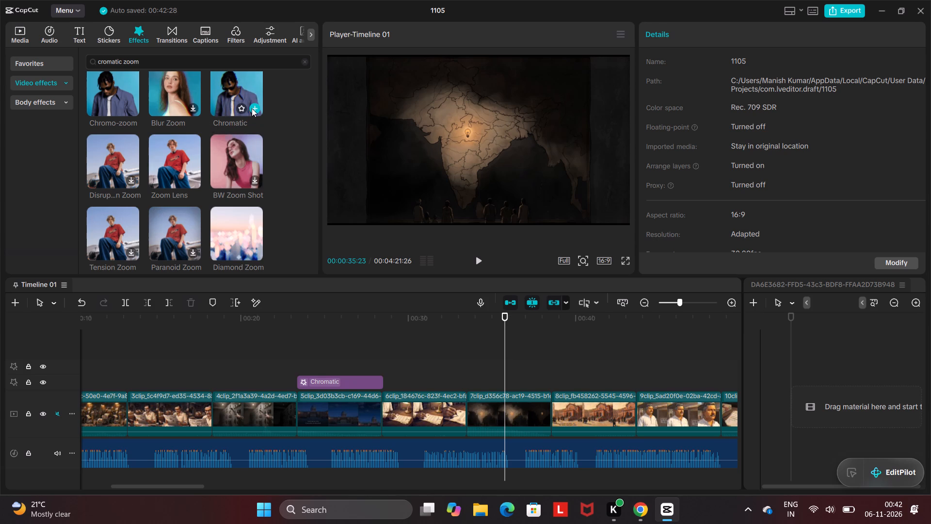
Add another Chromatic effect over the 7clip map clip and extend its start back to that clip's beginning.
click(252, 108)
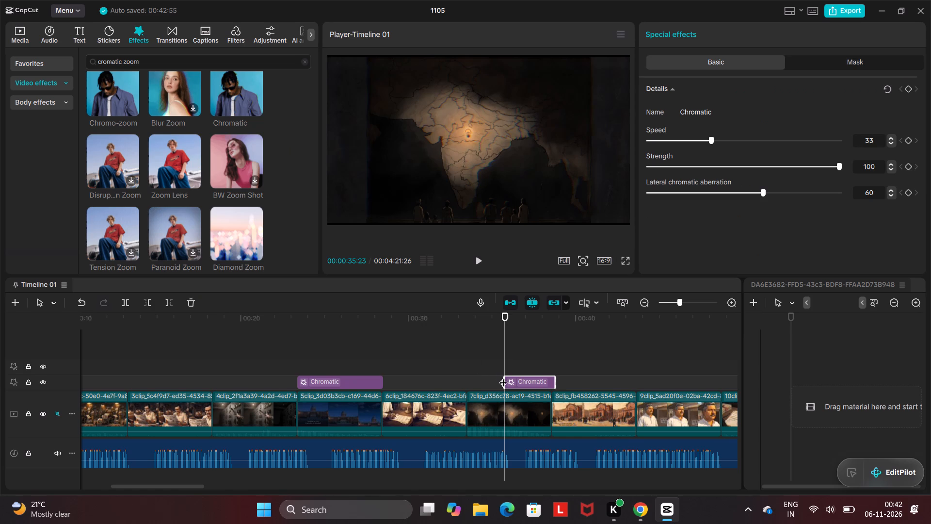
drag(505, 378, 468, 381)
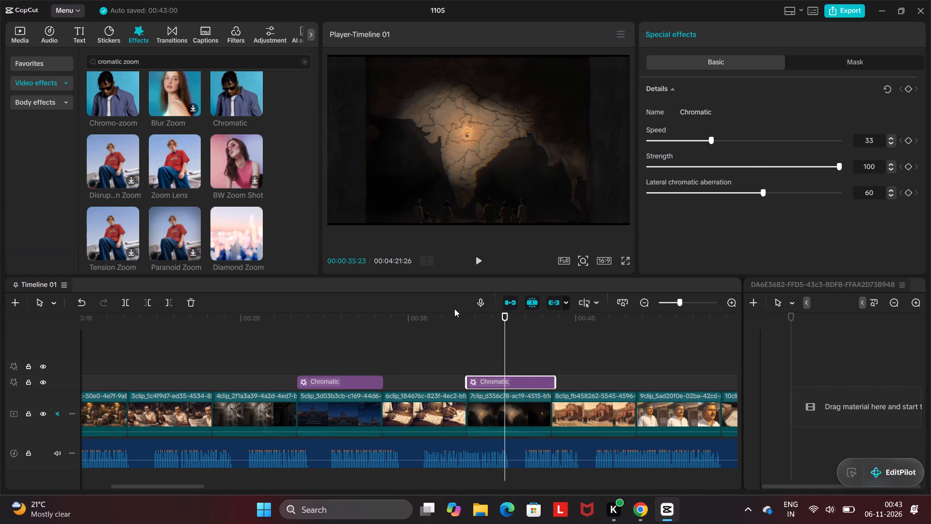
Set the 7clip's Chromatic effect to strength 42, speed 19 and lateral chromatic aberration 42, playing it back to check.
click(455, 325)
click(478, 264)
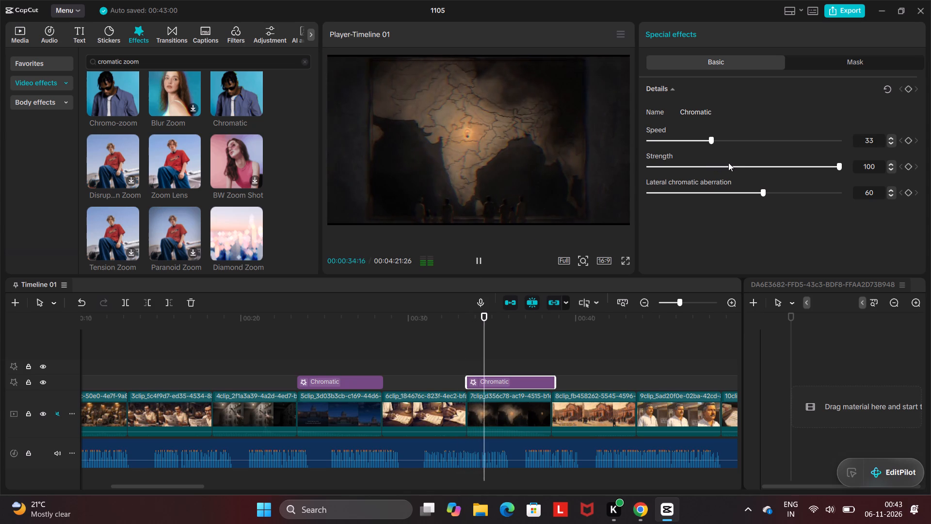
click(729, 163)
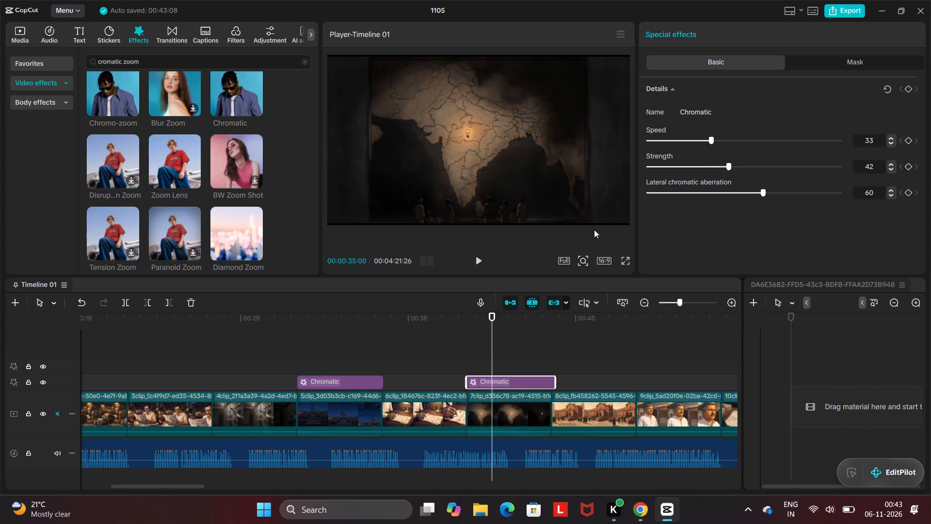
click(482, 262)
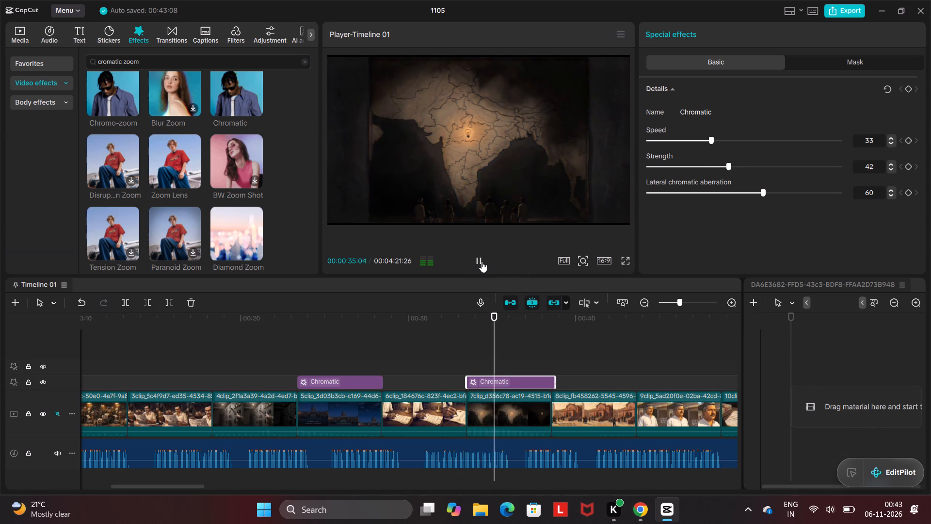
click(685, 138)
click(728, 190)
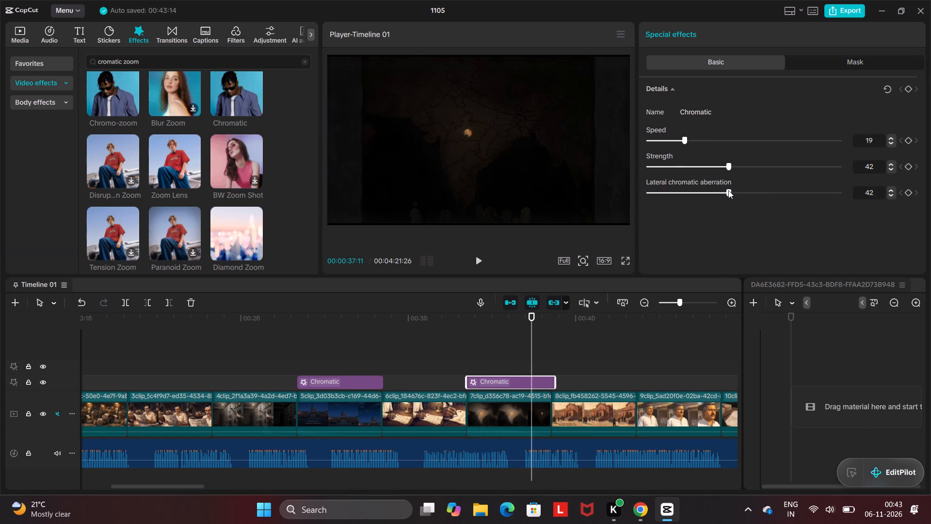
click(443, 330)
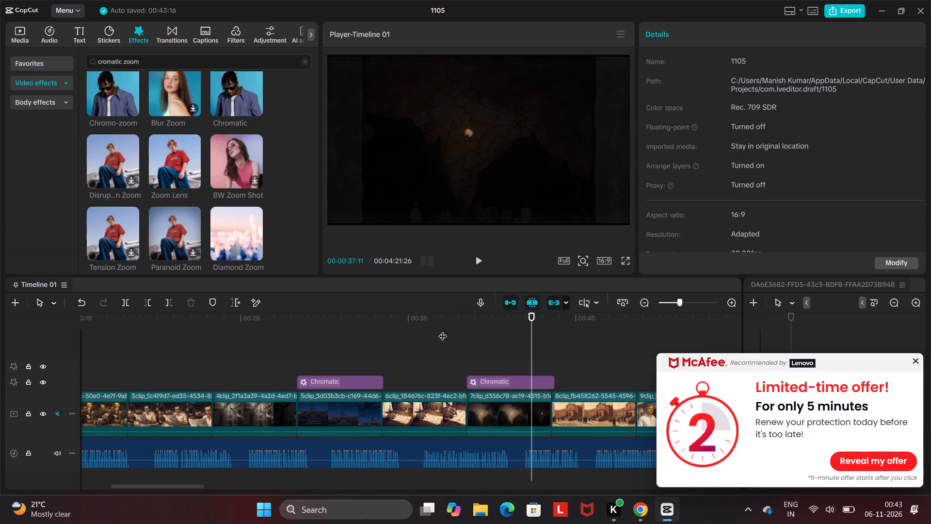
click(480, 261)
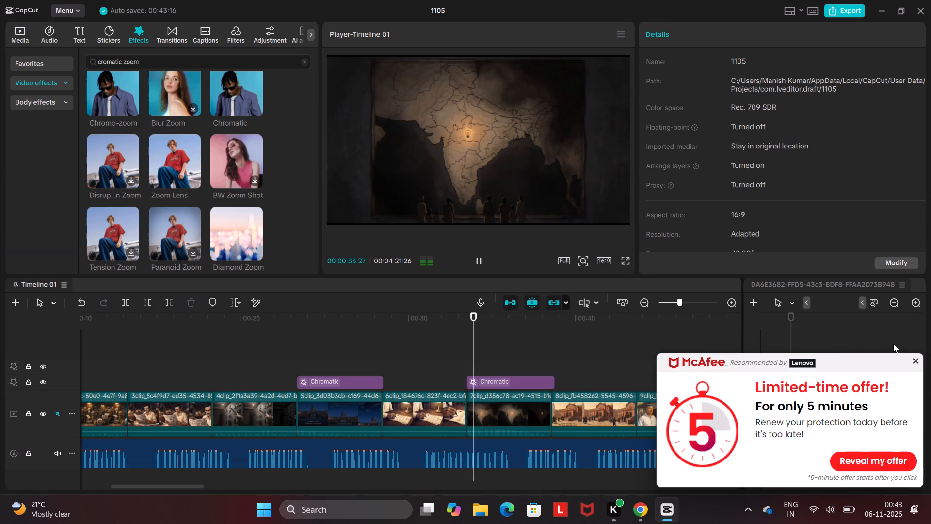
click(917, 358)
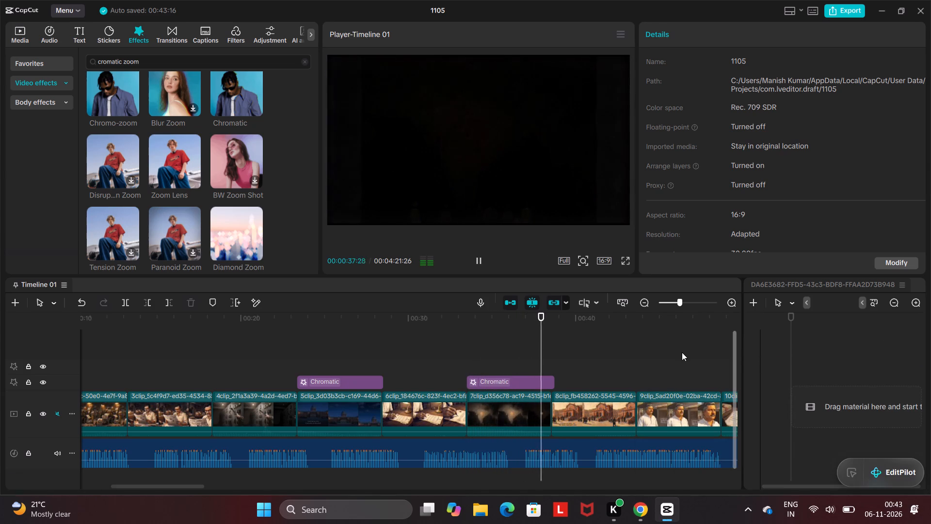
Review the following clips in playback up to the 17clip and return to the beginning of the timeline.
scroll(682, 352, left, 1)
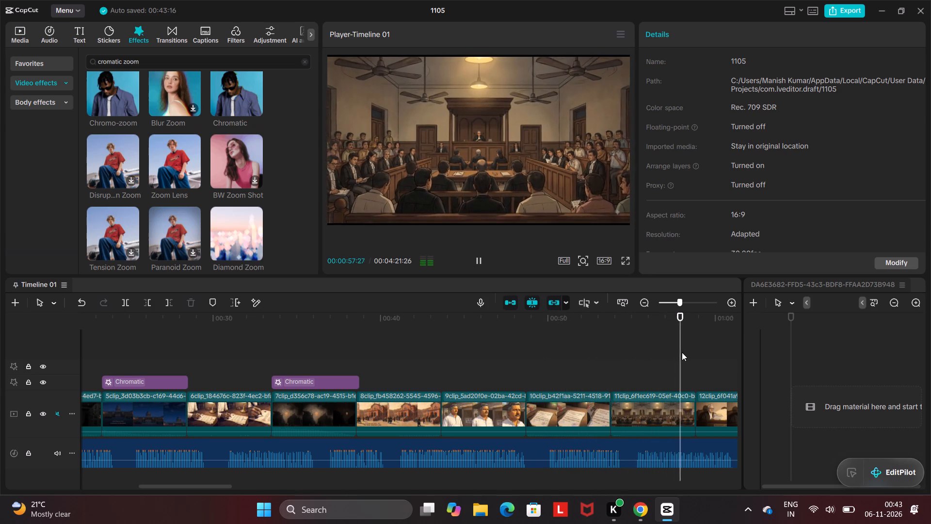
scroll(628, 381, left, 3)
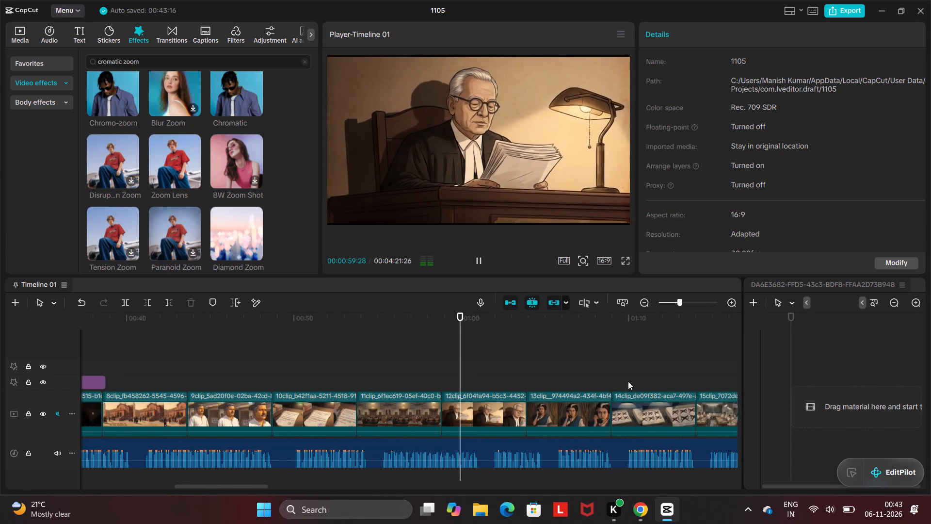
scroll(628, 381, left, 2)
scroll(628, 381, right, 19)
scroll(751, 380, left, 6)
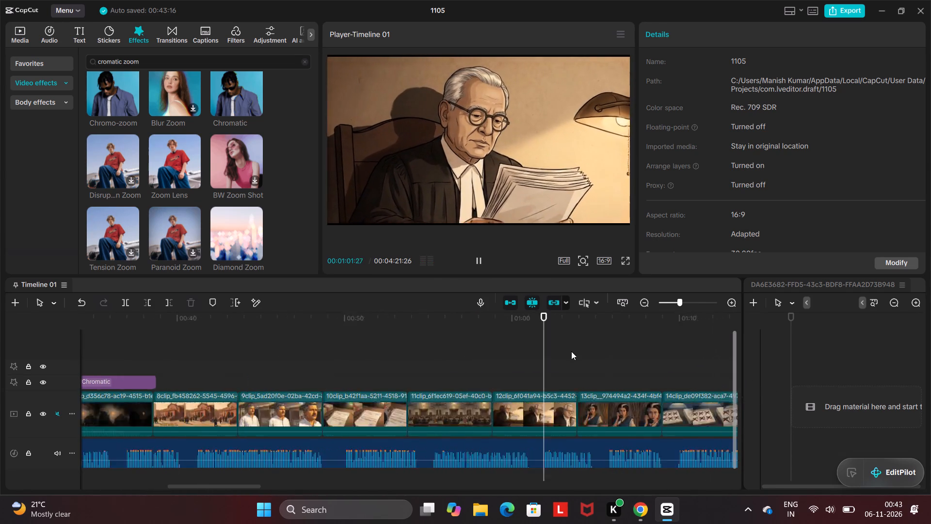
scroll(571, 351, left, 5)
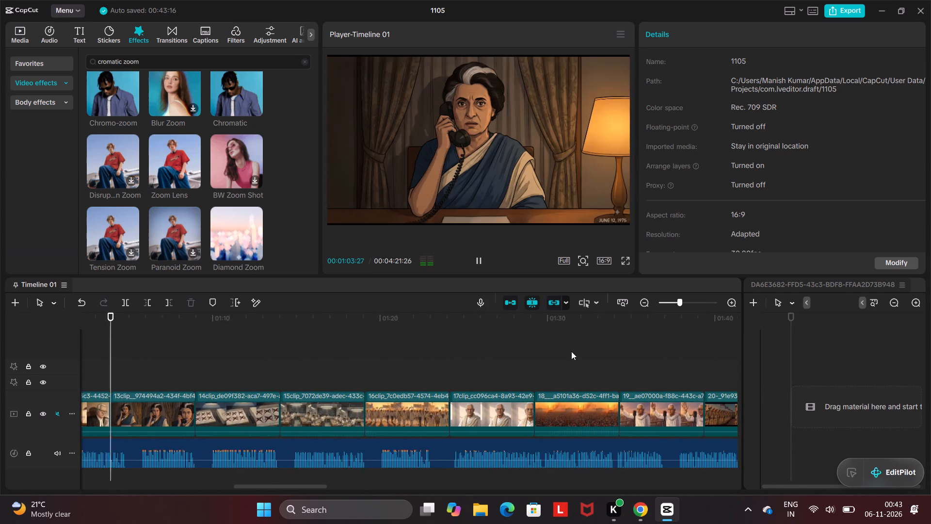
scroll(571, 351, left, 1)
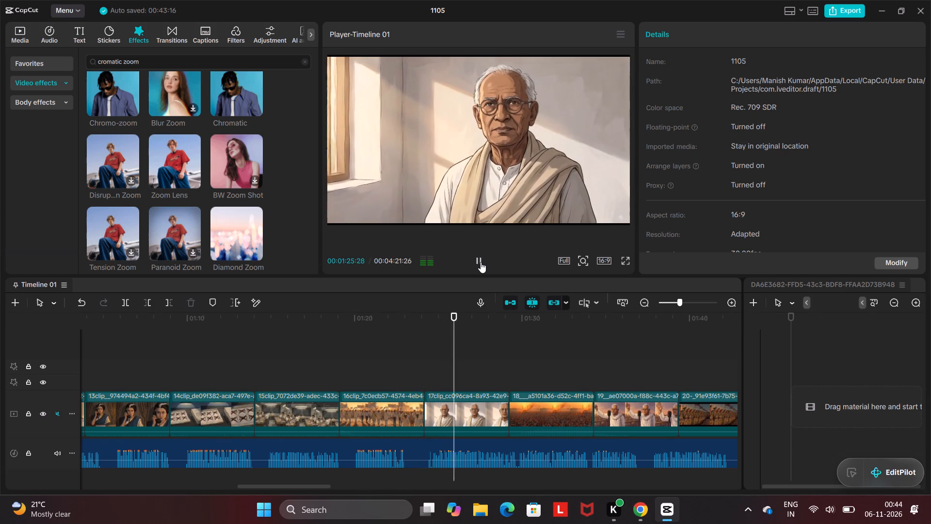
click(481, 262)
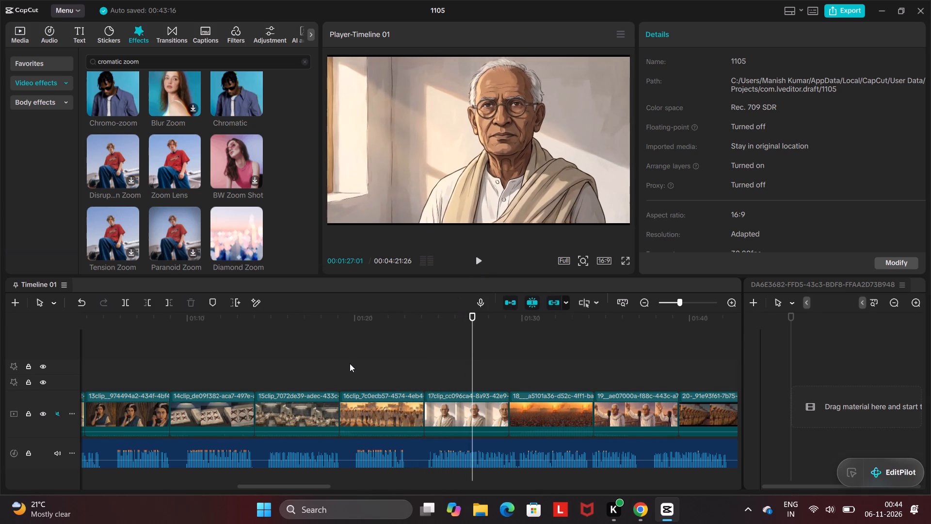
scroll(350, 363, right, 9)
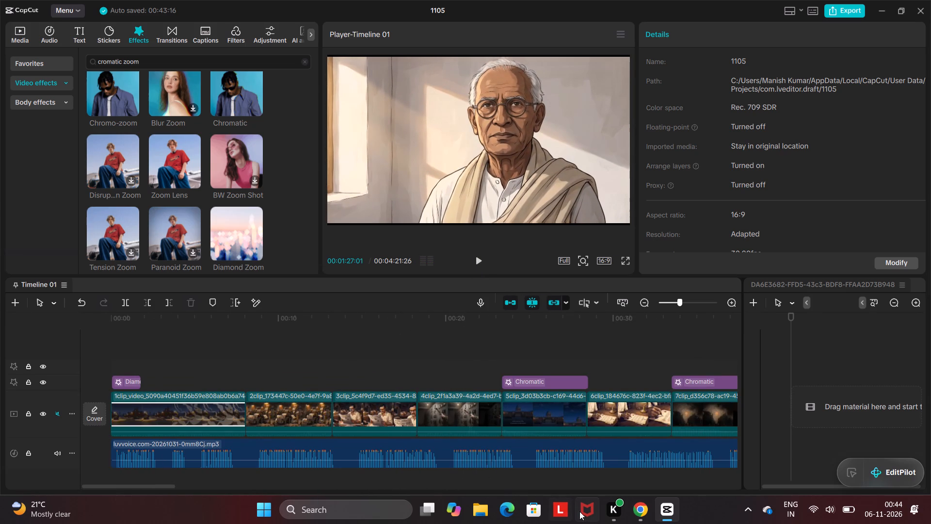
Switch to Chrome, watch more of the motivational stories tutorial and go back to the YouTube watch history.
click(640, 469)
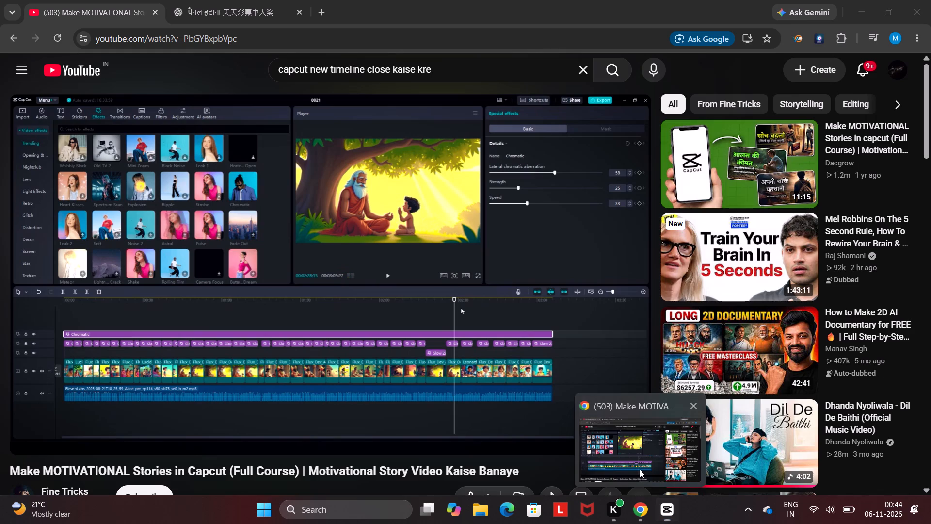
click(497, 320)
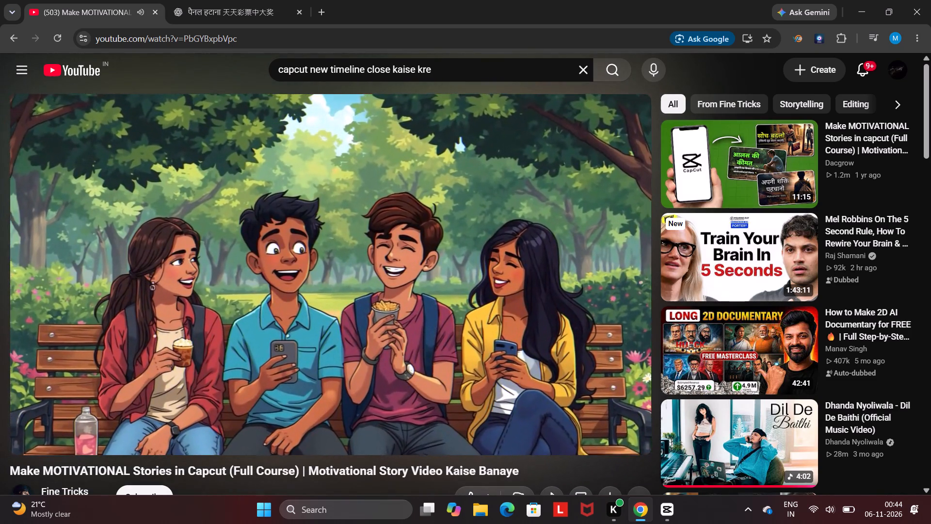
click(34, 145)
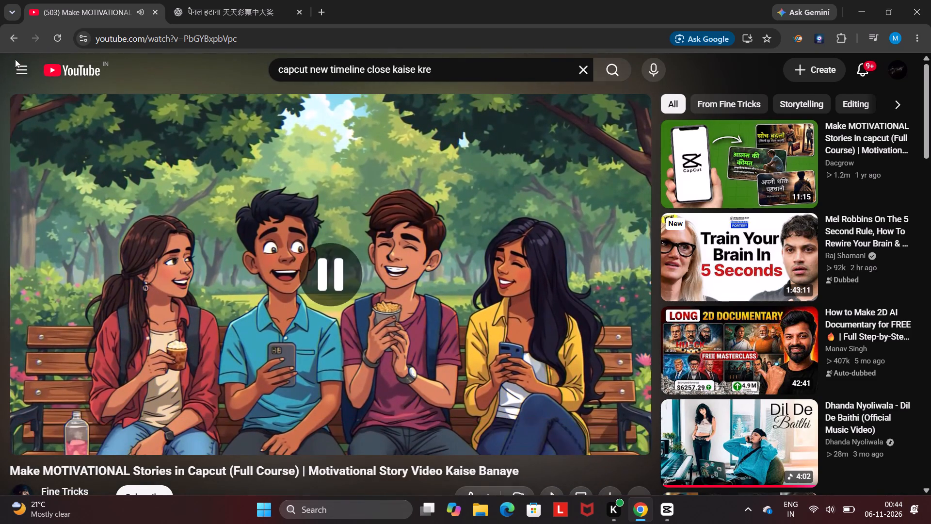
click(12, 42)
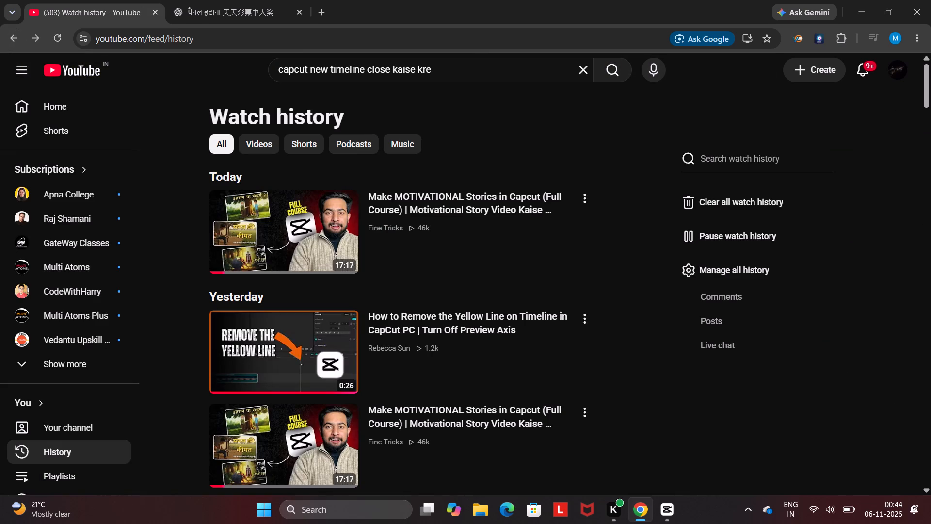
Search YouTube for "capcut video mai bakground music kise lagaye story mai".
click(481, 71)
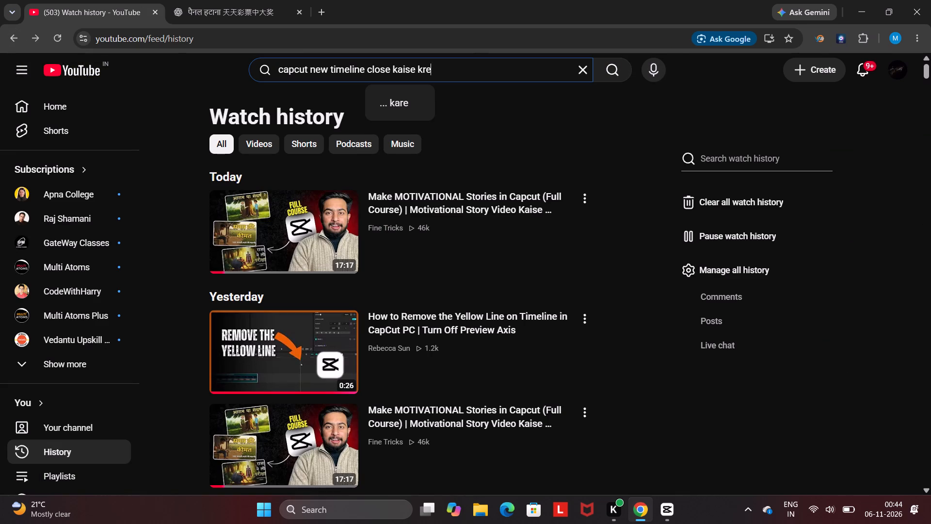
key(BackSpace)
key(BackSpace)
key(BackSpace)
key(BackSpace)
key(BackSpace)
key(BackSpace)
key(BackSpace)
key(BackSpace)
key(BackSpace)
key(BackSpace)
key(BackSpace)
key(BackSpace)
key(BackSpace)
key(BackSpace)
key(BackSpace)
key(BackSpace)
key(BackSpace)
key(BackSpace)
key(BackSpace)
key(BackSpace)
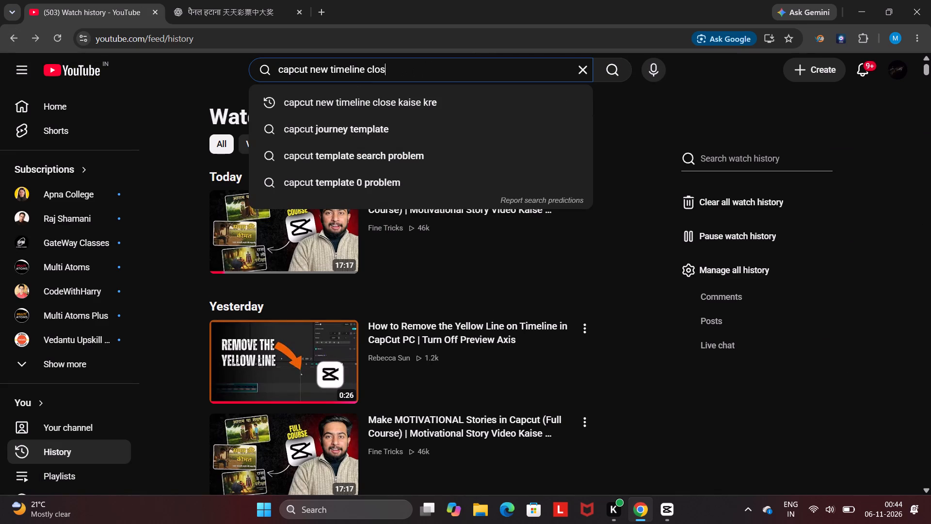
key(BackSpace)
key(BackSpace)
key(BackSpace)
key(BackSpace)
key(BackSpace)
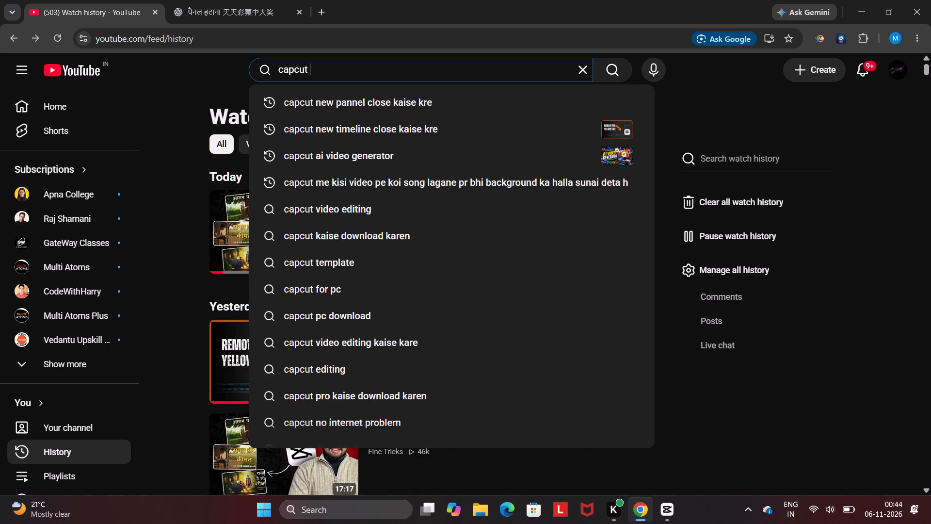
text(video mai bakground)
key(space)
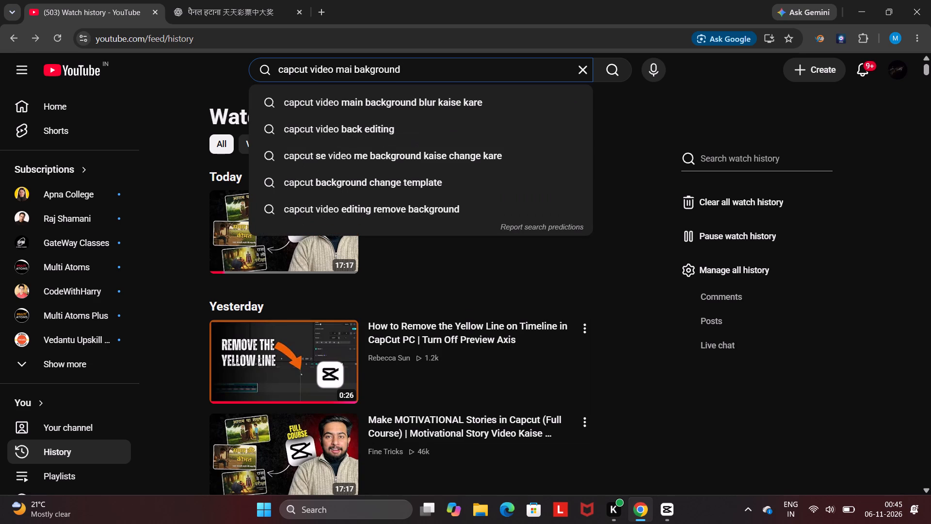
text(music kise lagaye story mai)
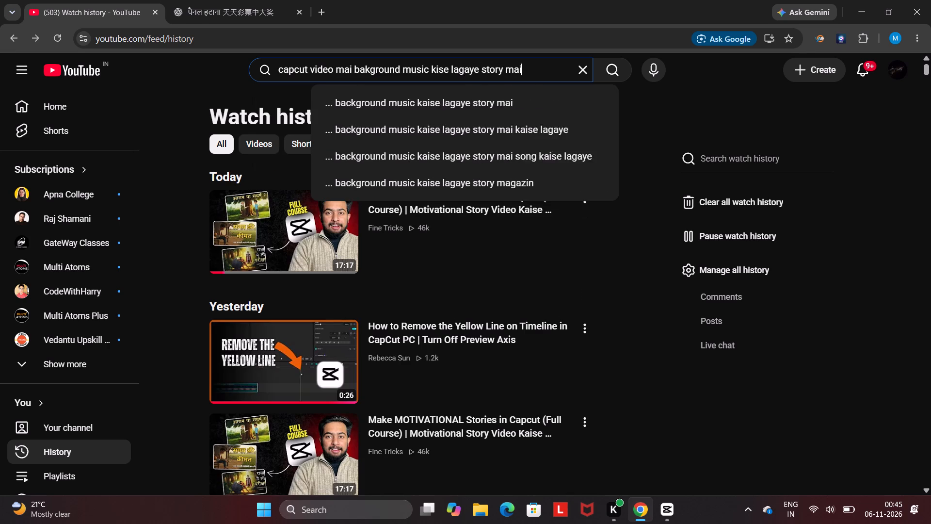
key(Return)
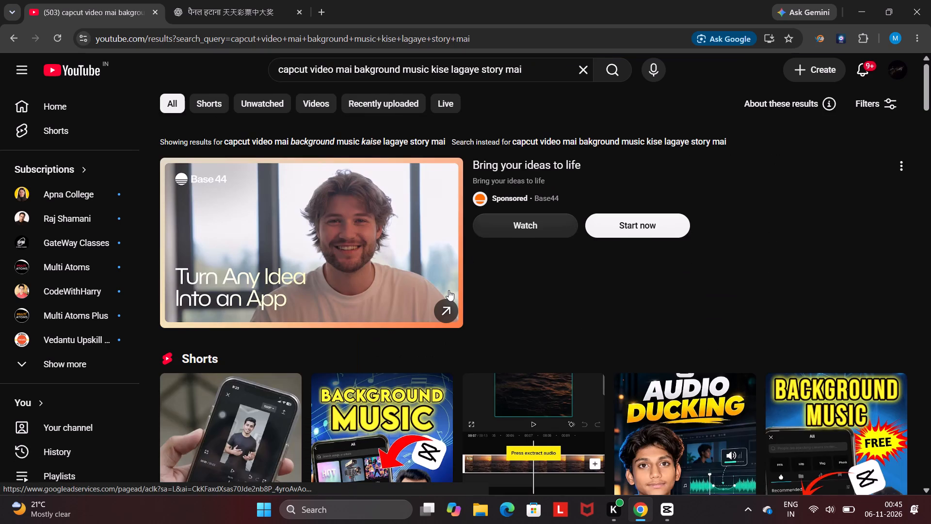
Browse the search results and open the video "Adjust Background Music with Voice Audio In Capcut".
scroll(449, 290, down, 8)
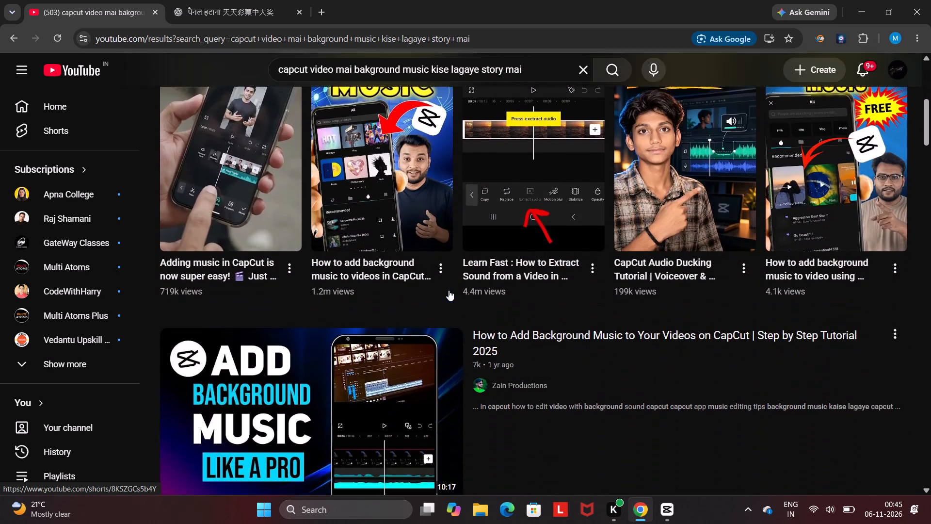
scroll(449, 290, down, 1)
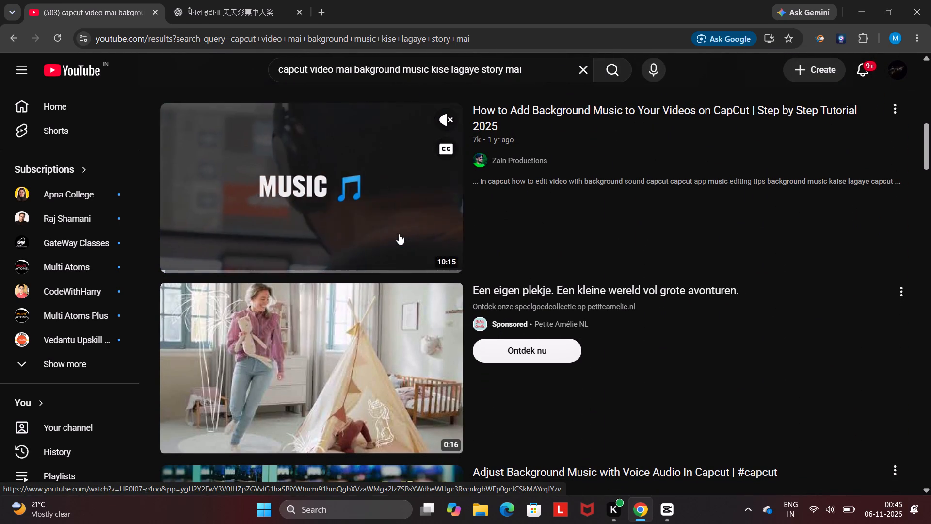
scroll(399, 234, down, 6)
click(407, 262)
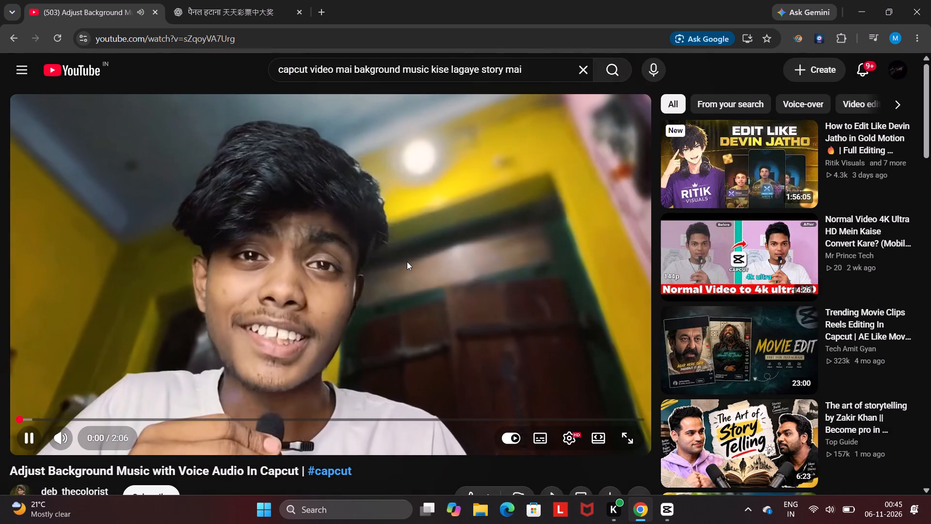
Skim the "Adjust Background Music with Voice Audio In Capcut" video and examine its demonstration of keyframes on the music track.
key(Right)
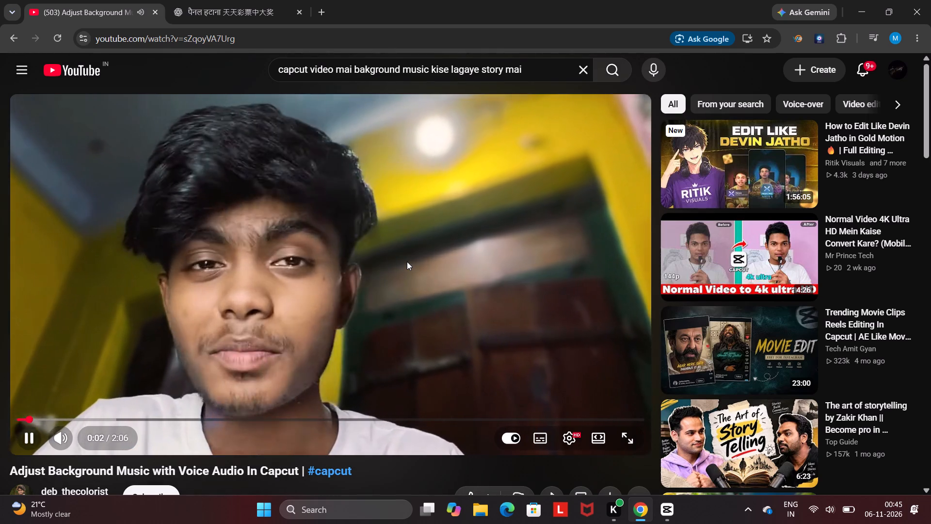
key(Right)
key(Right)
key(Right)
key(Right)
key(Right)
key(Right)
key(Right)
key(Right)
key(Right)
key(Right)
key(Right)
key(Right)
key(Right)
key(Right)
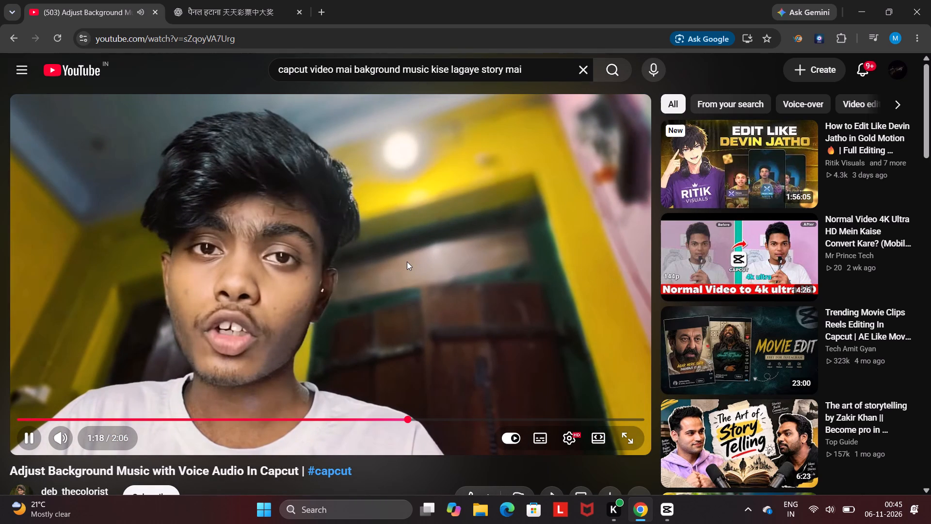
key(Right)
key(Left)
key(Left)
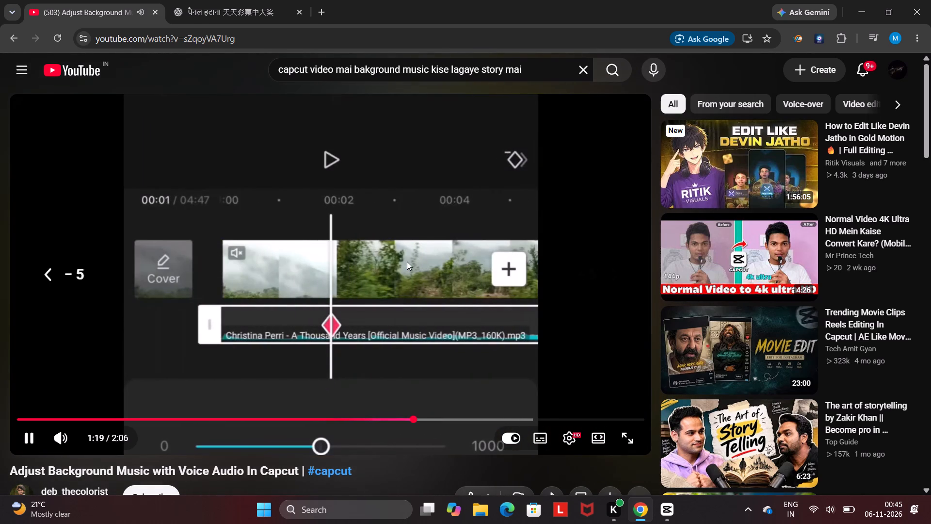
key(Left)
key(Left)
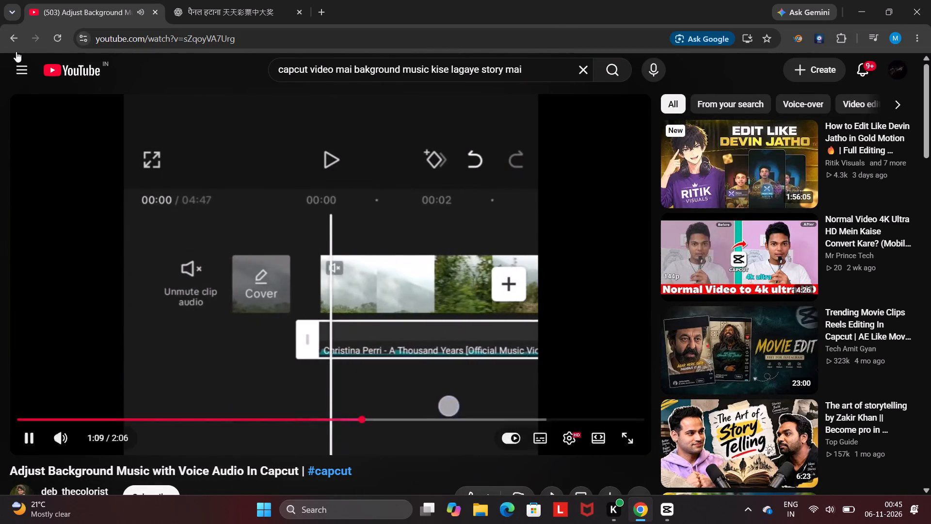
Leave the video and open the YouTube watch history.
click(12, 40)
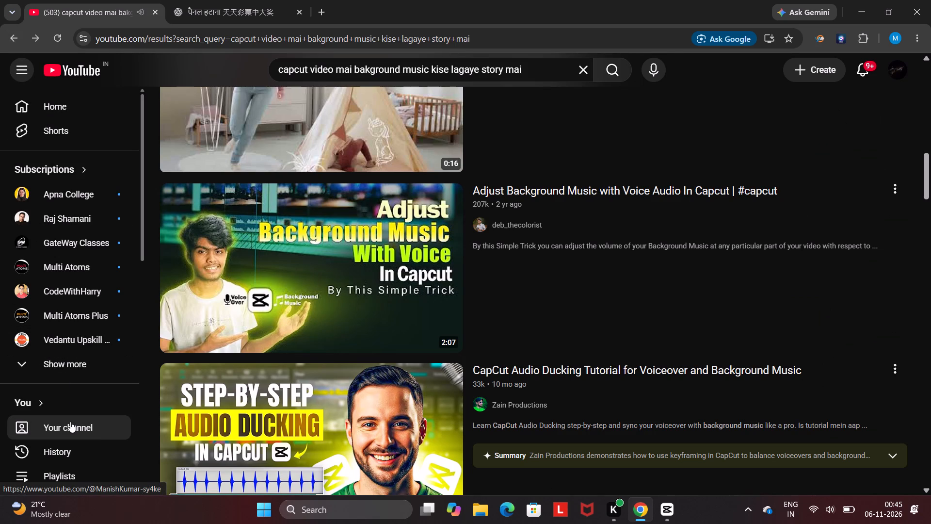
scroll(70, 422, down, 1)
click(70, 438)
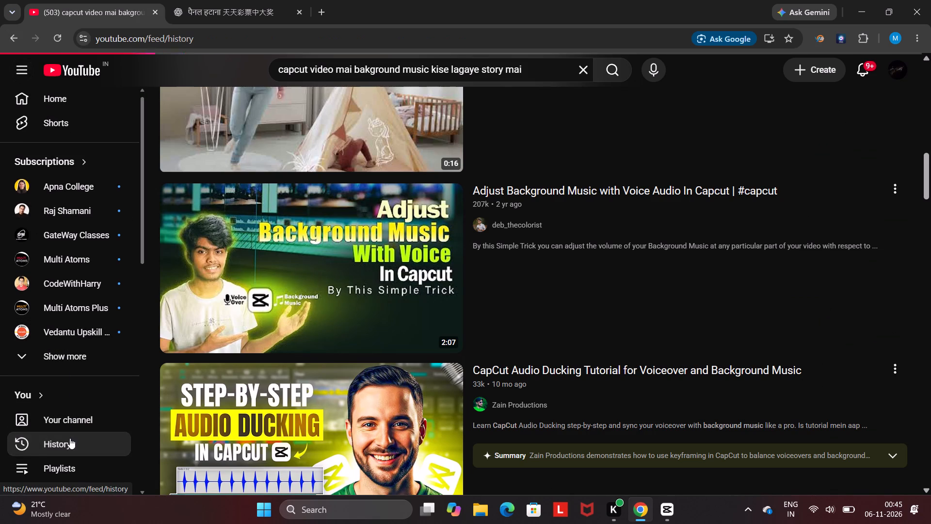
scroll(373, 289, down, 1)
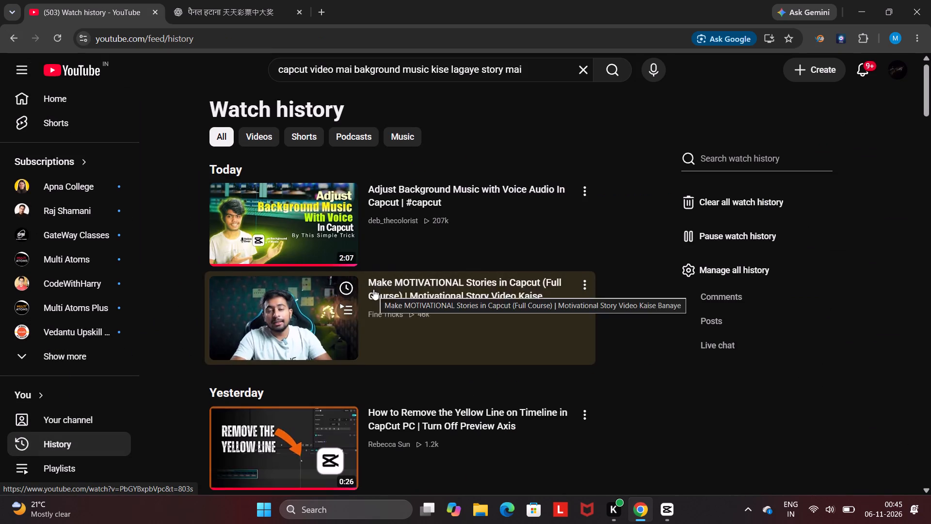
scroll(373, 289, down, 8)
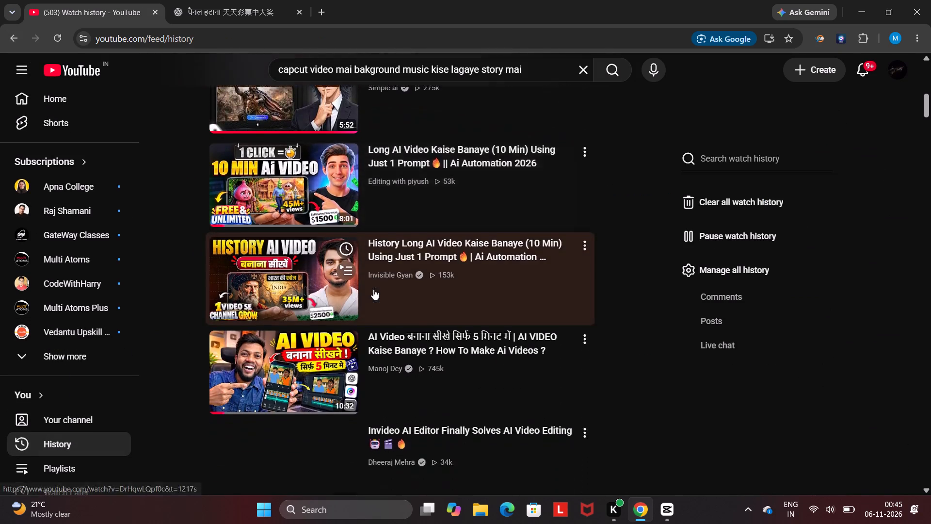
scroll(373, 289, down, 5)
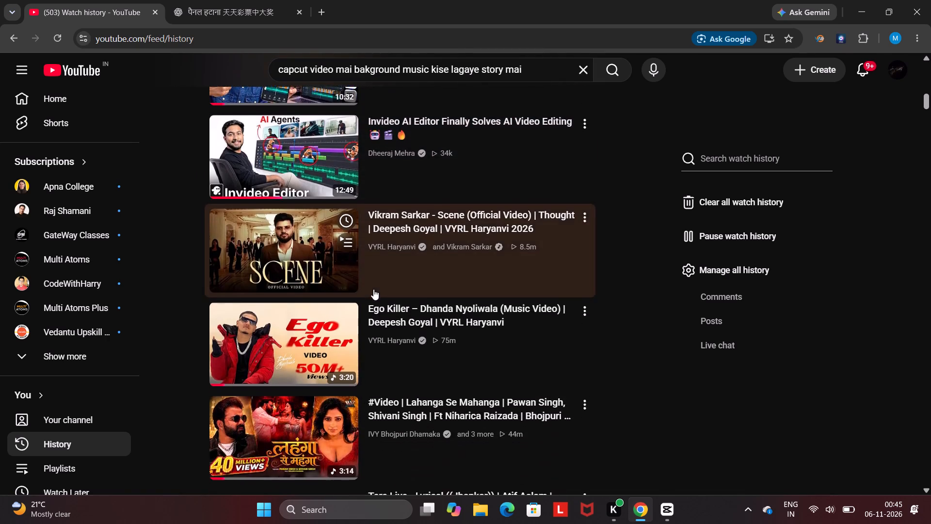
scroll(373, 289, right, 1)
scroll(373, 289, up, 1)
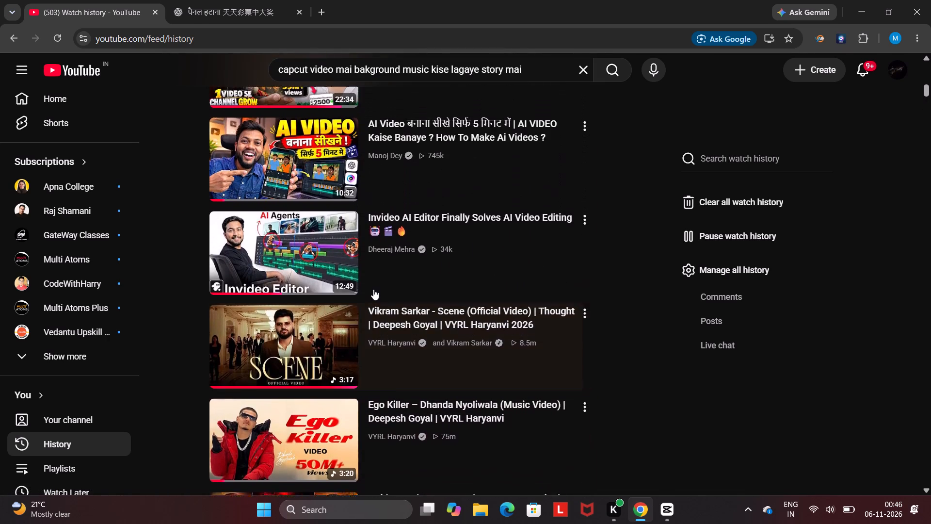
scroll(373, 289, up, 4)
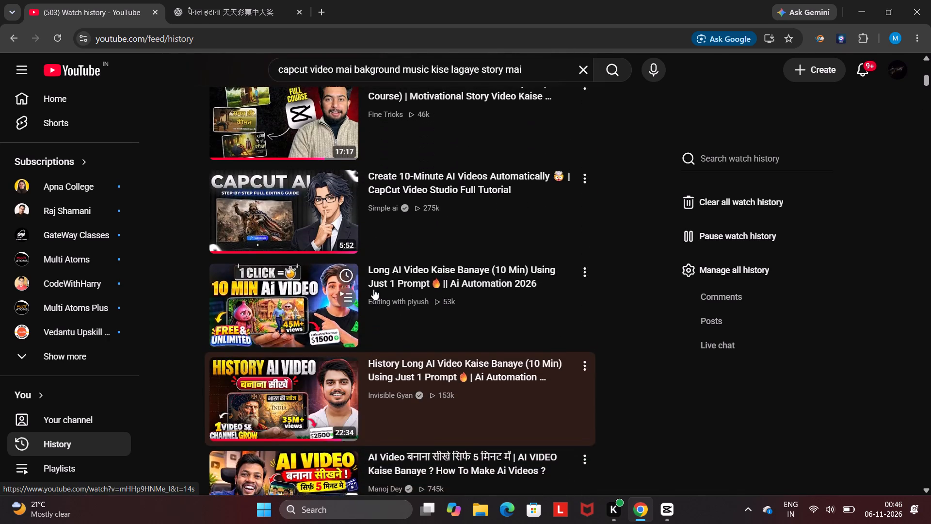
scroll(373, 289, up, 5)
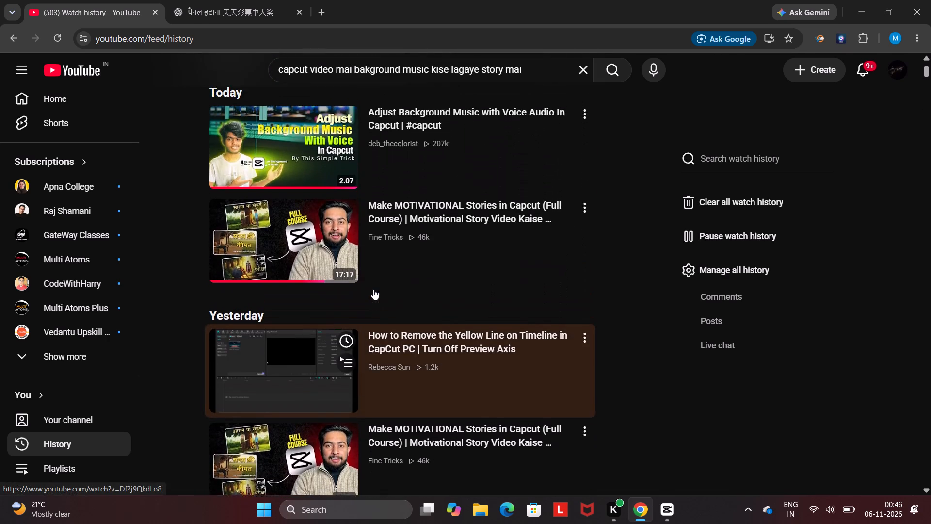
scroll(373, 289, up, 1)
scroll(373, 289, down, 11)
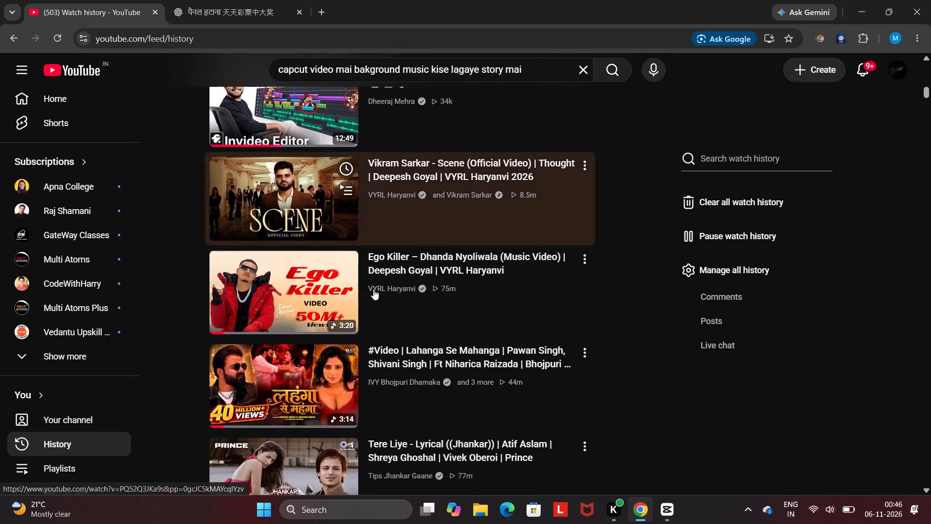
scroll(373, 289, down, 3)
scroll(373, 289, up, 2)
scroll(373, 289, down, 2)
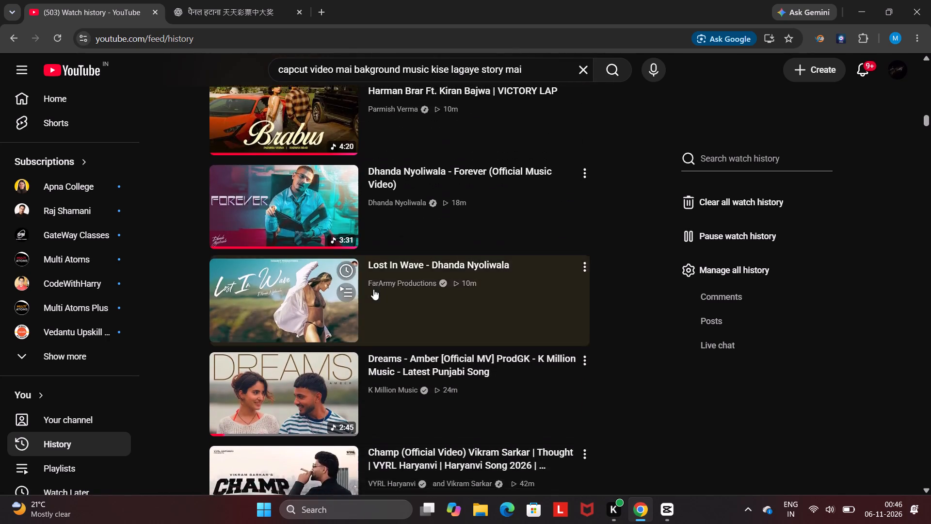
scroll(373, 289, down, 7)
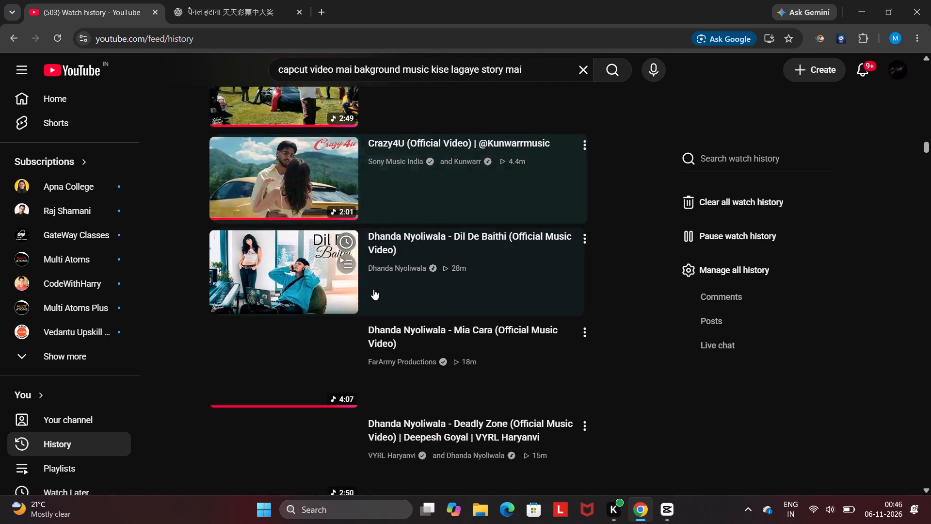
scroll(373, 289, down, 4)
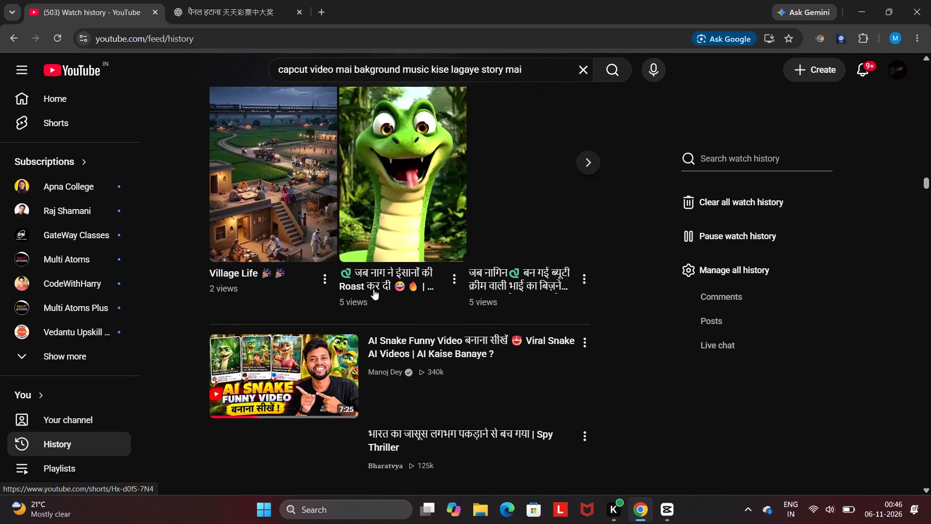
scroll(373, 289, right, 1)
scroll(373, 289, up, 1)
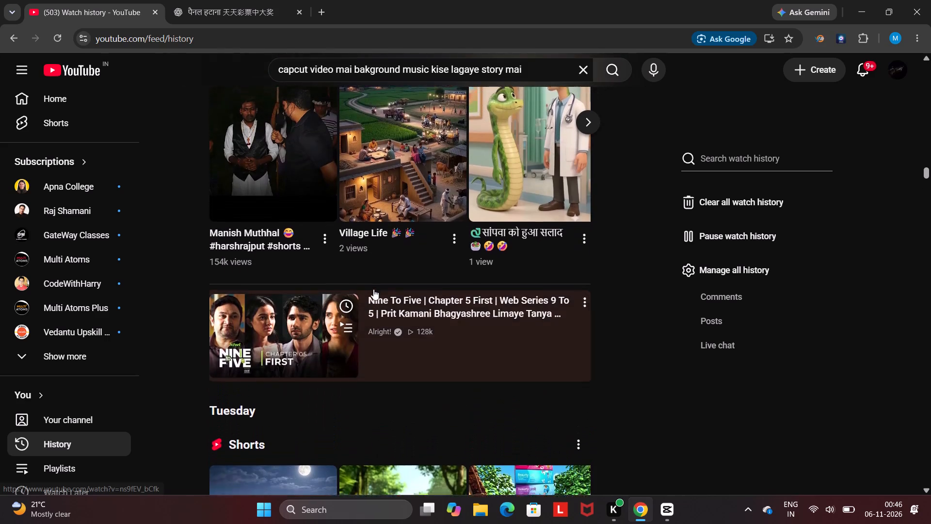
scroll(373, 289, up, 1)
scroll(373, 289, right, 2)
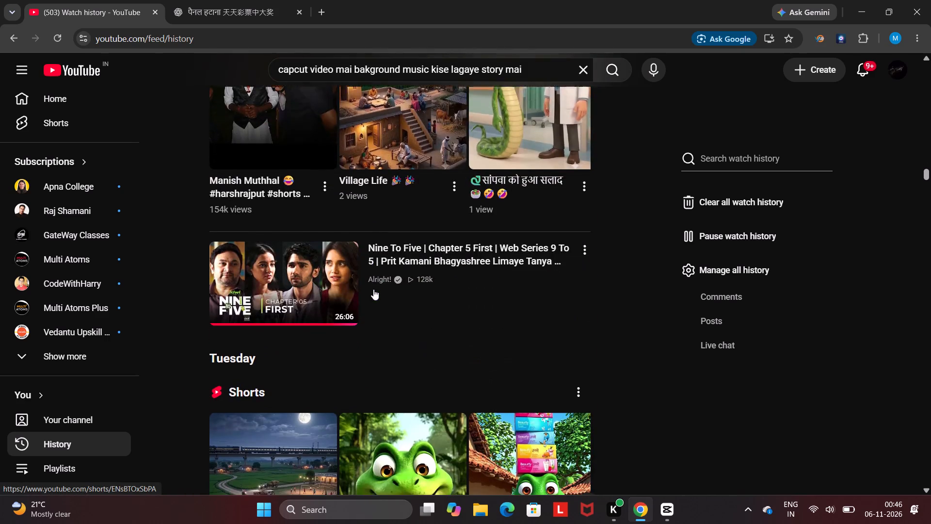
scroll(373, 289, down, 9)
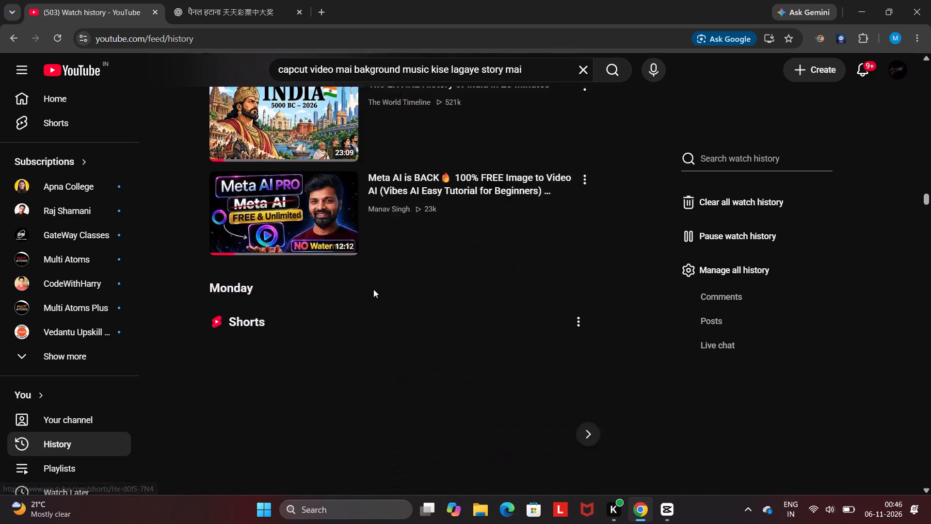
scroll(373, 289, down, 6)
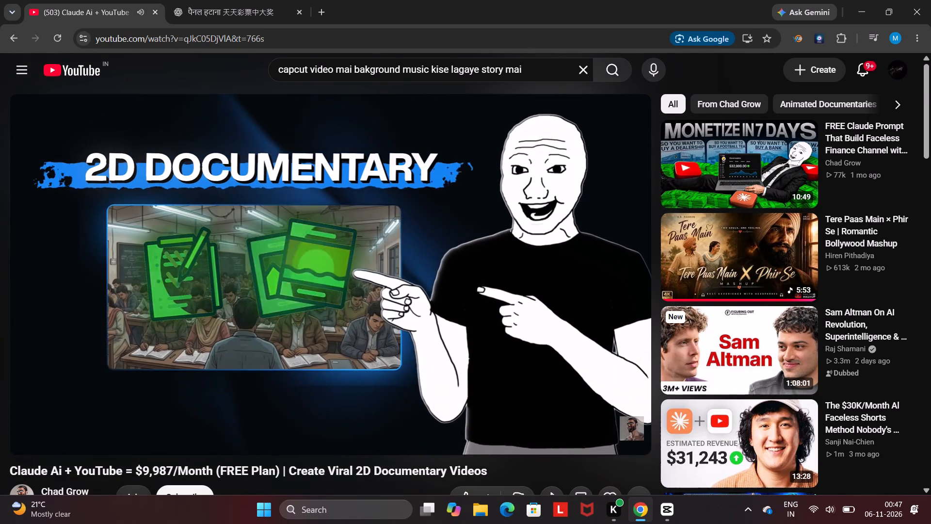
key(Right)
key(Right)
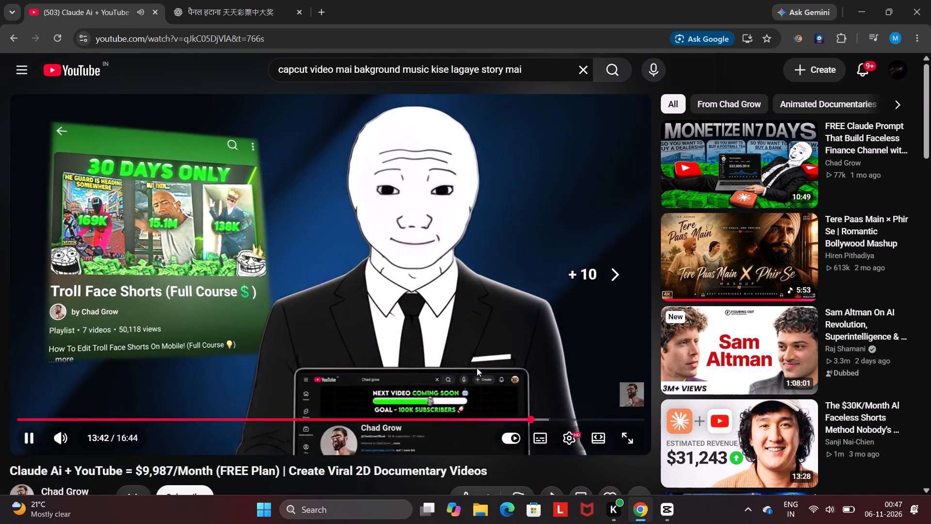
key(Right)
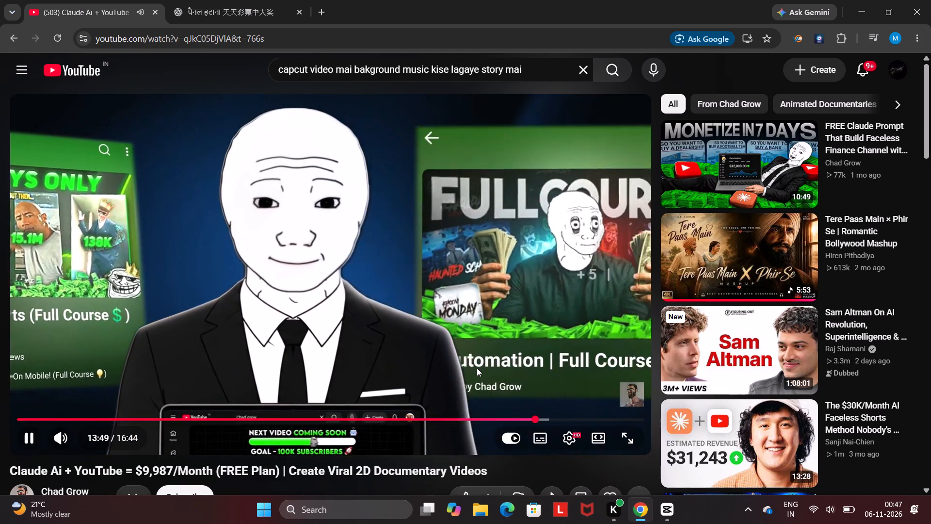
key(Right)
key(Right)
key(Right)
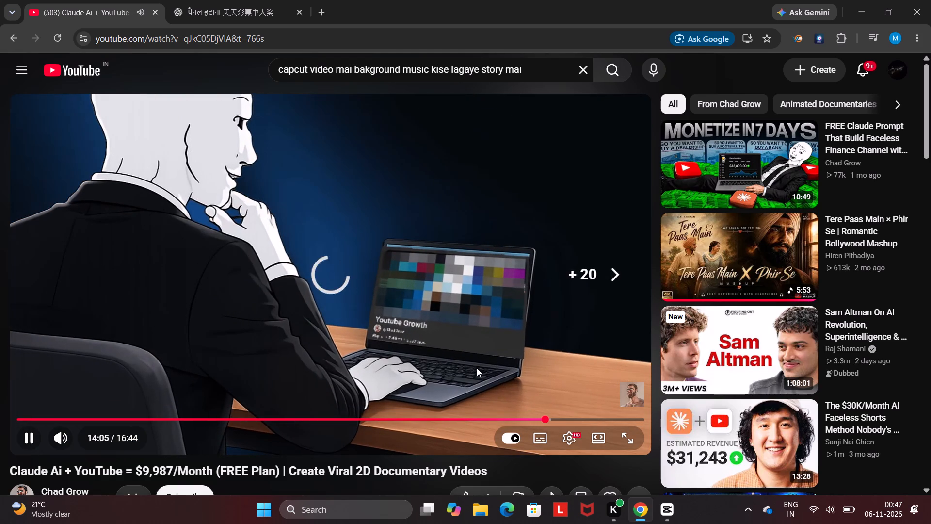
key(Right)
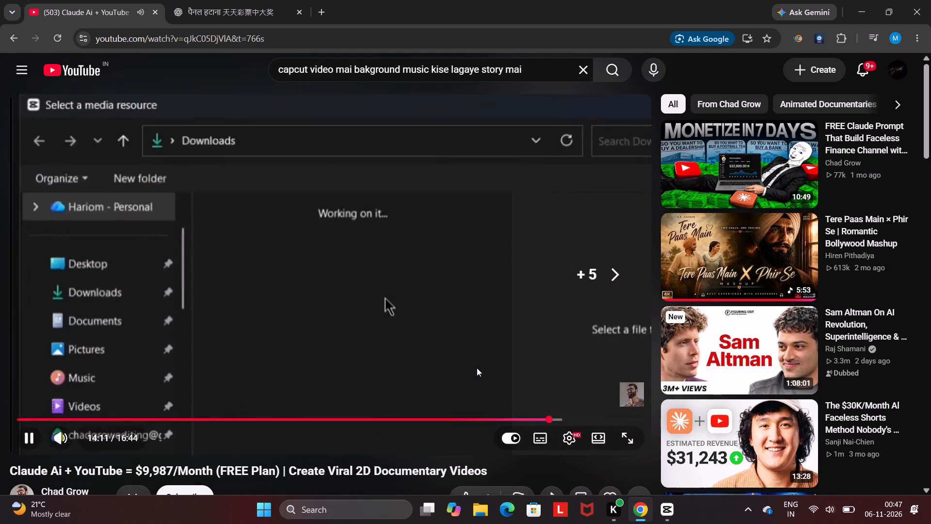
key(Right)
key(Right)
key(Right)
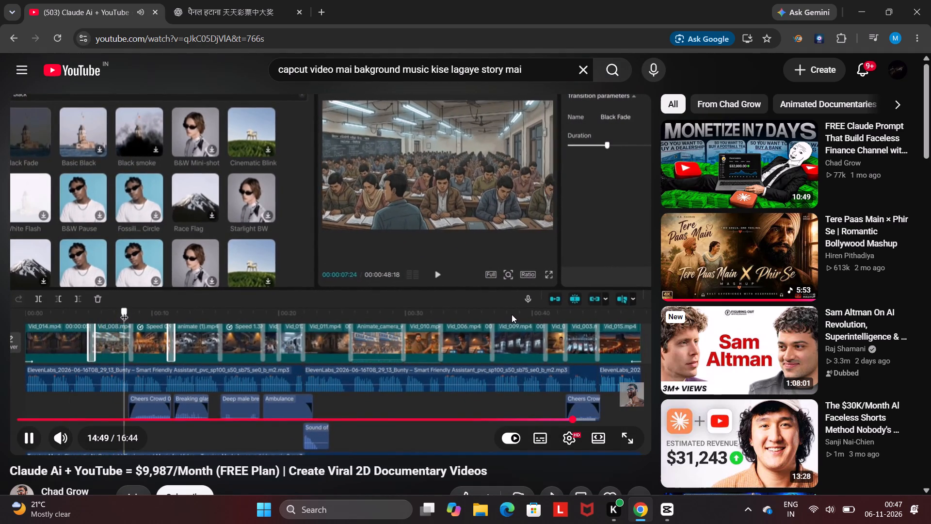
Examine how the tutorial places sound effects and music on the CapCut timeline, briefly viewing it in full screen.
click(512, 314)
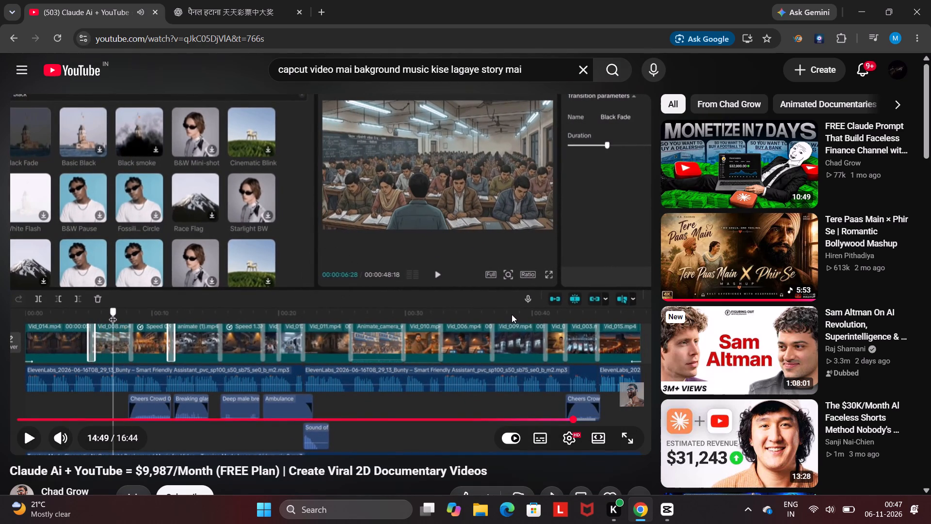
click(450, 320)
click(450, 320)
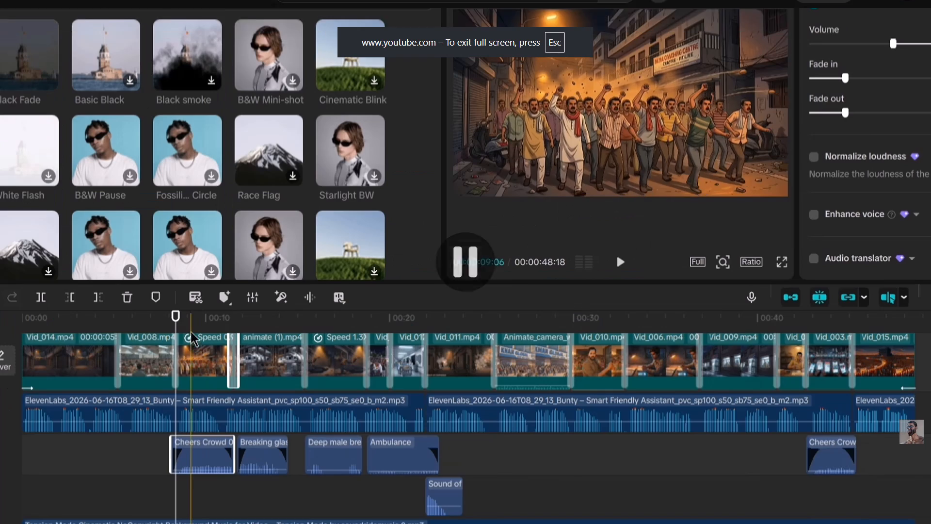
click(548, 297)
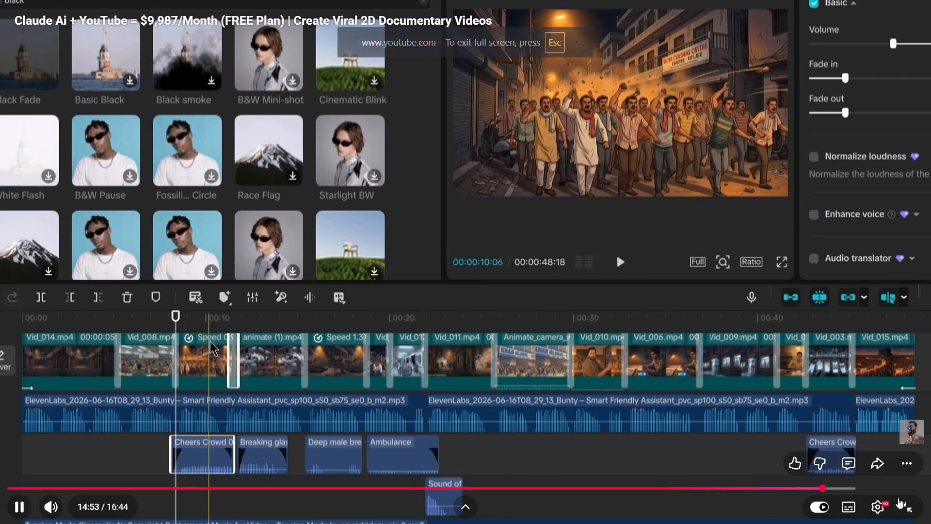
click(908, 505)
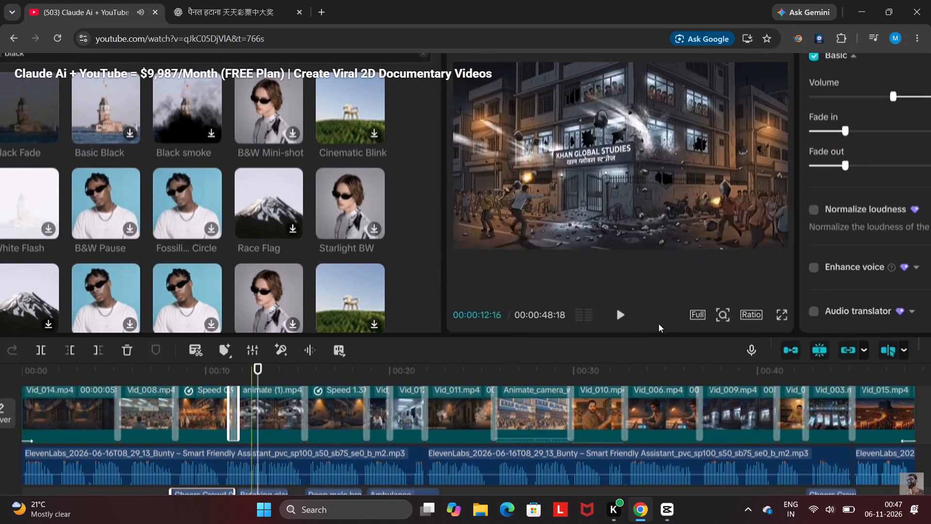
click(650, 317)
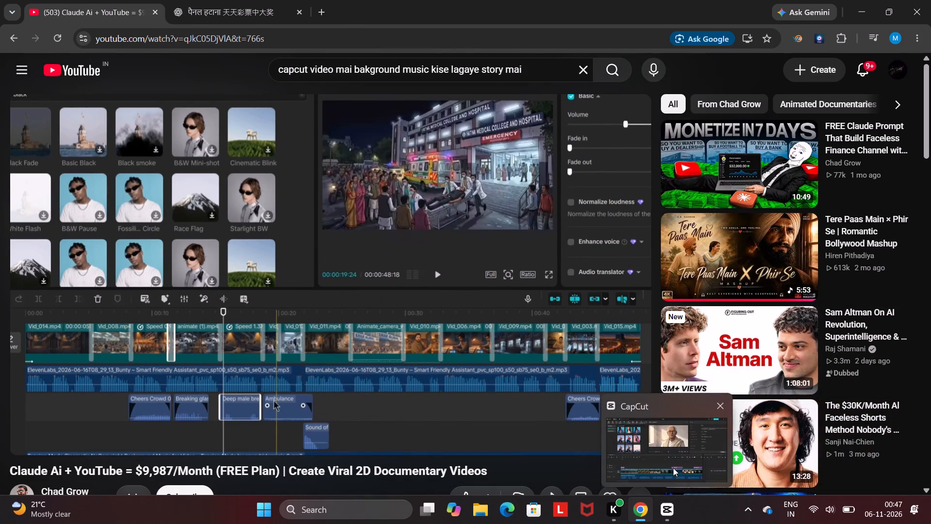
Switch to CapCut and play the opening from about 00:00:04 across the cut from the first clip to the second.
click(673, 467)
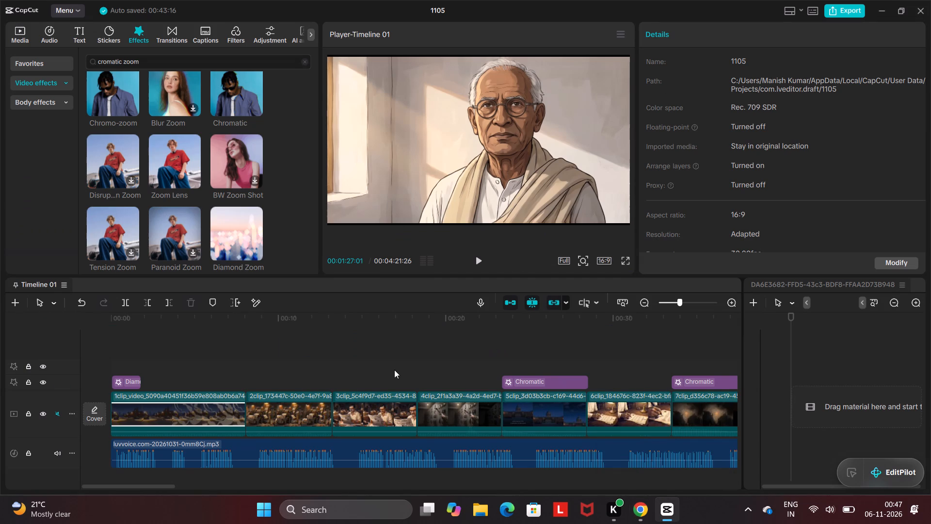
scroll(394, 370, right, 7)
scroll(262, 393, right, 6)
scroll(286, 346, right, 4)
click(177, 343)
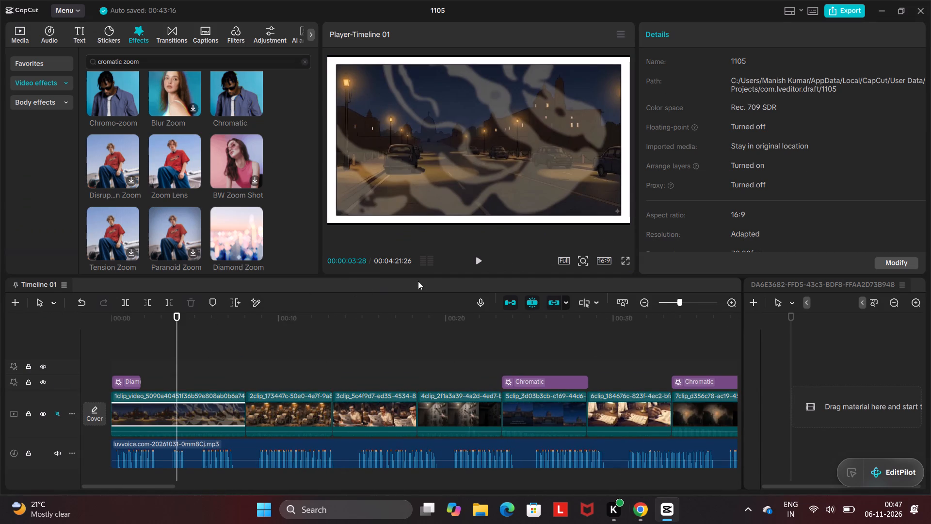
click(477, 258)
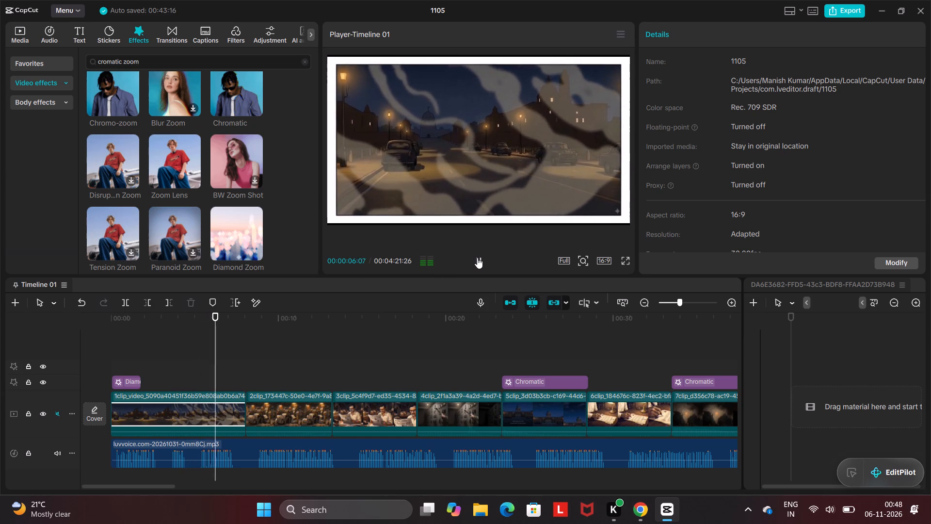
click(477, 258)
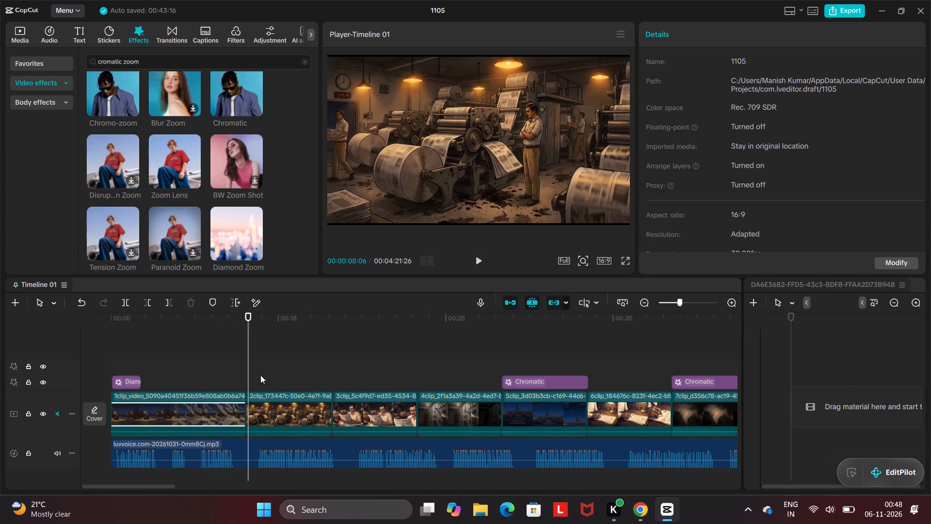
Search the video effects for "black fade" and add Dark Fade at 00:00:07:18, just before the second clip.
click(242, 375)
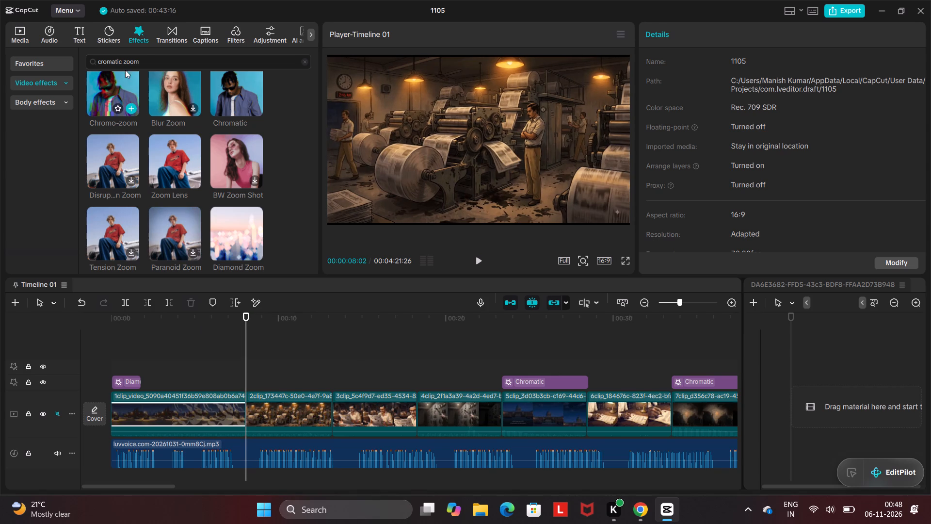
click(151, 63)
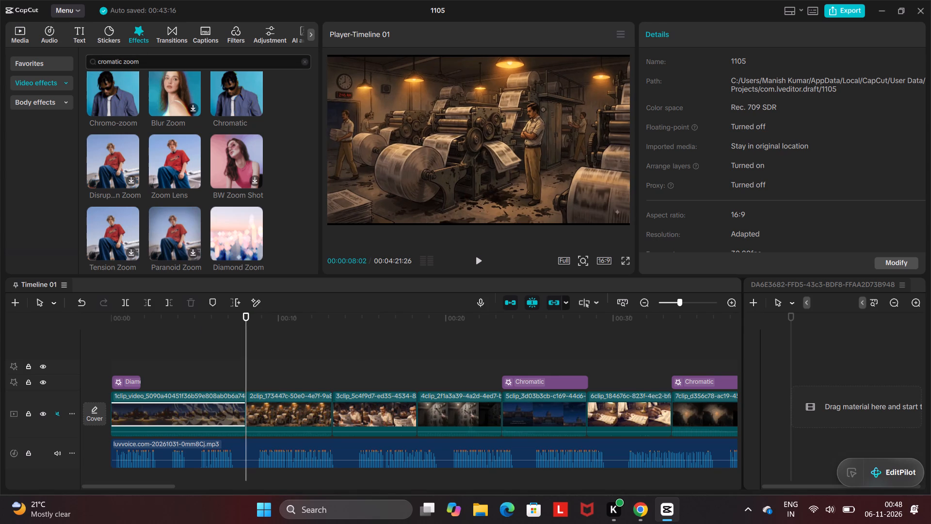
key(BackSpace)
key(BackSpace)
key(BackSpace)
key(BackSpace)
key(BackSpace)
key(BackSpace)
key(BackSpace)
key(BackSpace)
key(BackSpace)
key(BackSpace)
key(BackSpace)
key(BackSpace)
key(BackSpace)
key(BackSpace)
key(BackSpace)
key(BackSpace)
key(BackSpace)
key(BackSpace)
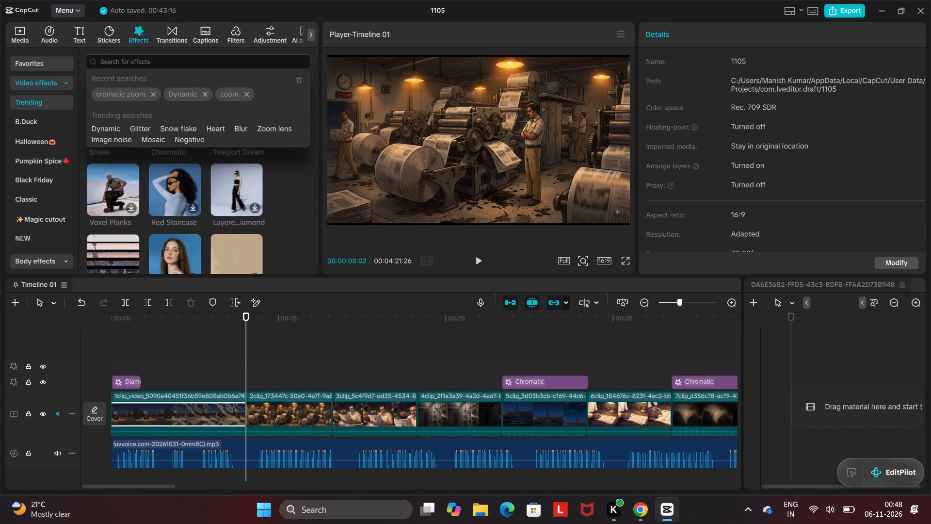
text(black fade)
key(Return)
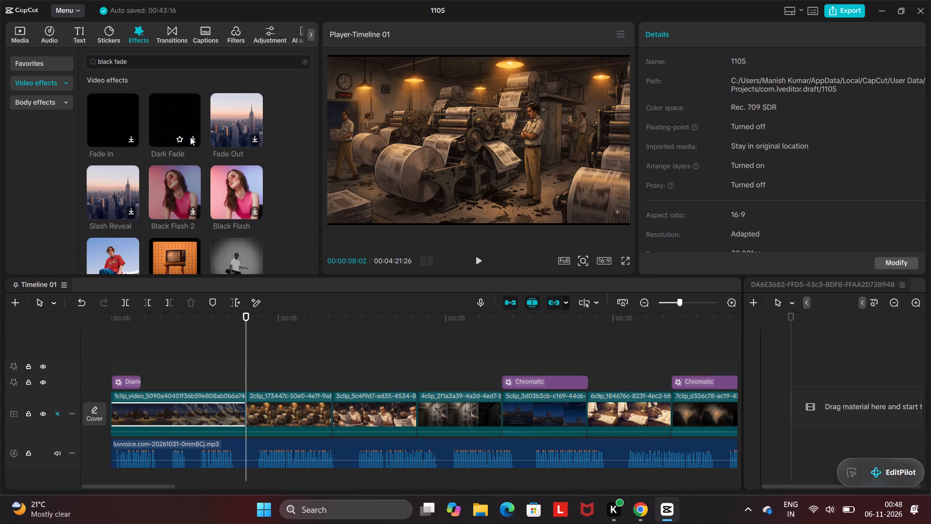
double_click(182, 117)
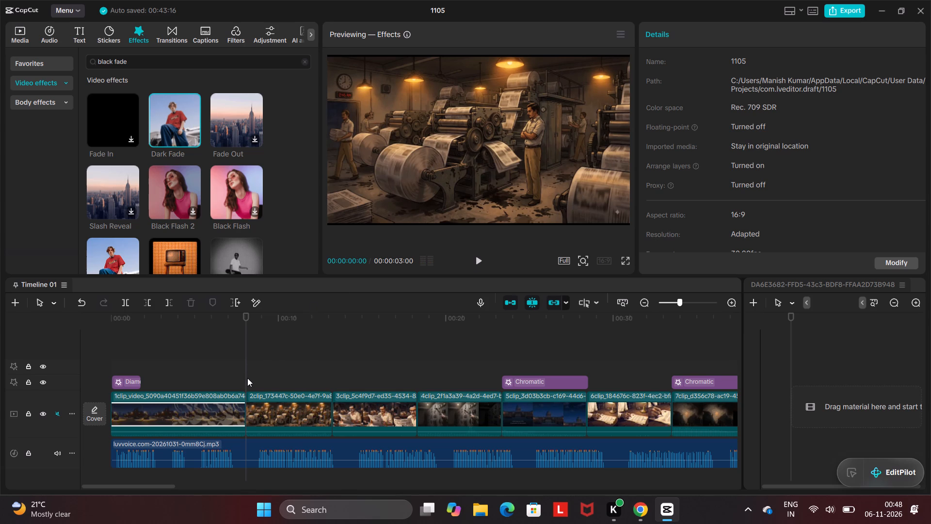
click(231, 369)
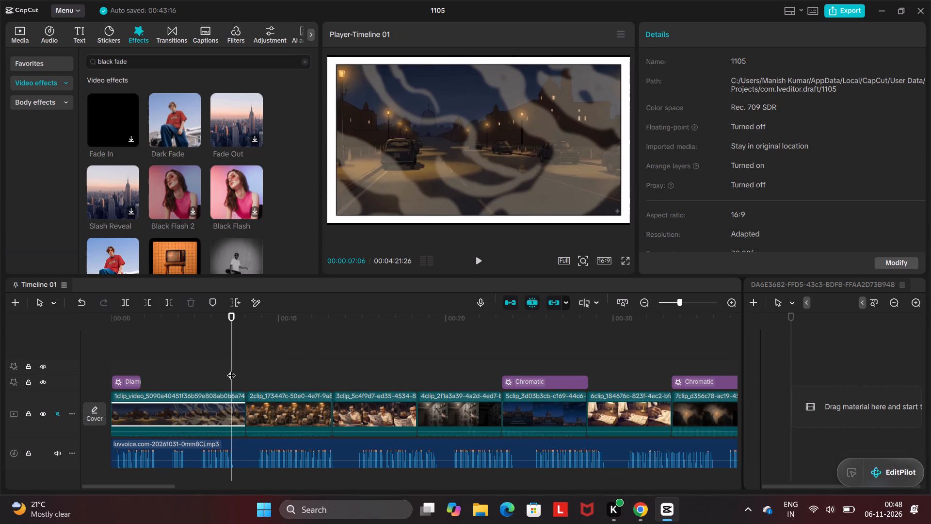
click(238, 382)
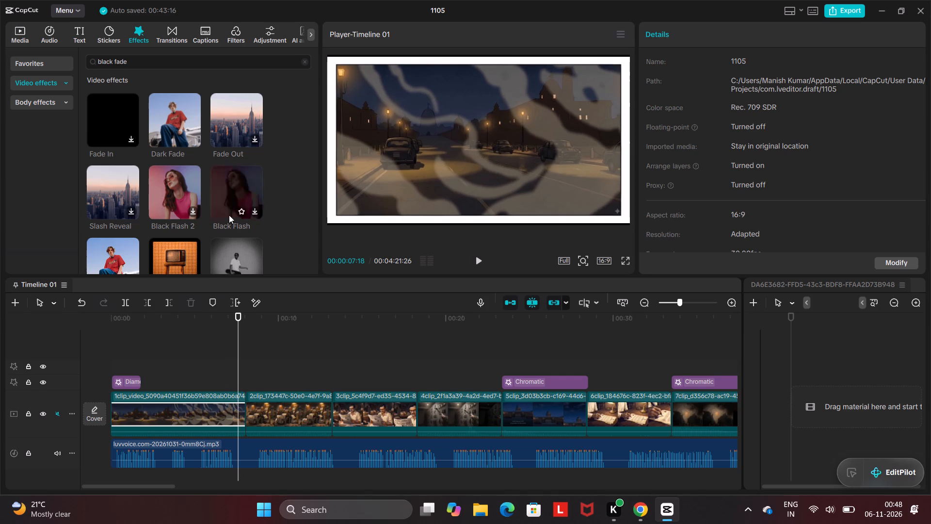
click(191, 139)
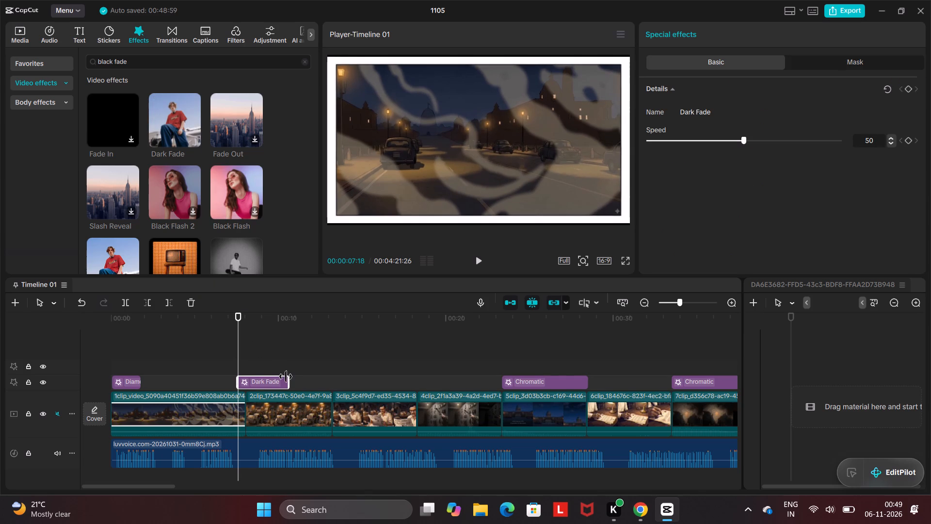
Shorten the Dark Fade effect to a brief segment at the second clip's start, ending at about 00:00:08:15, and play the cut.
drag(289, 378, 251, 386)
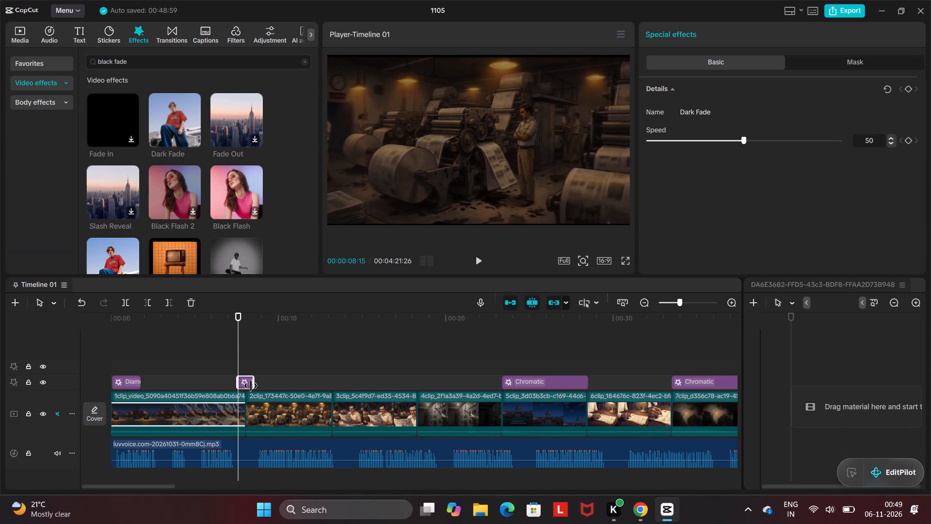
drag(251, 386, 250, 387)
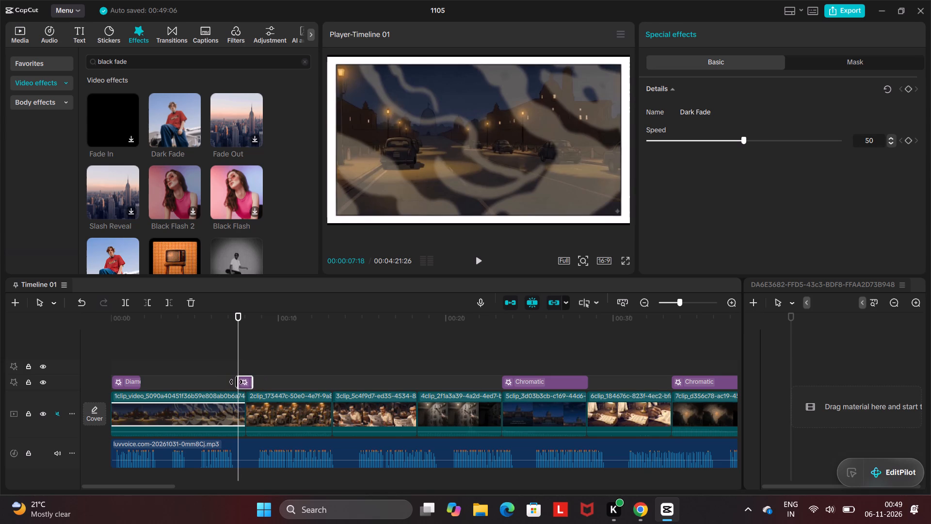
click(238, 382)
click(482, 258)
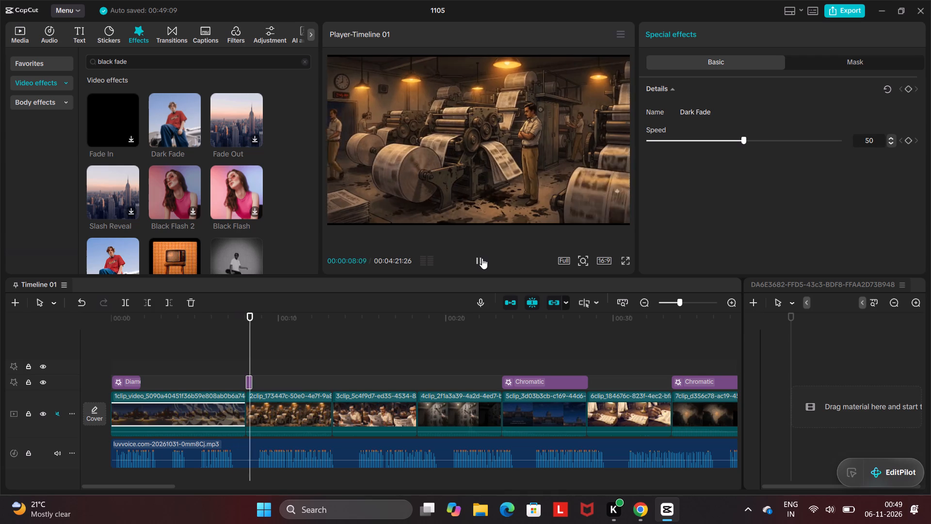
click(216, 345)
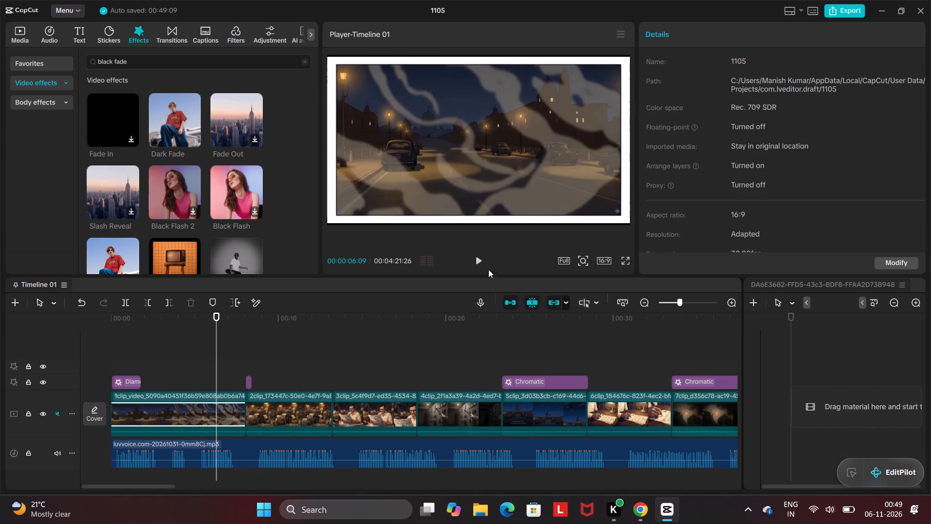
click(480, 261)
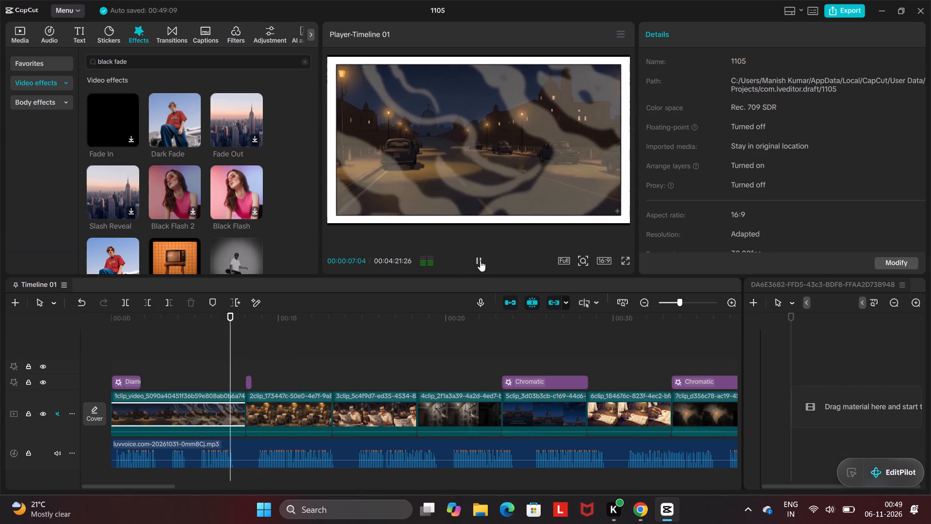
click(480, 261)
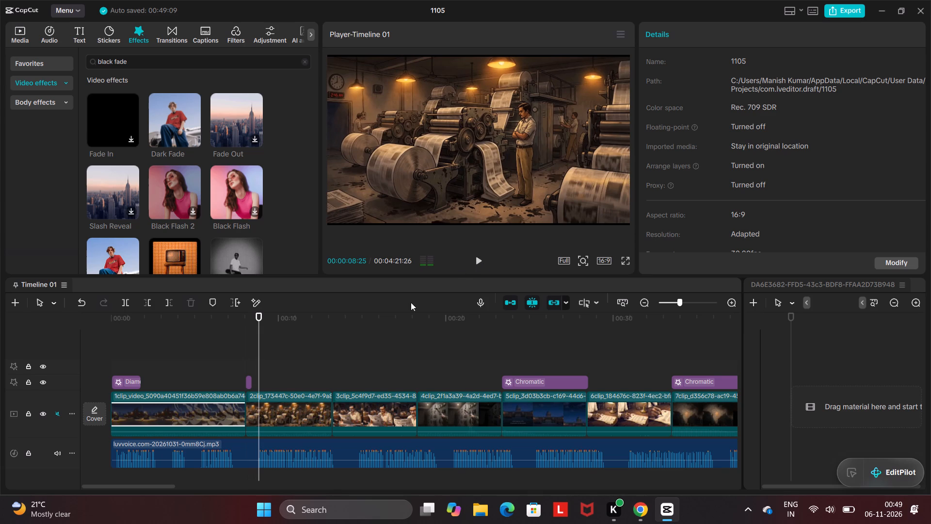
Set the Dark Fade effect's speed to 25 and play the cut between the first two clips.
click(248, 385)
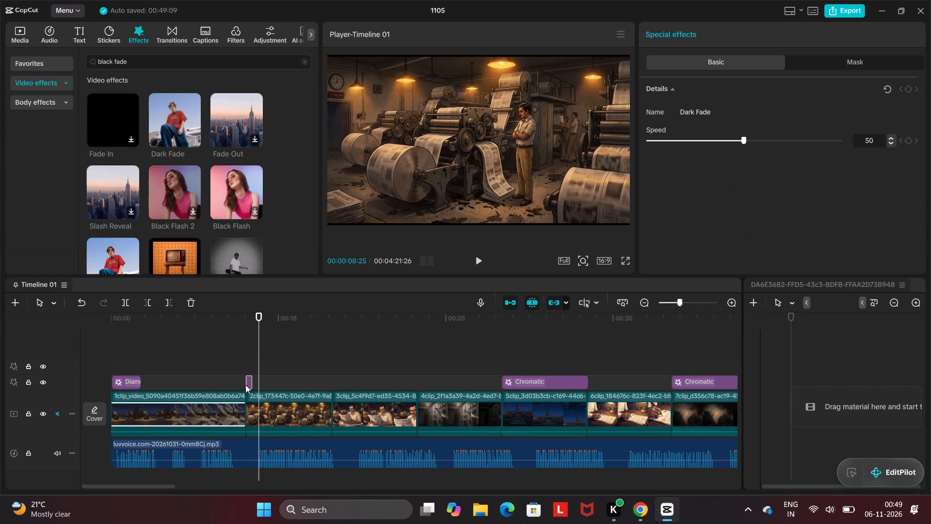
click(247, 382)
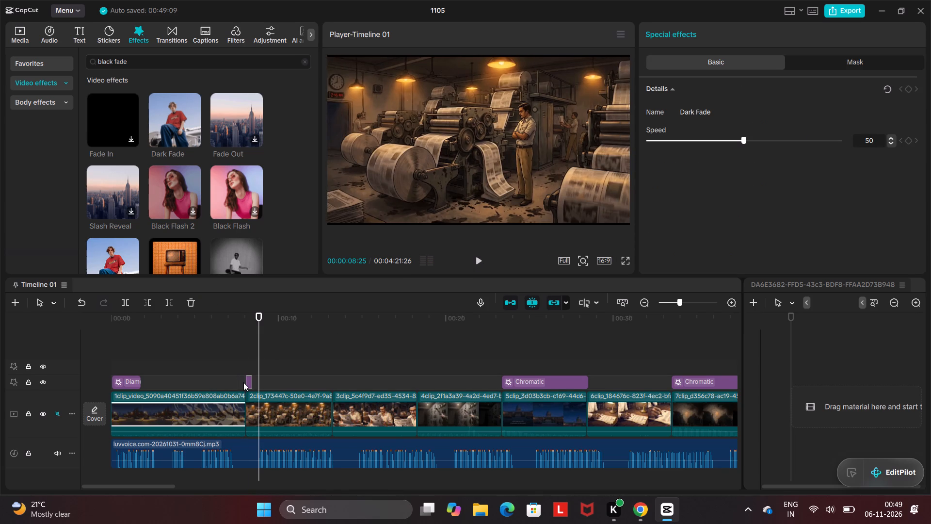
click(249, 380)
click(714, 141)
click(697, 141)
click(210, 336)
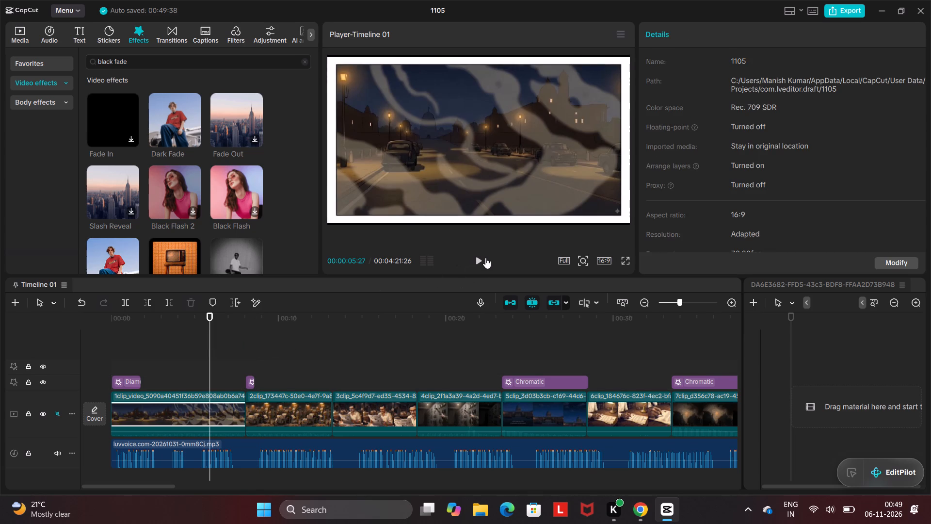
click(479, 258)
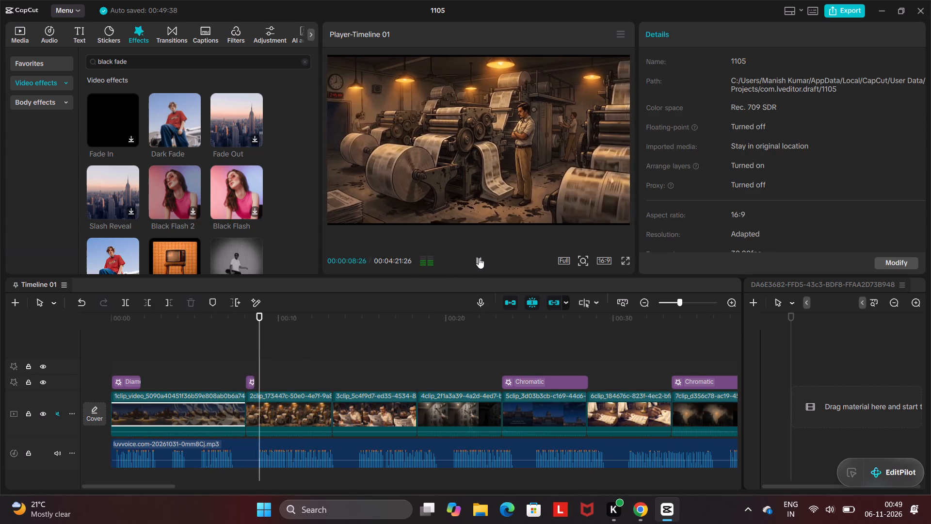
click(479, 258)
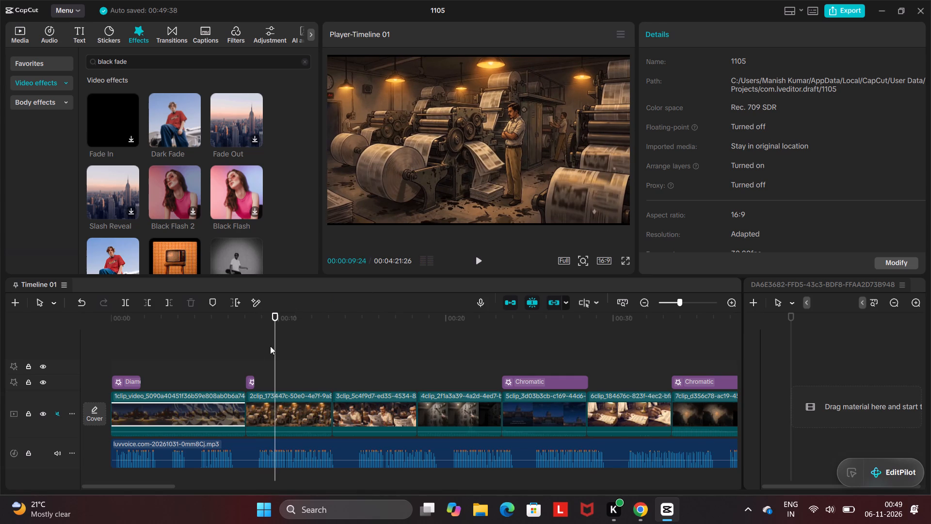
Extend the Dark Fade effect across the cut, from about 00:00:07:15 to 00:00:09:12, and check frames around it.
drag(254, 379, 267, 379)
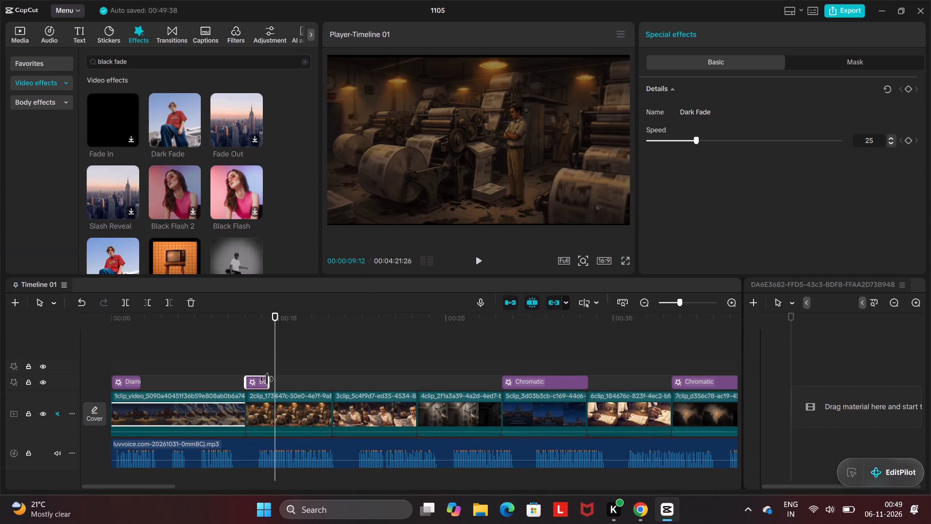
drag(267, 379, 269, 379)
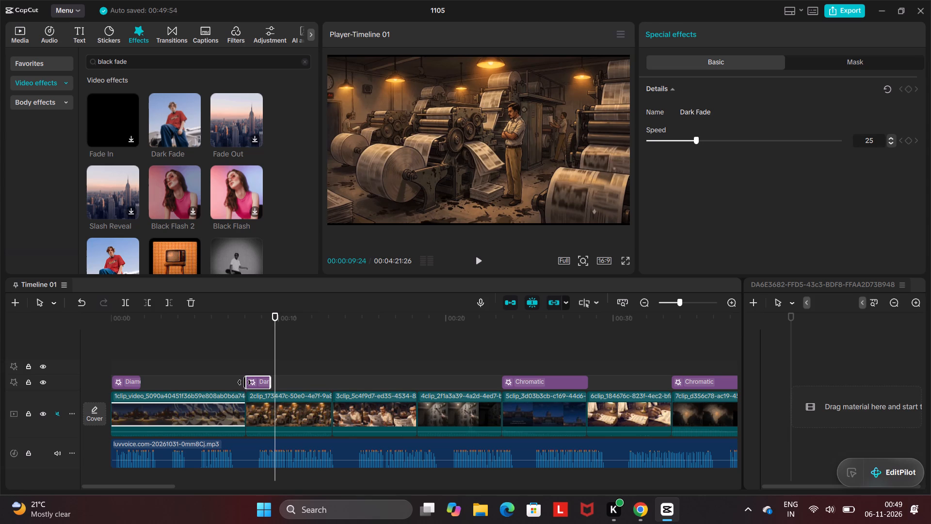
drag(244, 382, 237, 385)
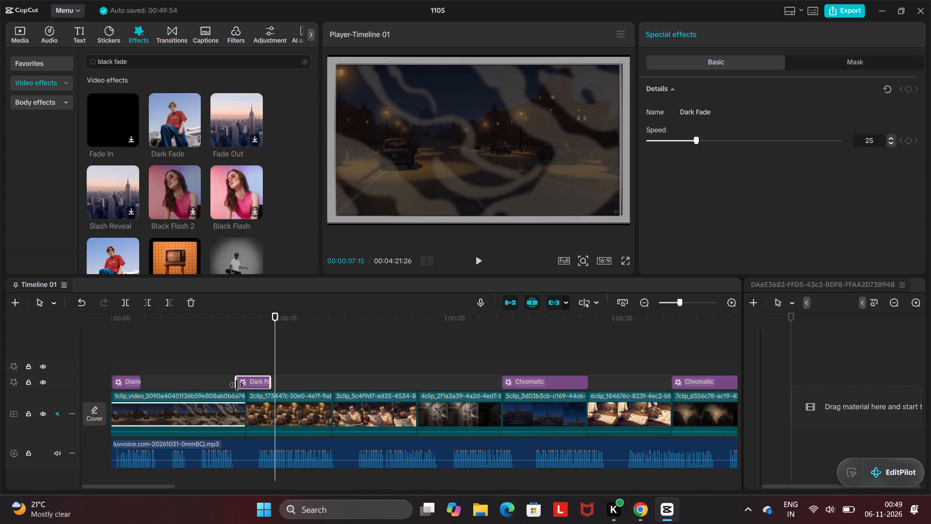
drag(237, 385, 234, 385)
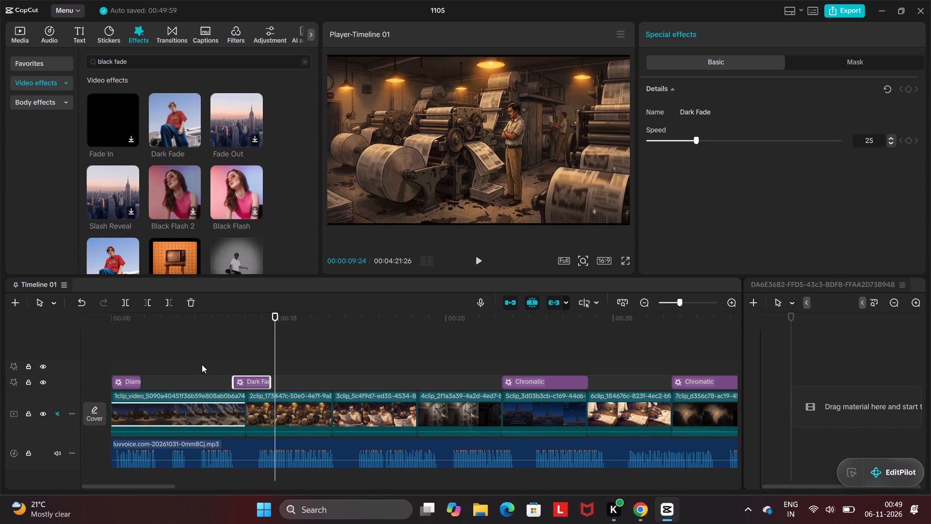
click(197, 362)
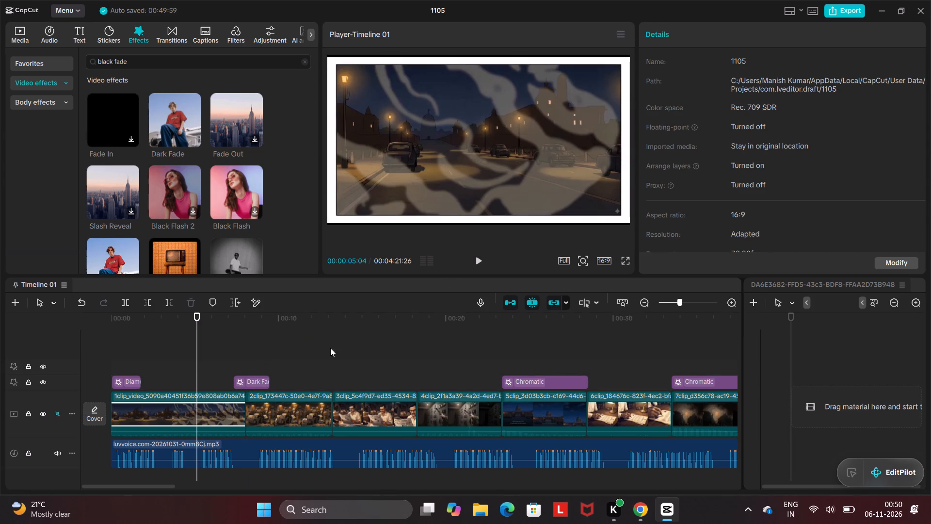
click(263, 375)
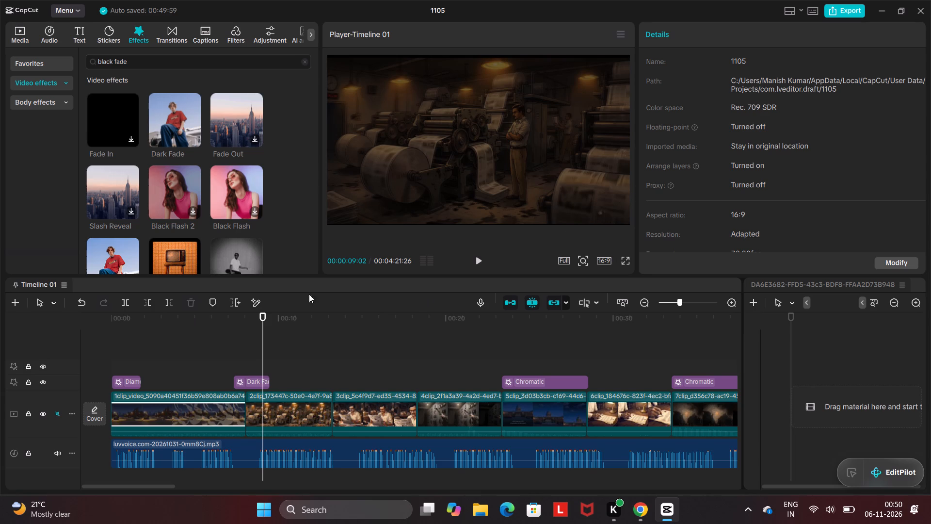
click(208, 350)
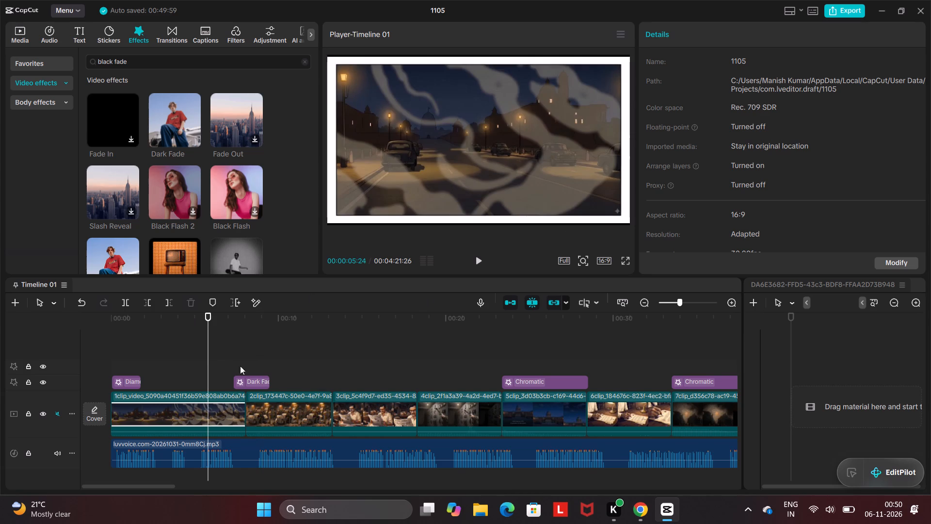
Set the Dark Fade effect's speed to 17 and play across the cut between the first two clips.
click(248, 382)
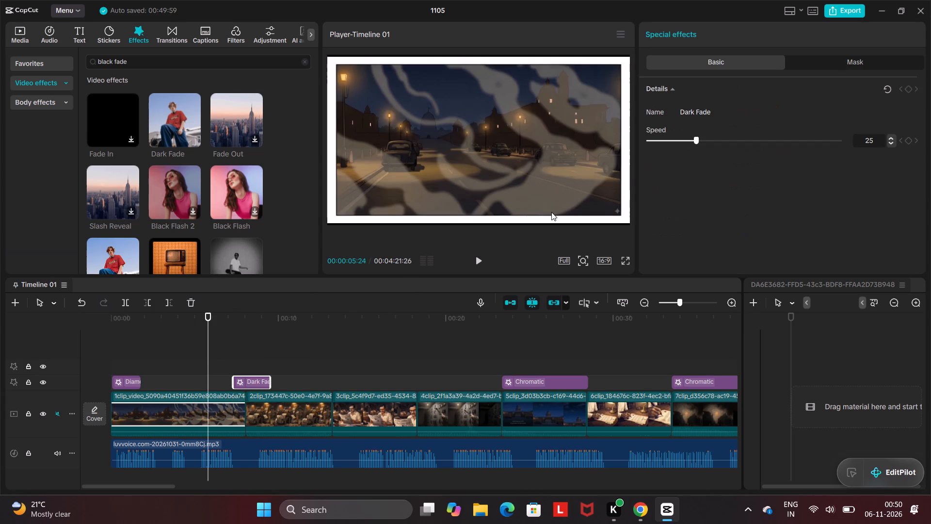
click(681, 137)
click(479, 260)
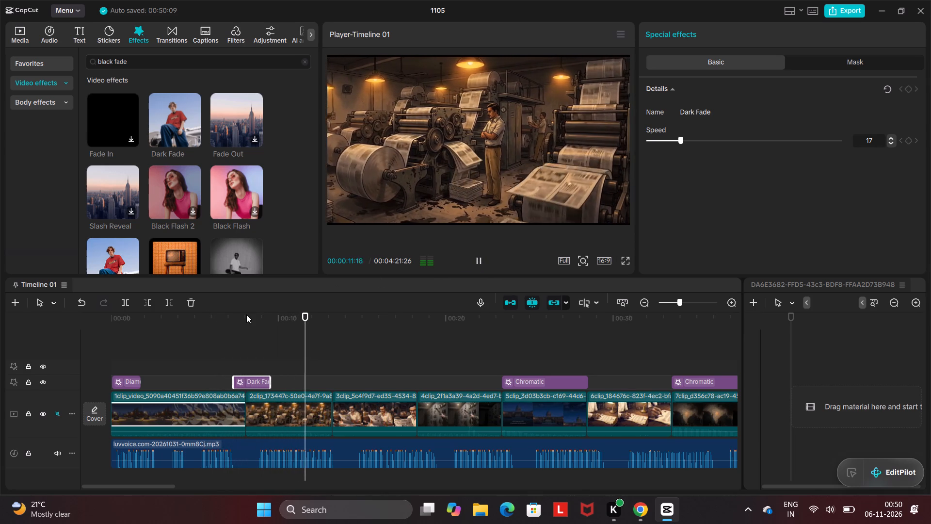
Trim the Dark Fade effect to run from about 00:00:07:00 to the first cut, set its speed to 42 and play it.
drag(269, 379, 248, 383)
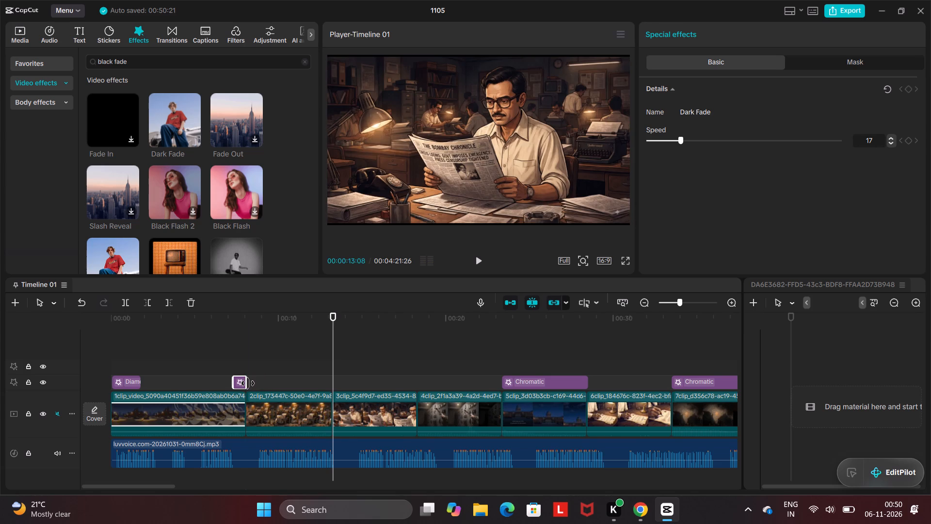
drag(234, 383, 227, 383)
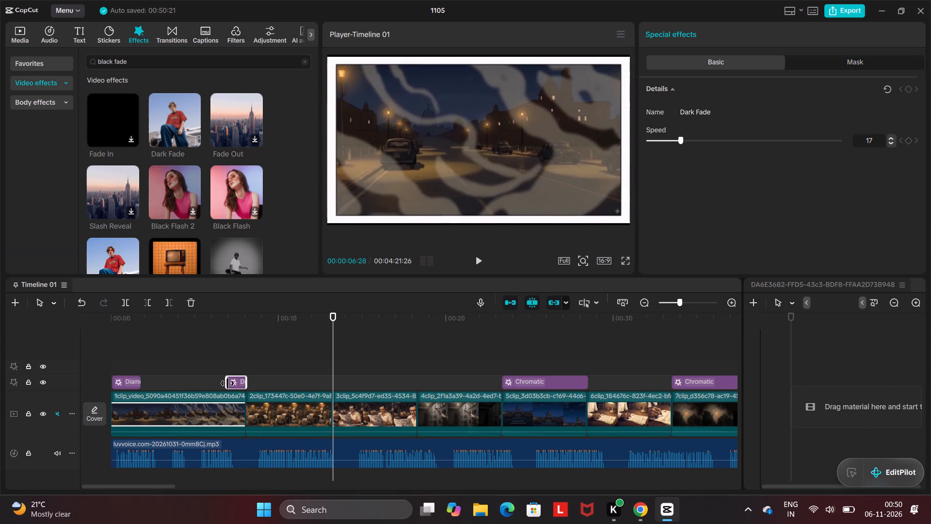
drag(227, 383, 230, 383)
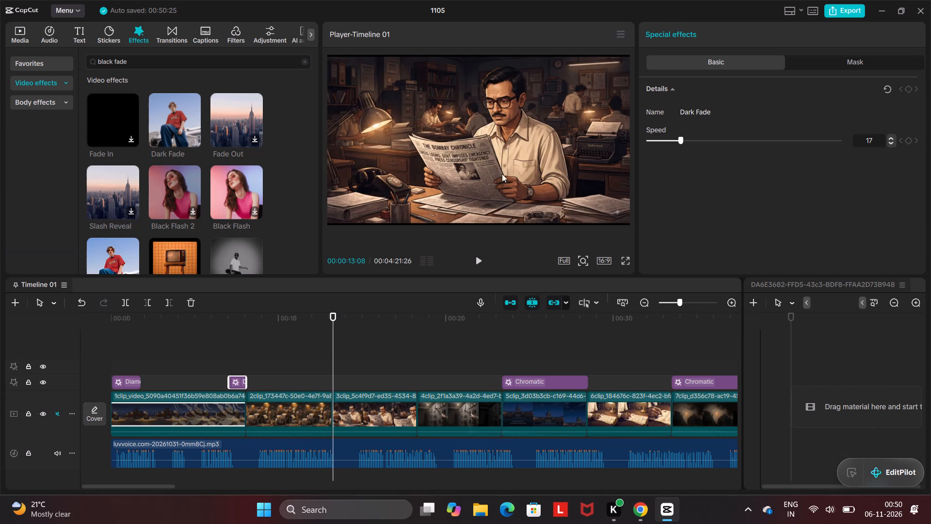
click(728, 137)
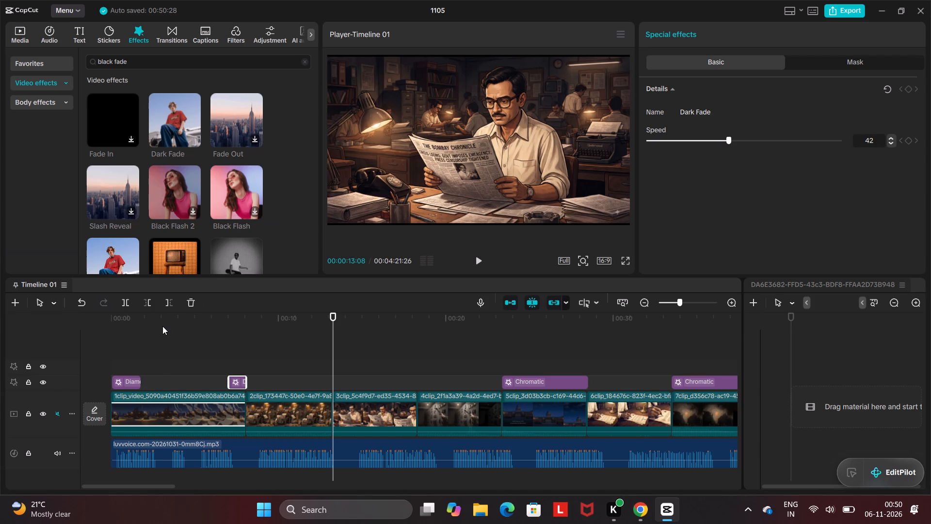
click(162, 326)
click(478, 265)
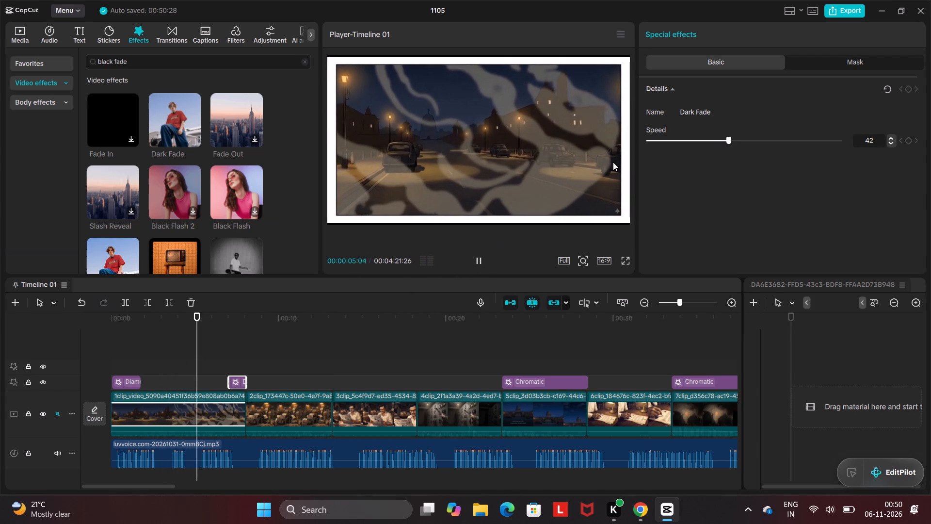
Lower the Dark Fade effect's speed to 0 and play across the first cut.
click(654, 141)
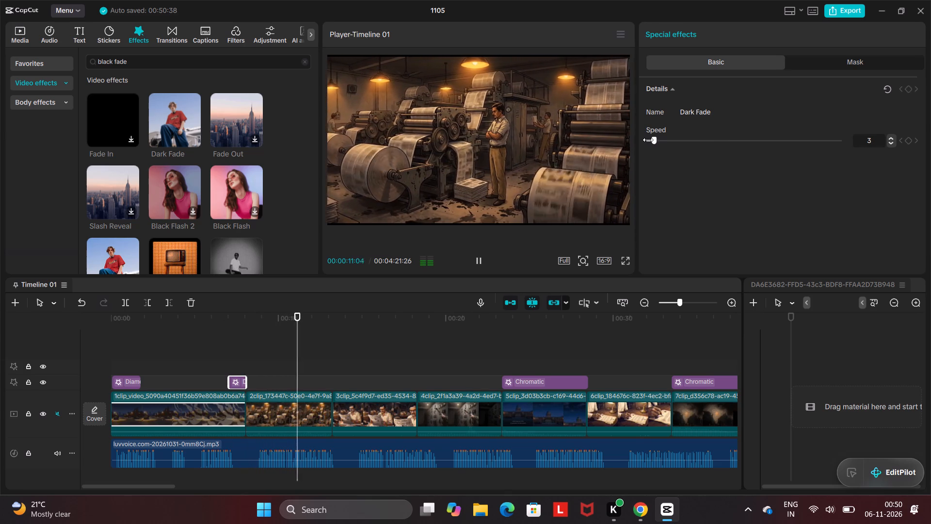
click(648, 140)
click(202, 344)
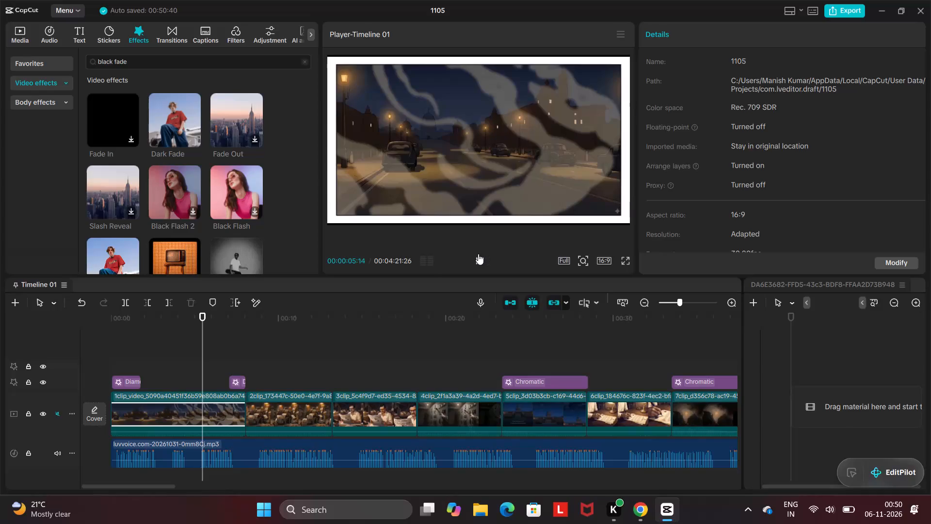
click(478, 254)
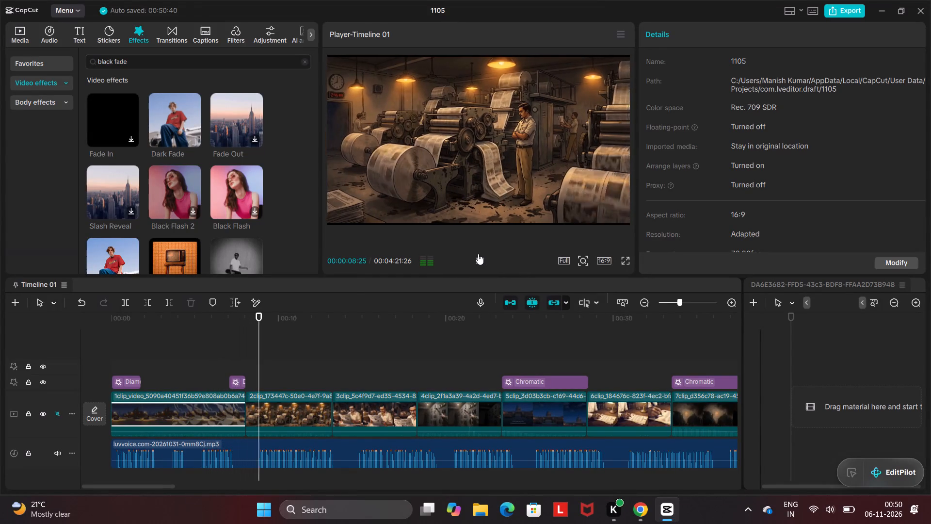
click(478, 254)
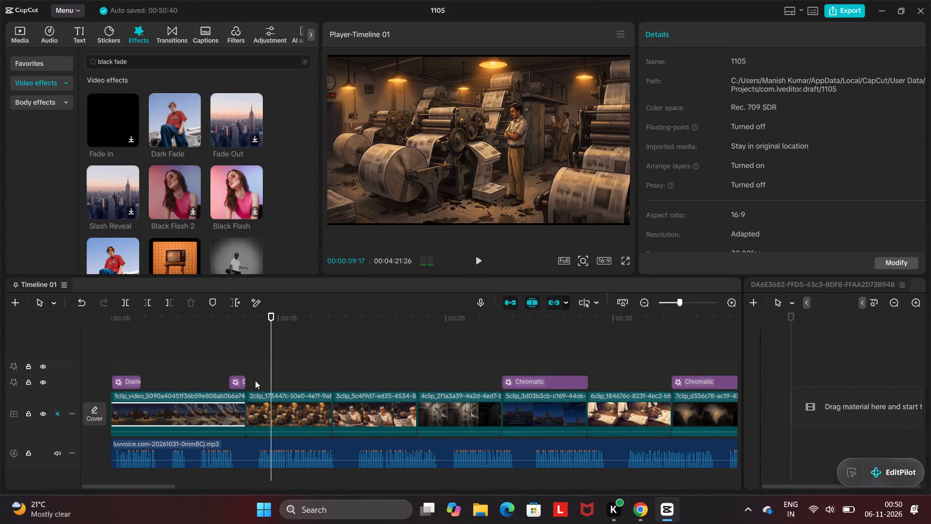
Extend the start of the Dark Fade effect back to about 00:00:06:10 and play across the first cut.
click(244, 380)
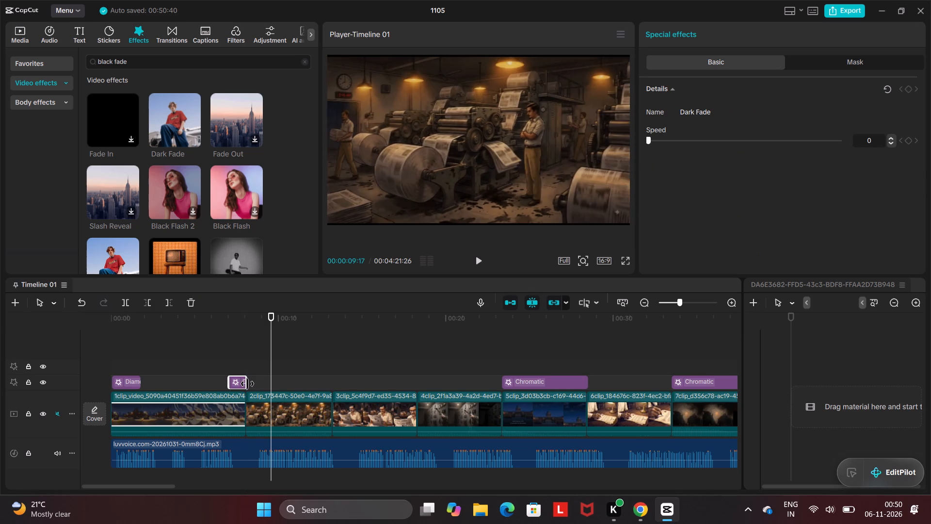
drag(229, 381, 220, 382)
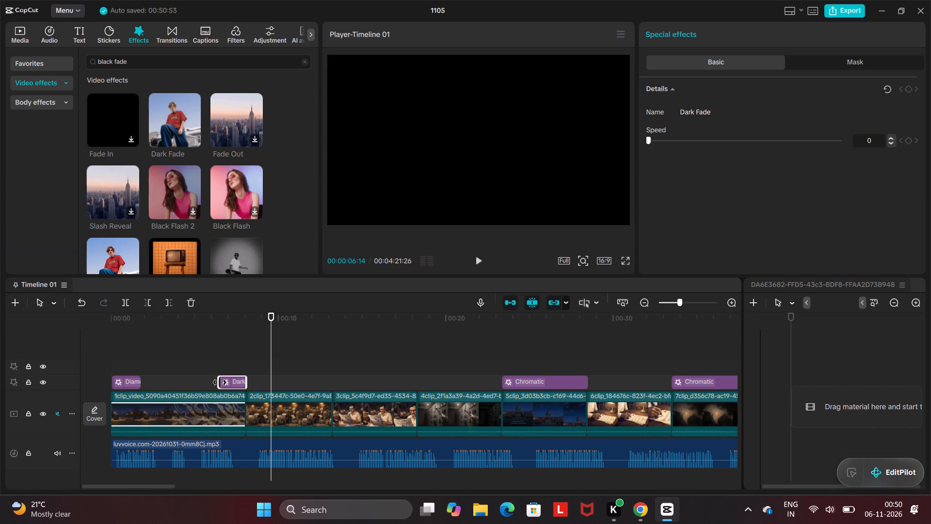
drag(220, 382, 218, 382)
click(179, 364)
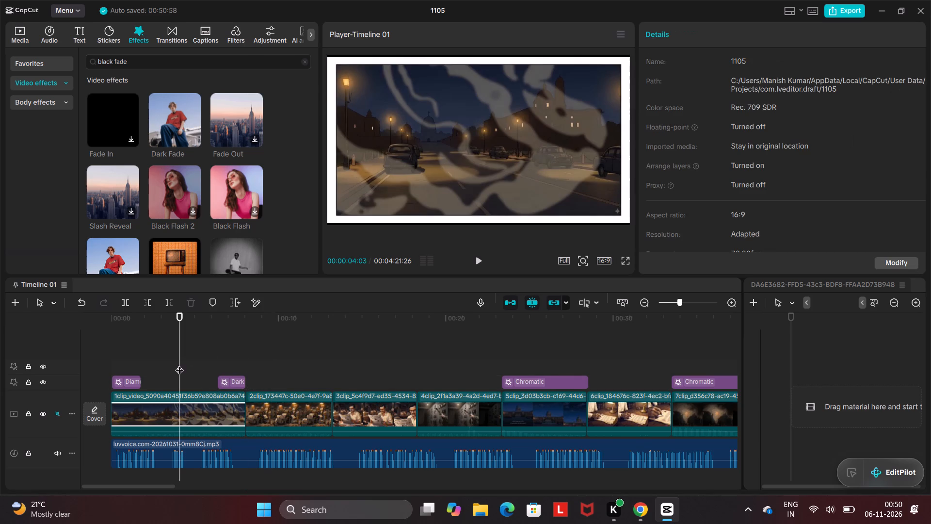
click(481, 262)
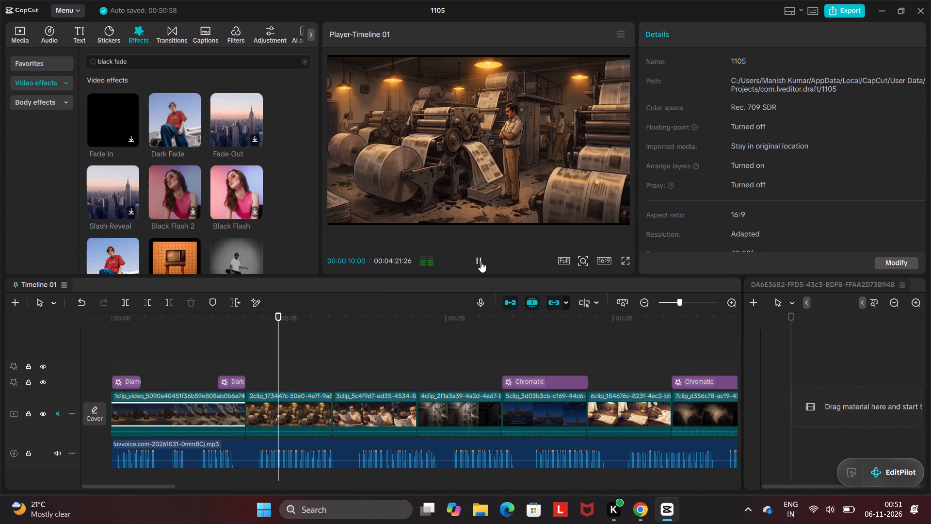
click(190, 322)
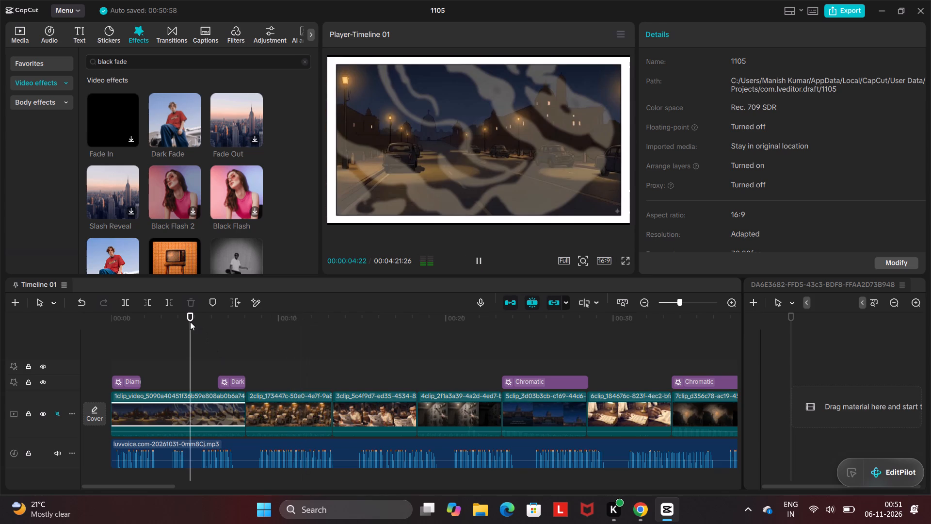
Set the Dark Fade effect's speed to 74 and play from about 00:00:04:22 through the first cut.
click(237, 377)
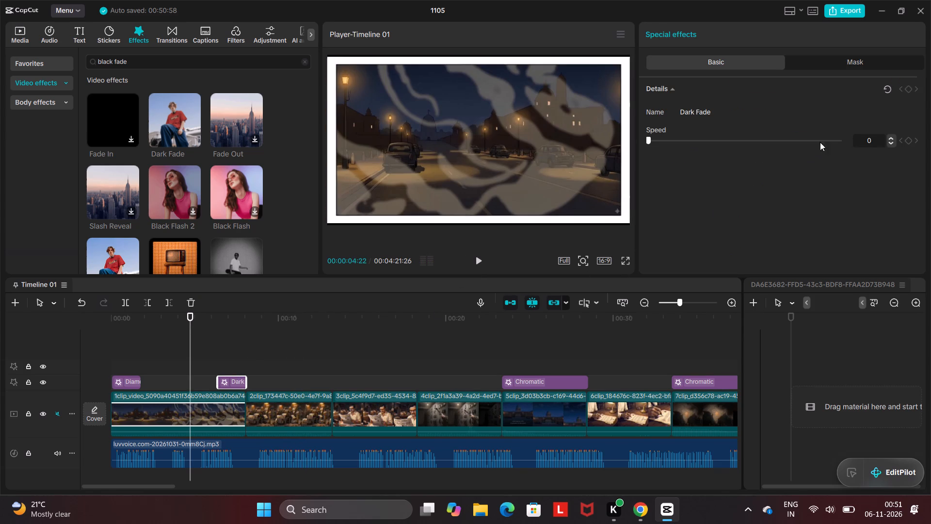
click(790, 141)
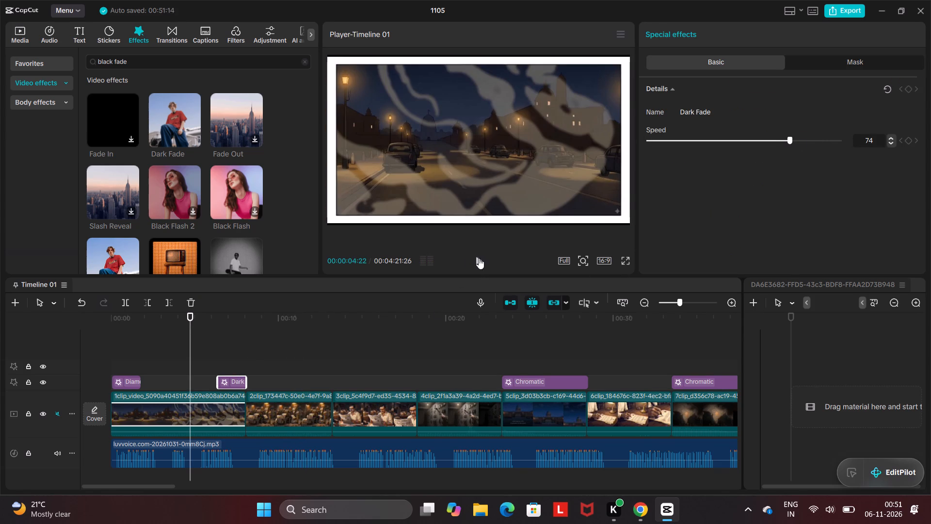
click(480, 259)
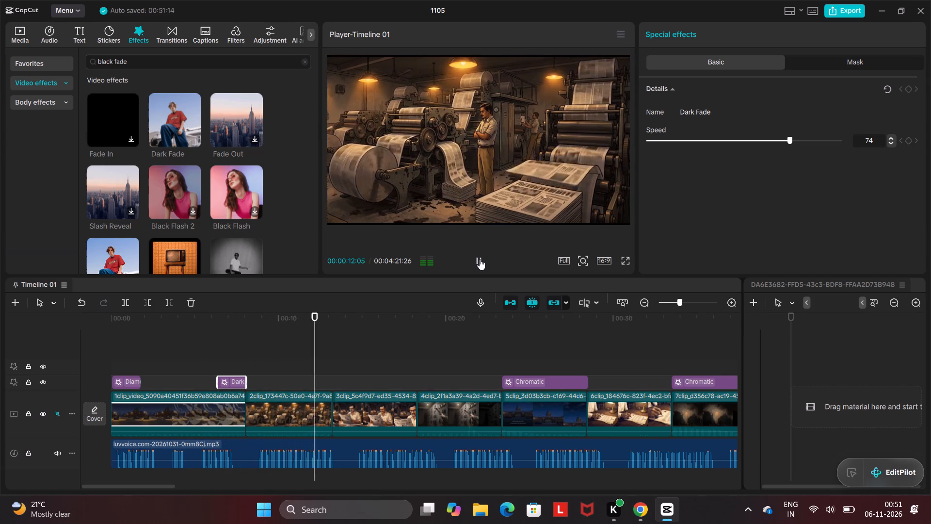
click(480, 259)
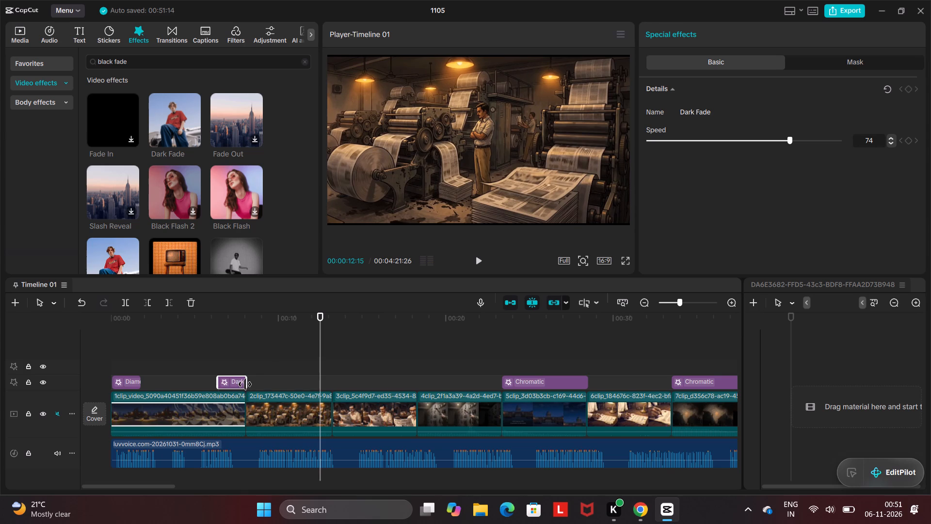
Extend the Dark Fade effect's end past the first cut to about 00:00:09:00, set its speed to 62 and play through the following clips.
drag(245, 384, 263, 385)
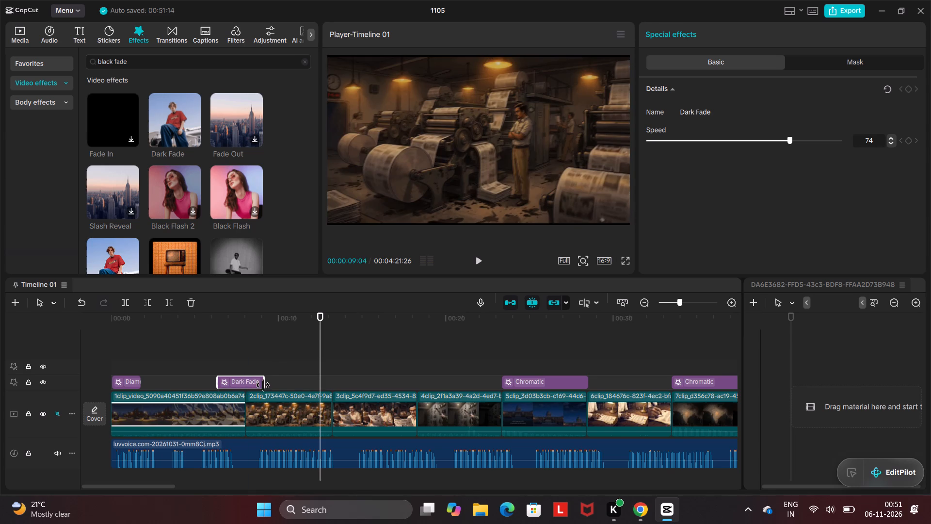
drag(263, 385, 261, 388)
click(166, 322)
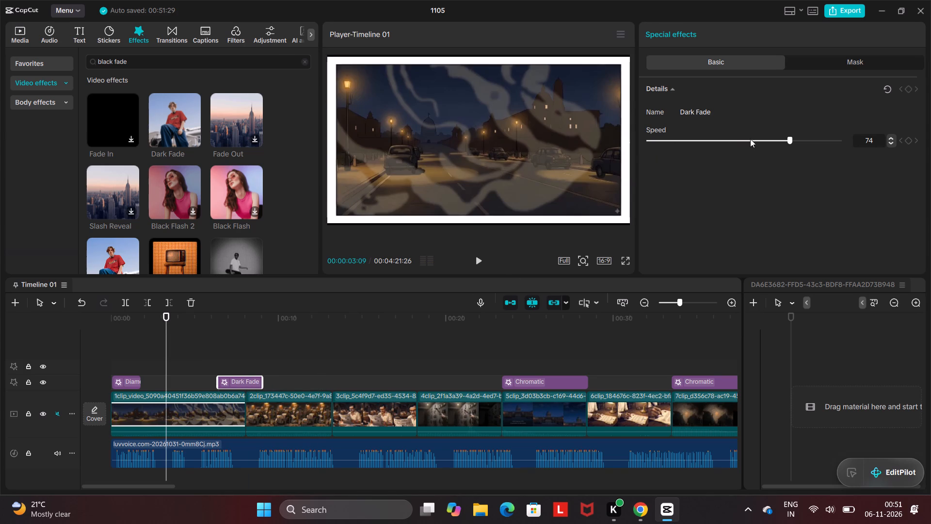
click(766, 141)
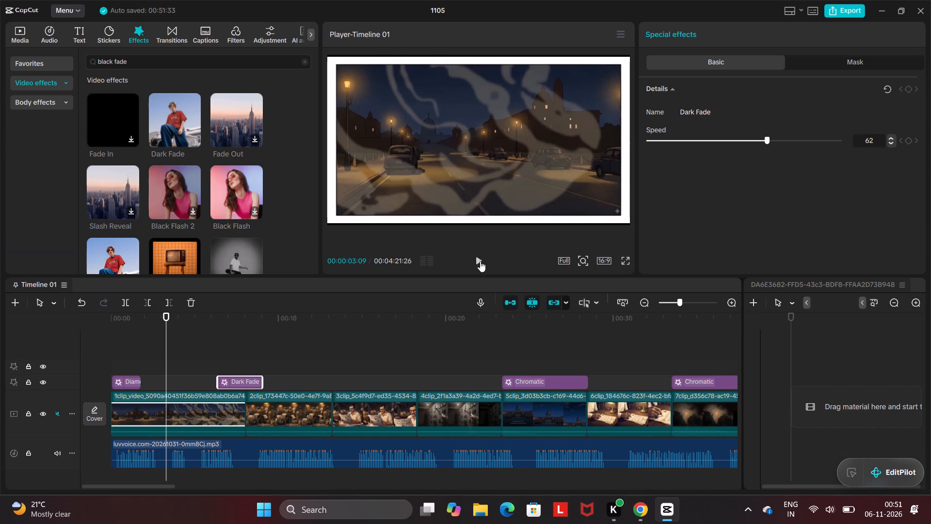
click(479, 256)
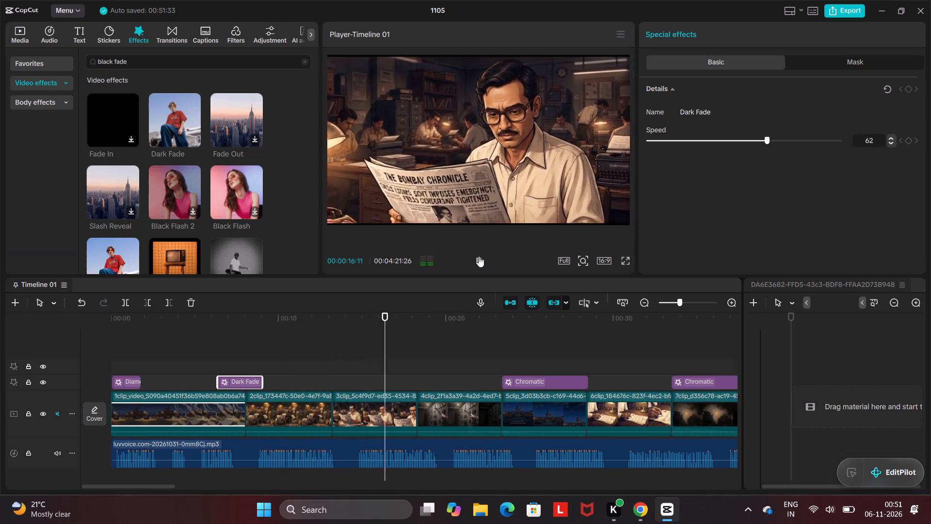
click(479, 256)
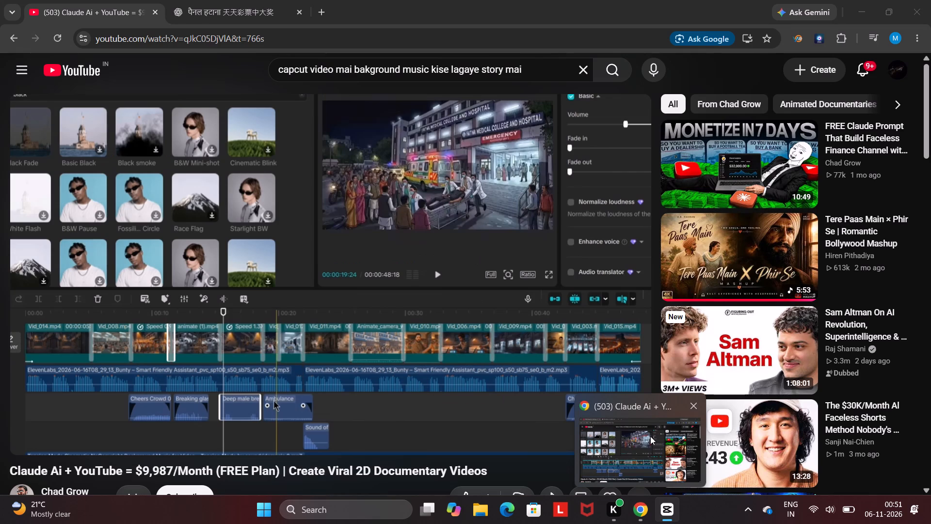
Switch to the YouTube tutorial in Chrome and rewatch the part around 14:50 on placing sound effects under the clips.
click(650, 436)
click(416, 341)
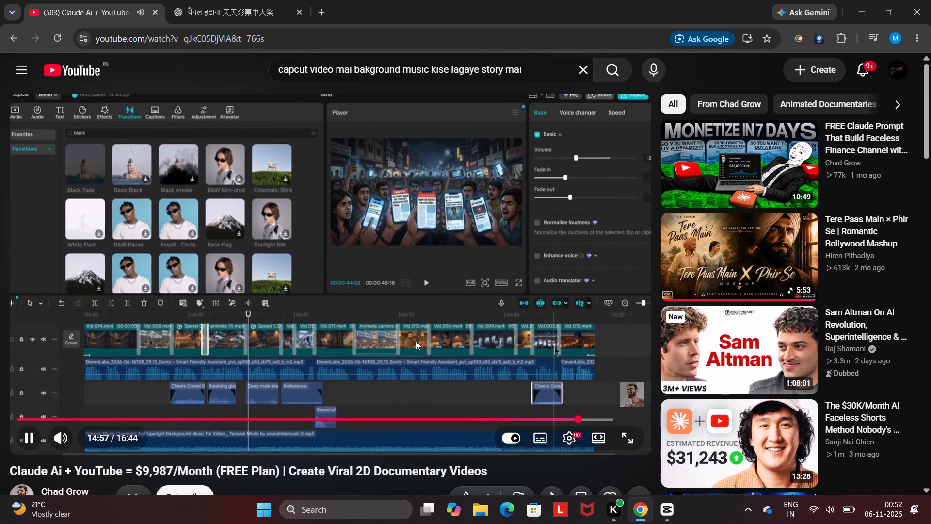
key(Left)
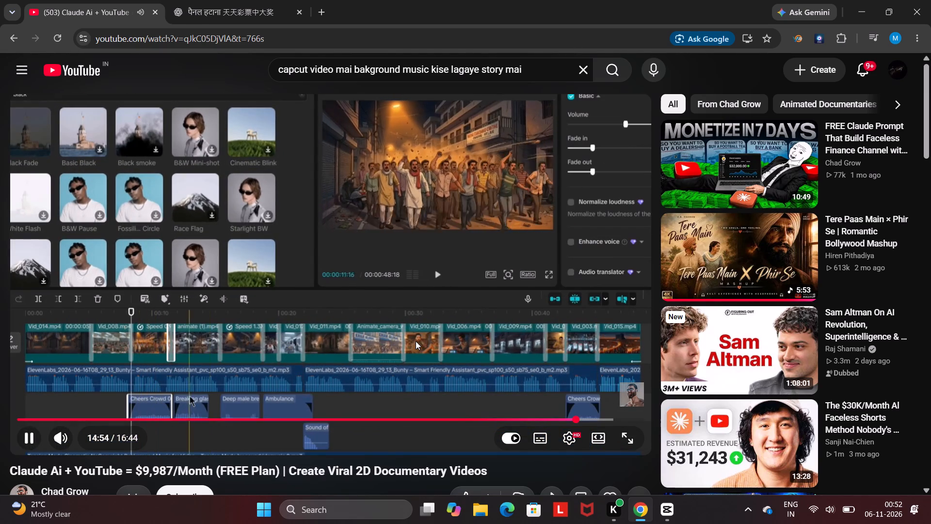
key(Left)
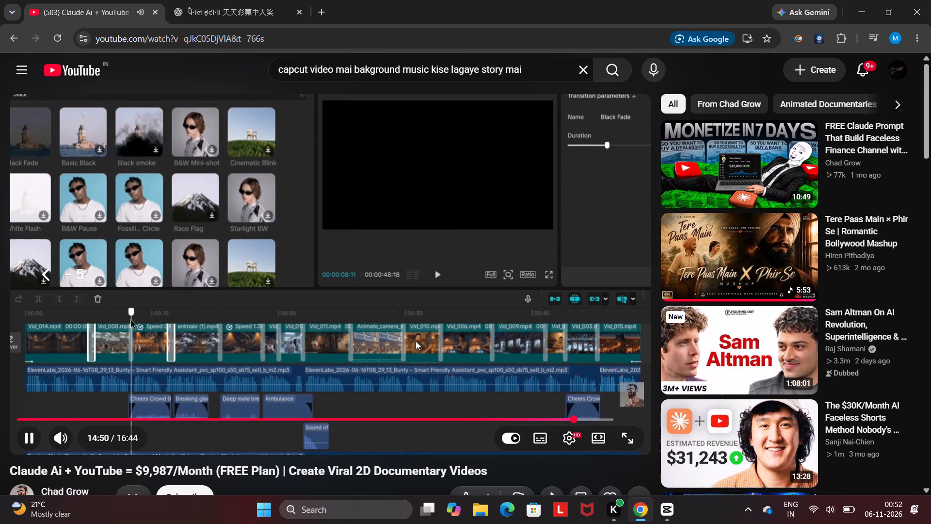
key(Left)
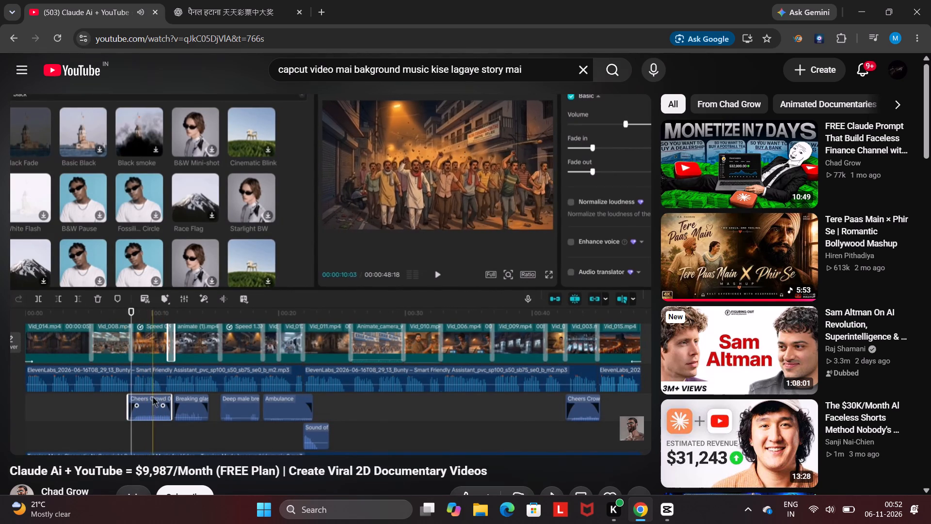
click(416, 341)
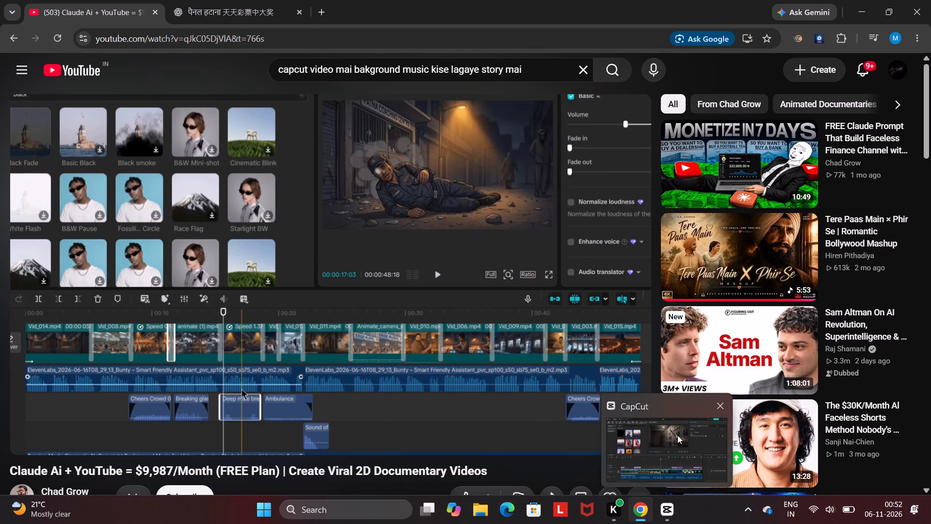
Return to CapCut and play the orange-sky crowd clip (clip 18) from 00:01:29:18.
click(677, 436)
scroll(580, 409, left, 1)
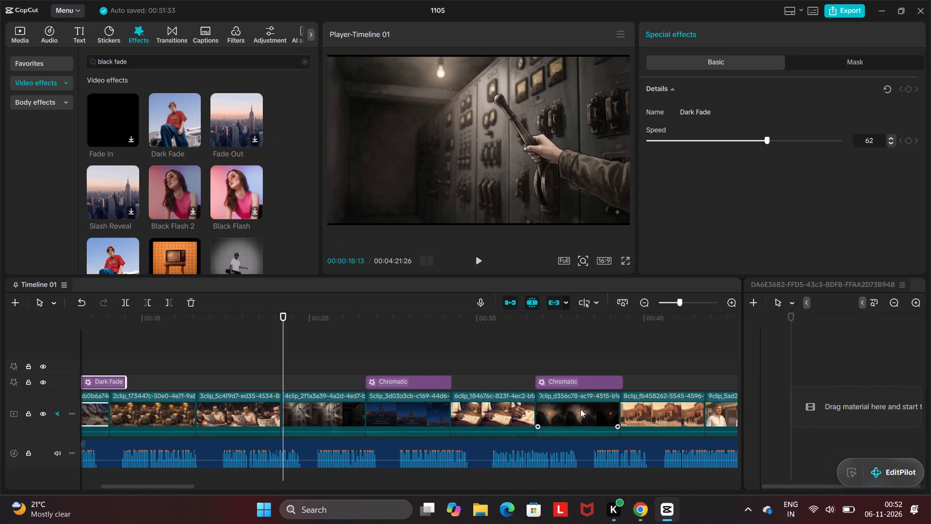
scroll(580, 409, left, 3)
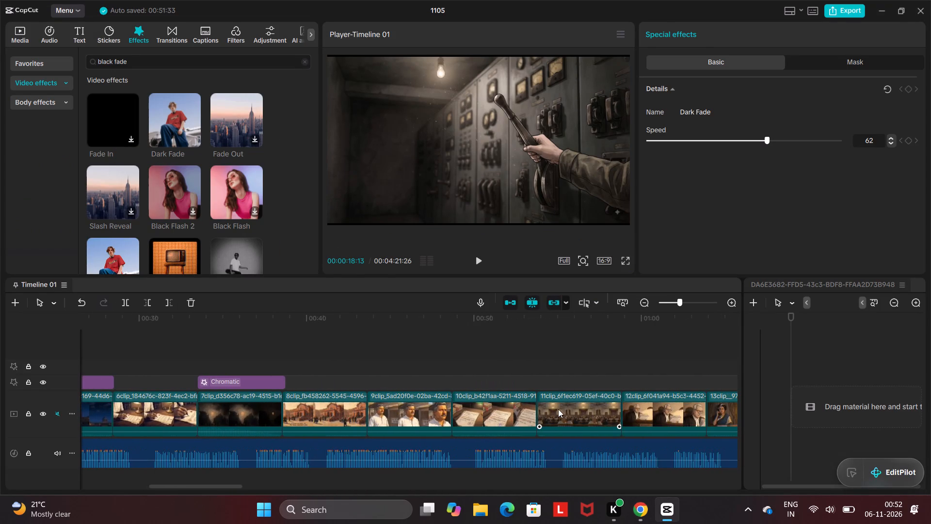
scroll(558, 409, left, 3)
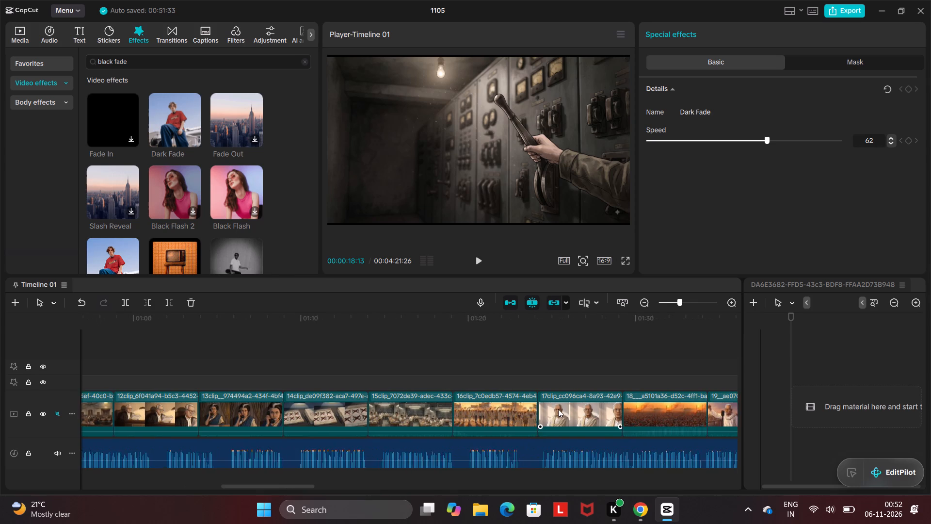
scroll(558, 409, left, 2)
click(558, 409)
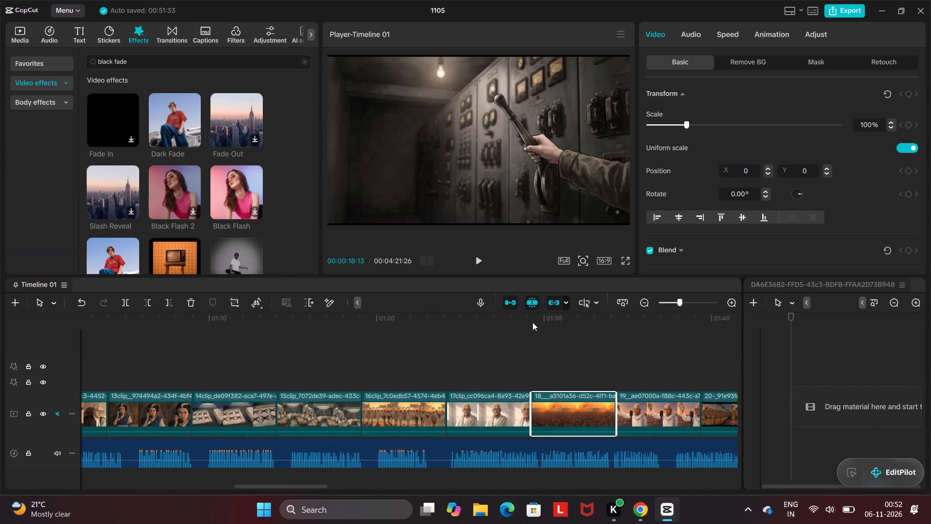
click(537, 334)
click(479, 262)
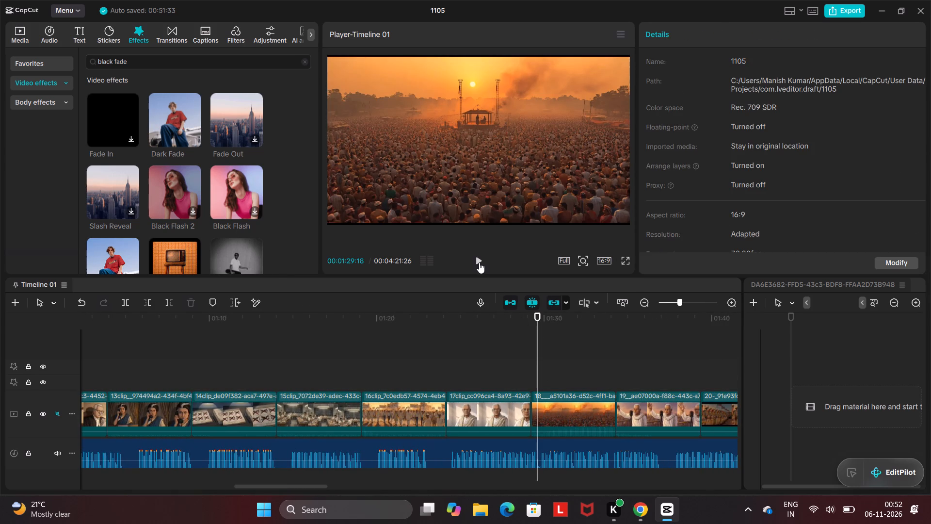
click(479, 262)
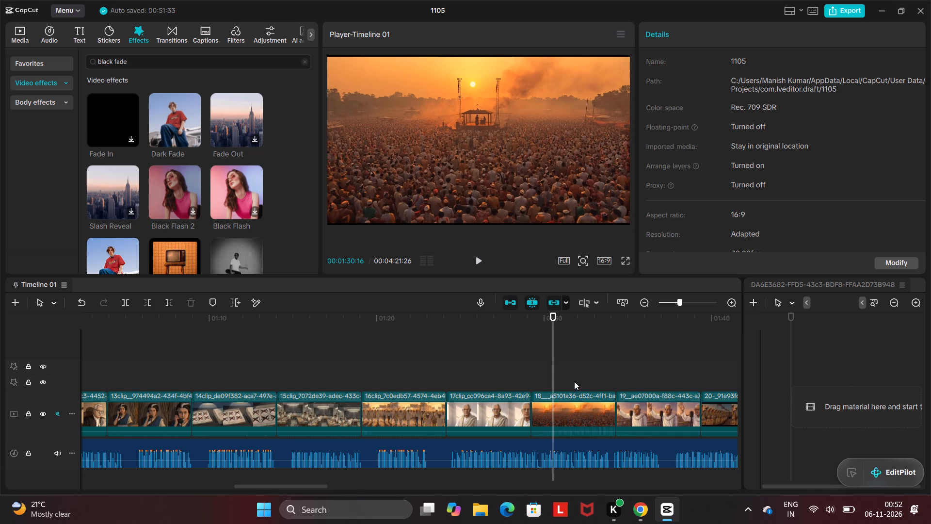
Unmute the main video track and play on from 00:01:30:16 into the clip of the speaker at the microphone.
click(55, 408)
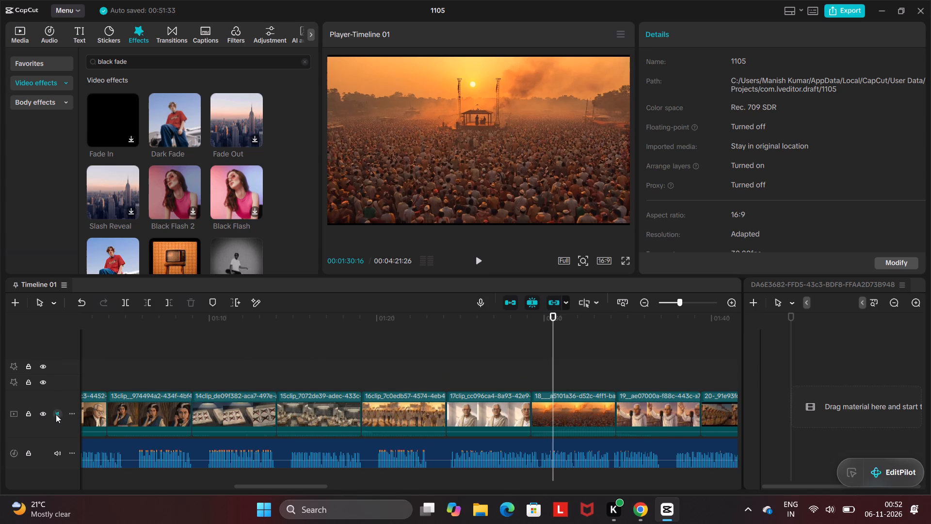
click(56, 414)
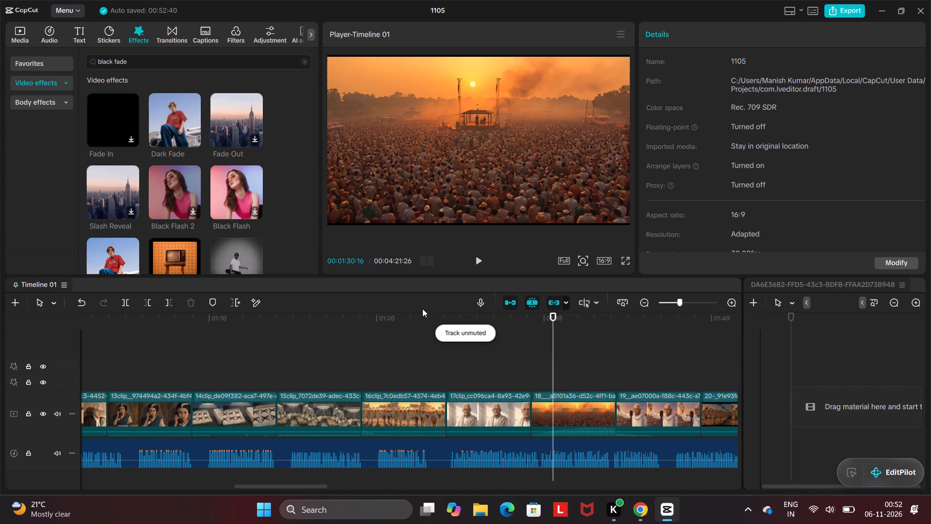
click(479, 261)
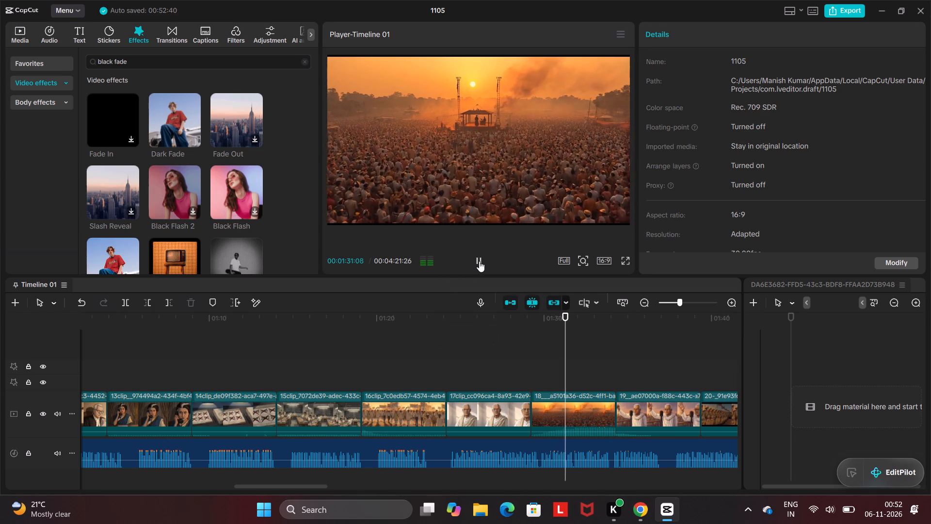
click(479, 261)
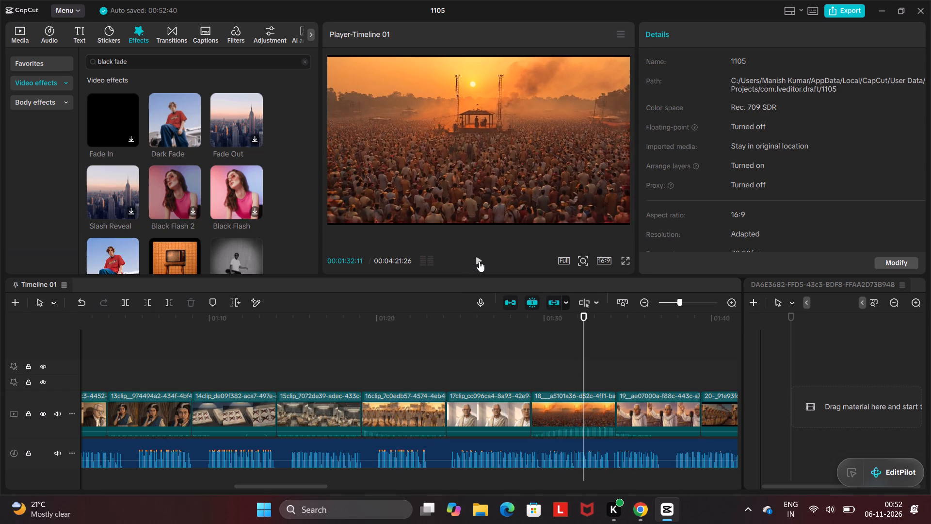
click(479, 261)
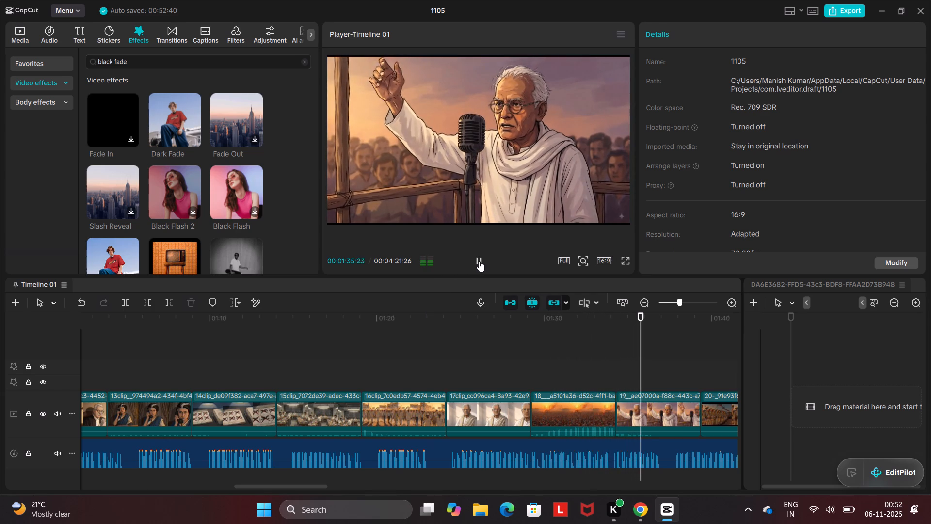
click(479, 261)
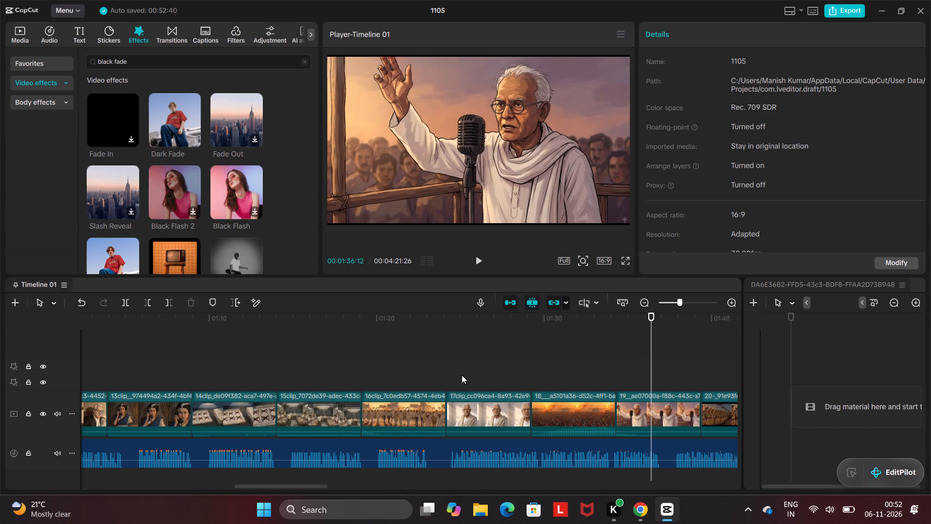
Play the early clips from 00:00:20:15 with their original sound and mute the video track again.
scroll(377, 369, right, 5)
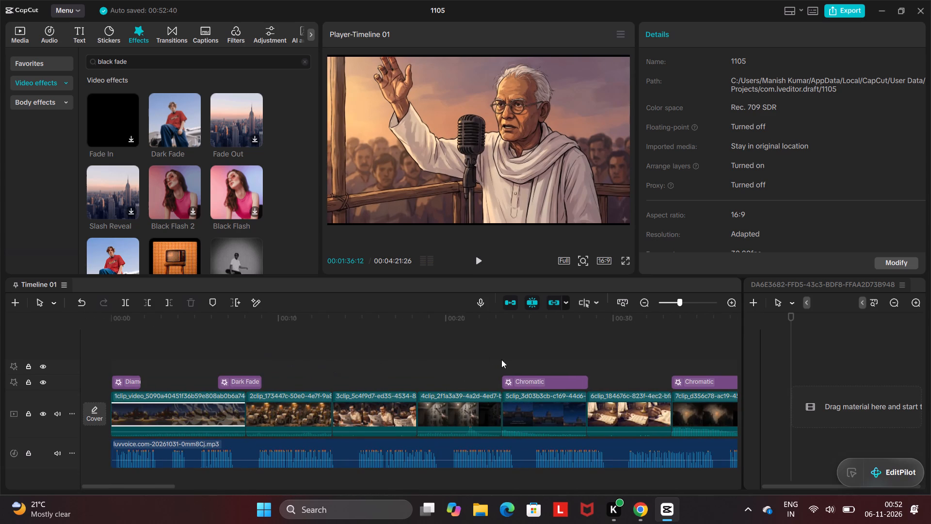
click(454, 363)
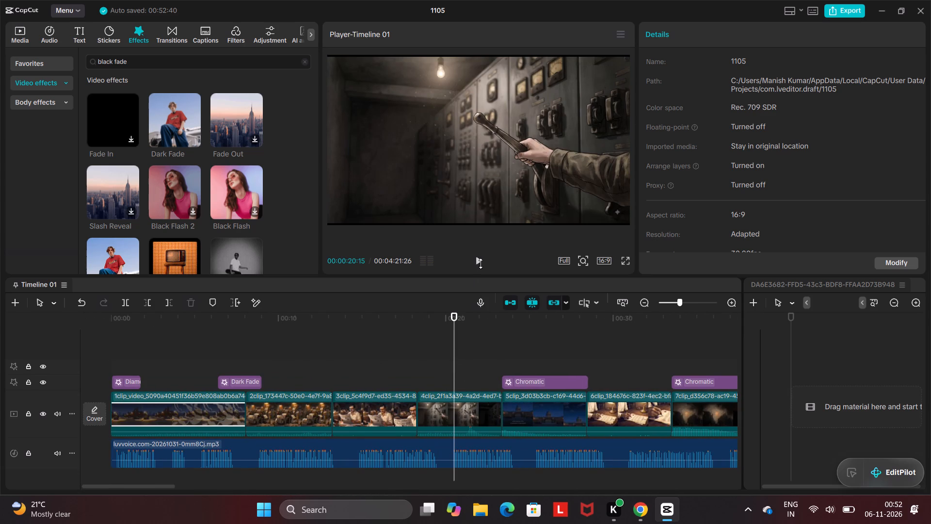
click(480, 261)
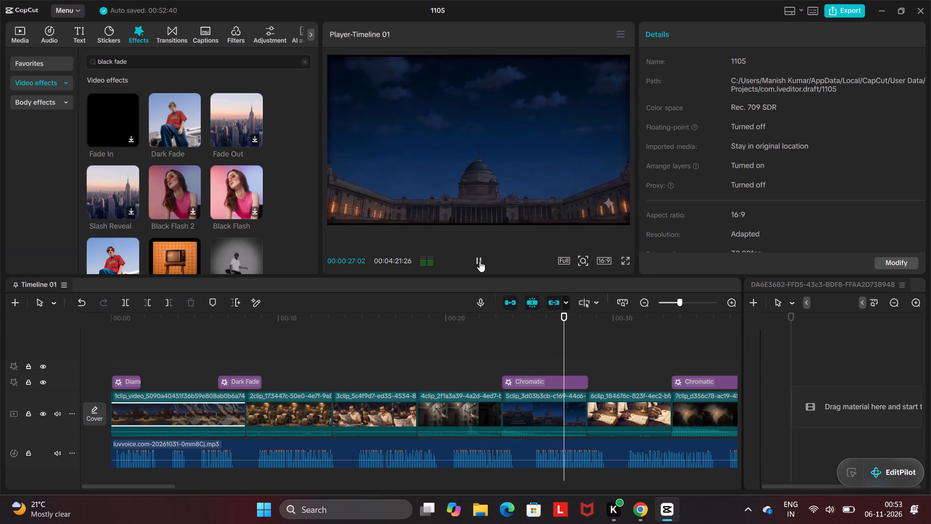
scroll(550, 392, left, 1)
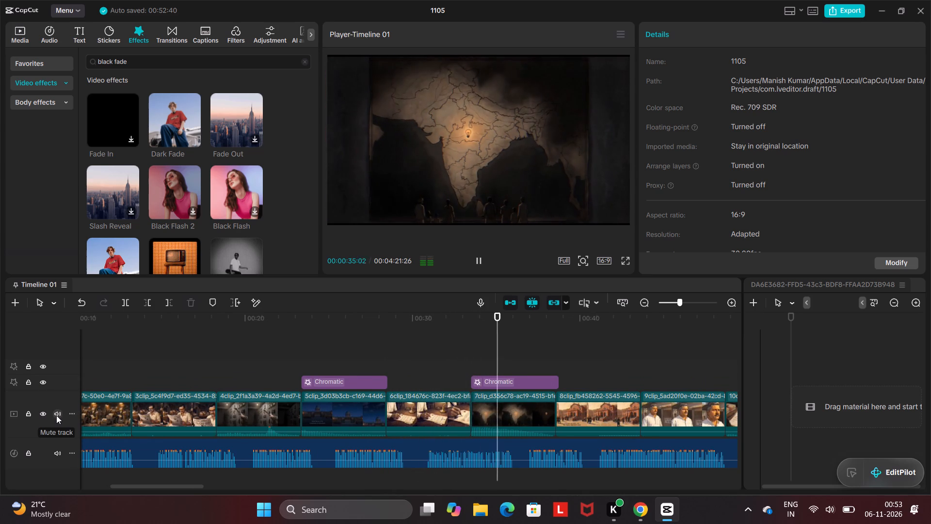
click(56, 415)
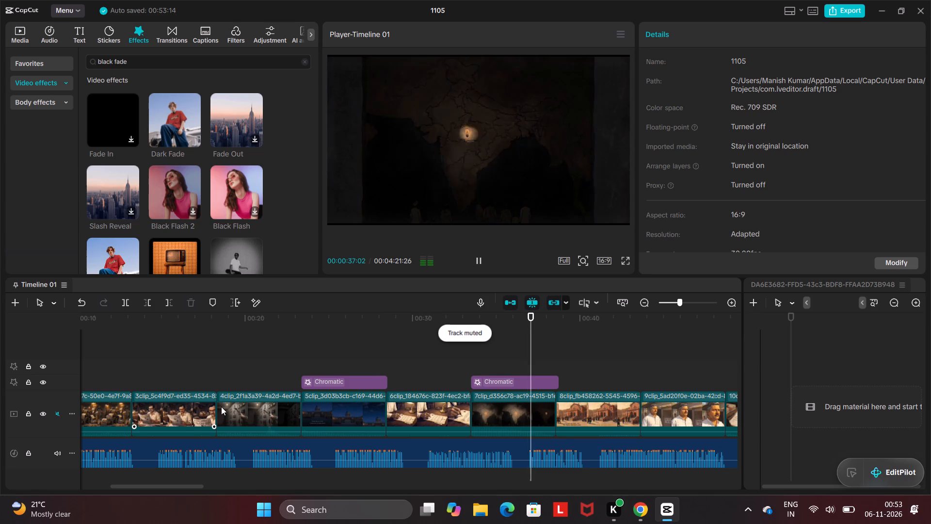
Trim the end of the second clip, the newspaper printing press, back to about 00:00:12:19.
scroll(263, 396, right, 4)
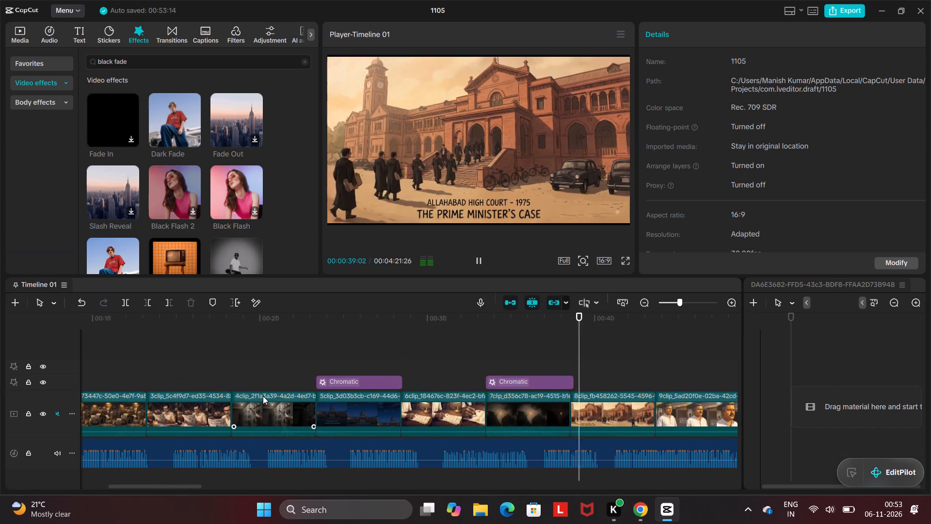
scroll(263, 396, right, 14)
scroll(263, 396, right, 10)
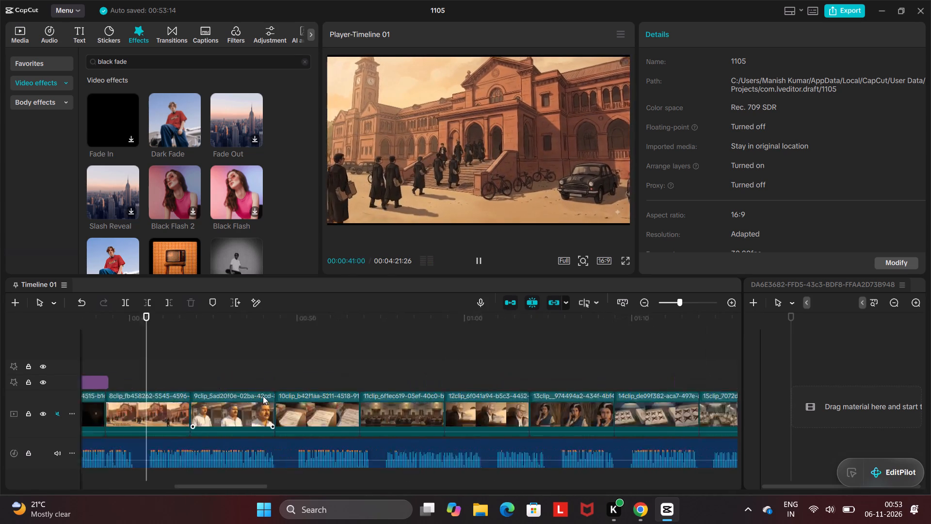
scroll(263, 396, right, 12)
click(215, 354)
scroll(215, 354, right, 11)
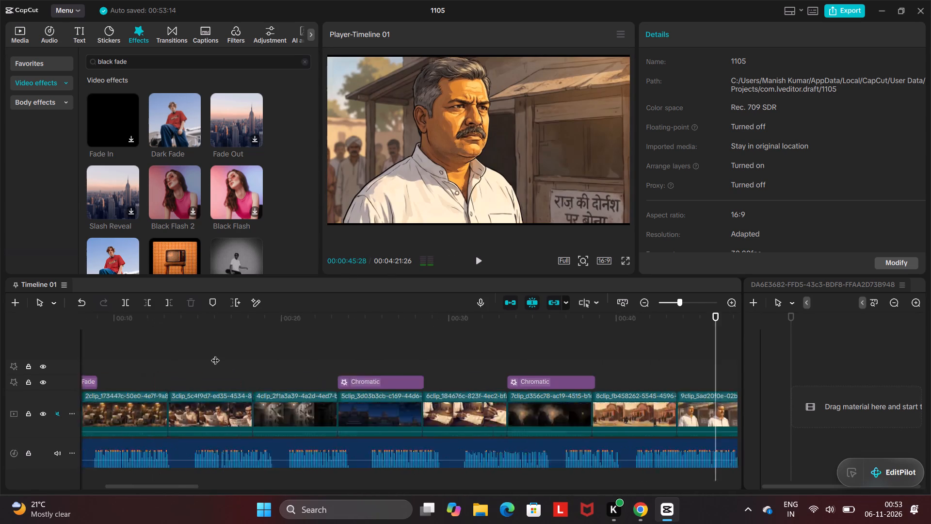
scroll(215, 354, right, 8)
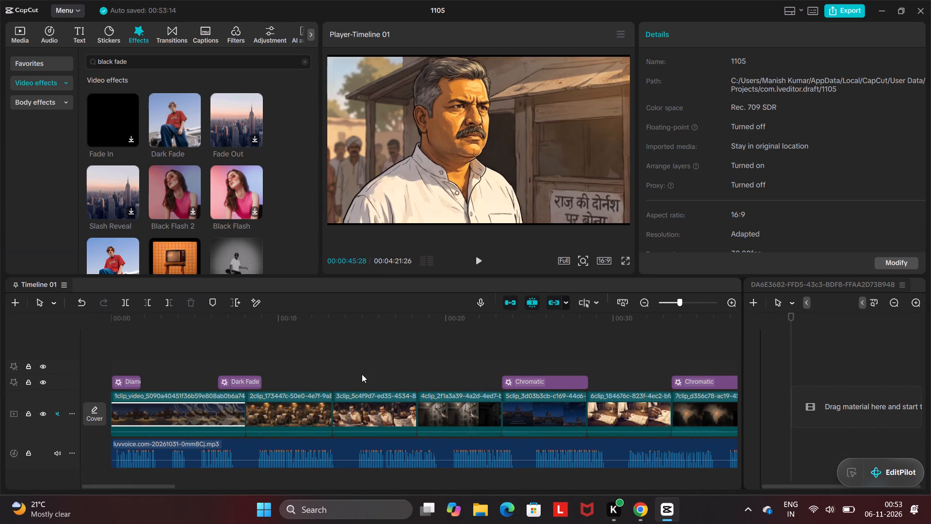
click(333, 401)
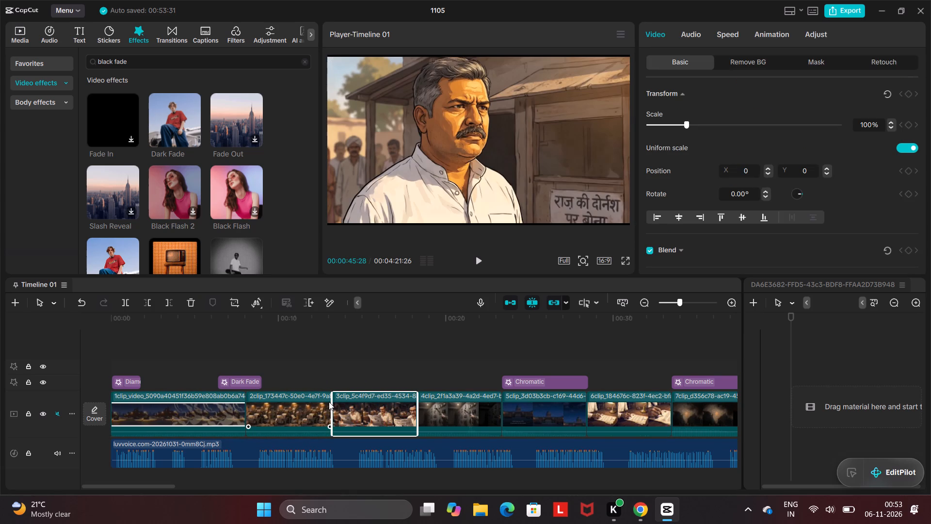
click(305, 398)
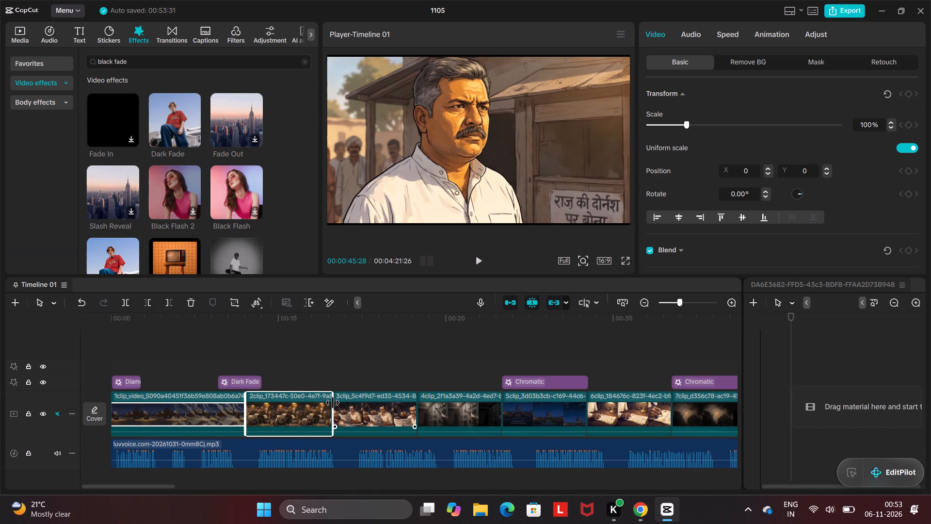
drag(333, 403, 332, 404)
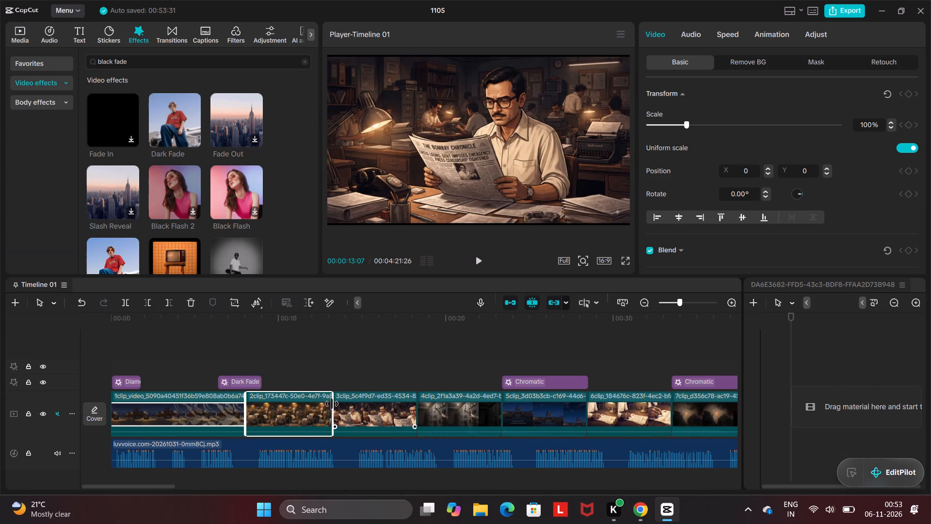
drag(332, 404, 305, 410)
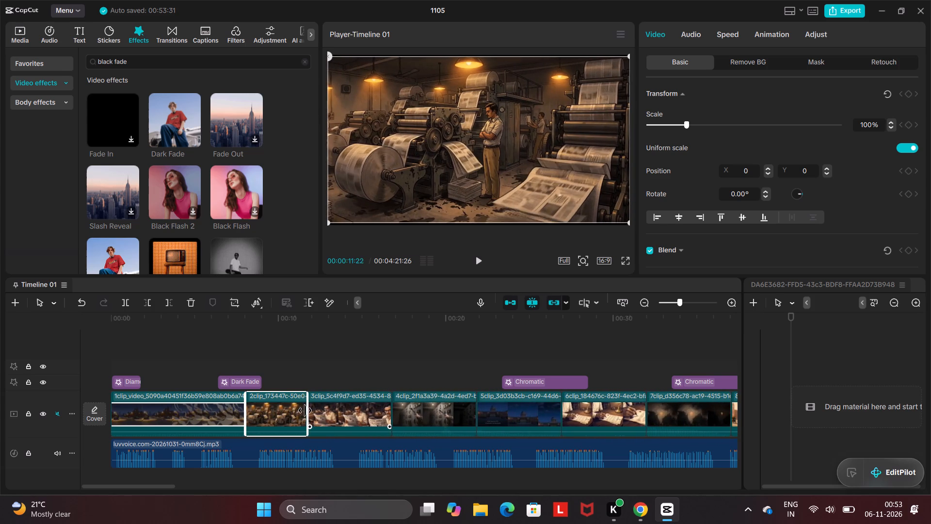
drag(305, 410, 320, 411)
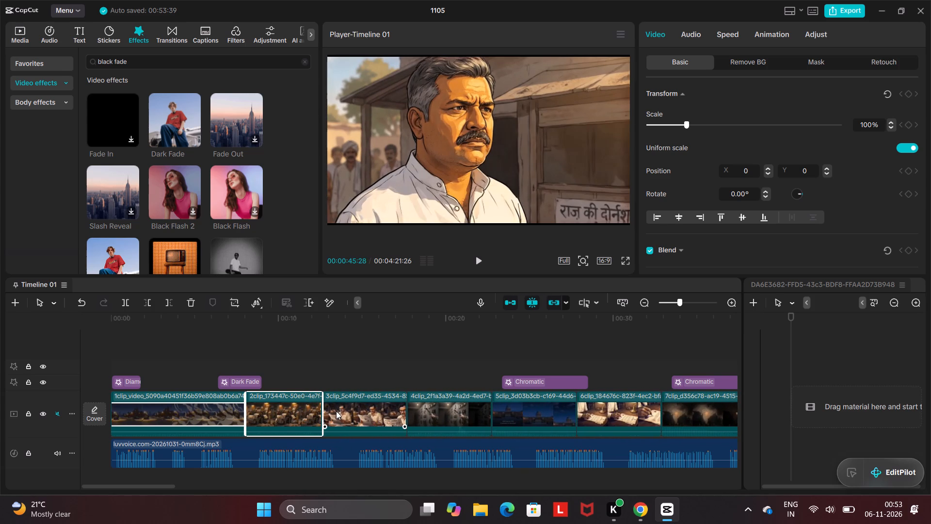
Add the Dark Fade effect at 00:00:12:19, on the cut between the second and third clips.
click(345, 410)
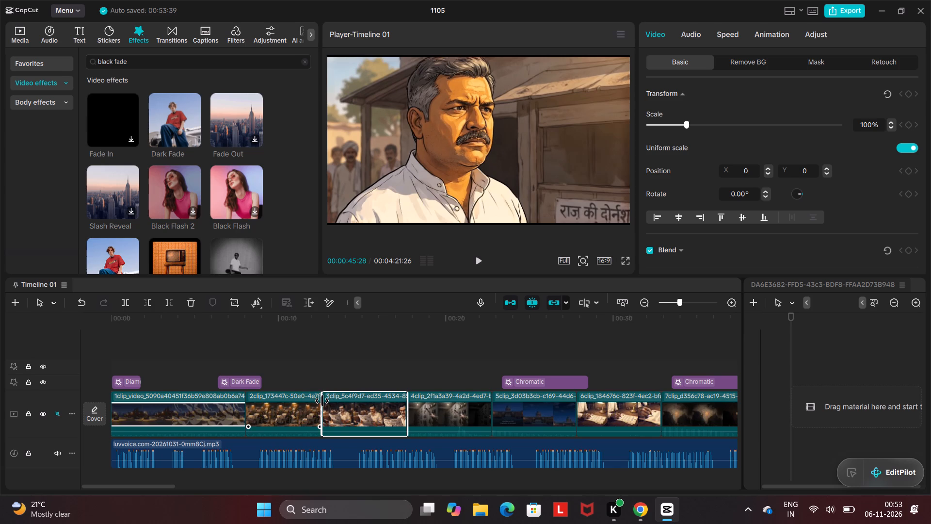
click(322, 401)
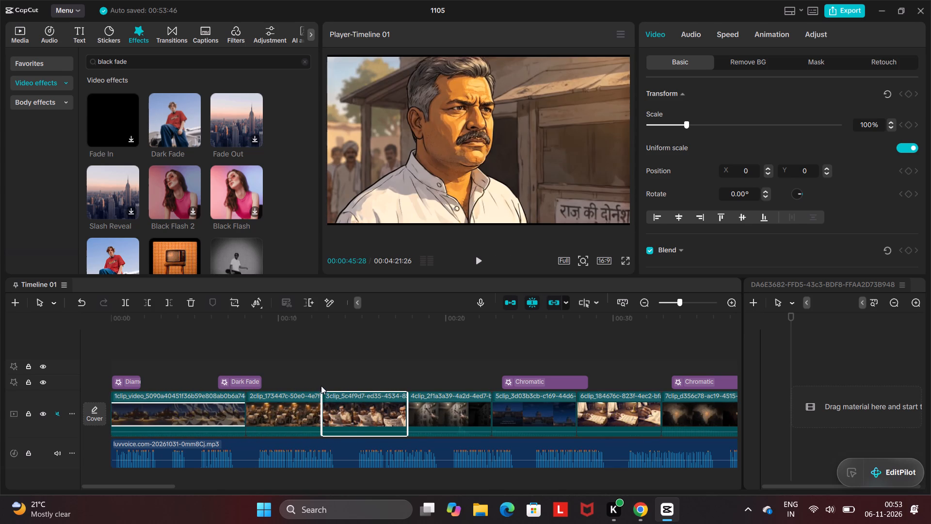
click(319, 386)
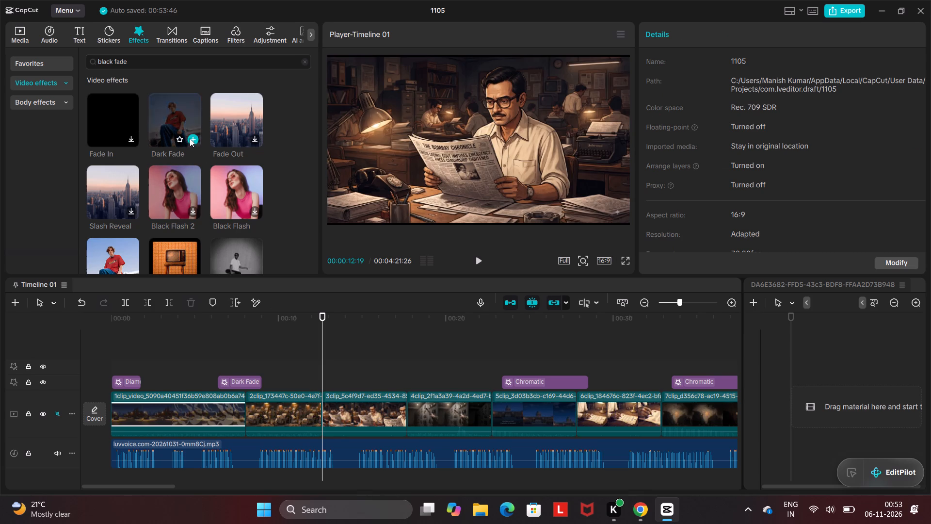
click(190, 138)
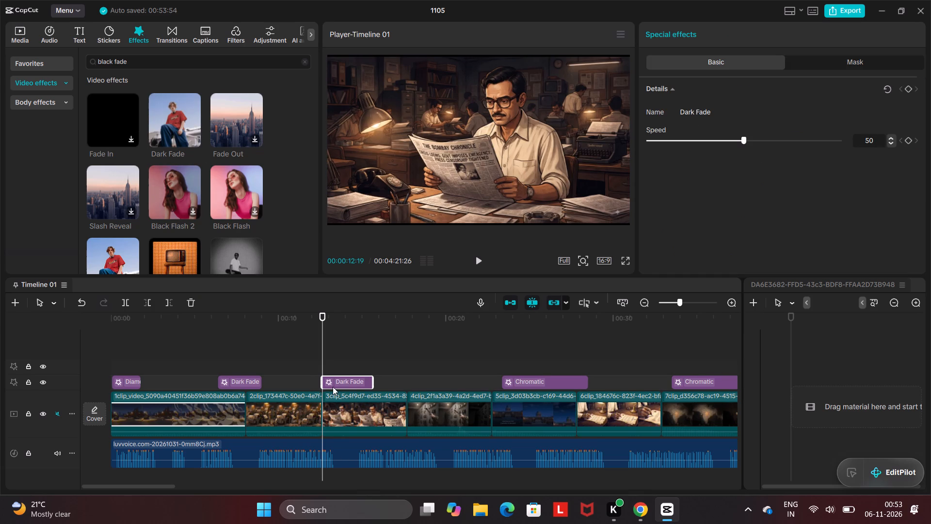
Shorten the new Dark Fade effect to end shortly after the cut and extend its start back to about 00:00:12:08.
drag(373, 381, 361, 381)
drag(361, 381, 336, 385)
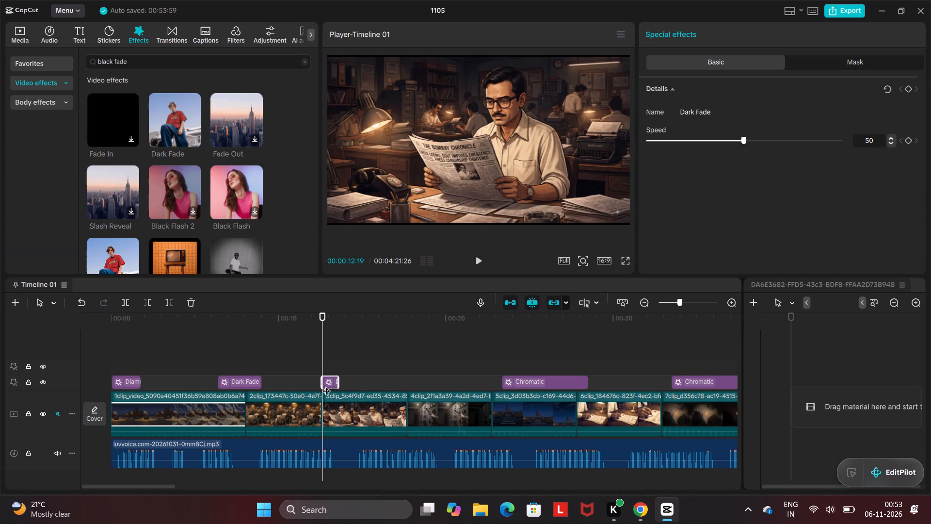
drag(323, 384, 317, 386)
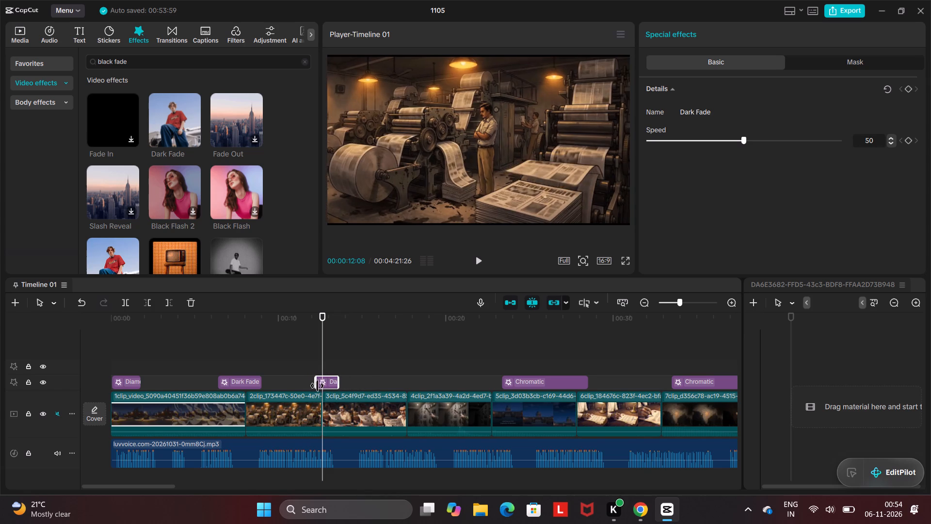
drag(317, 386, 317, 386)
Play the first cut with its Dark Fade and set that effect's speed to 43.
click(253, 347)
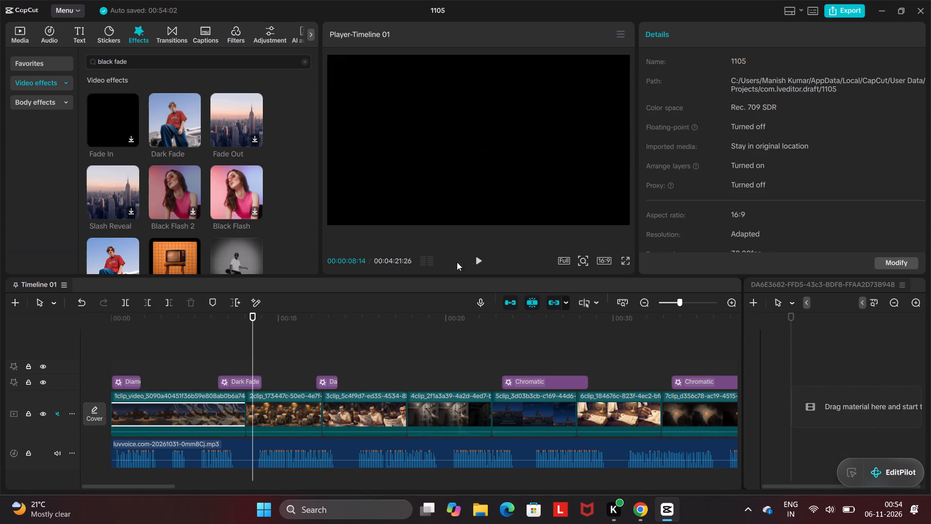
click(480, 260)
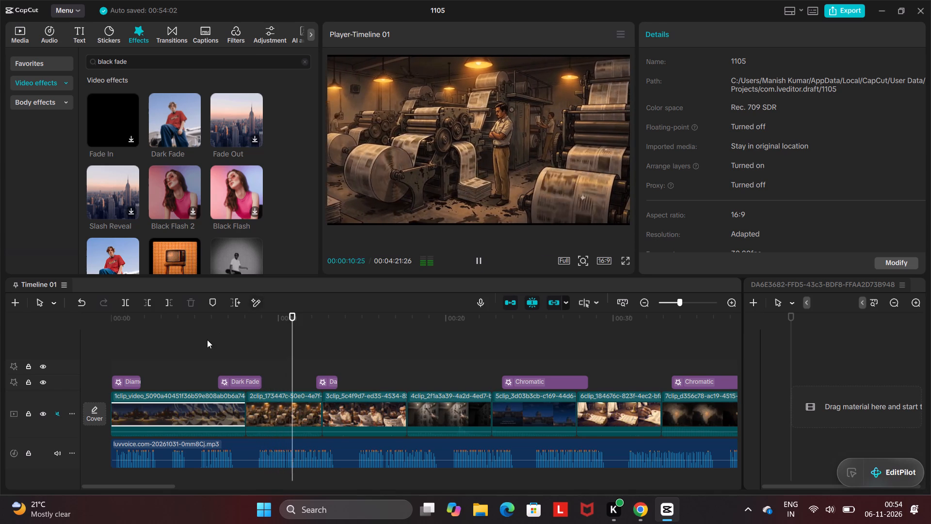
click(207, 340)
click(478, 264)
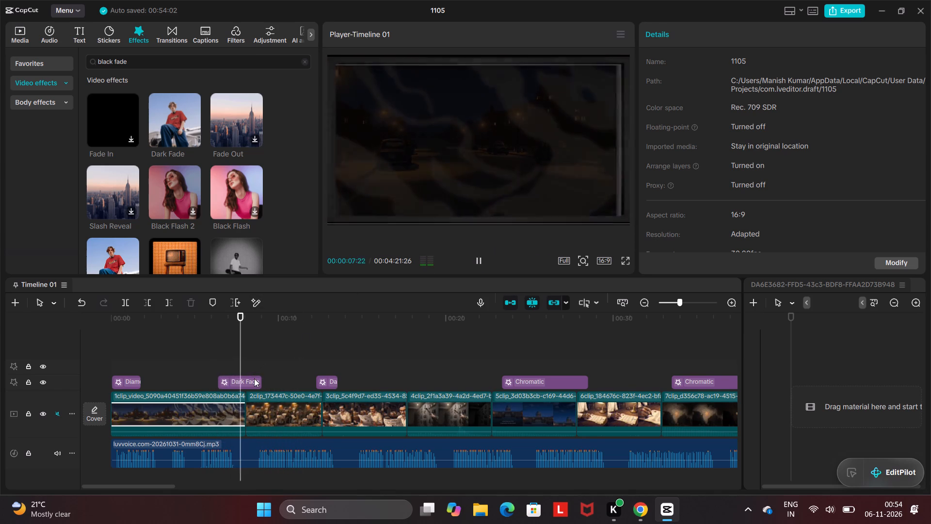
click(254, 378)
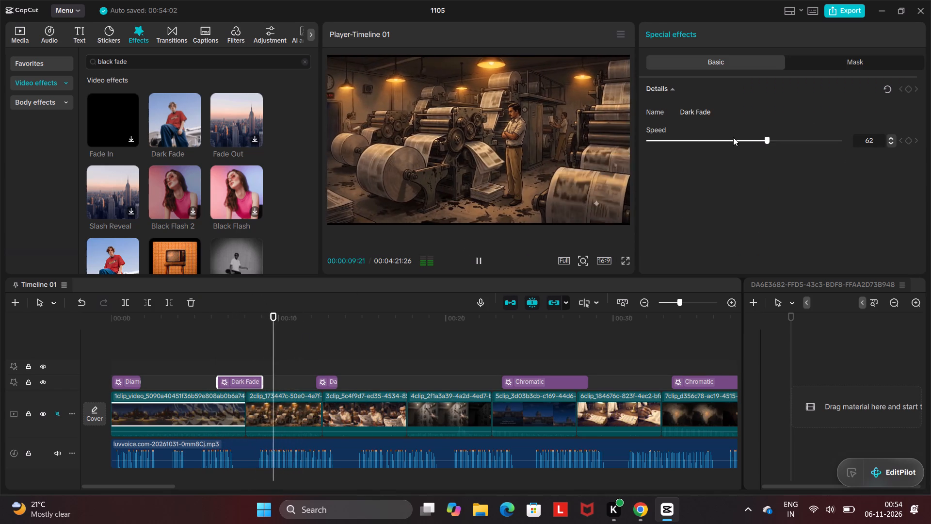
click(751, 137)
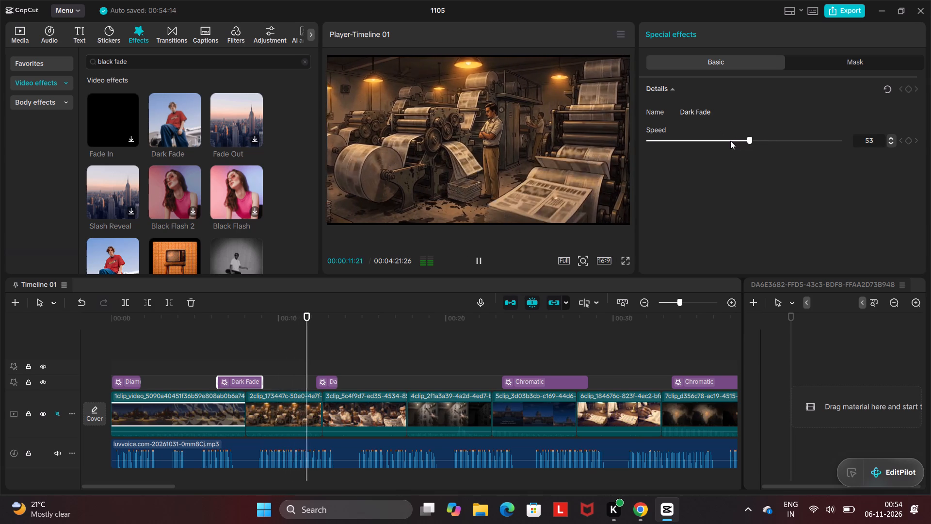
click(730, 141)
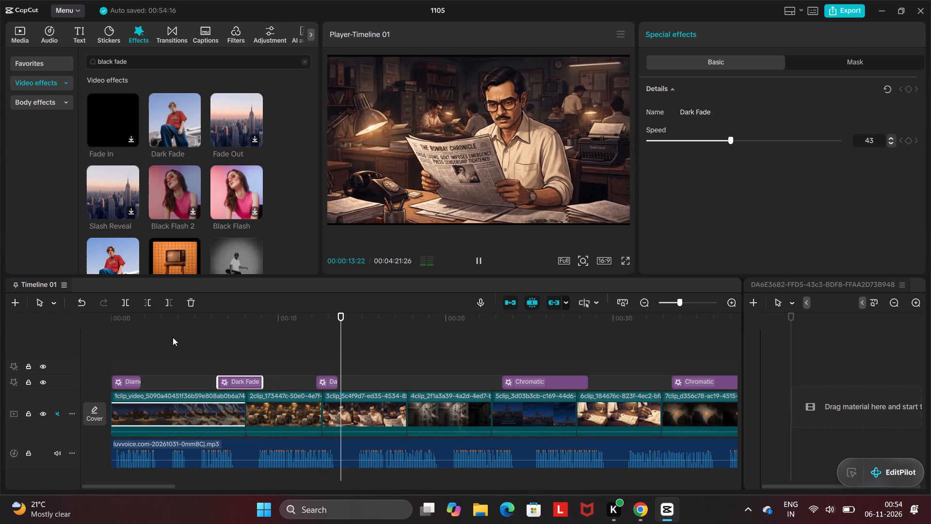
Play the sequence from 00:00:06:12 to 00:00:43:00 to review the fades and the following clips.
click(217, 354)
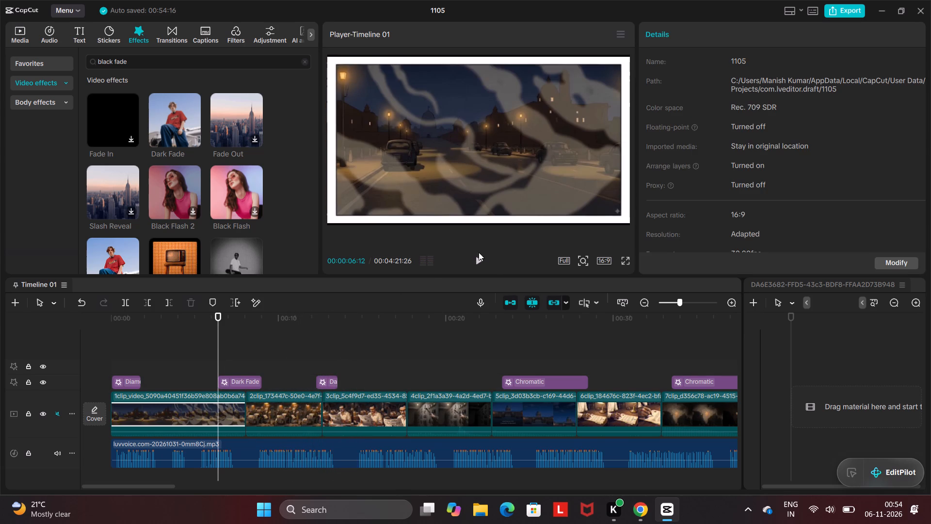
click(478, 258)
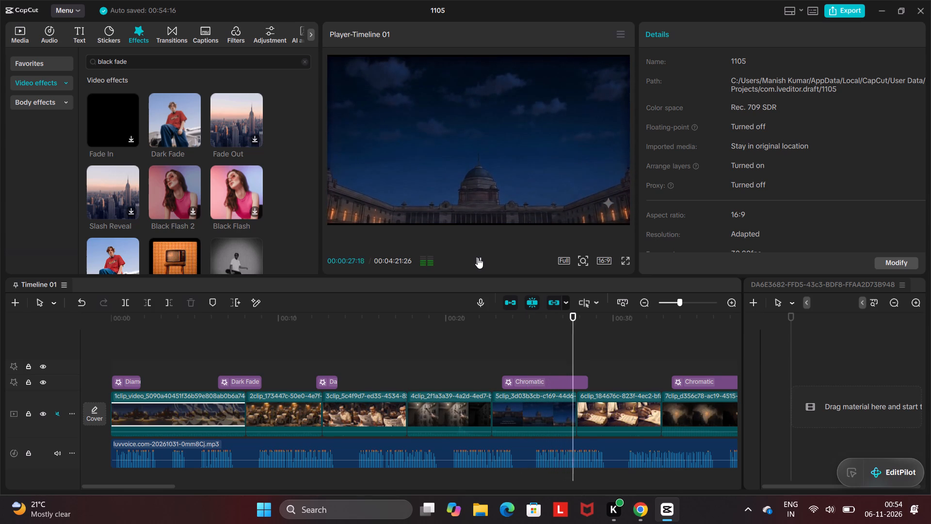
click(478, 258)
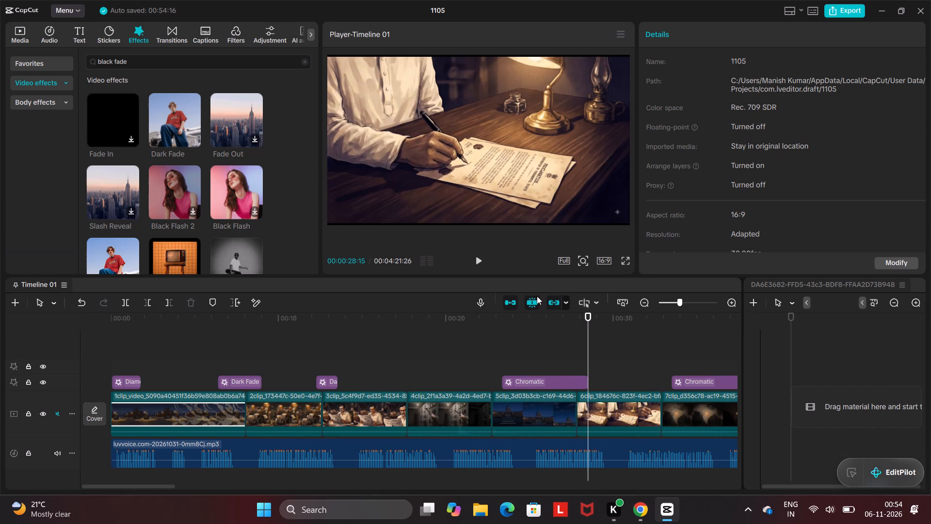
click(478, 261)
scroll(575, 393, left, 1)
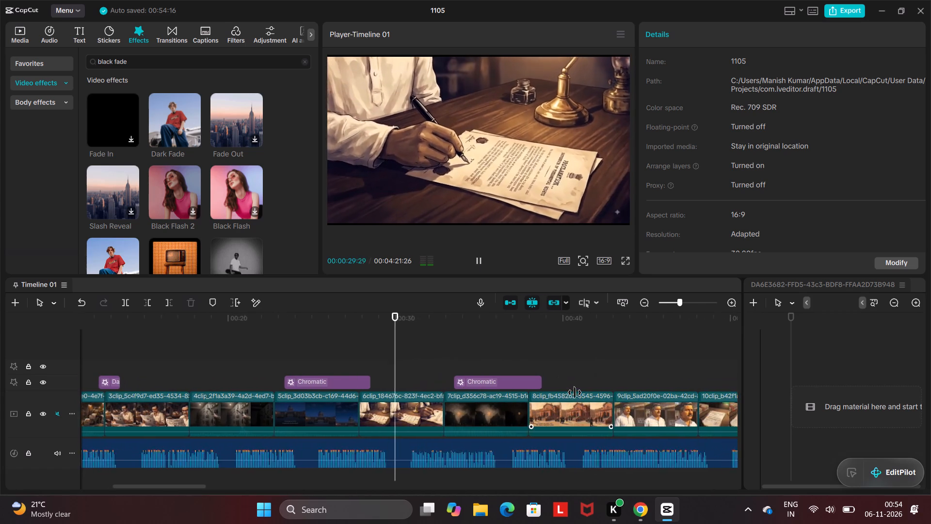
scroll(575, 393, left, 1)
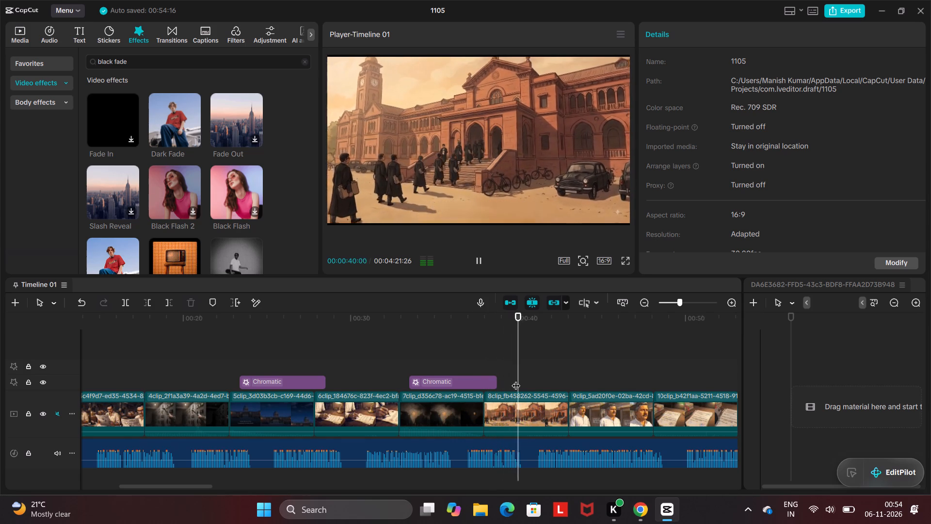
click(479, 258)
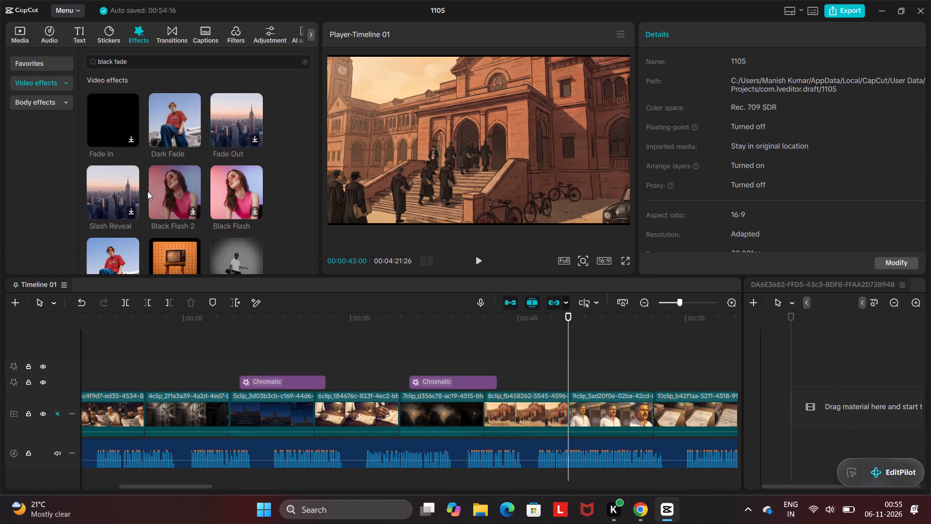
Look through the black fade effects and add Dark Fade at 00:00:43:00, on the cut between the eighth and ninth clips.
scroll(159, 203, down, 1)
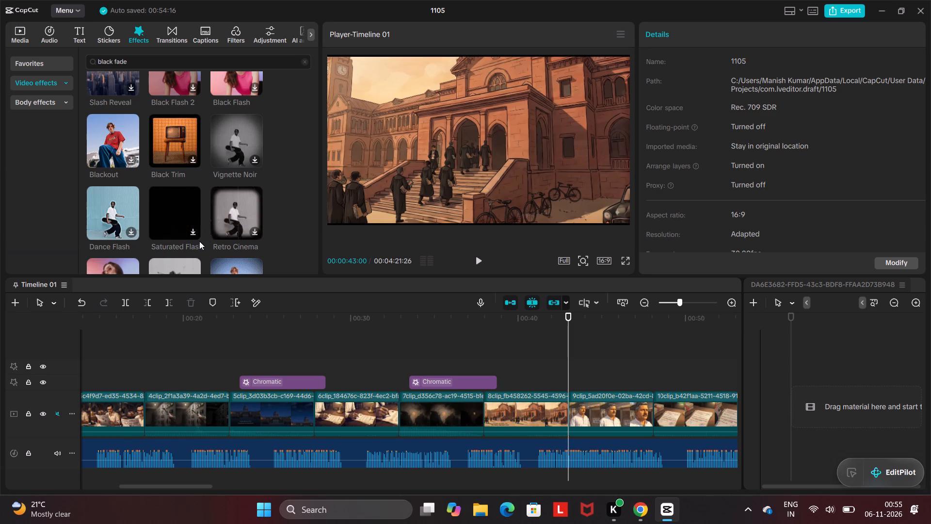
scroll(199, 241, down, 1)
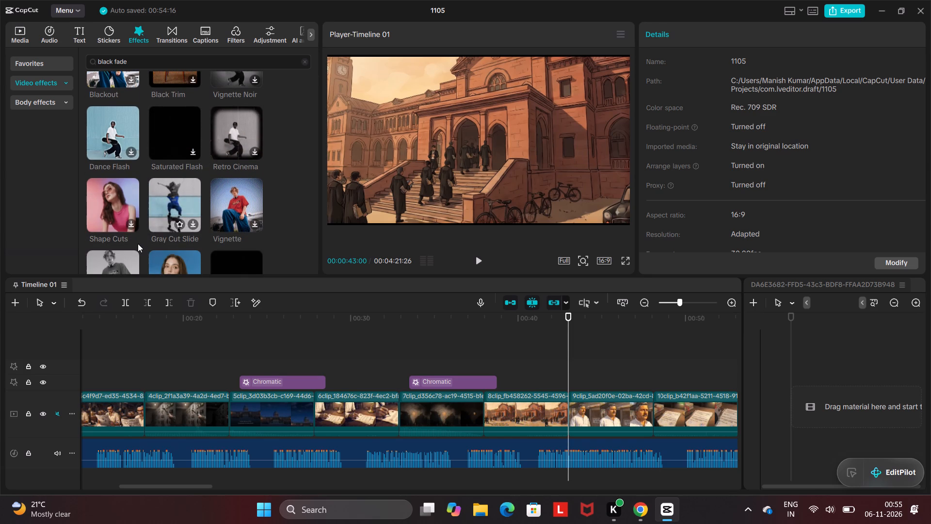
scroll(138, 244, down, 1)
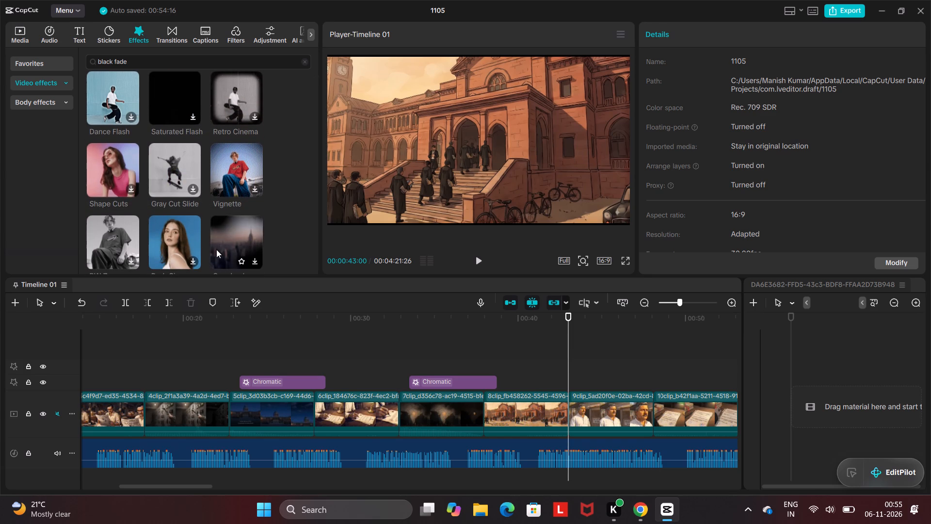
scroll(183, 169, up, 3)
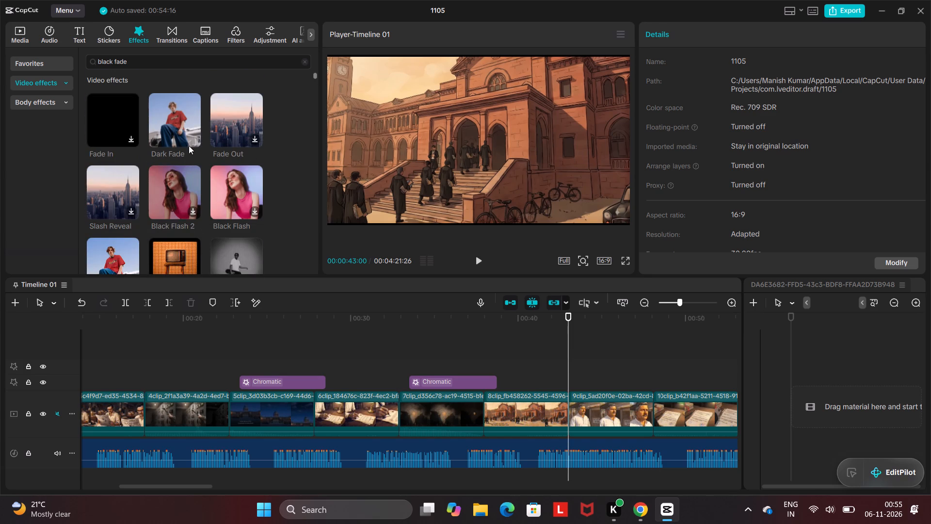
click(191, 139)
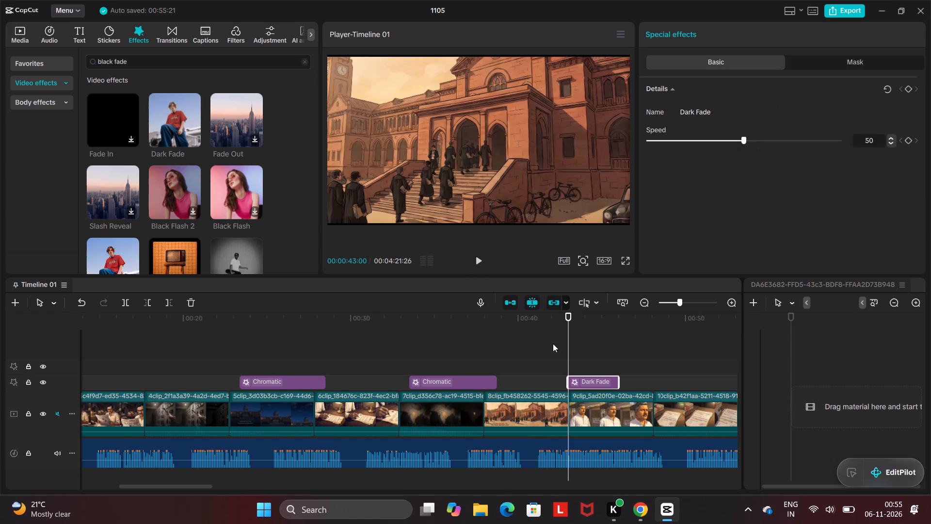
Shorten the new Dark Fade to end about one second after the cut and extend its start about 1.5 seconds before it.
drag(618, 378, 609, 378)
drag(609, 378, 581, 382)
drag(568, 383, 542, 383)
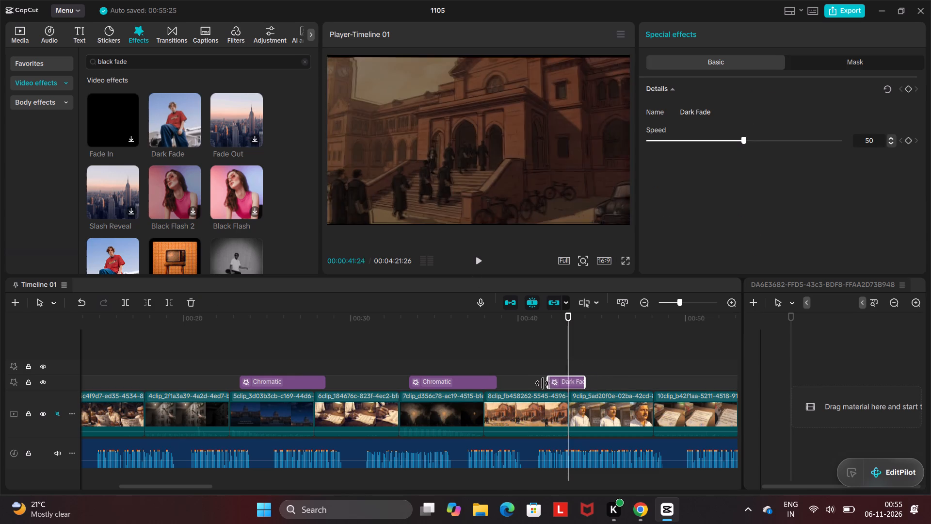
drag(542, 383, 544, 384)
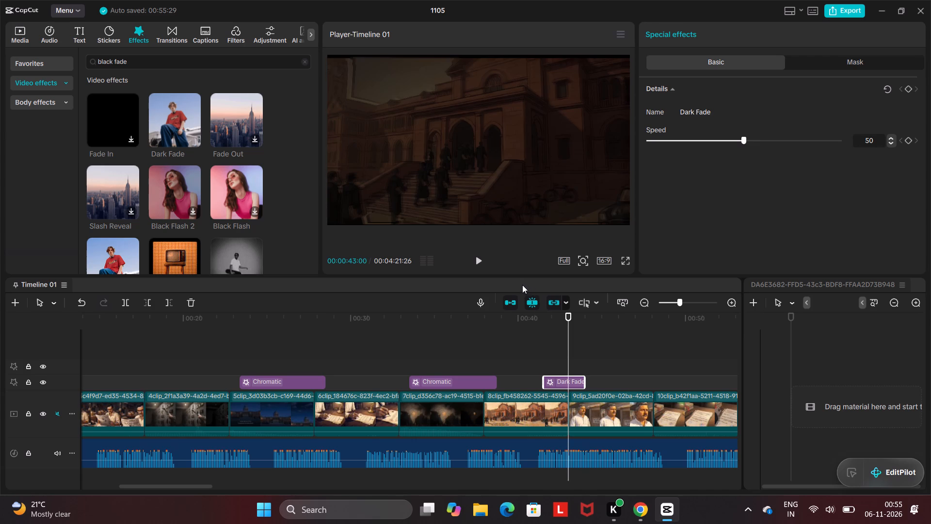
Play the new Dark Fade from 00:00:39:13 and trim its end back to the cut between the eighth and ninth clips.
click(509, 371)
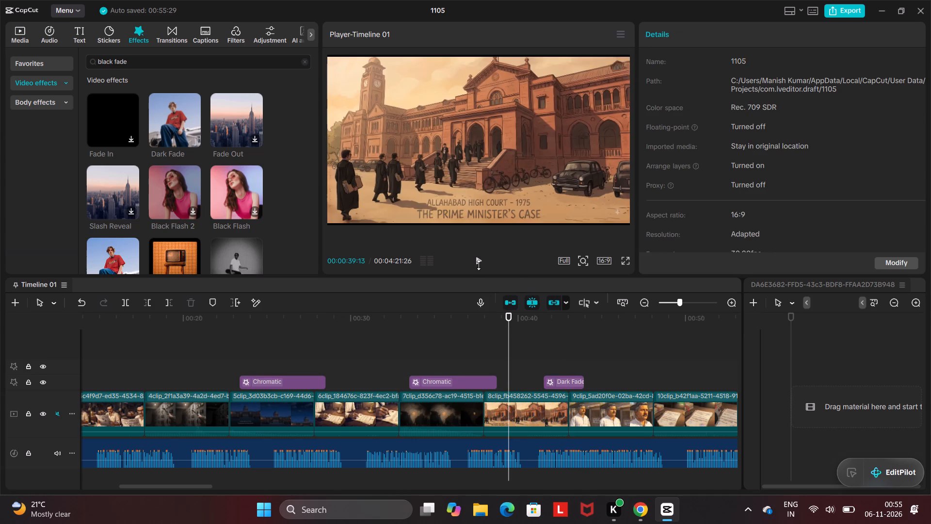
click(477, 258)
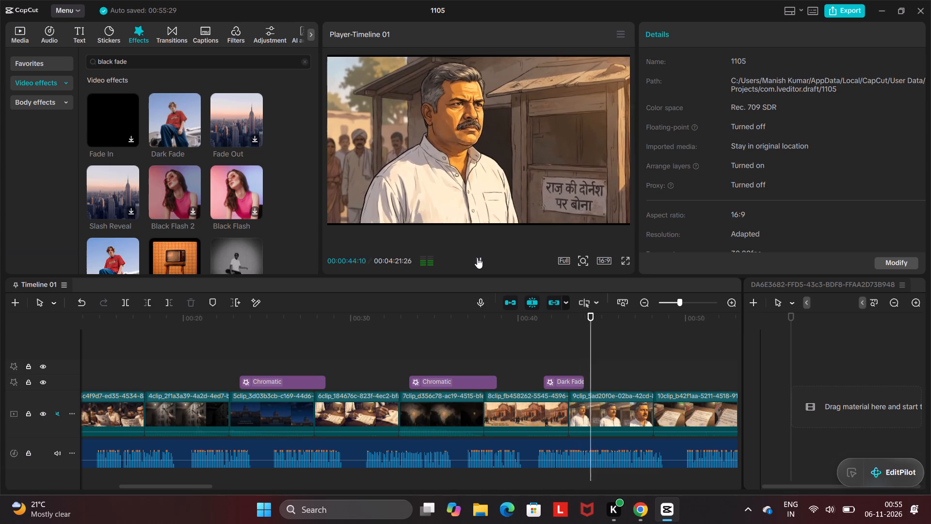
click(480, 257)
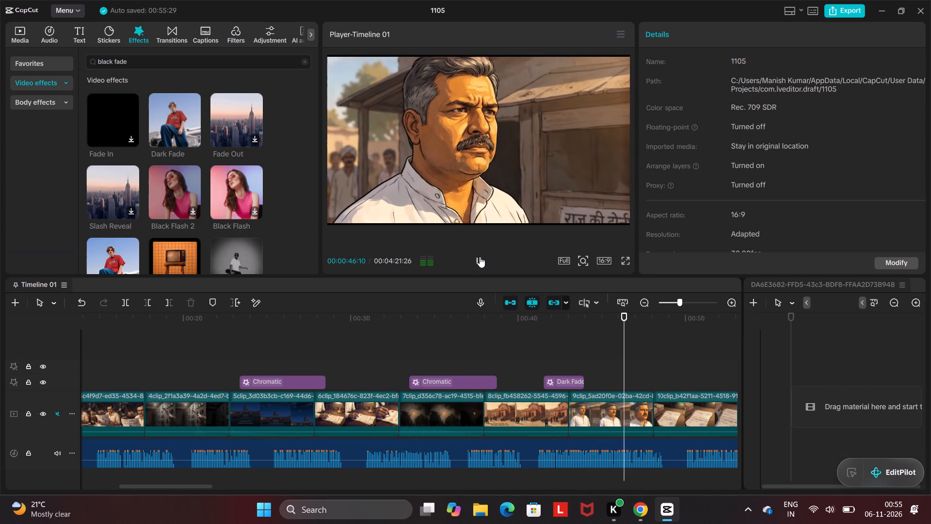
click(576, 380)
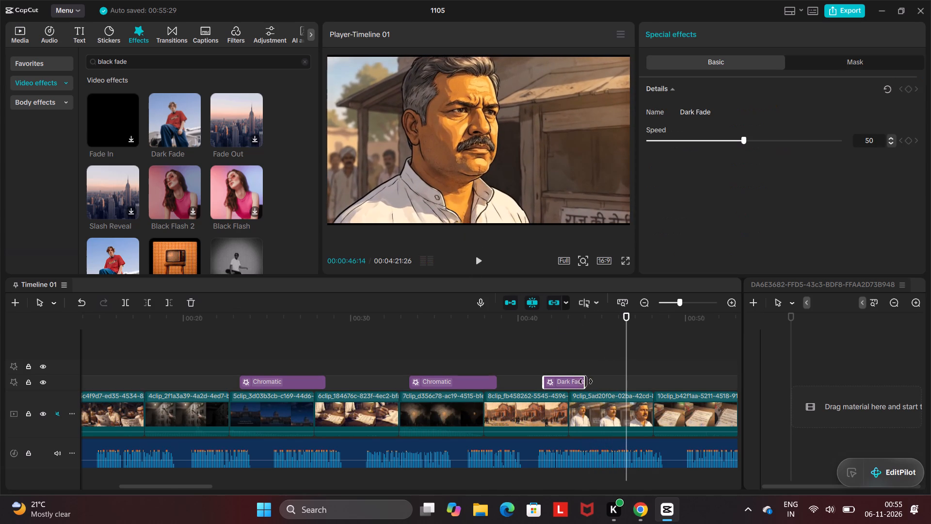
drag(587, 384, 582, 384)
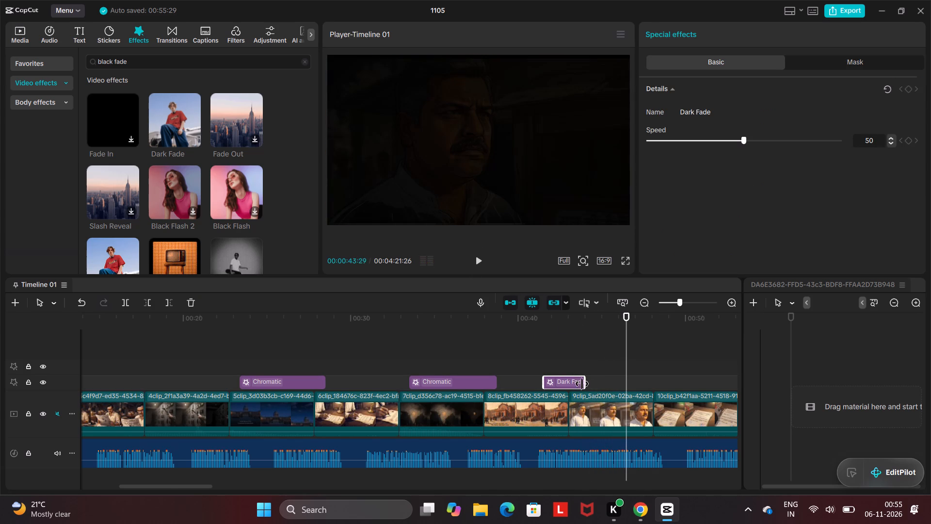
drag(582, 384, 569, 385)
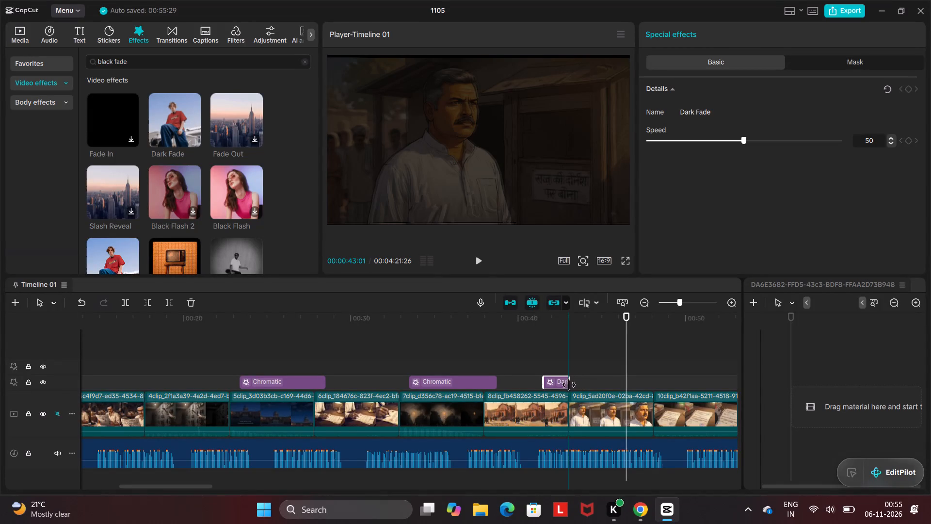
drag(569, 385, 567, 386)
Play from 00:00:39:01 into the courtroom clip and add the Dark Fade effect at 00:00:54:09.
click(502, 362)
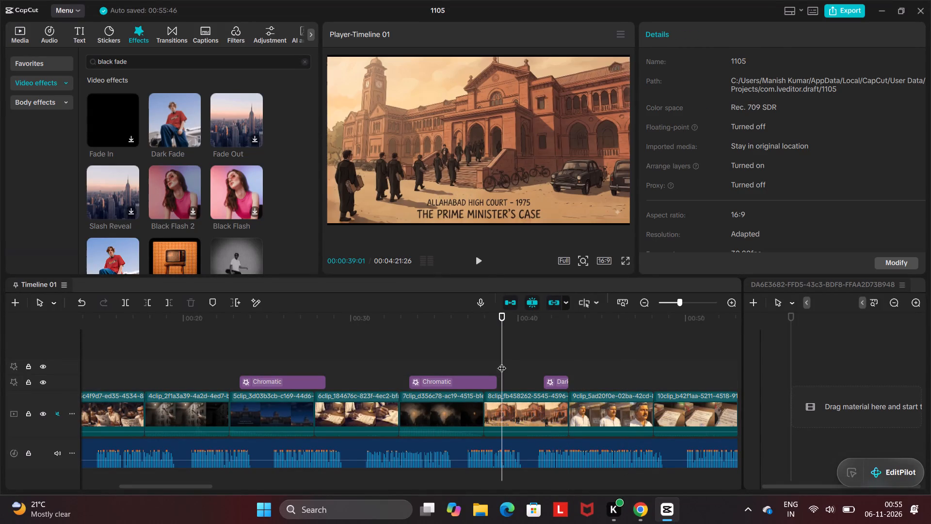
click(478, 264)
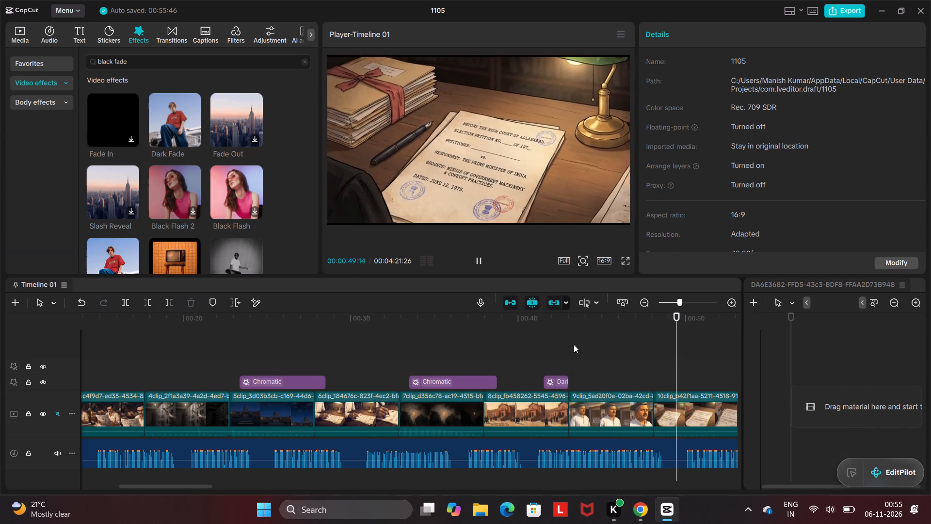
scroll(574, 344, left, 2)
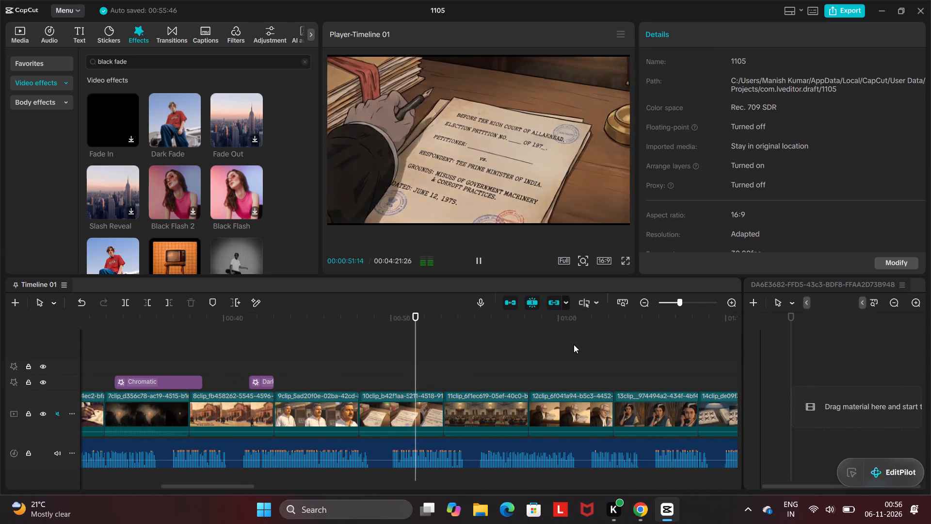
click(476, 260)
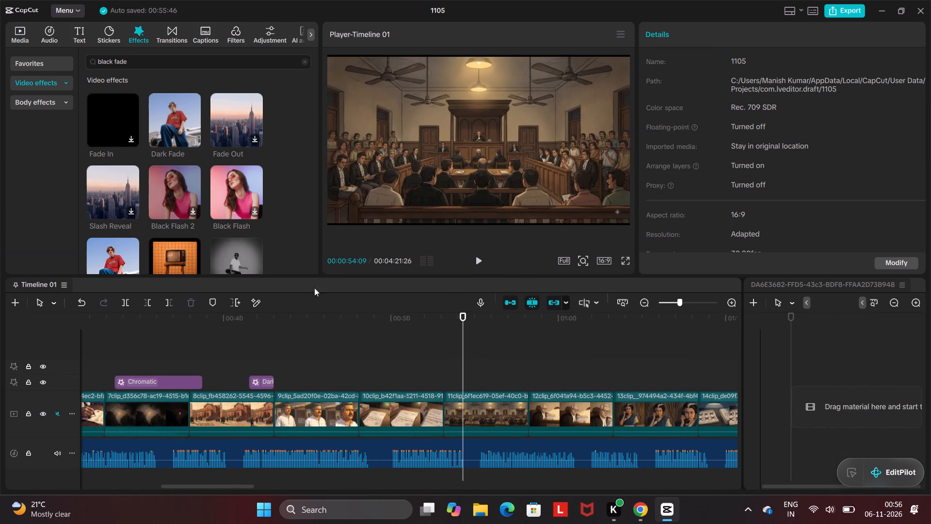
click(194, 139)
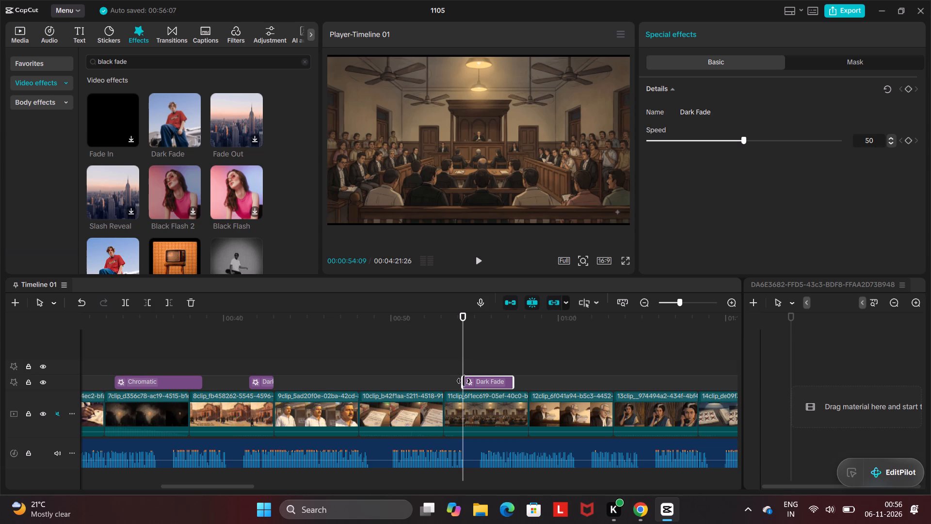
Trim the new Dark Fade to span about half a second either side of the cut into the courtroom clip and play on briefly.
drag(464, 381, 442, 381)
drag(514, 381, 482, 381)
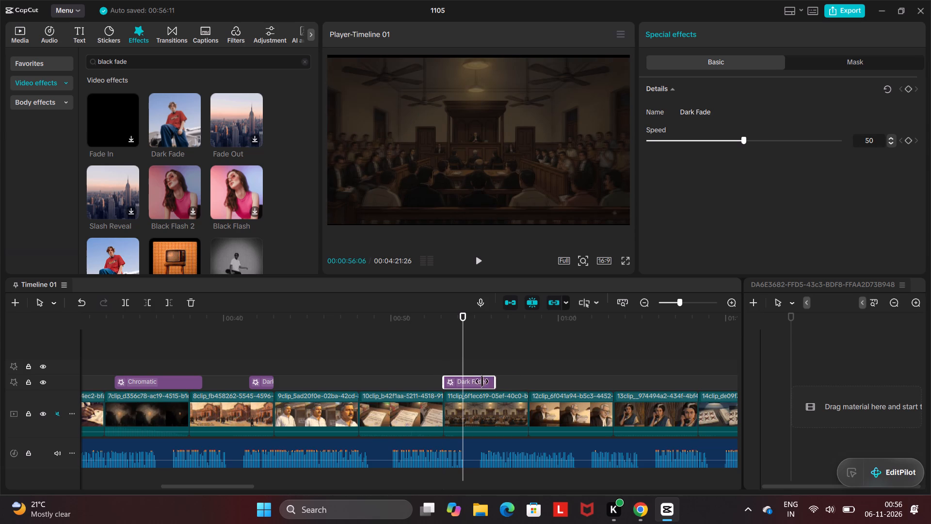
drag(482, 381, 455, 377)
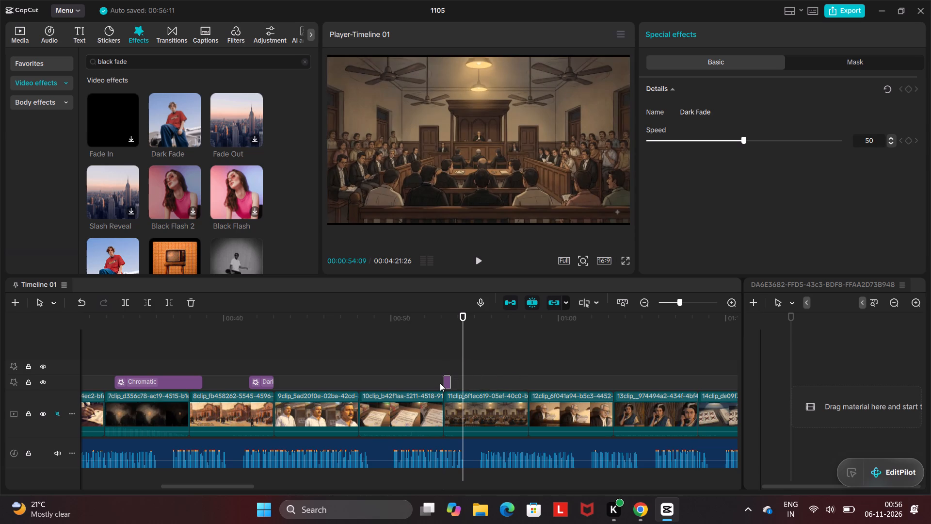
click(447, 379)
drag(447, 379, 440, 379)
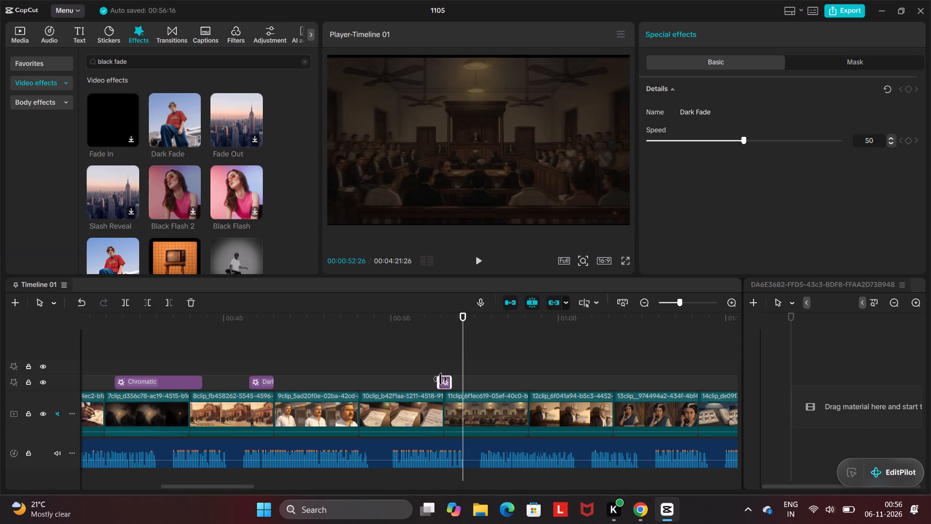
drag(440, 379, 438, 380)
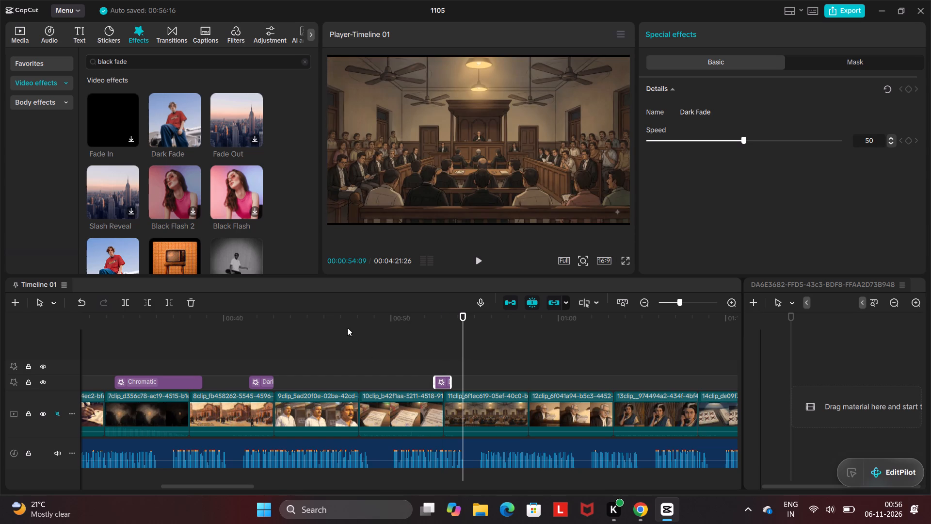
click(372, 361)
click(478, 257)
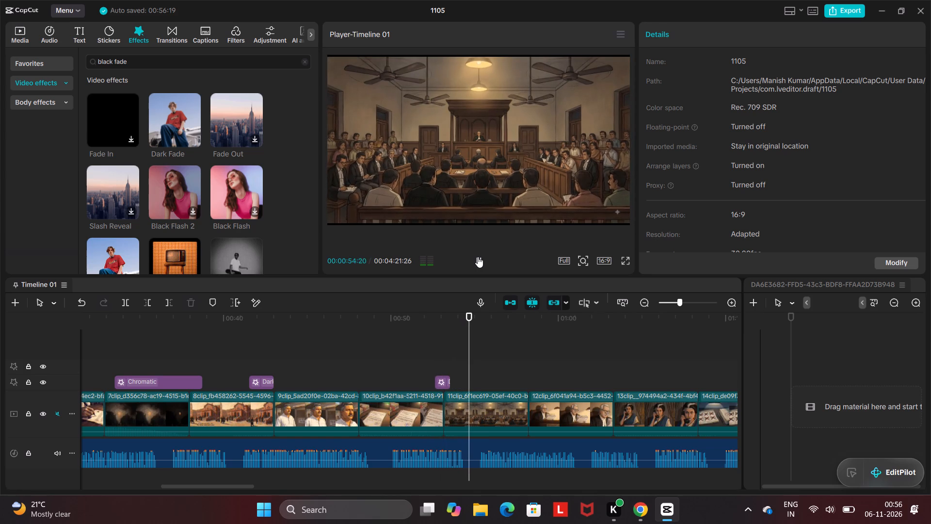
click(478, 257)
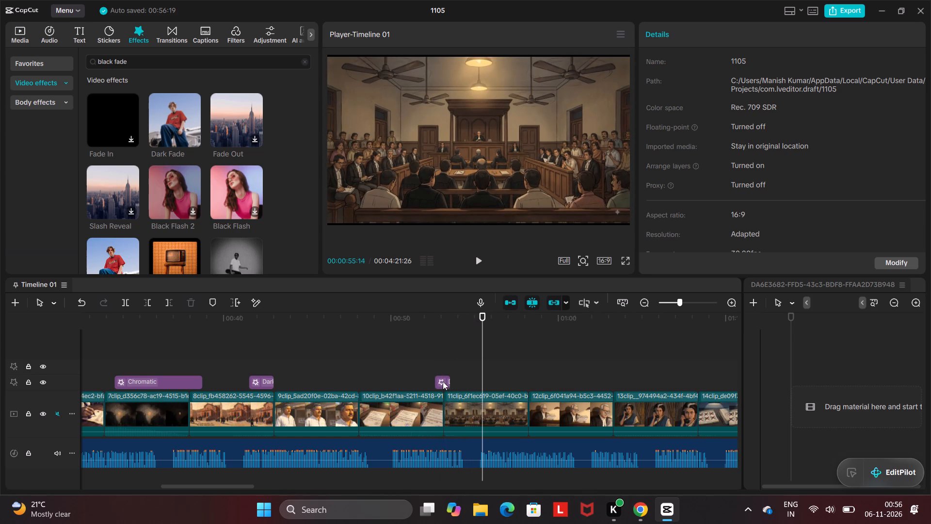
Set this Dark Fade's speed to 62 and extend its start to about one second before the cut.
click(443, 381)
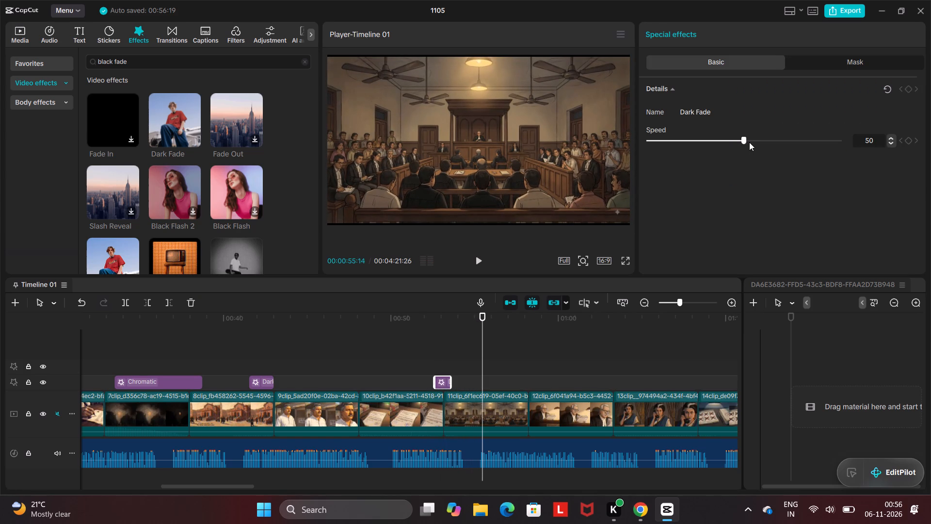
click(749, 142)
click(767, 140)
click(445, 385)
drag(436, 386, 427, 384)
Play from 00:00:49:08 and again from 00:01:19:00, checking the new fade and looking over the clips and effects along the timeline.
click(379, 325)
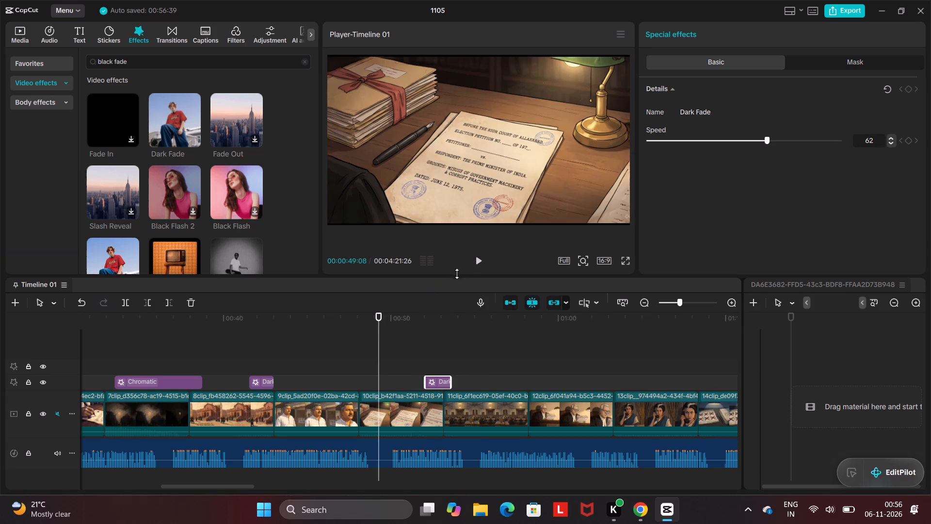
click(480, 265)
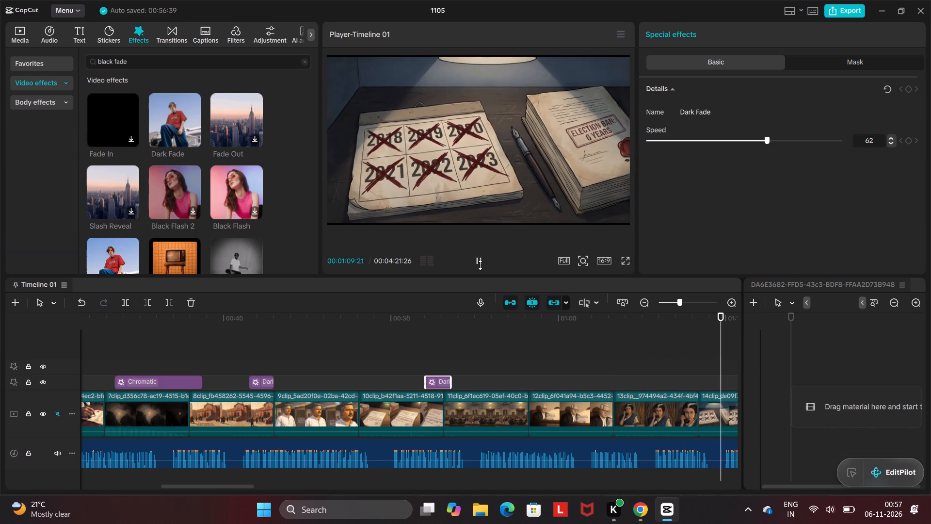
scroll(554, 351, left, 1)
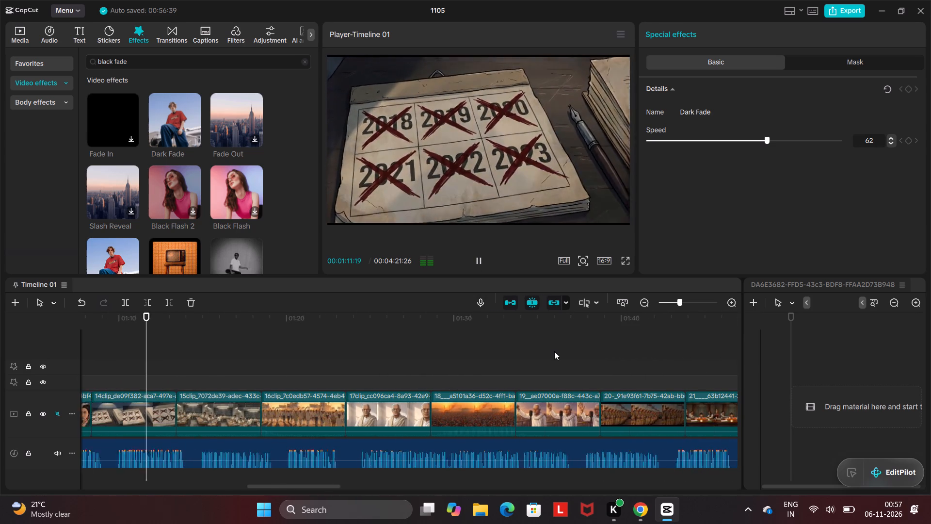
scroll(554, 351, left, 1)
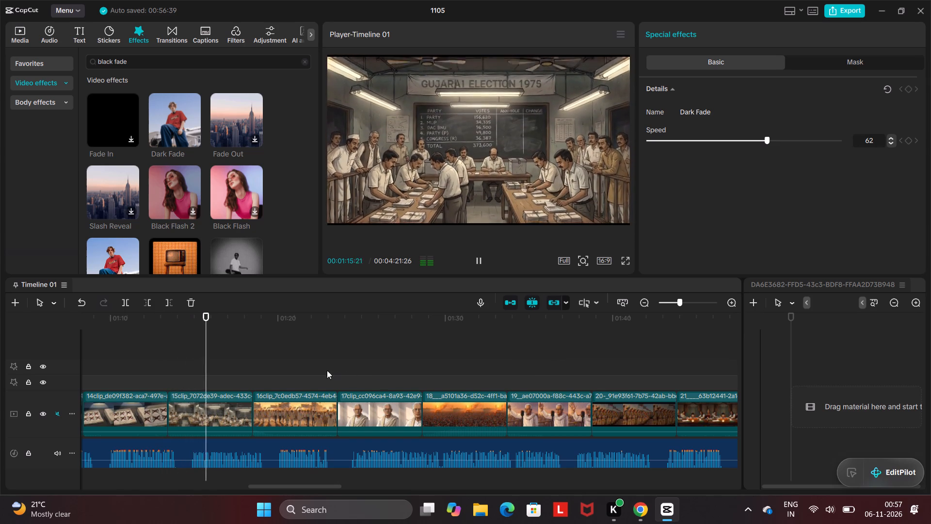
click(261, 361)
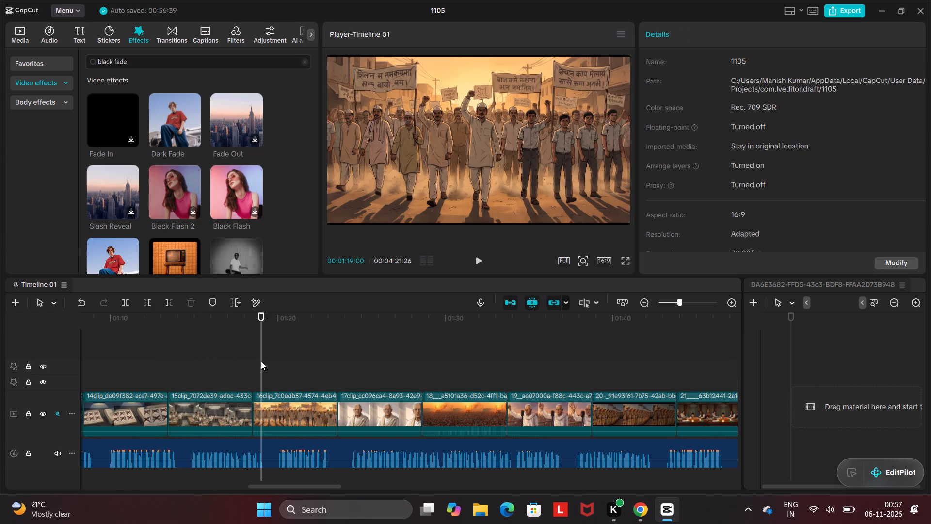
click(479, 263)
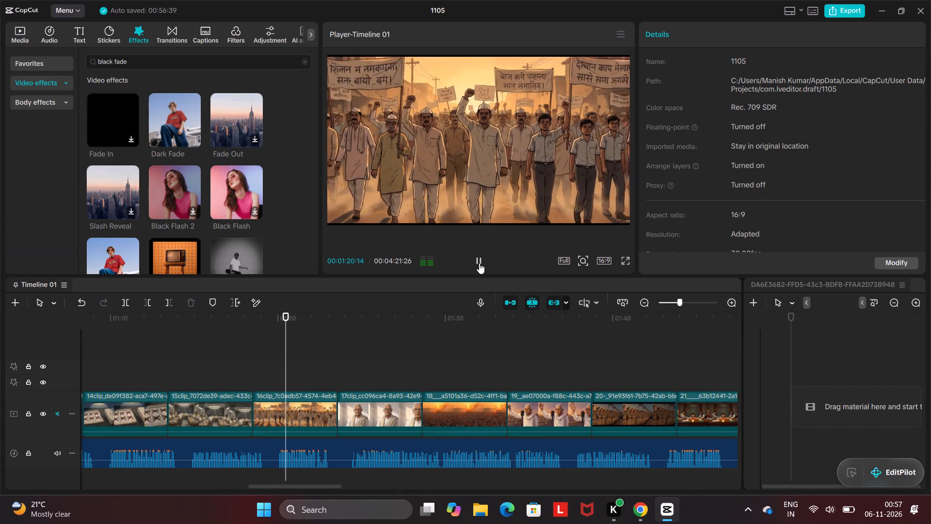
scroll(558, 421, left, 2)
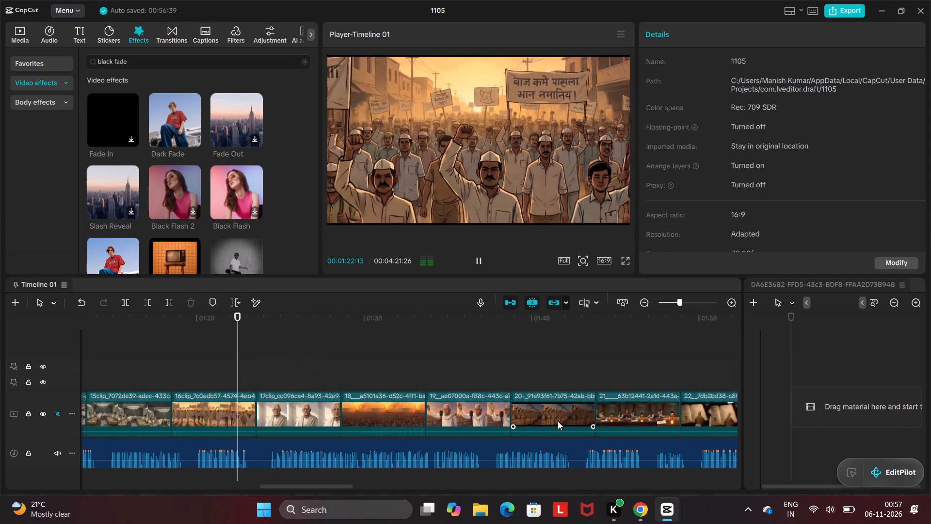
scroll(558, 421, left, 9)
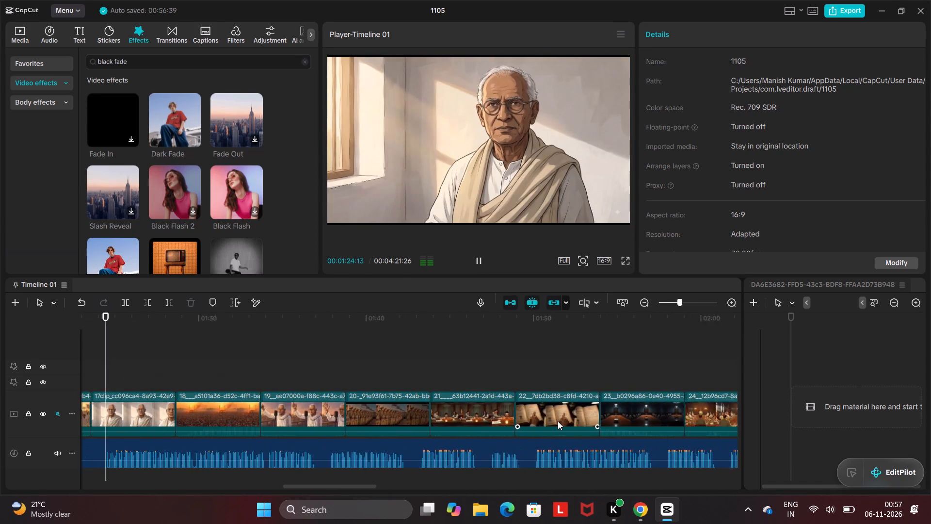
scroll(558, 421, left, 6)
scroll(558, 421, right, 4)
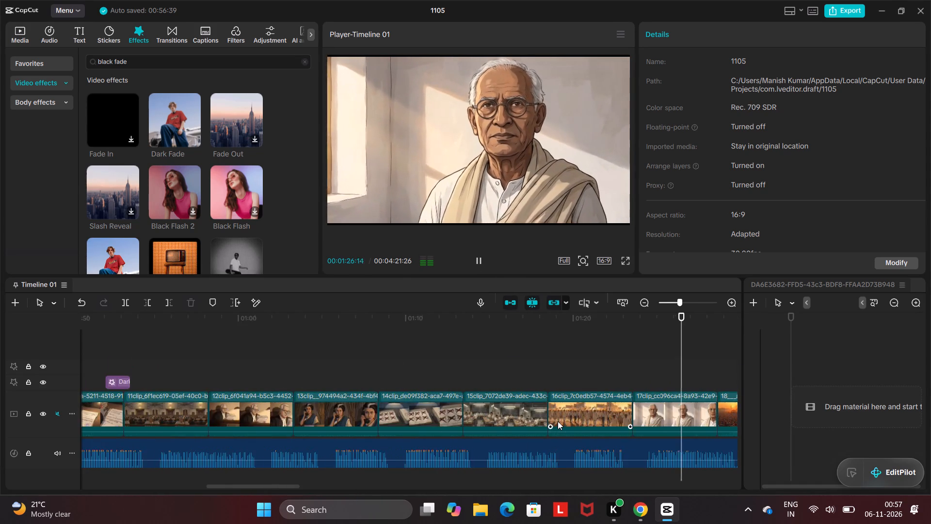
scroll(558, 421, left, 3)
click(572, 374)
scroll(572, 374, left, 6)
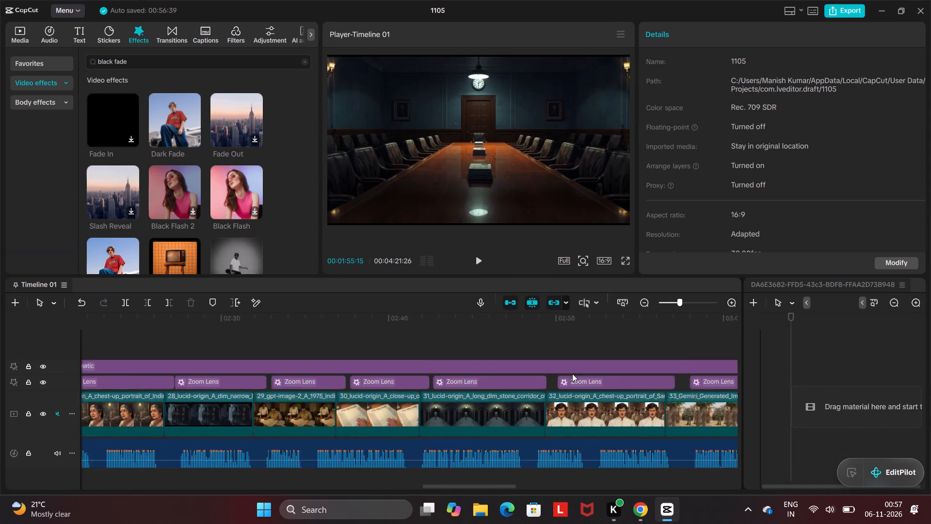
scroll(572, 374, left, 2)
scroll(572, 374, right, 7)
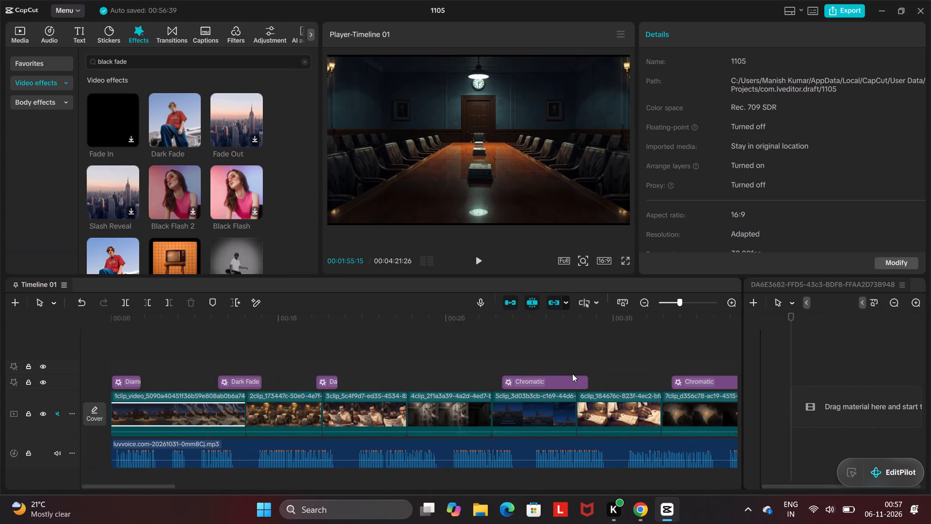
scroll(572, 374, right, 7)
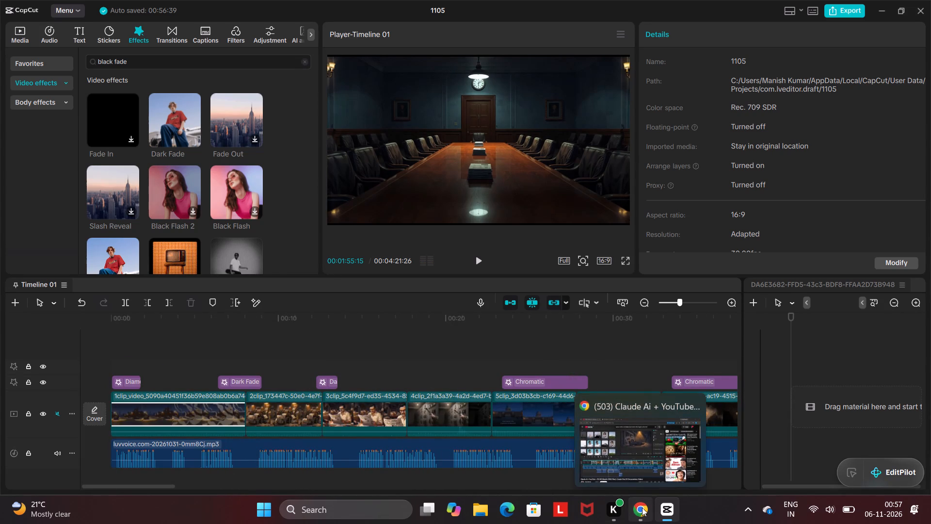
Switch to Chrome and watch the Claude Ai + YouTube tutorial's CapCut timeline editing up to about 15:02.
click(643, 443)
click(527, 351)
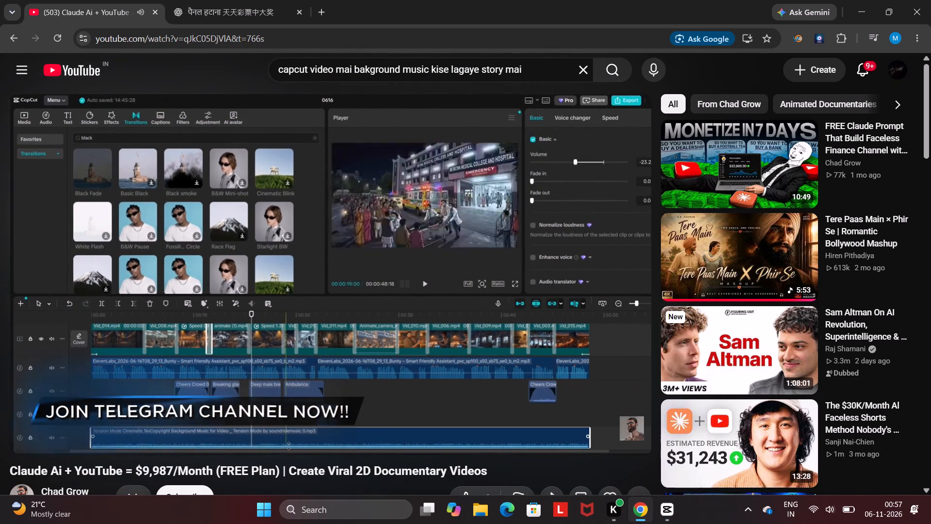
click(527, 351)
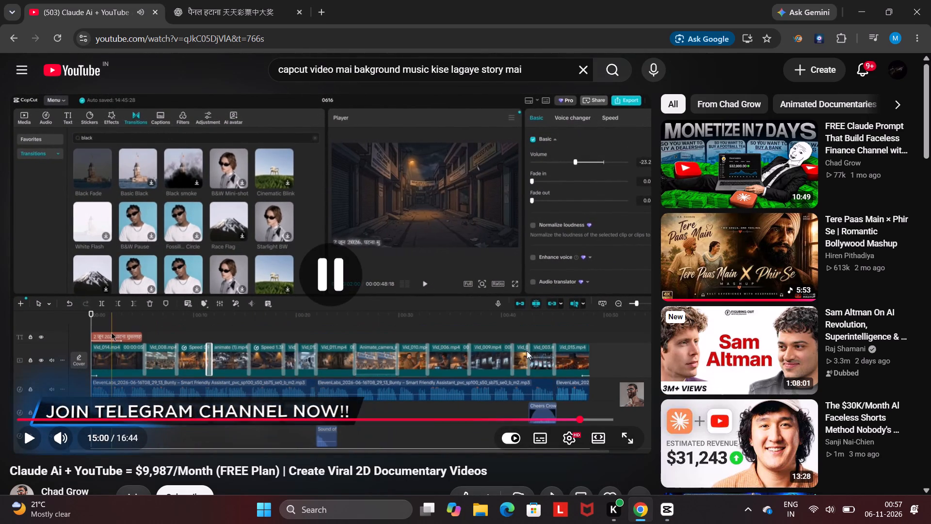
click(527, 351)
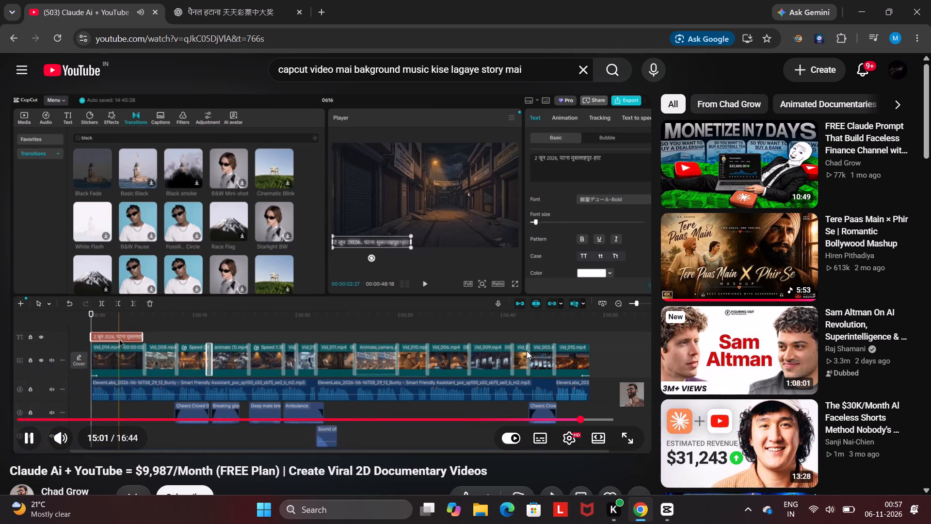
click(527, 351)
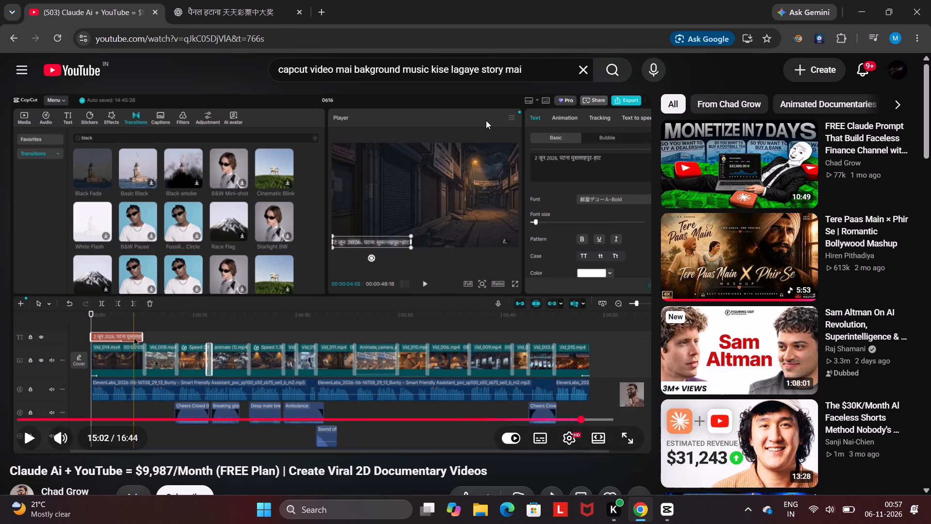
Search YouTube for "capcut video ke liye suspend background music kha se add kre".
click(538, 65)
key(BackSpace)
key(BackSpace)
key(BackSpace)
key(BackSpace)
key(BackSpace)
key(BackSpace)
key(BackSpace)
key(BackSpace)
key(BackSpace)
key(BackSpace)
key(BackSpace)
key(BackSpace)
key(BackSpace)
key(BackSpace)
key(BackSpace)
key(BackSpace)
key(BackSpace)
key(BackSpace)
key(BackSpace)
key(BackSpace)
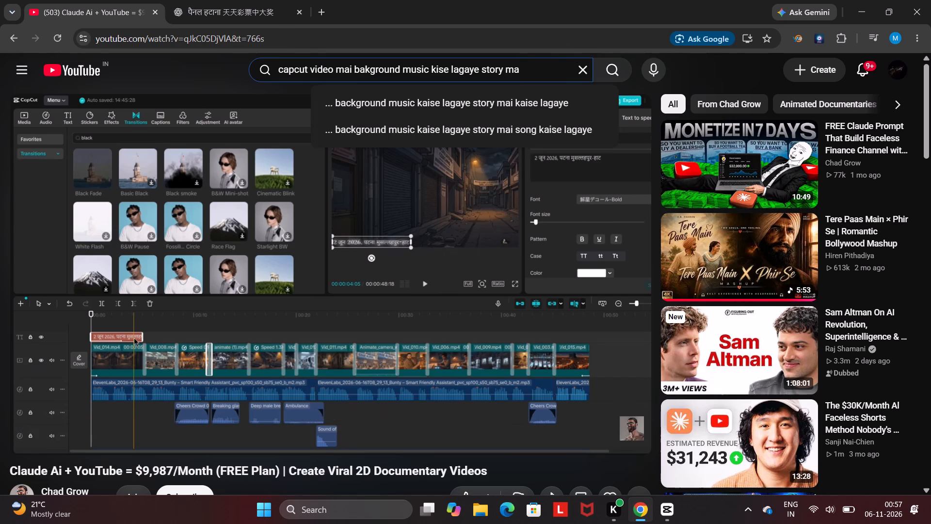
key(BackSpace)
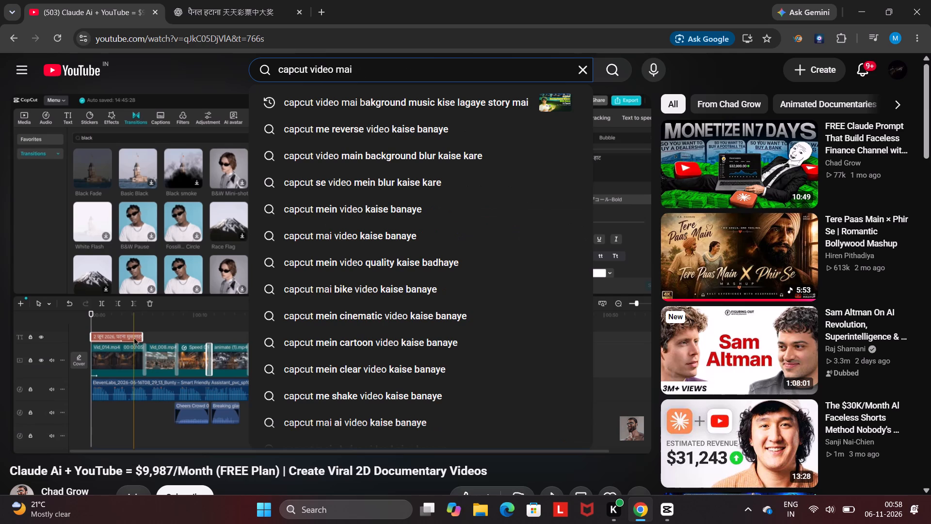
key(BackSpace)
key(BackSpace)
key(BackSpace)
key(BackSpace)
key(BackSpace)
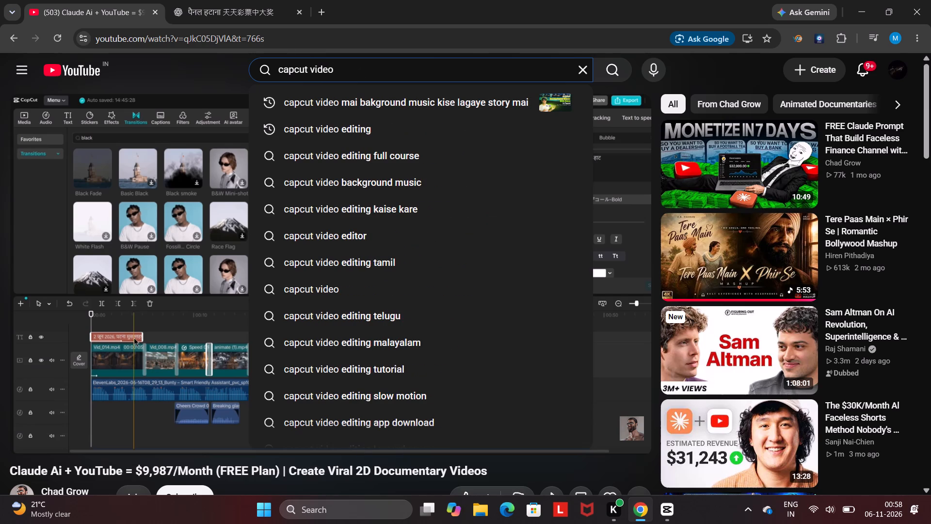
key(space)
text(ke liye)
key(space)
text(suspend ba)
text(ck)
text(ground music kha se add kre)
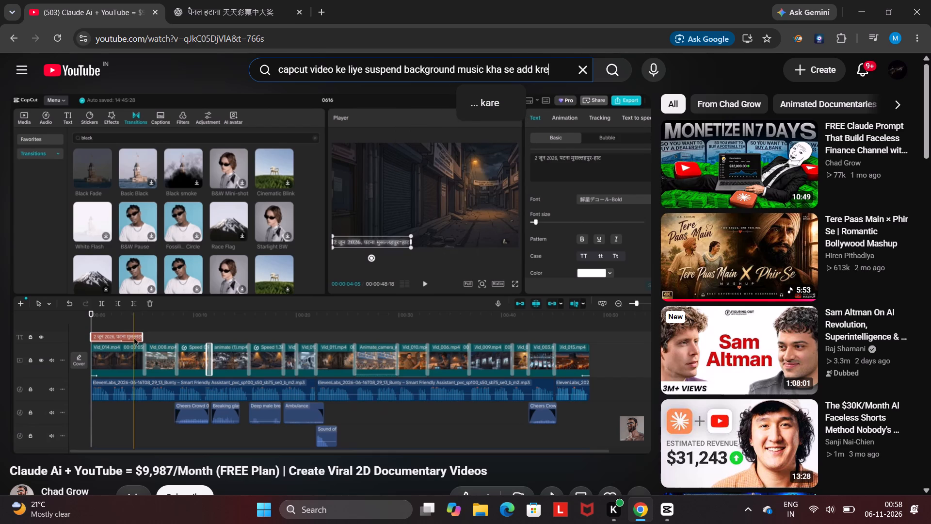
key(Return)
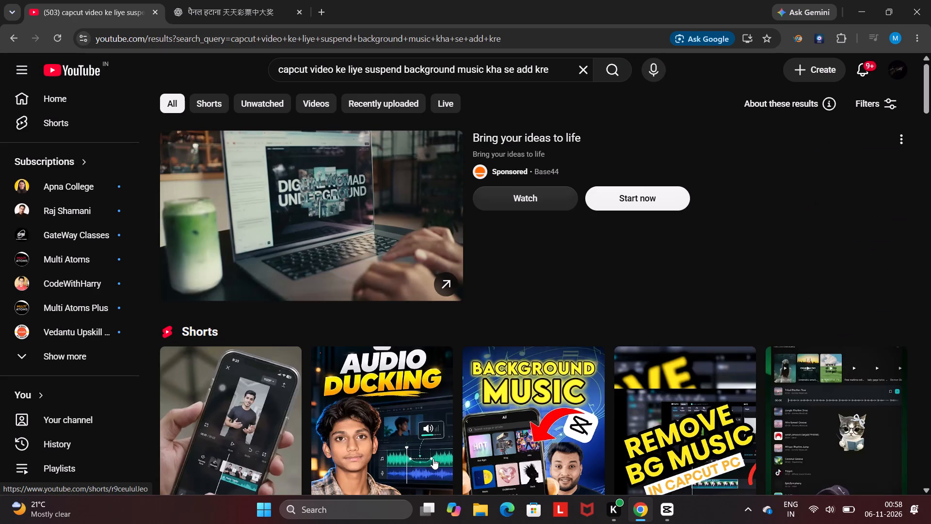
Browse the search results, open the CapCut Audio Ducking Tutorial short, and go back to the results.
scroll(433, 458, down, 3)
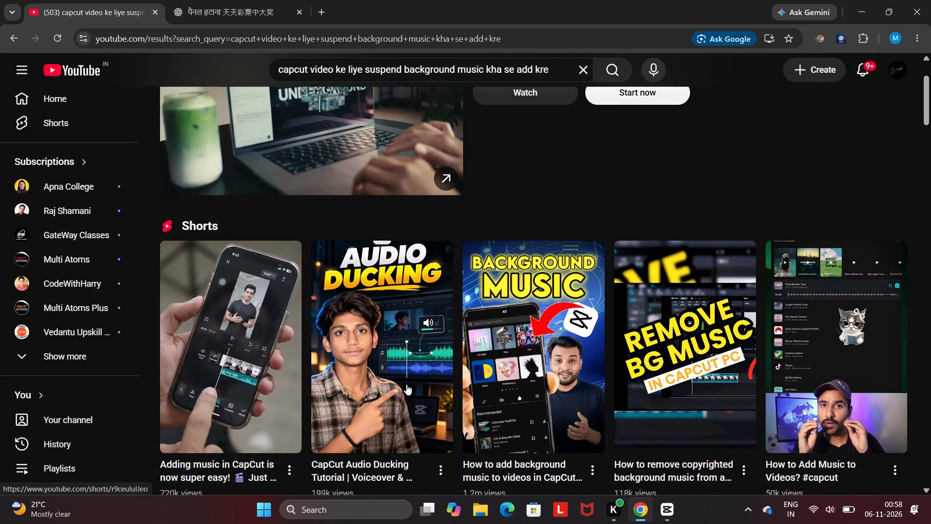
click(406, 384)
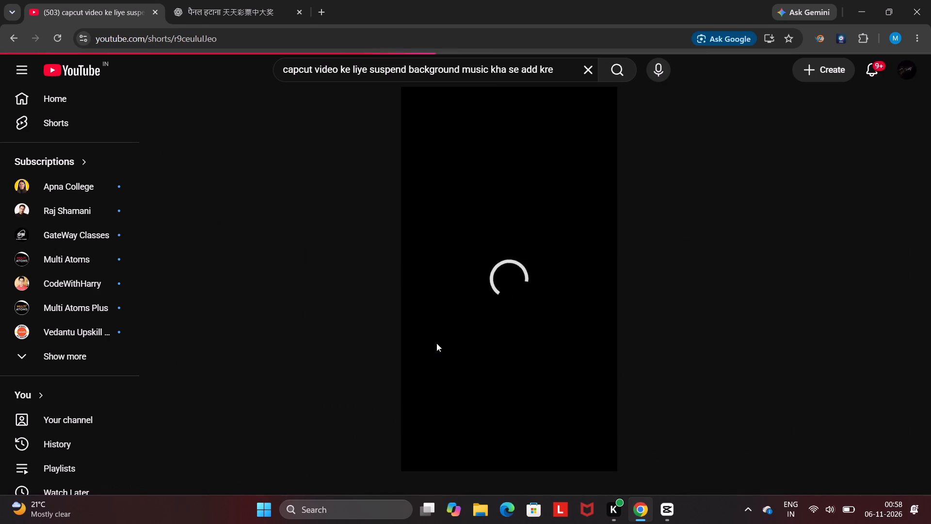
scroll(470, 345, right, 6)
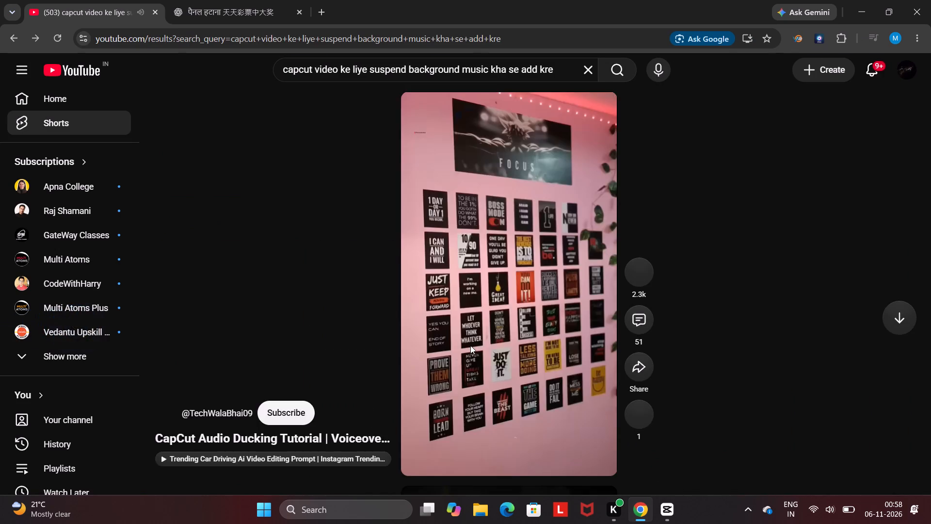
Browse further through the search results and open the "CapCut में Background Music कैसे लगाएं?" tutorial.
scroll(470, 345, down, 4)
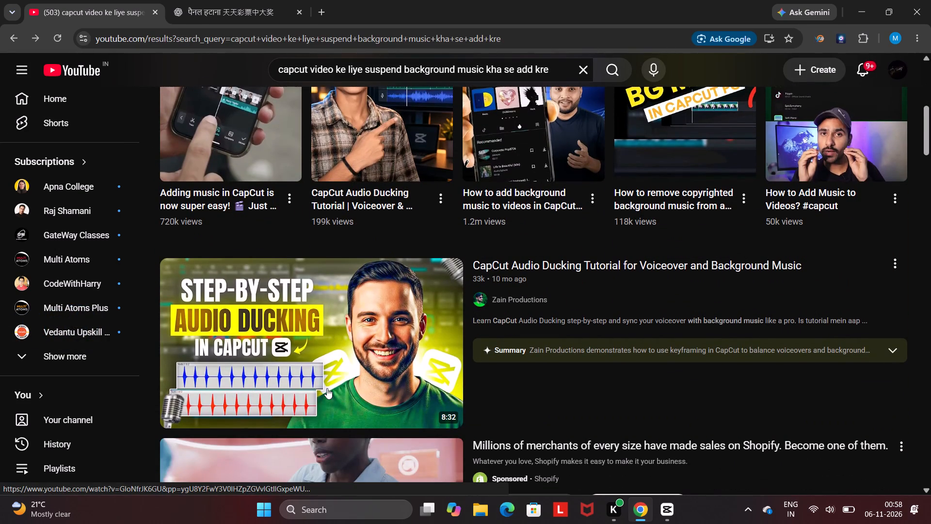
scroll(346, 353, down, 5)
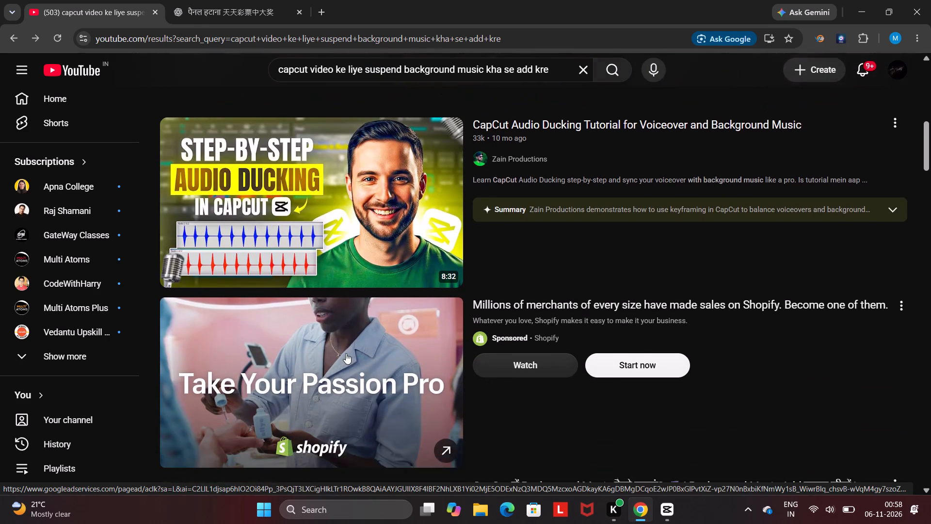
scroll(346, 353, down, 3)
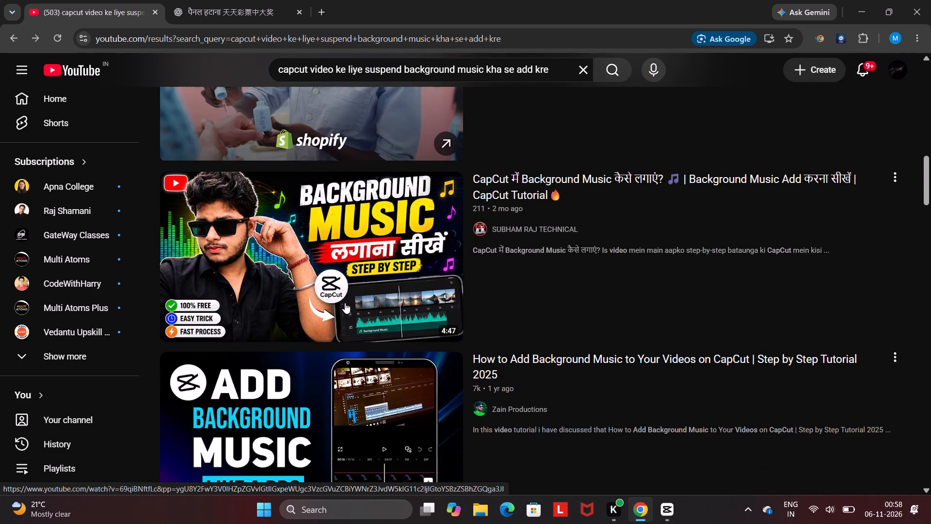
click(345, 303)
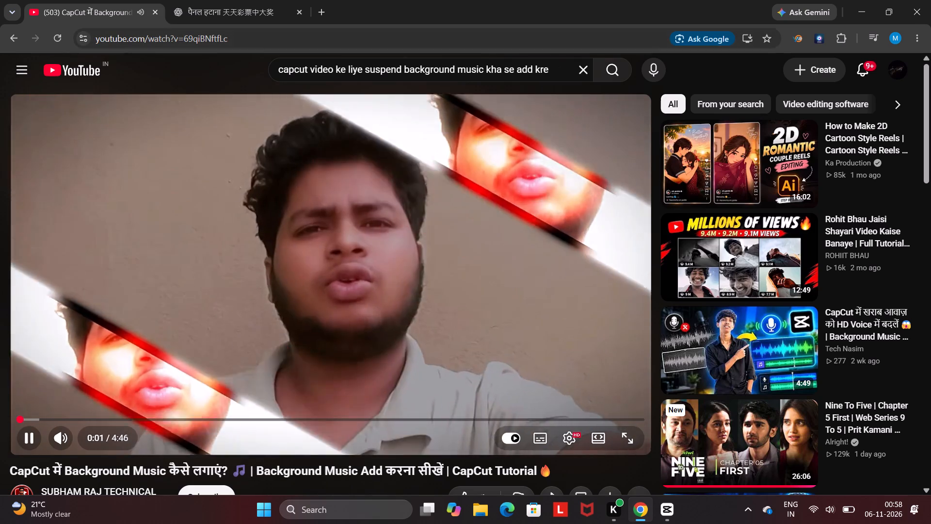
Search YouTube for "capcut video ke liye suspend background music kaise add kre".
click(554, 67)
key(BackSpace)
key(BackSpace)
key(BackSpace)
key(BackSpace)
key(BackSpace)
key(BackSpace)
key(BackSpace)
key(BackSpace)
key(BackSpace)
key(BackSpace)
key(BackSpace)
key(BackSpace)
key(BackSpace)
key(BackSpace)
key(BackSpace)
key(BackSpace)
key(BackSpace)
key(BackSpace)
key(BackSpace)
key(BackSpace)
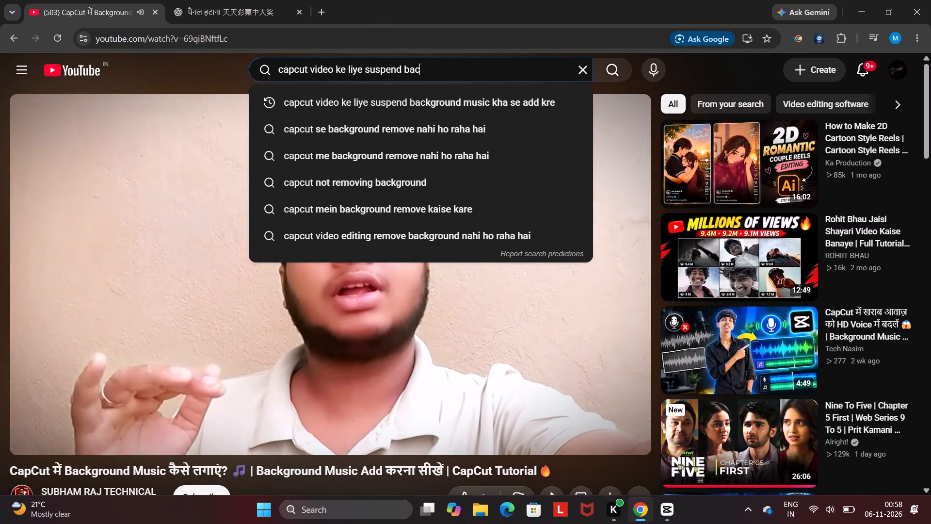
key(j)
key(BackSpace)
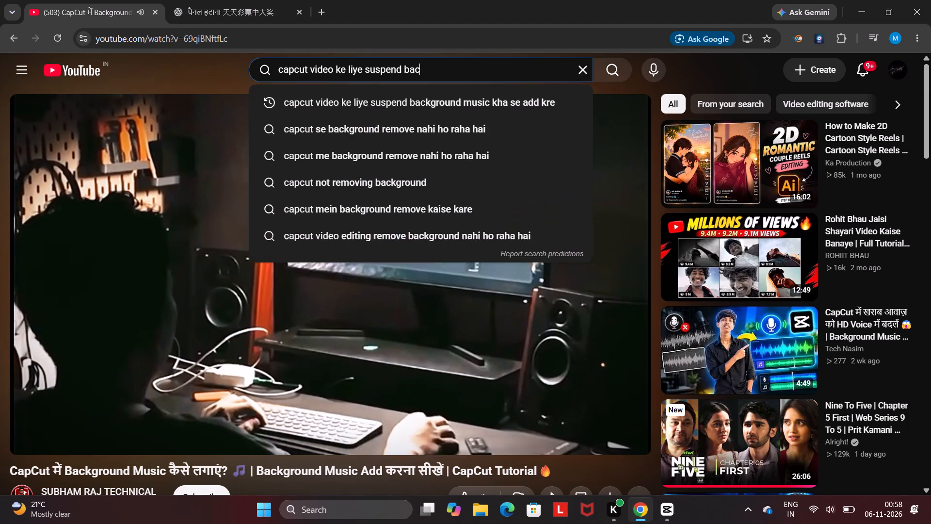
key(k)
text(grpu)
key(BackSpace)
key(BackSpace)
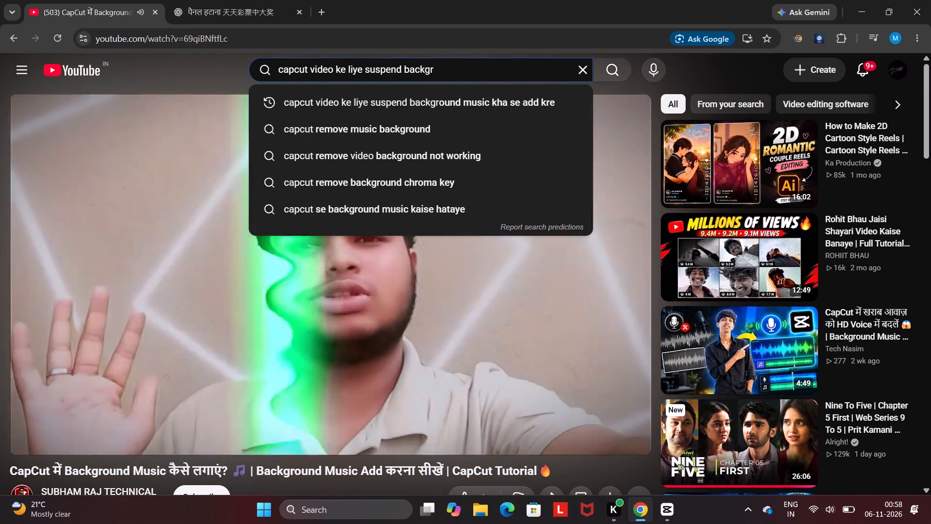
text(ound music kaise add kre)
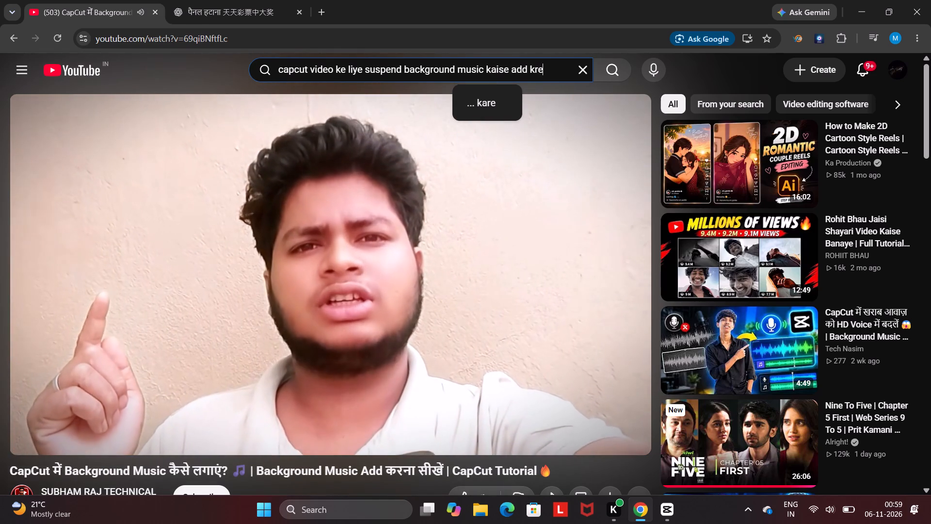
key(Return)
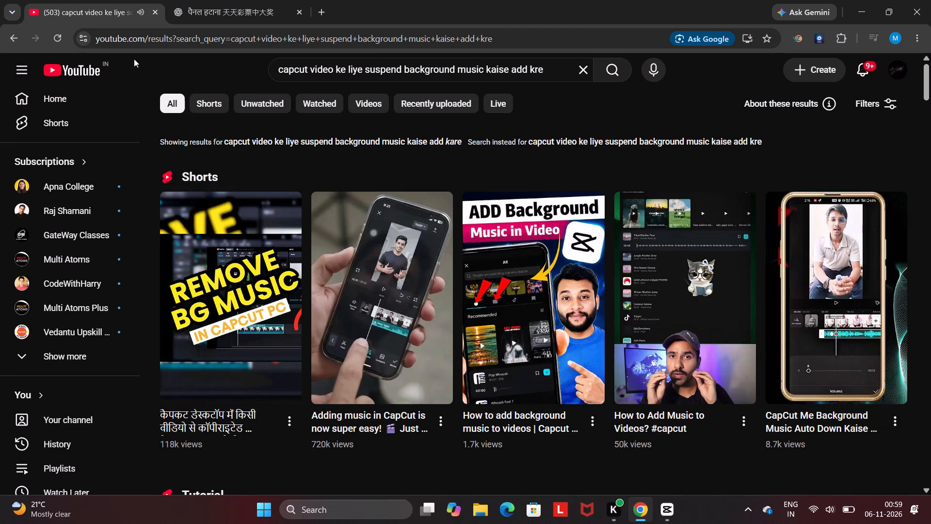
Return to the "CapCut में Background Music कैसे लगाएं?" tutorial, skim its music-adding part up to about 2:27, and pause it.
click(20, 38)
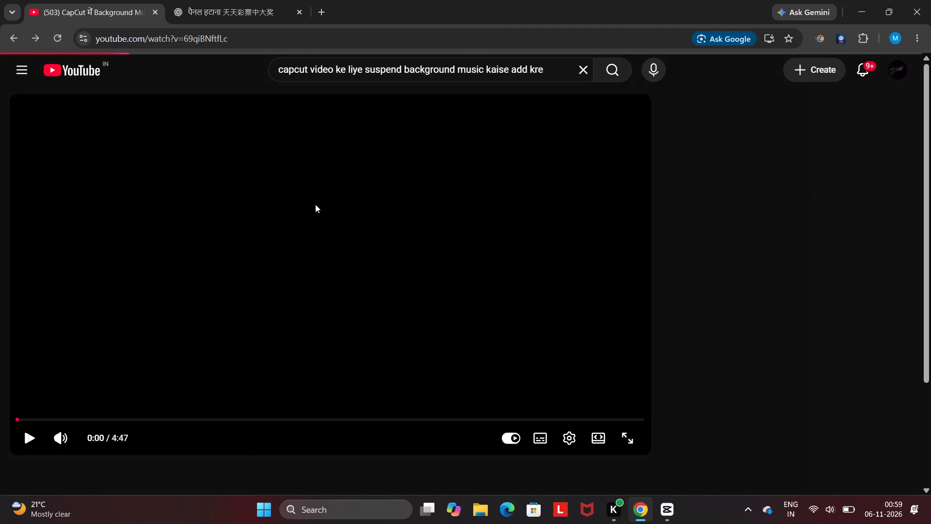
click(315, 204)
click(315, 204)
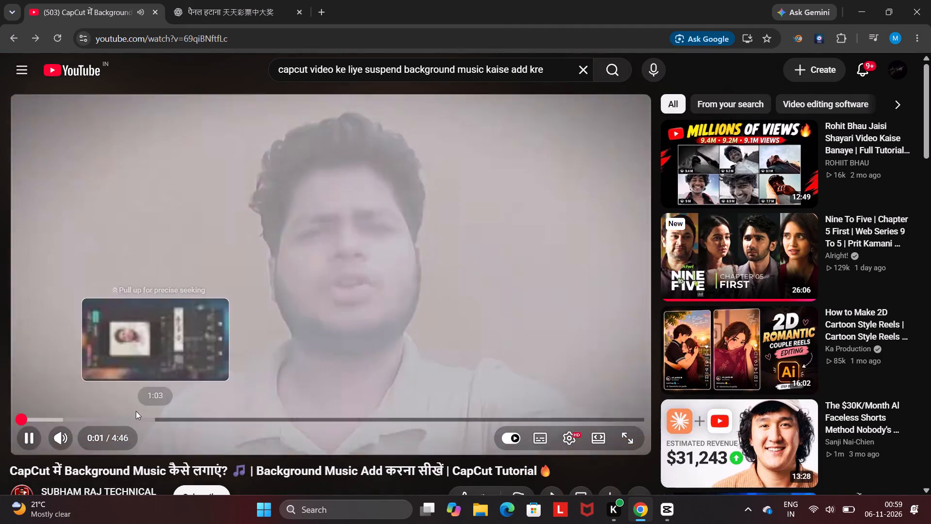
click(72, 418)
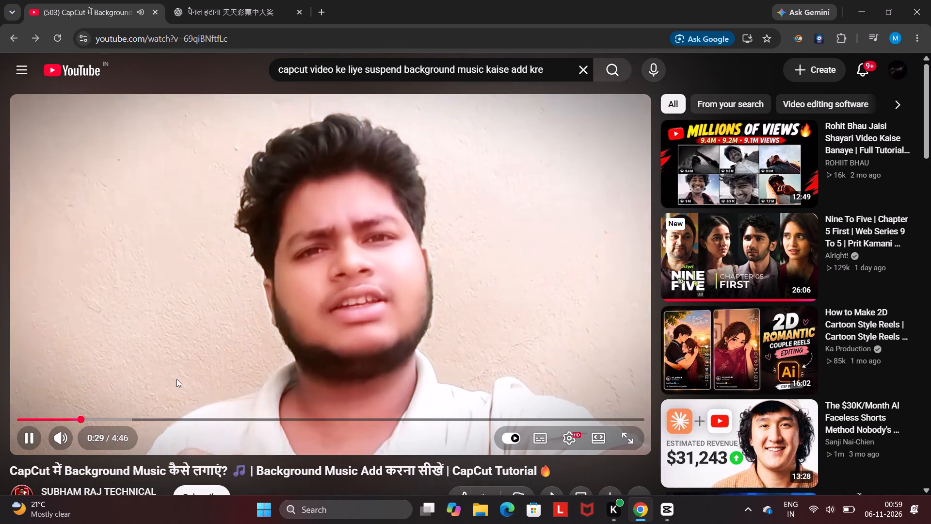
key(Right)
key(Right)
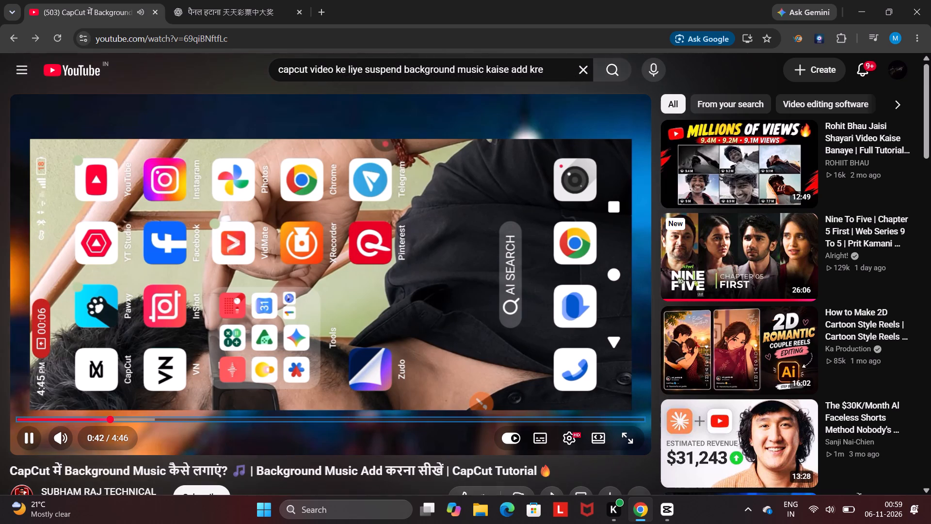
key(Right)
key(Right)
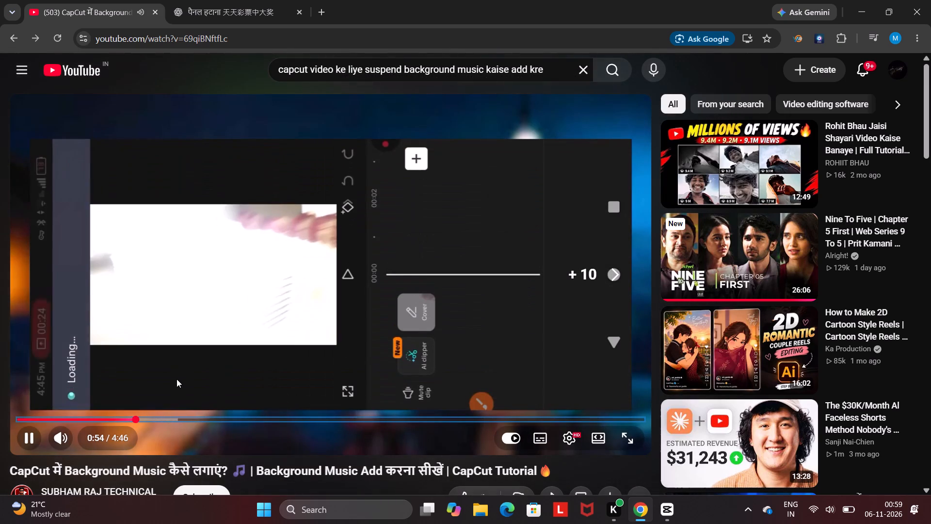
key(Right)
key(Right)
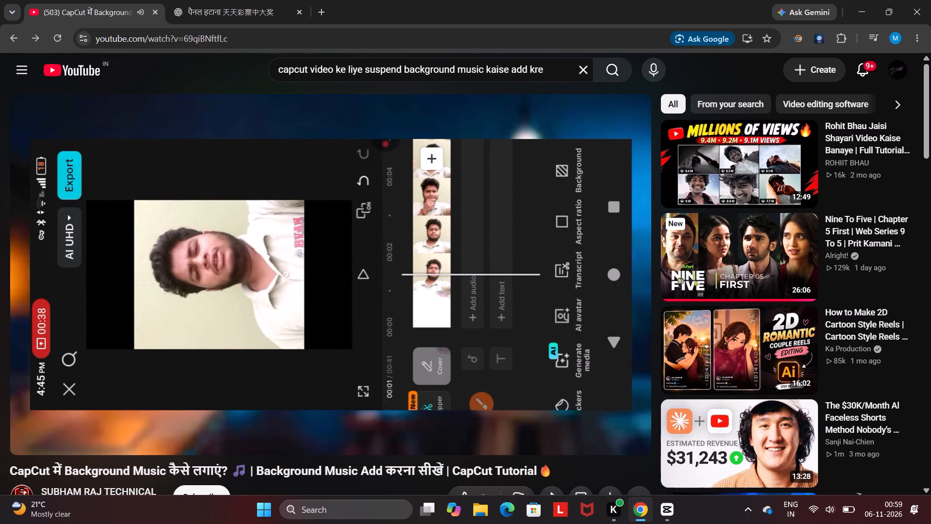
key(Right)
key(Right)
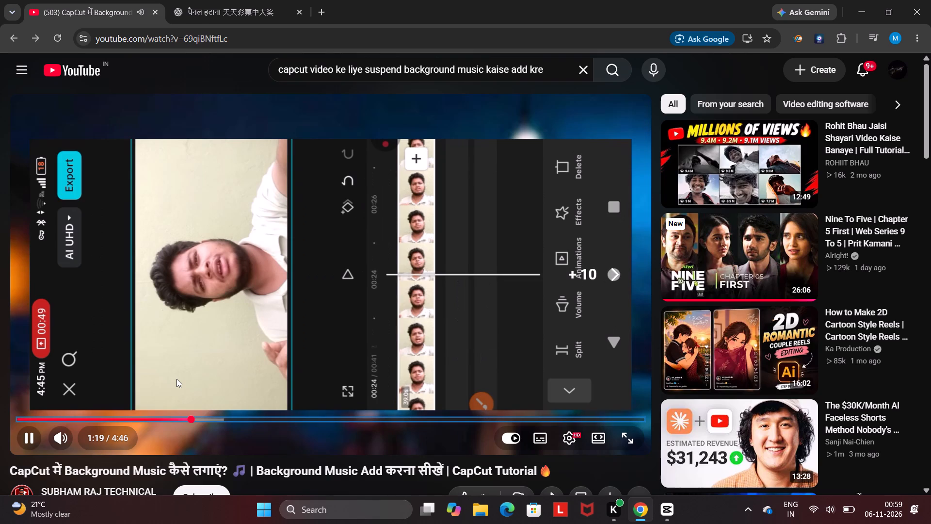
key(Right)
key(Right)
key(Right)
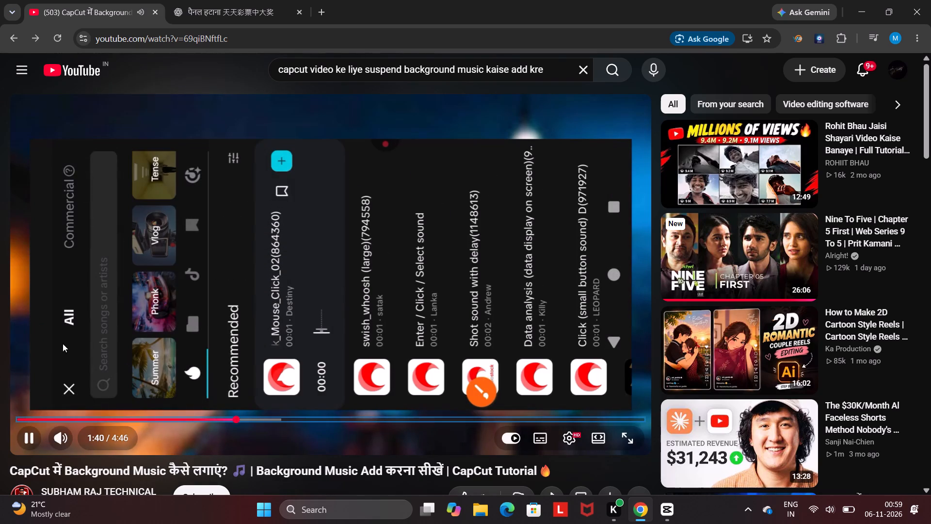
click(314, 337)
click(314, 337)
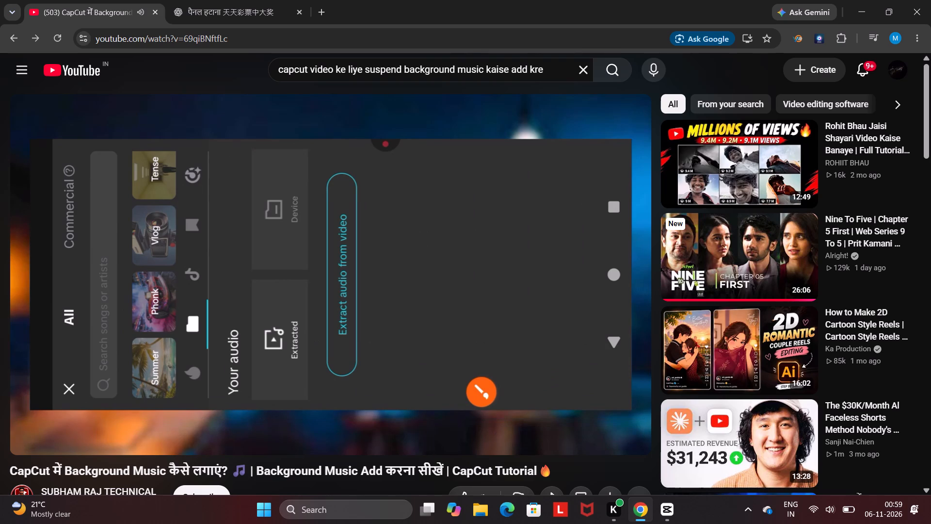
key(Right)
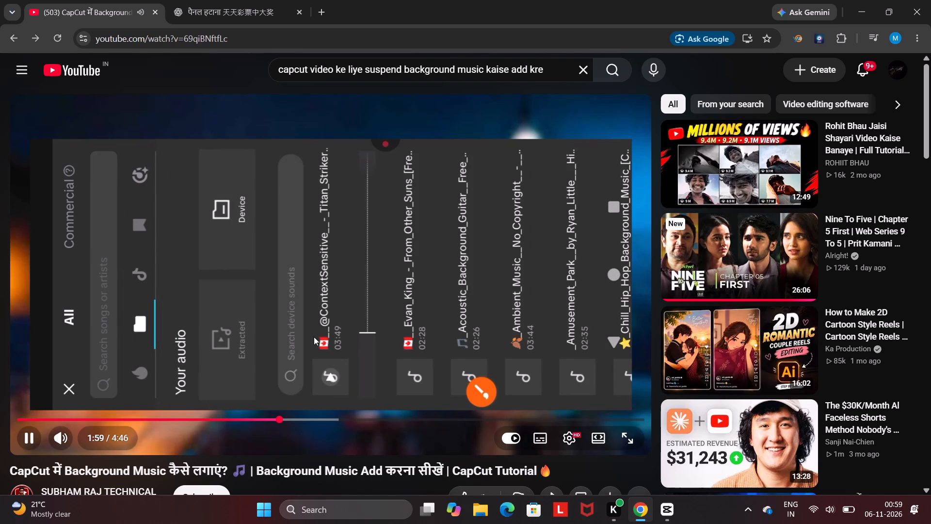
key(Right)
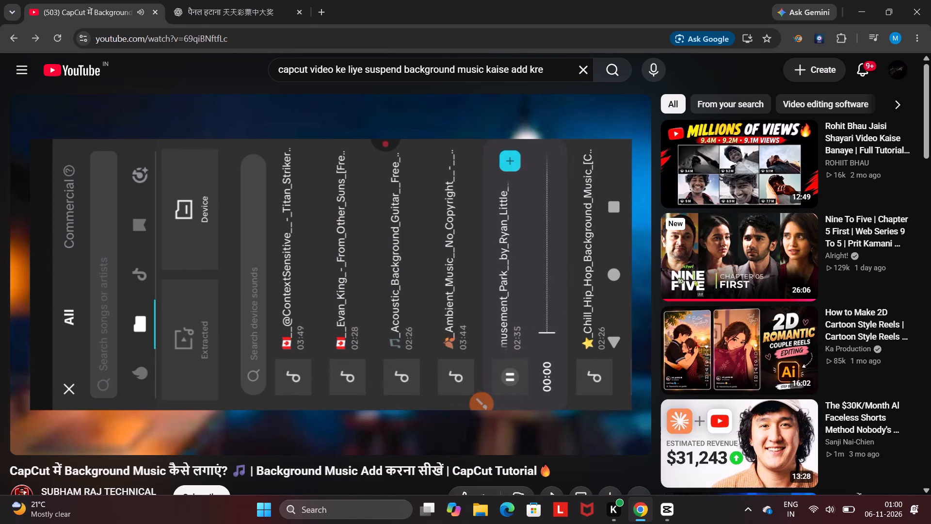
key(Right)
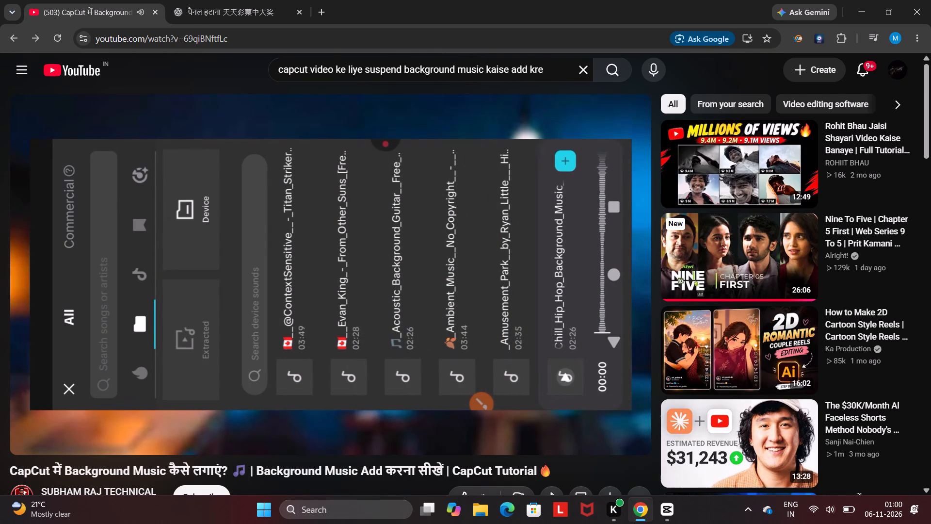
click(337, 239)
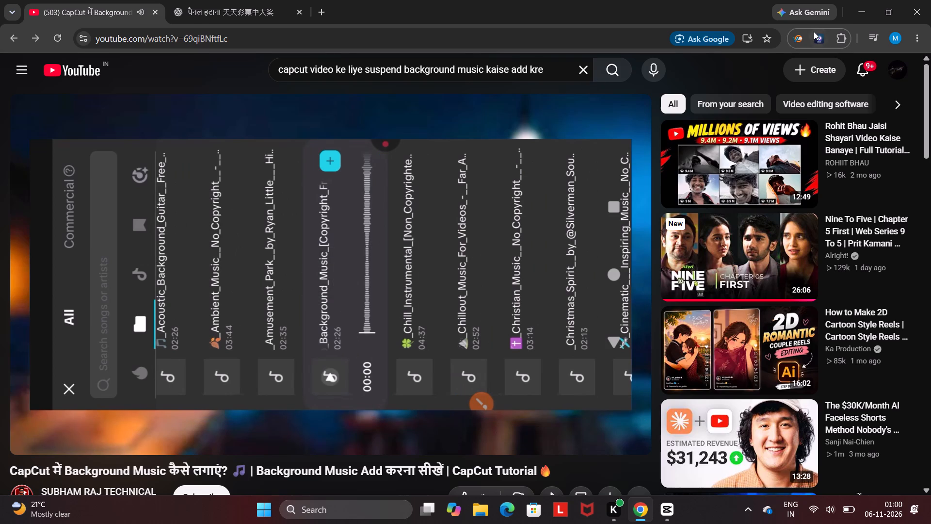
Switch to CapCut to glance at the project 1105 timeline, and return to the tutorial page in Chrome.
click(860, 15)
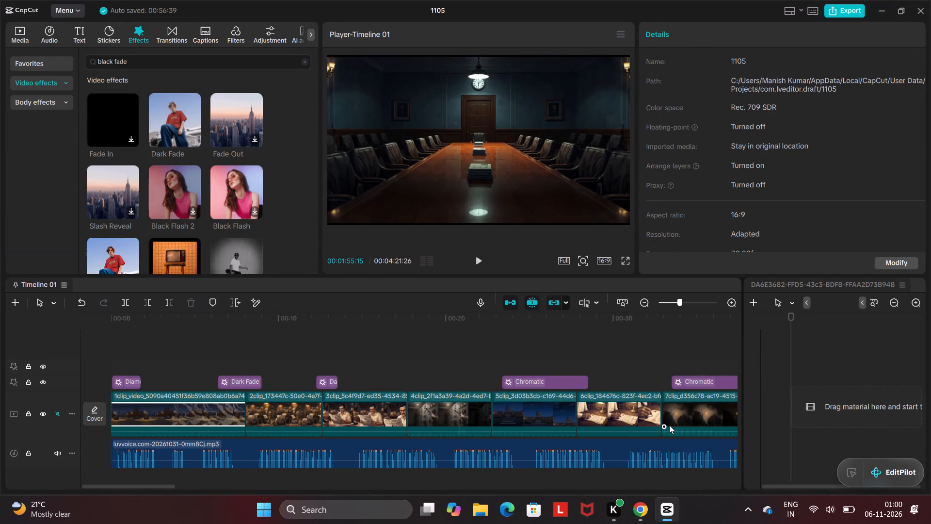
click(638, 467)
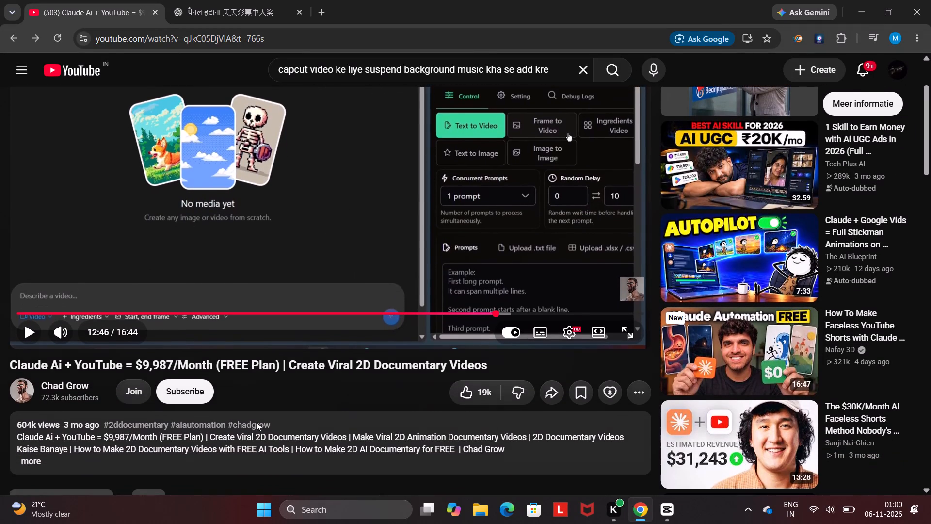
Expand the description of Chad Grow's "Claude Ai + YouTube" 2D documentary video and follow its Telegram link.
click(33, 460)
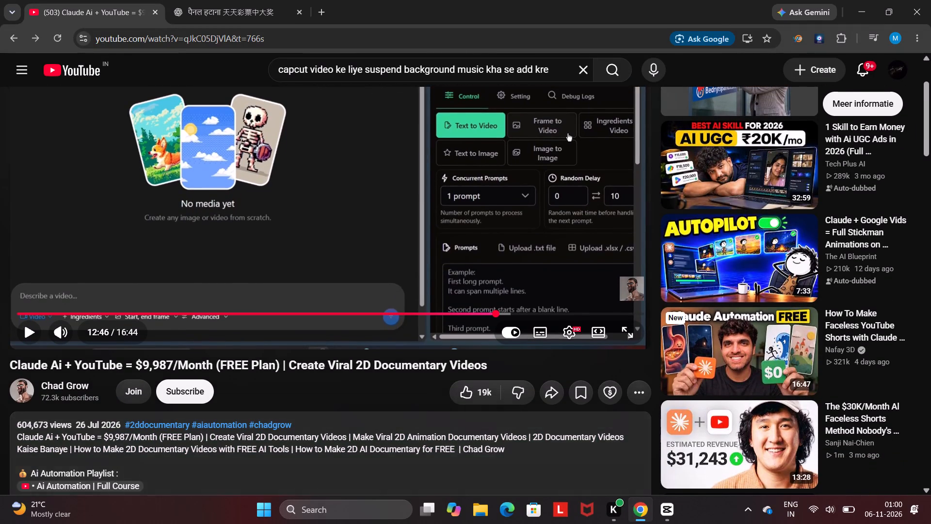
scroll(112, 441, down, 4)
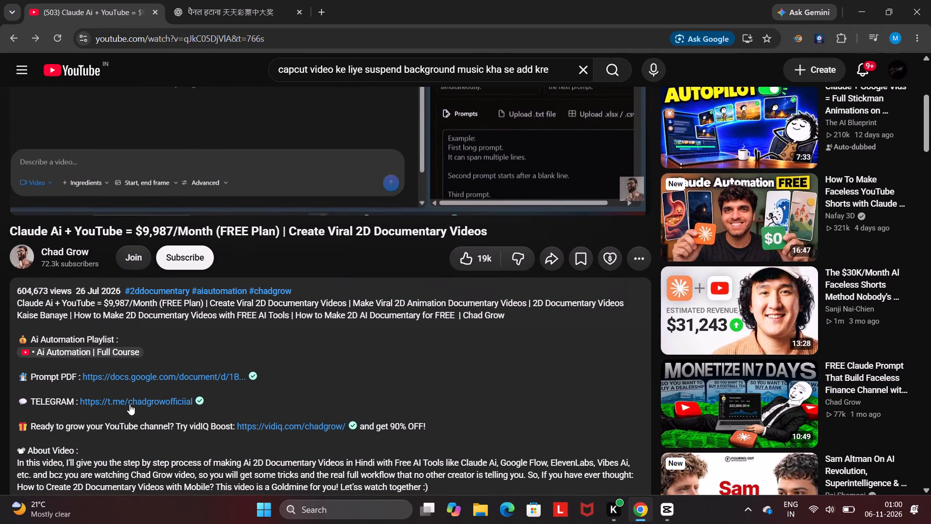
click(134, 399)
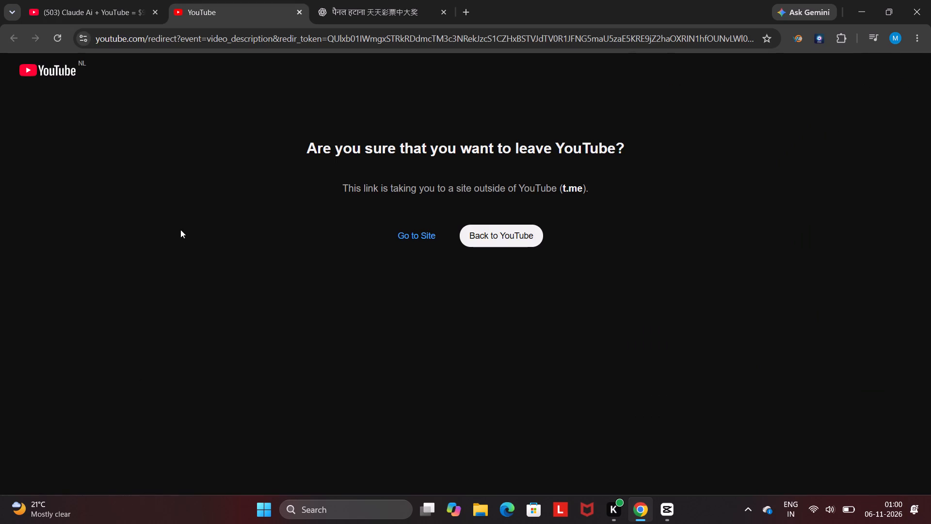
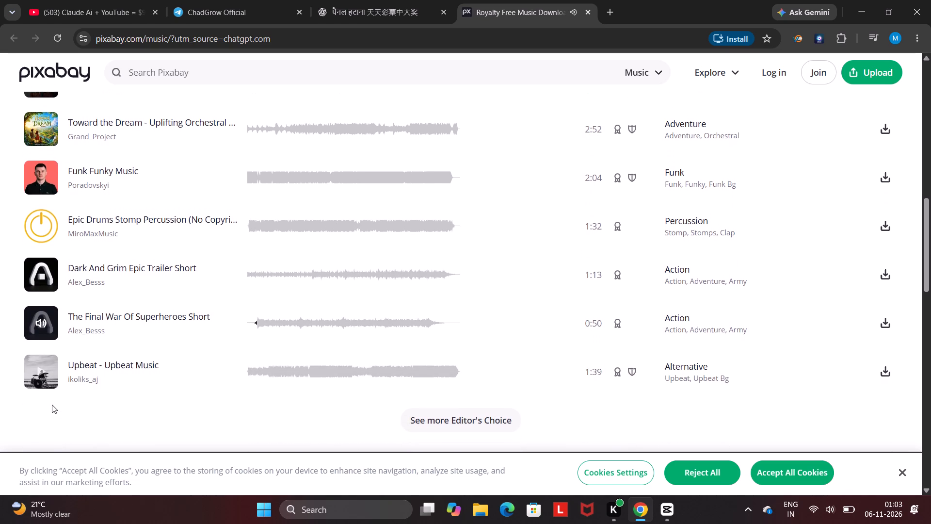
scroll(52, 405, down, 2)
Return to the first tracks of the list and replay Horror - Horror Music, Infinity Love, Sad Story and Crime Story to compare them.
scroll(52, 405, up, 5)
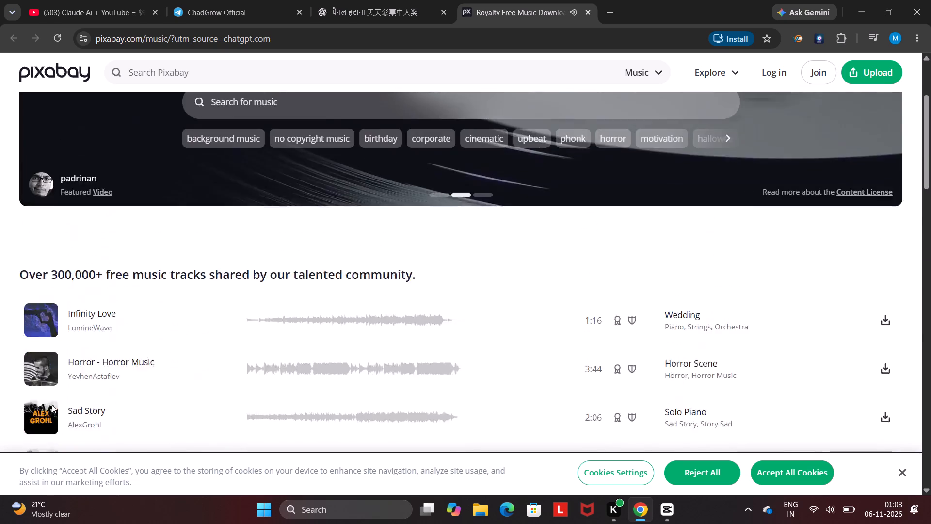
scroll(52, 405, down, 3)
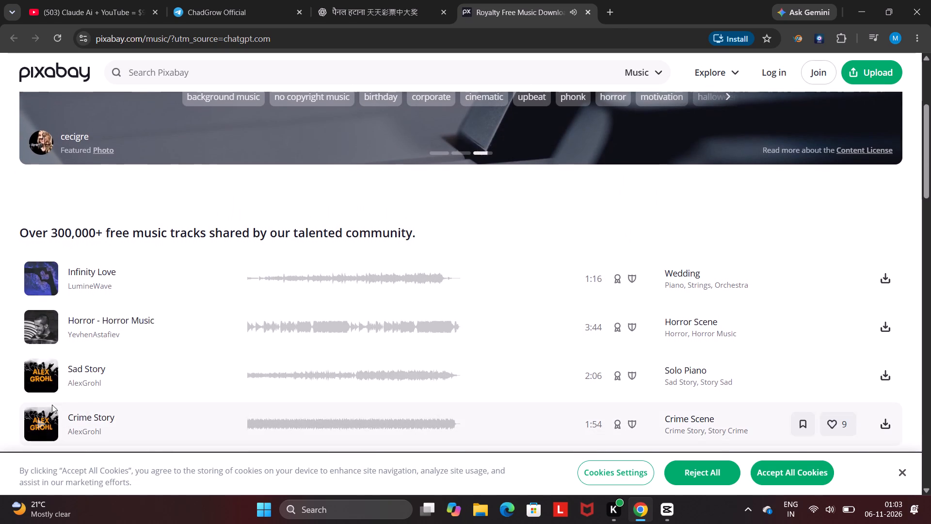
click(40, 327)
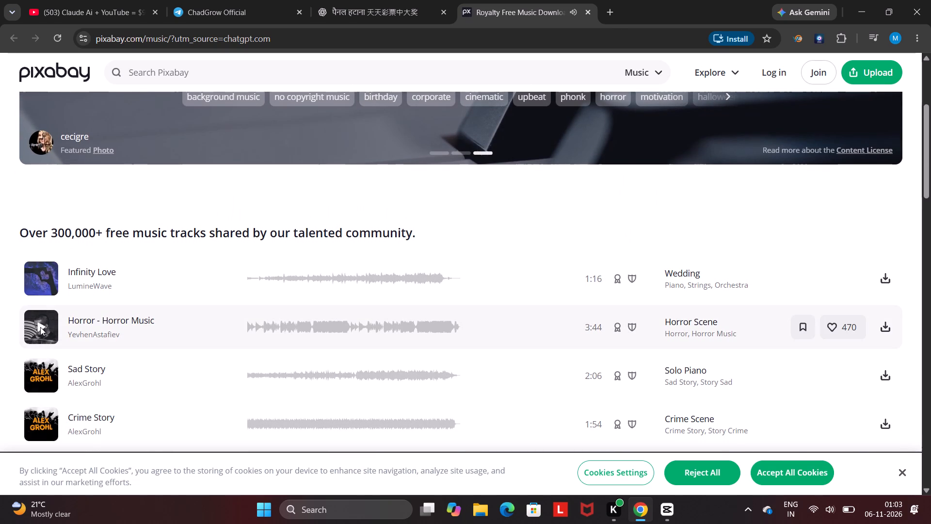
scroll(40, 327, down, 1)
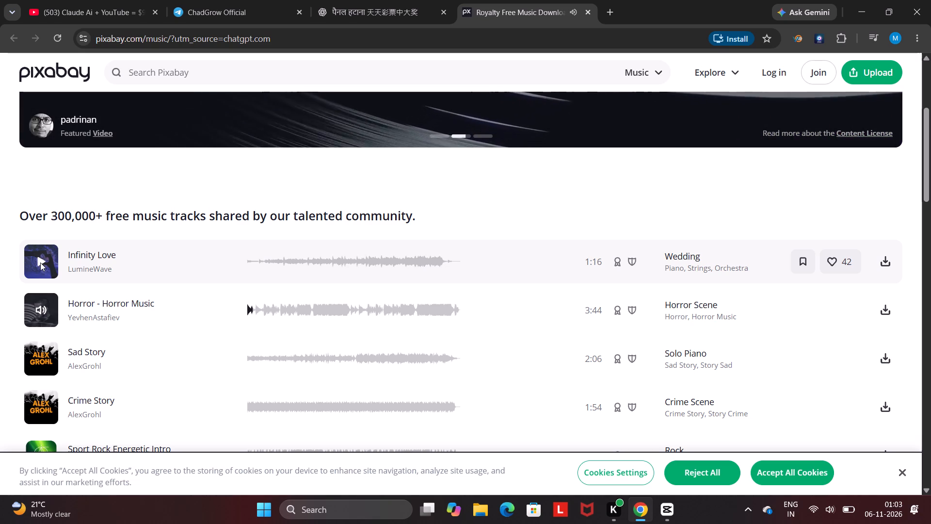
click(40, 262)
scroll(40, 262, down, 1)
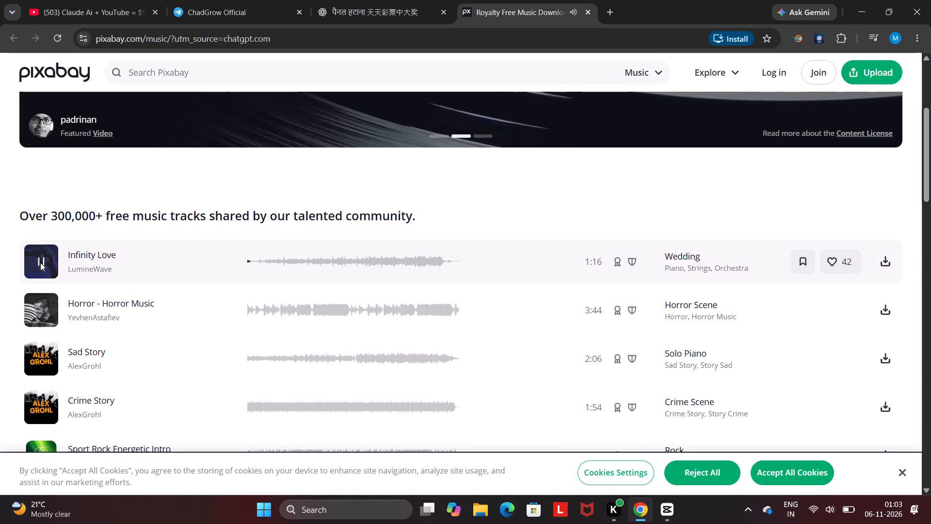
scroll(40, 262, down, 1)
click(40, 329)
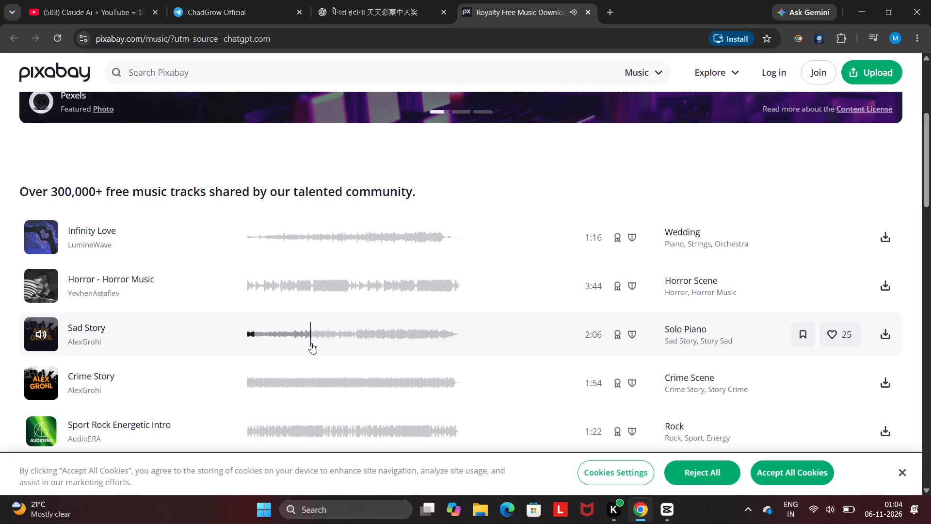
click(39, 381)
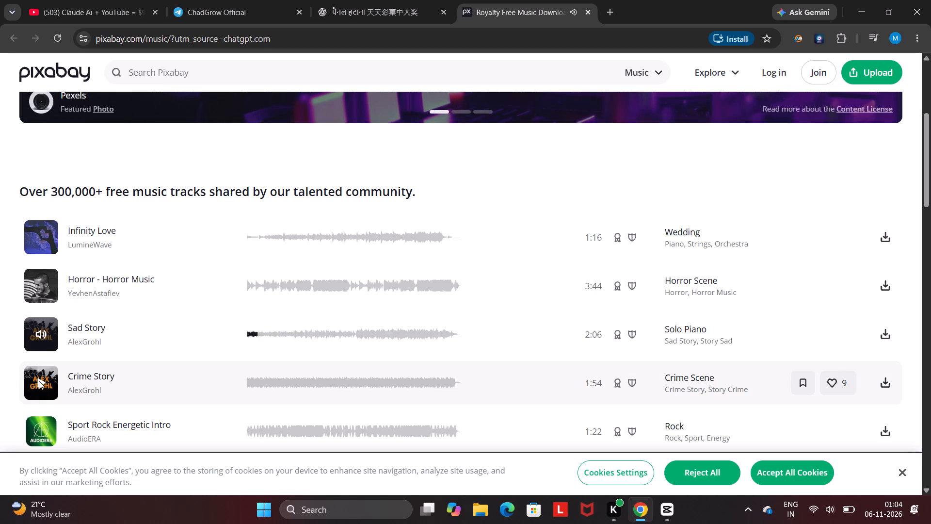
Replay Crime Story, Sad Story, Infinity Love, Horror - Horror Music and Sport Rock Energetic Intro to compare them again.
scroll(39, 381, down, 1)
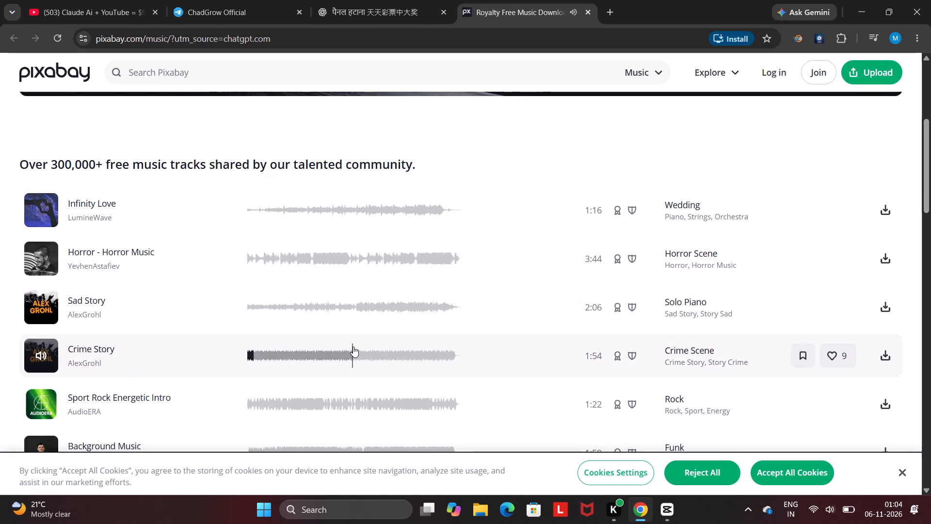
click(367, 353)
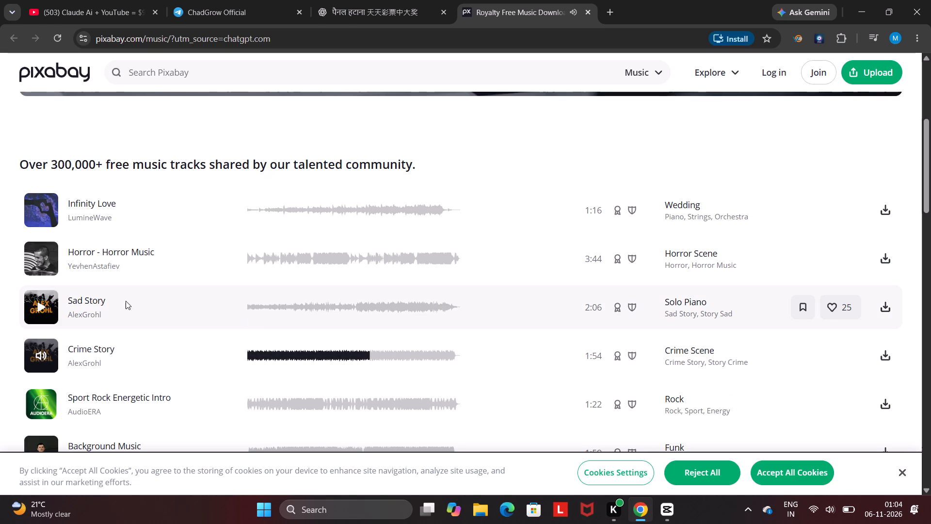
click(40, 305)
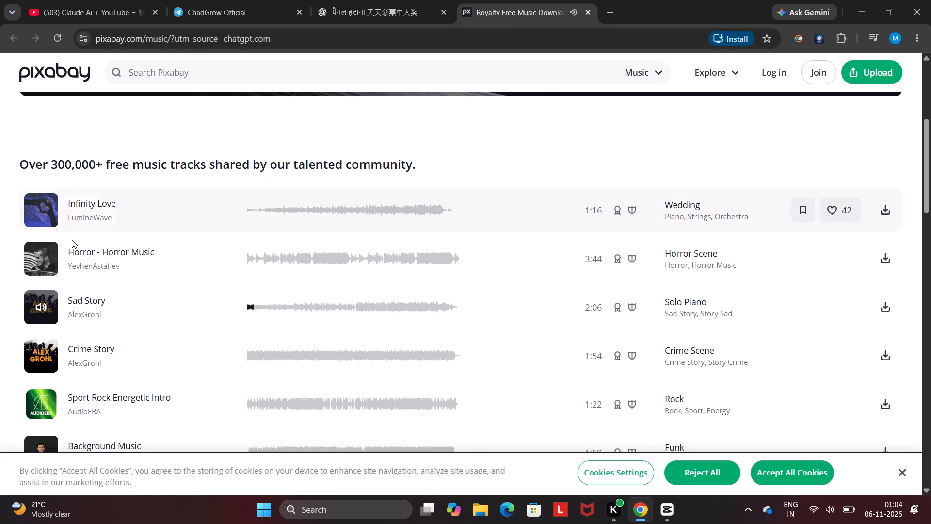
click(45, 222)
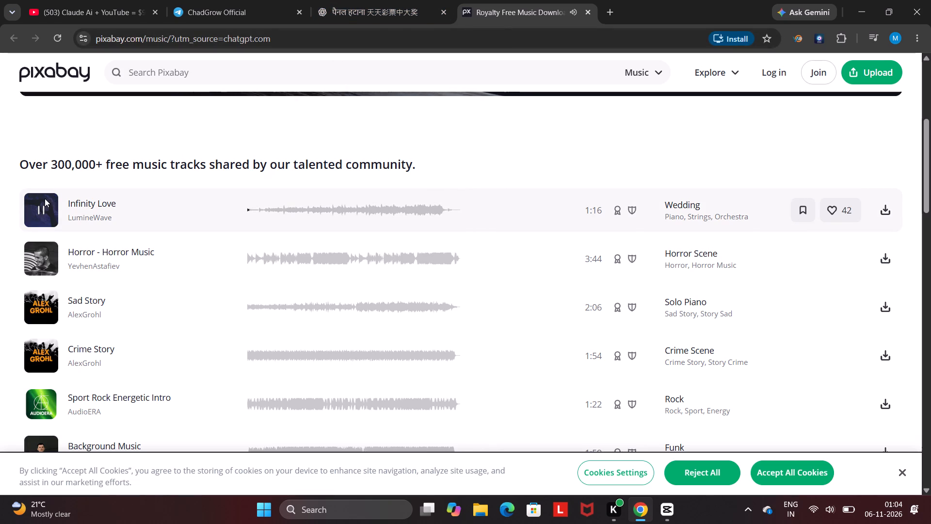
click(43, 262)
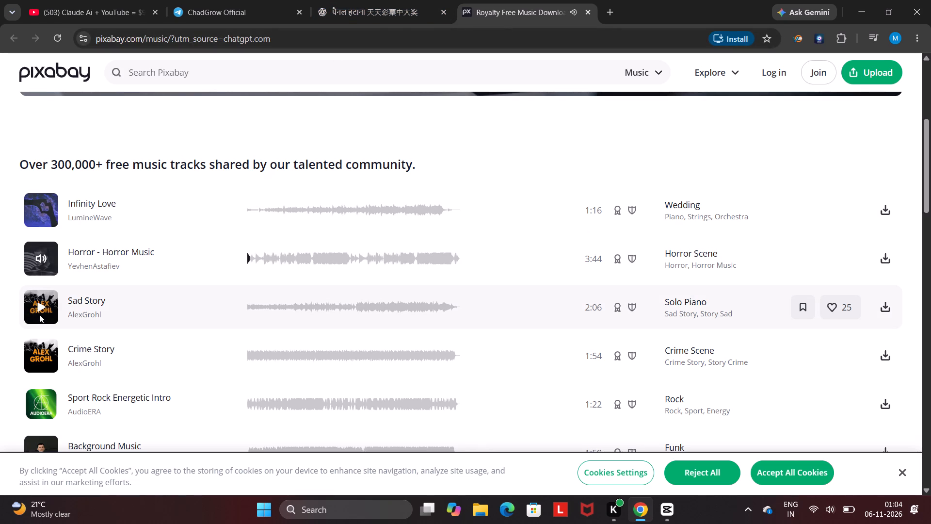
click(43, 301)
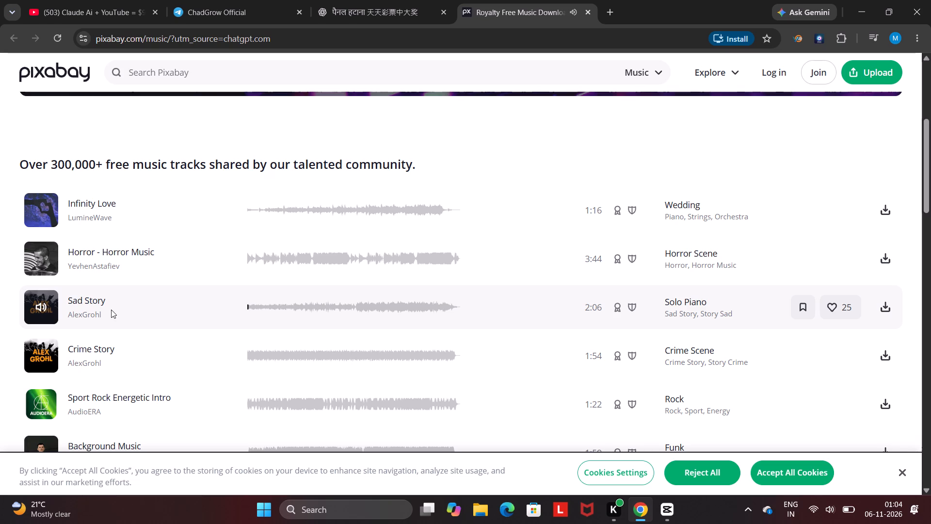
click(39, 352)
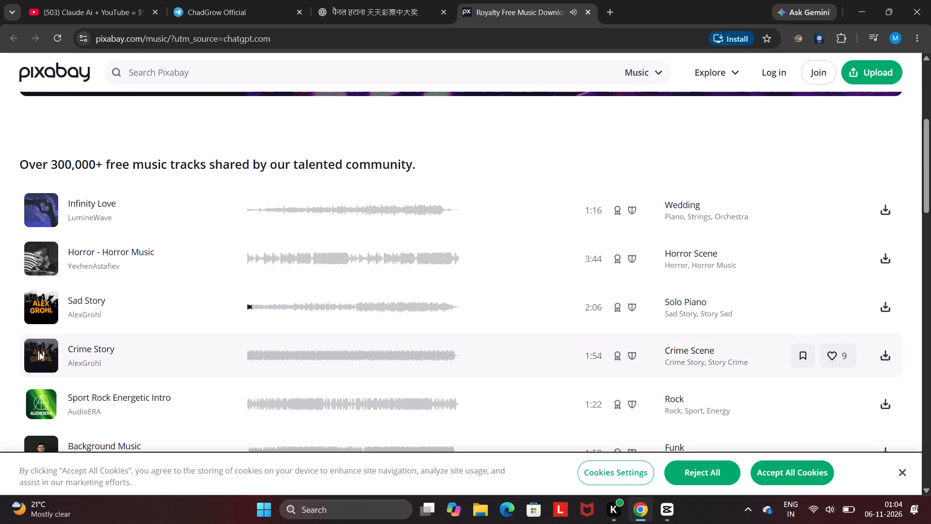
click(48, 317)
click(39, 424)
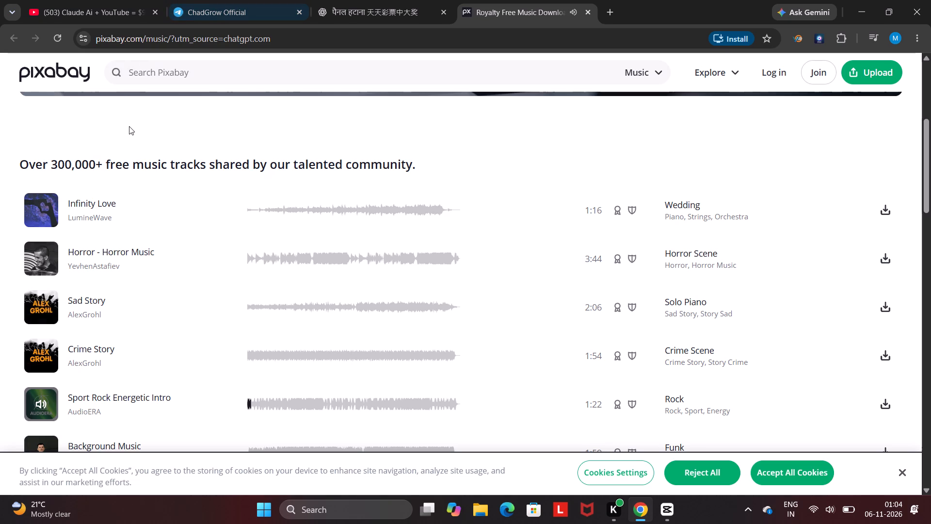
Search the Pixabay music library for "cinematic".
click(153, 87)
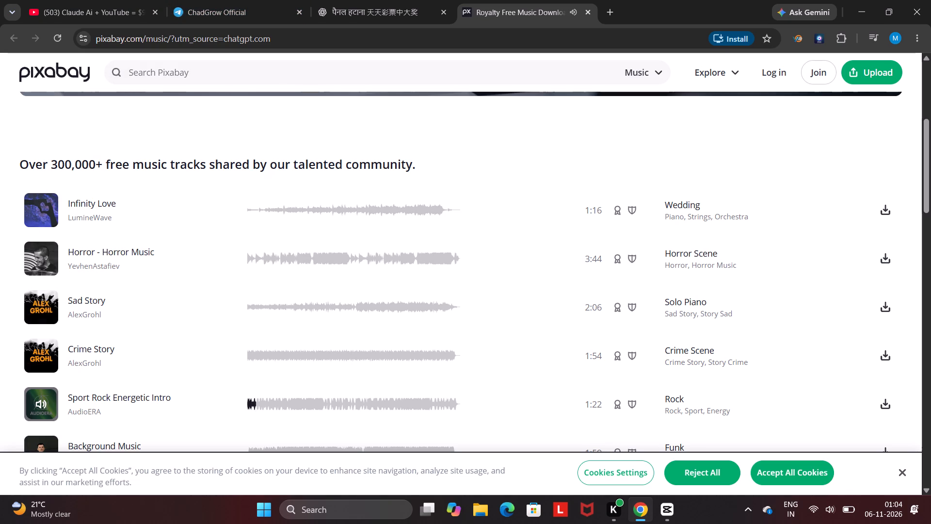
click(186, 69)
text(cinematic)
key(Return)
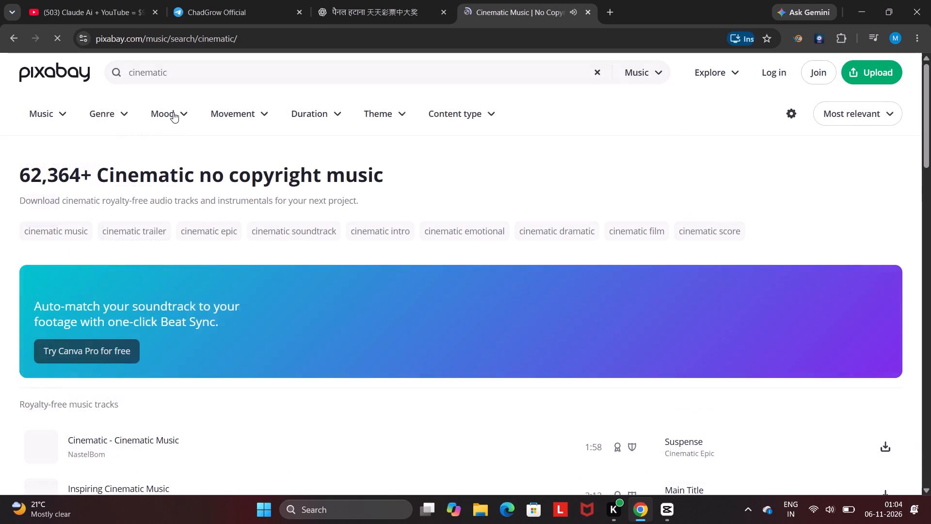
Preview Cinematic - Cinematic Music, Inspiring Cinematic Music and Cinematic - Cinematic Background in the results, and replay Inspiring Cinematic Music.
scroll(173, 333, down, 2)
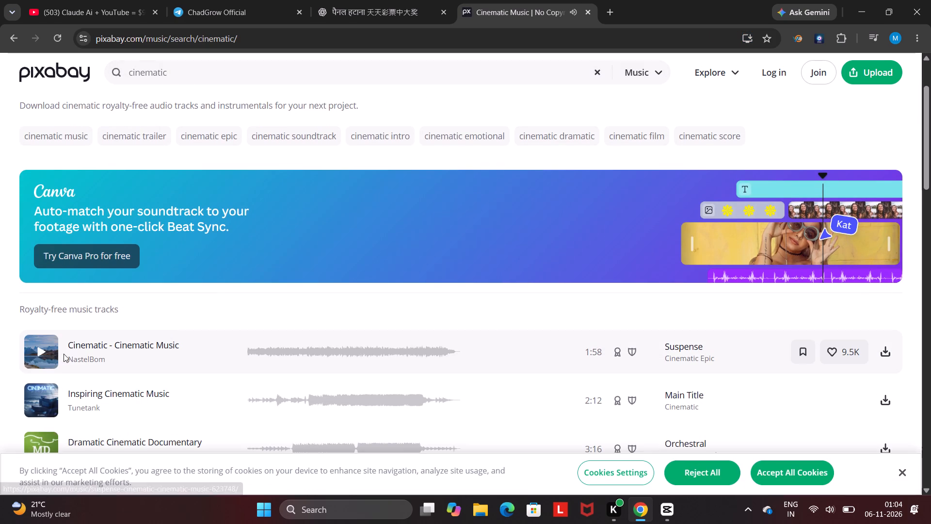
click(43, 351)
scroll(43, 351, down, 3)
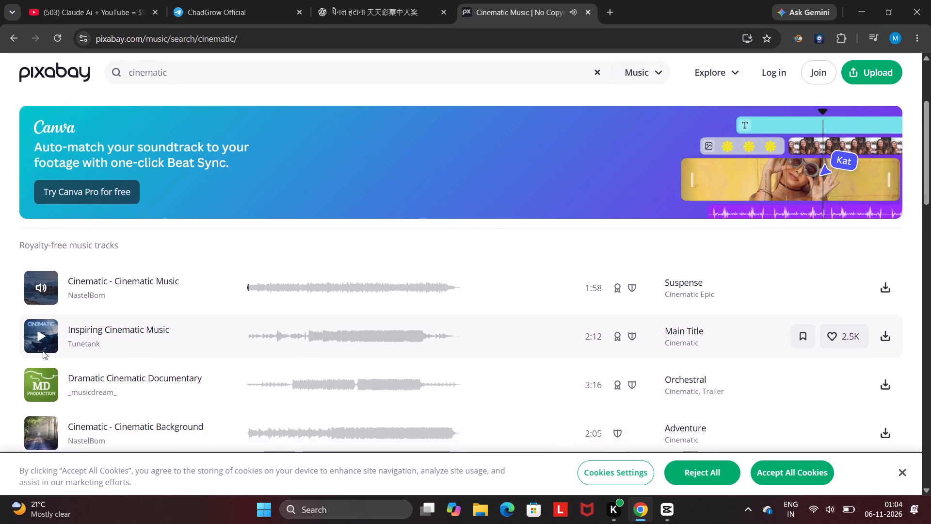
scroll(41, 331, down, 1)
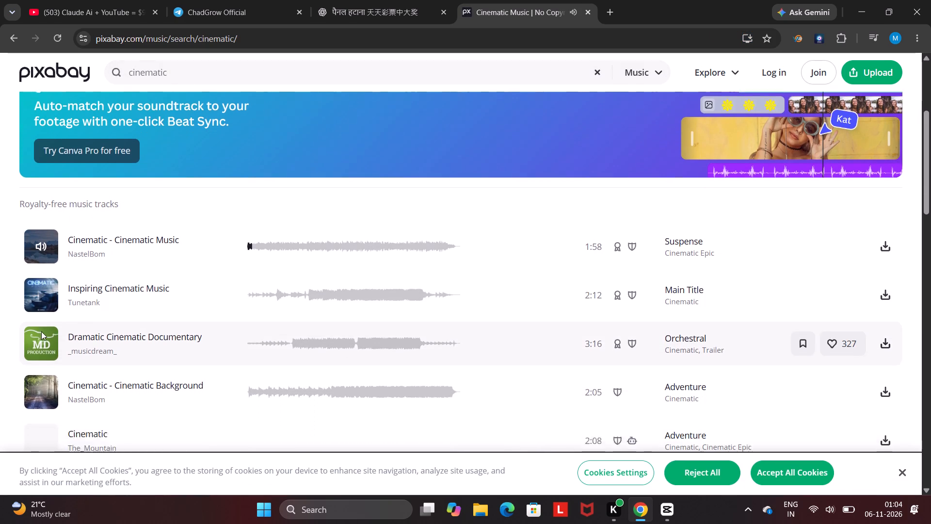
scroll(41, 331, down, 1)
click(39, 273)
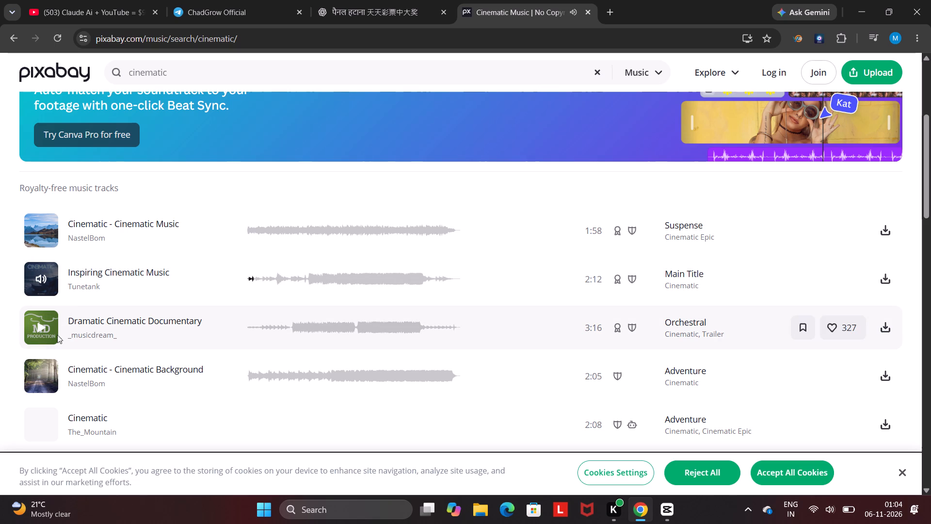
click(43, 373)
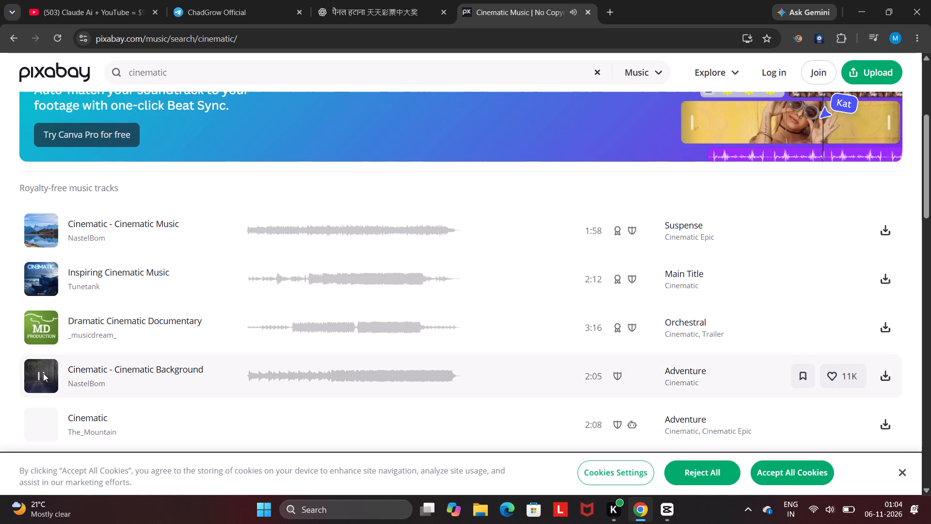
click(42, 276)
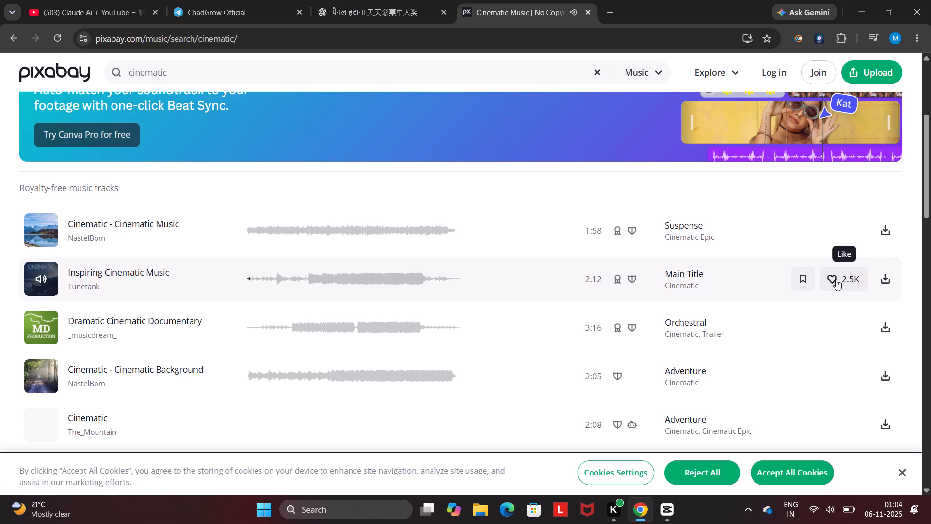
Download the Inspiring Cinematic Music track by Tunetank, check it in the recent download history and pause its playback.
click(882, 271)
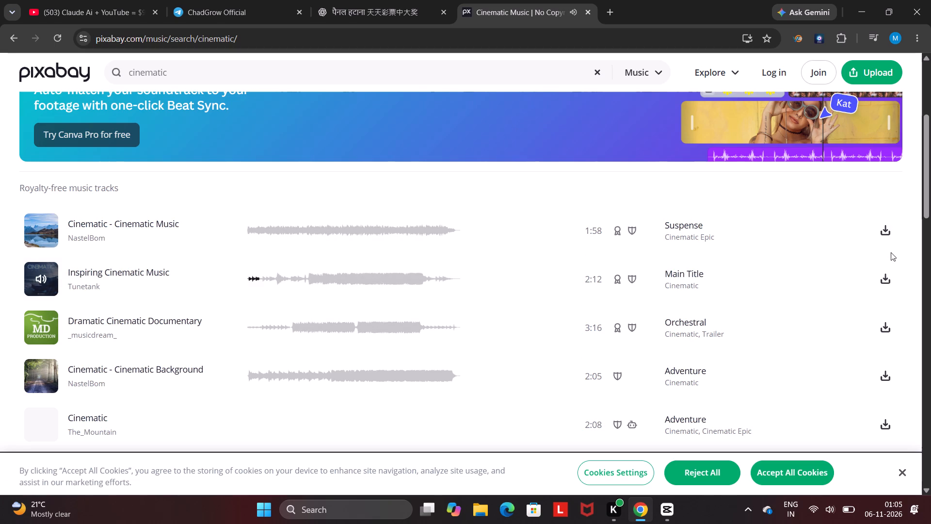
click(889, 282)
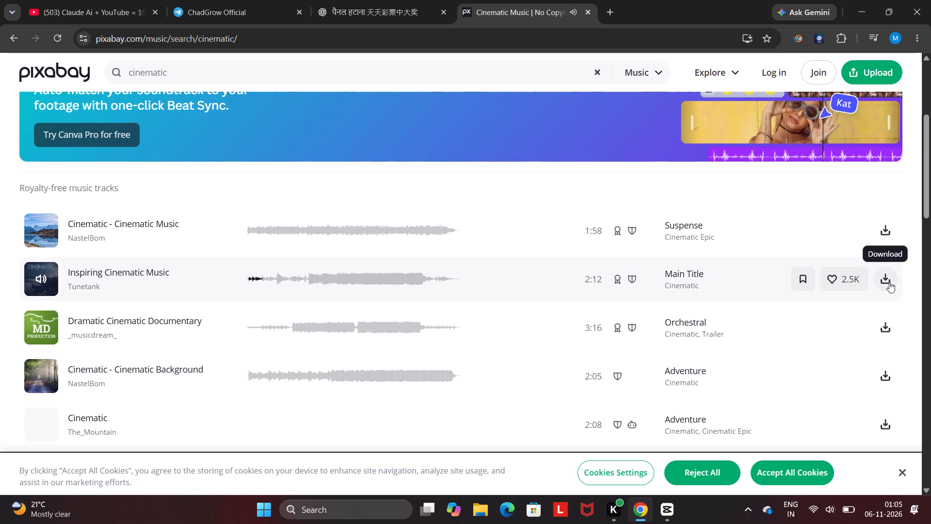
right_click(889, 282)
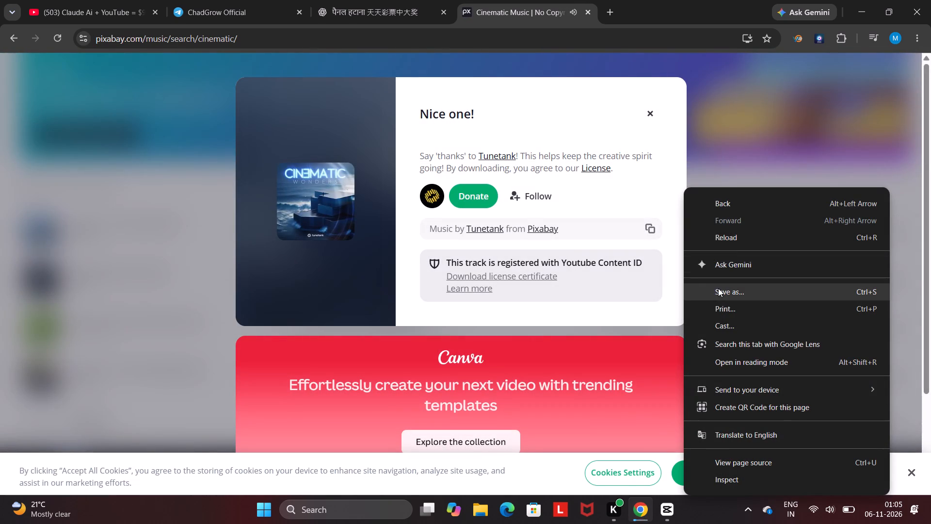
click(732, 123)
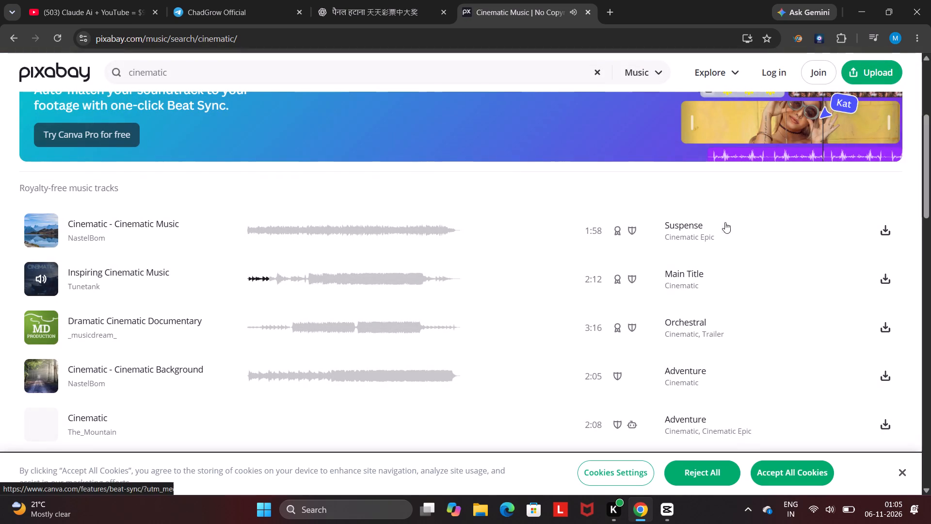
click(883, 273)
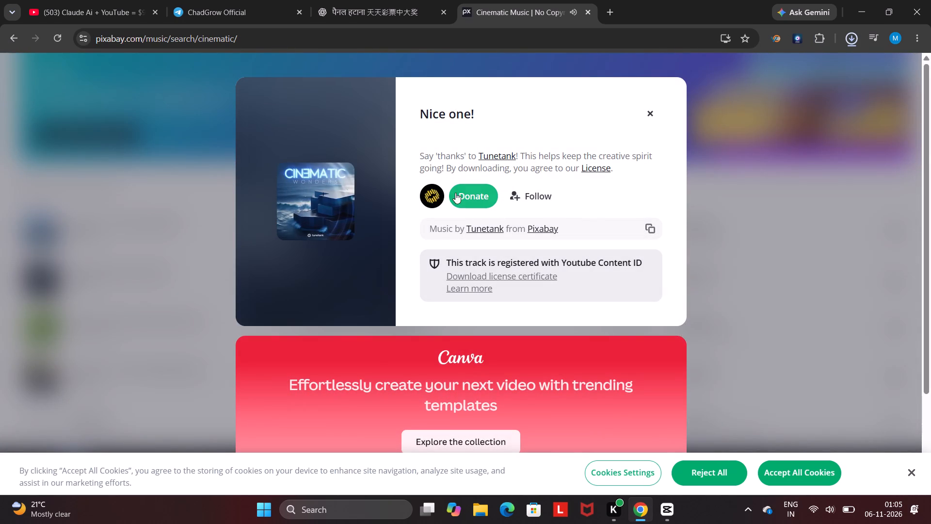
click(650, 111)
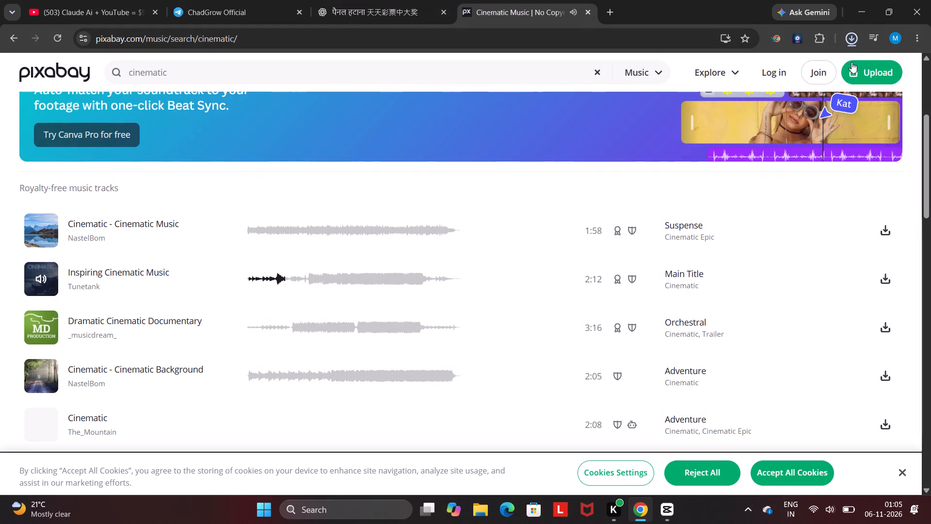
click(853, 41)
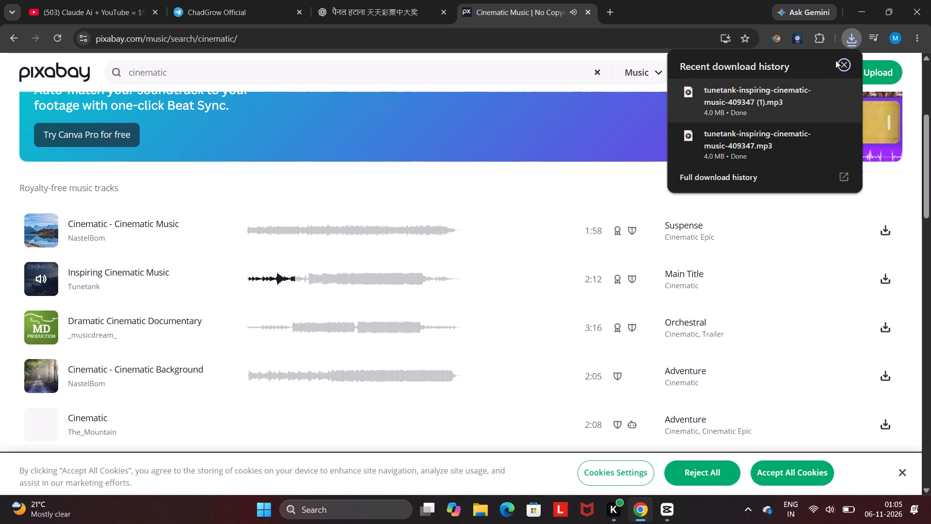
click(839, 59)
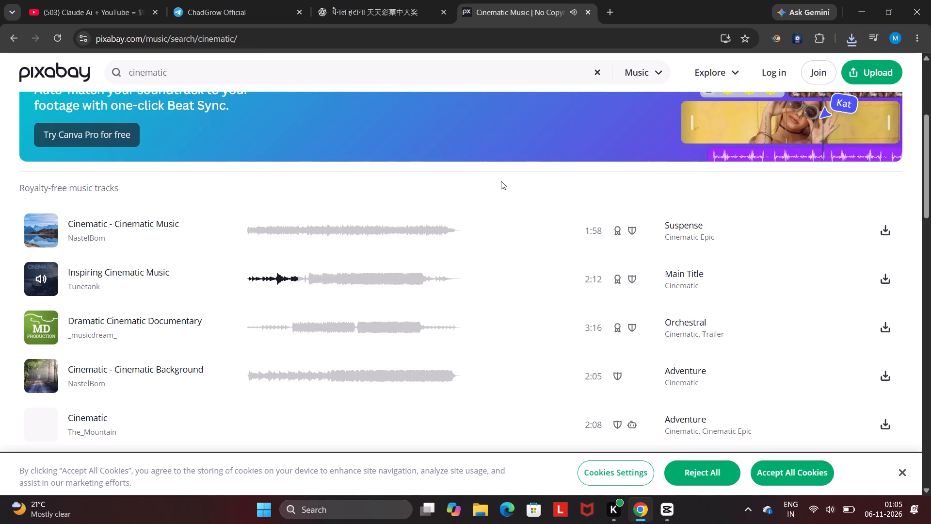
click(90, 259)
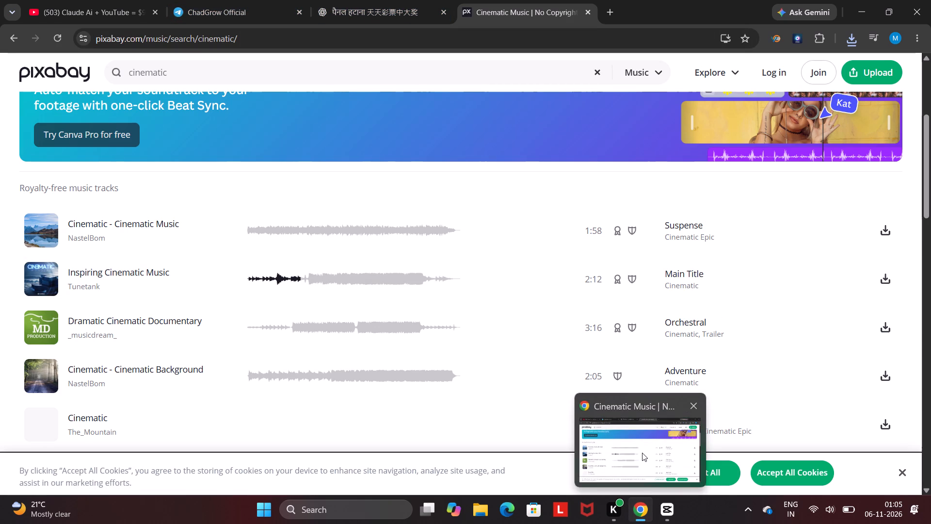
Switch to CapCut and import tunetank-inspiring-cinematic-music-409347 (2) from the Downloads folder into project 1105's media.
click(663, 478)
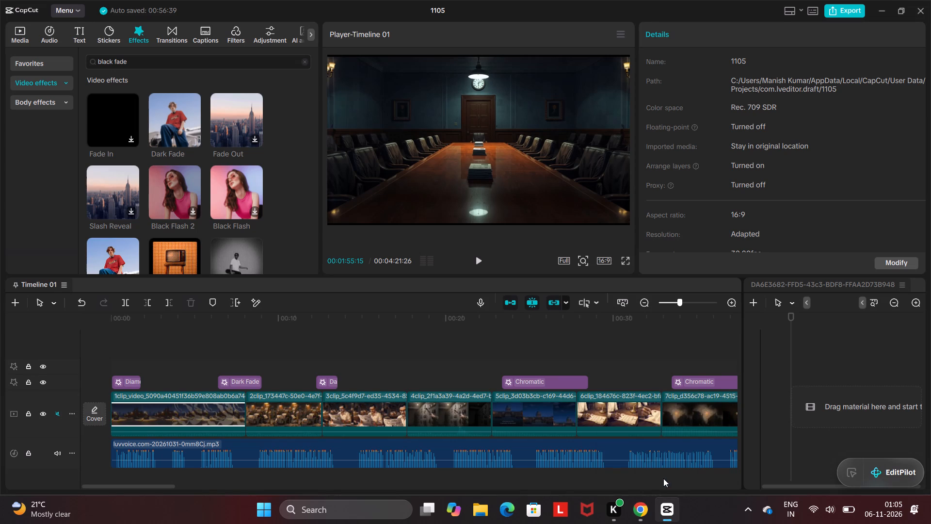
scroll(306, 384, right, 2)
click(144, 348)
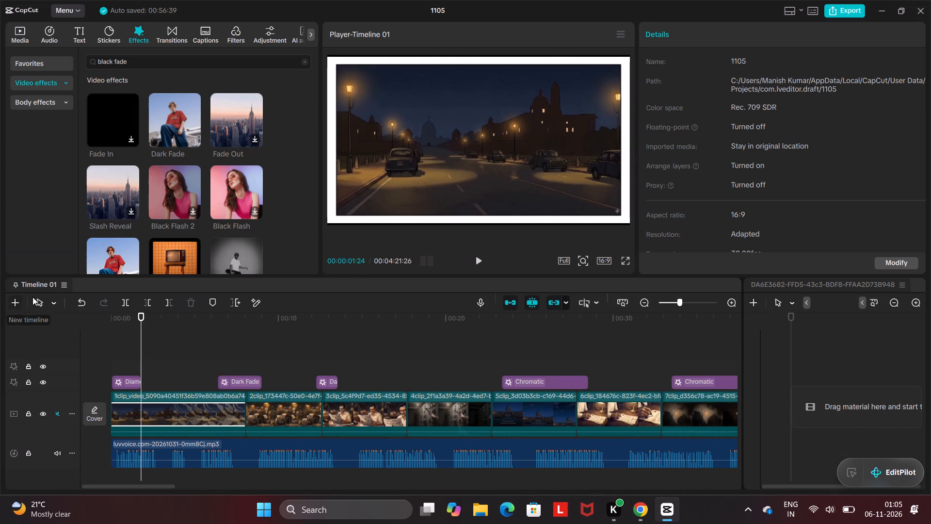
click(19, 28)
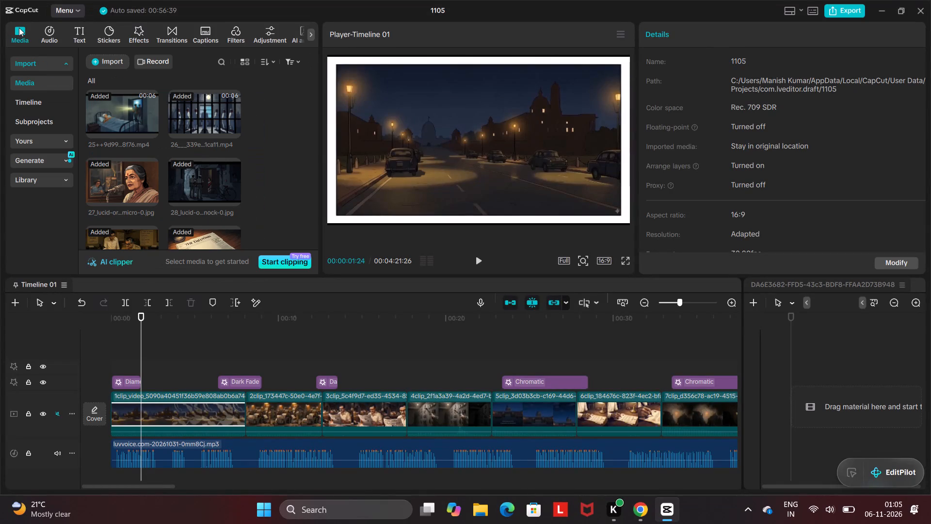
scroll(121, 150, down, 3)
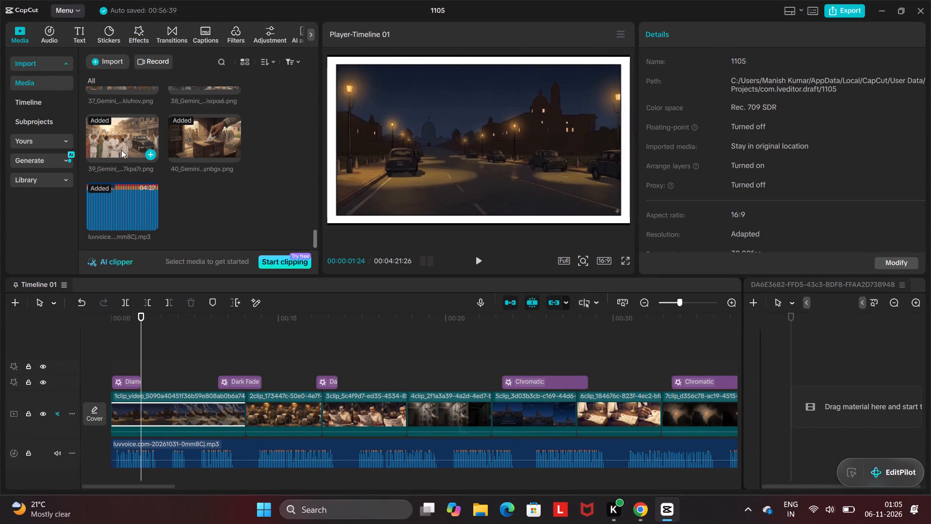
click(99, 60)
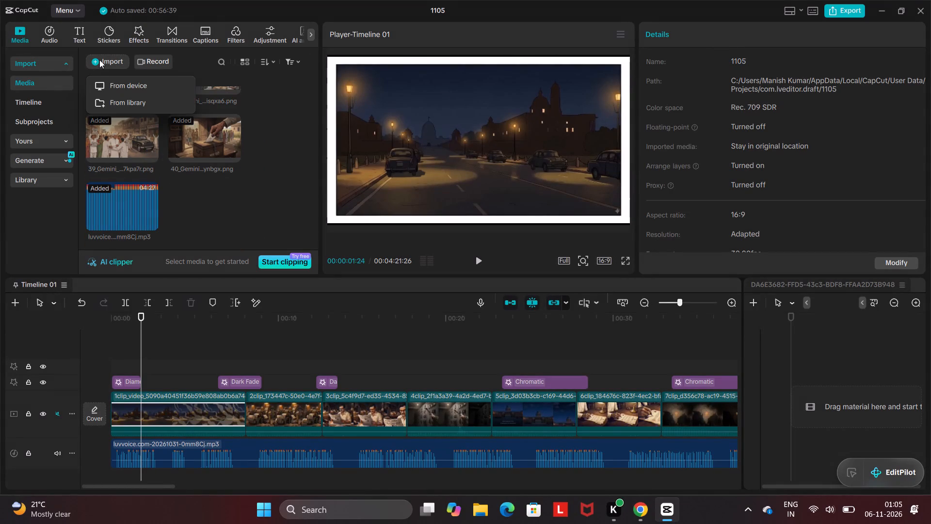
click(127, 88)
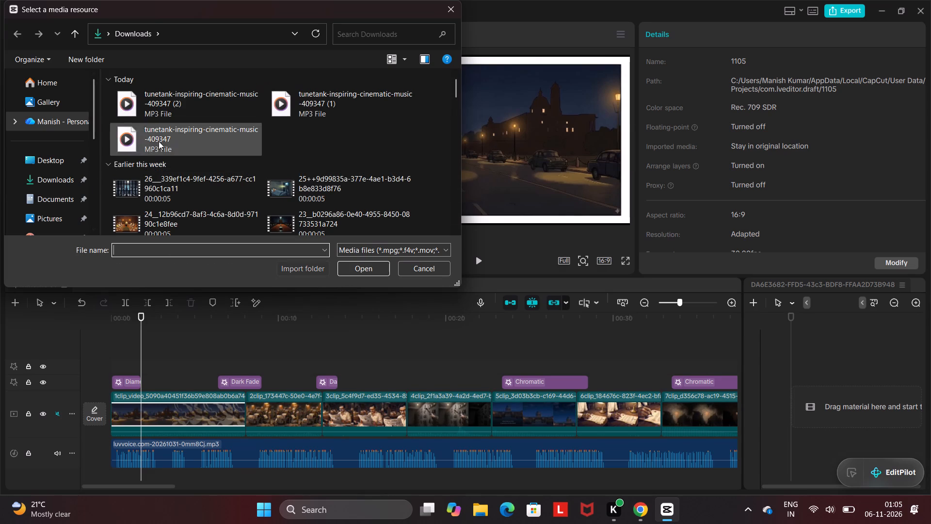
click(159, 107)
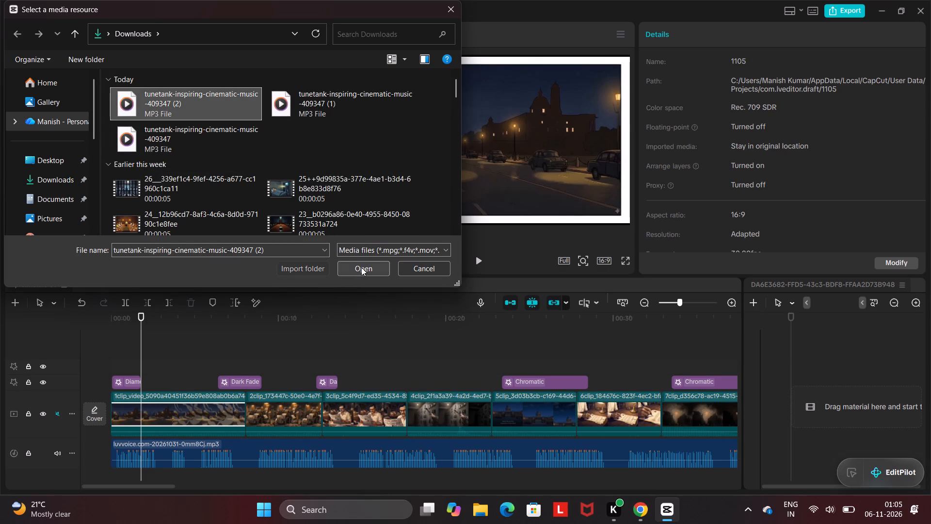
click(361, 267)
scroll(330, 423, down, 1)
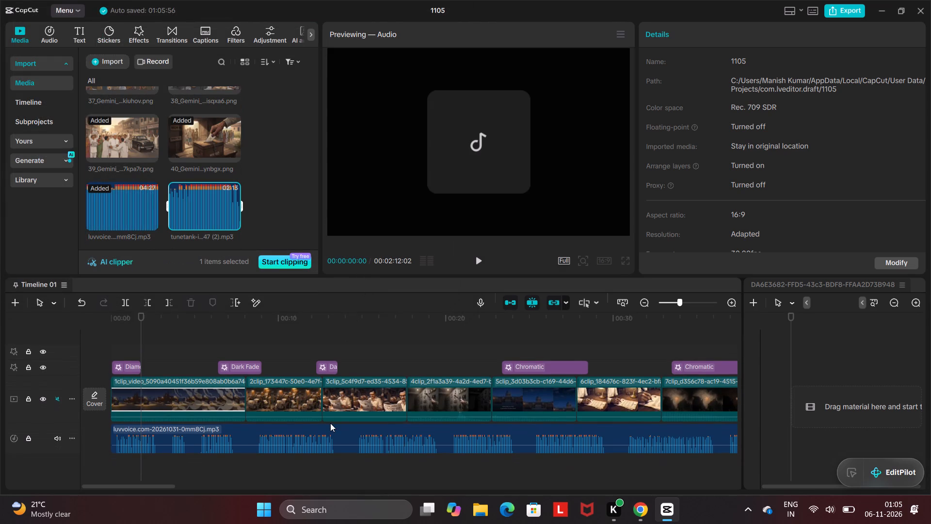
scroll(330, 423, down, 1)
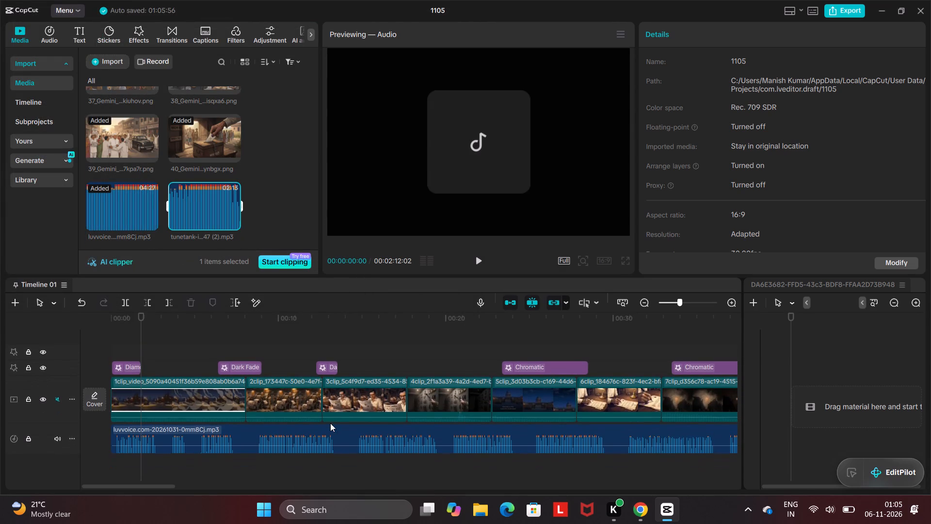
Add tunetank-inspiring-cinematic-music-409347 (2).mp3 to its own track below the voiceover and align its start with the timeline's beginning.
click(175, 347)
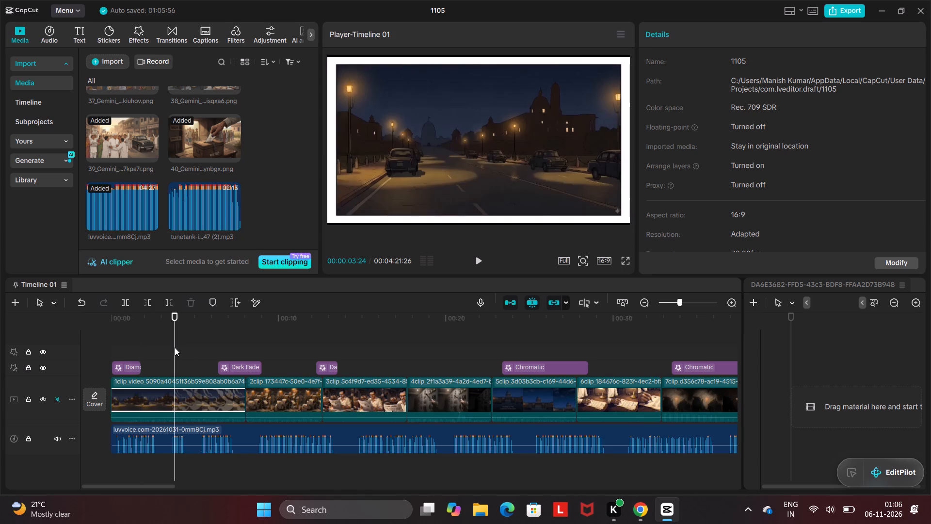
click(209, 217)
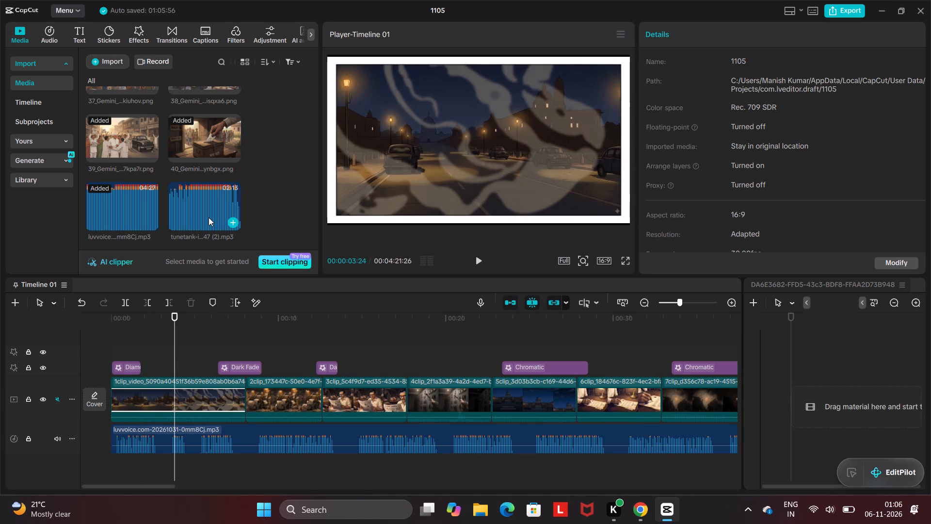
click(232, 222)
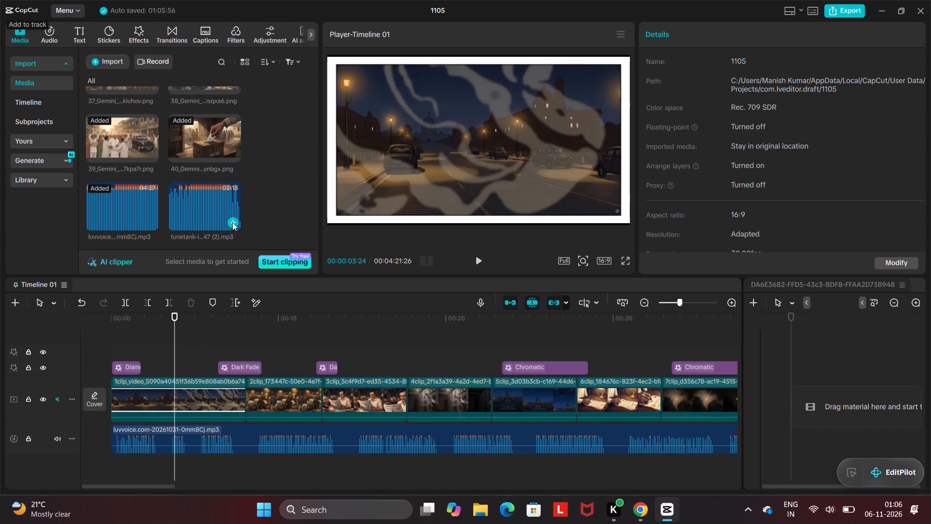
scroll(261, 473, down, 1)
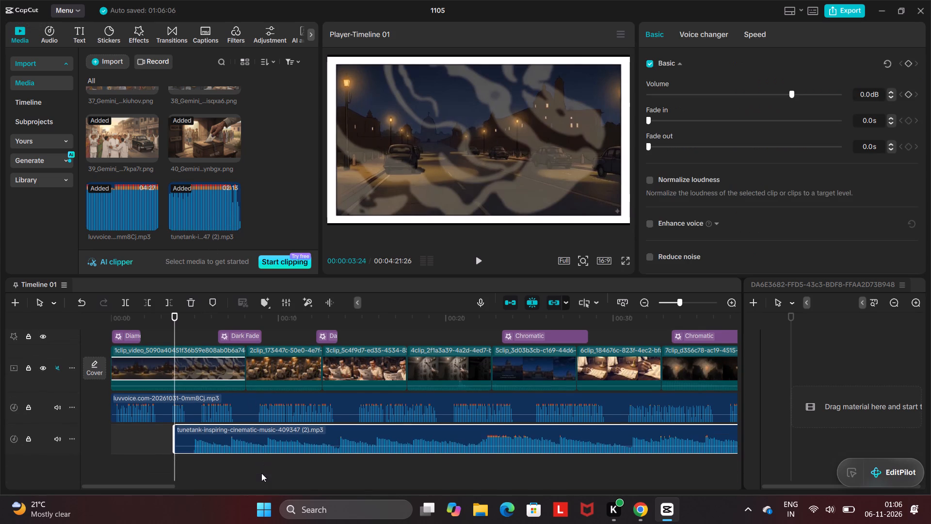
drag(177, 440, 117, 440)
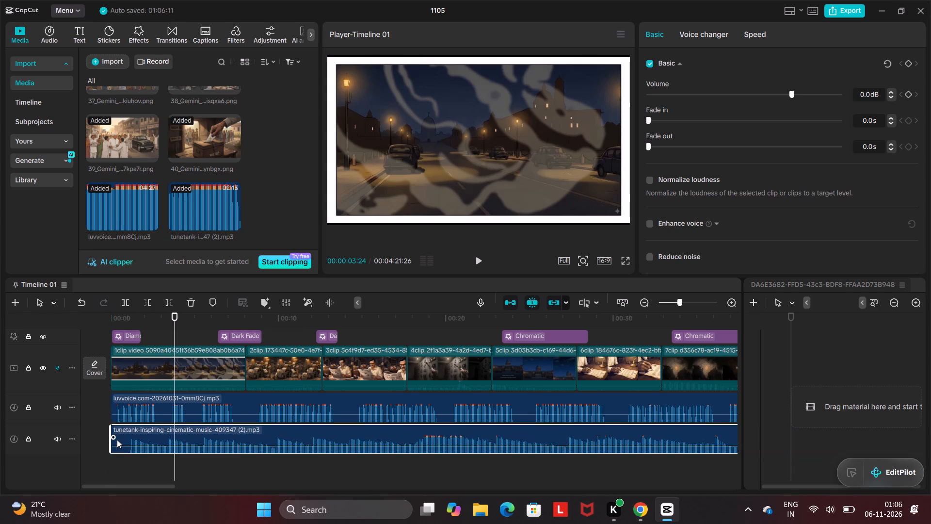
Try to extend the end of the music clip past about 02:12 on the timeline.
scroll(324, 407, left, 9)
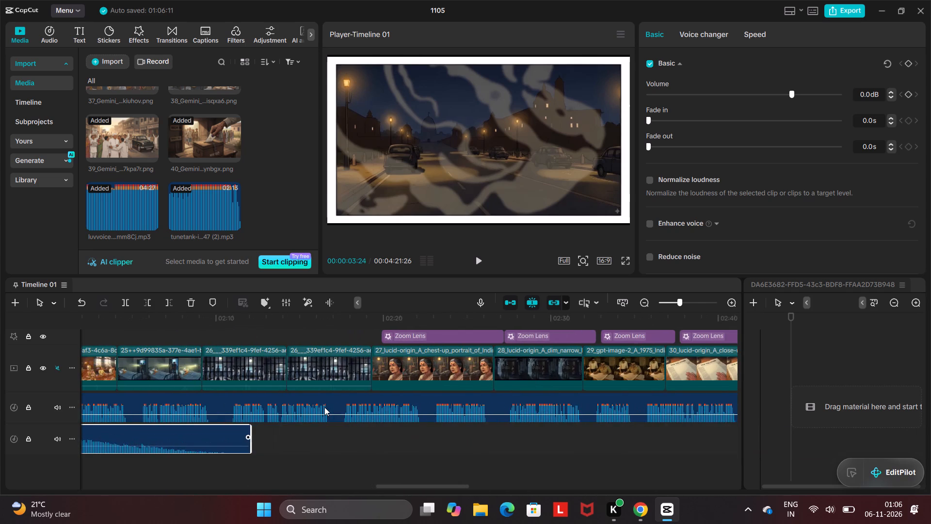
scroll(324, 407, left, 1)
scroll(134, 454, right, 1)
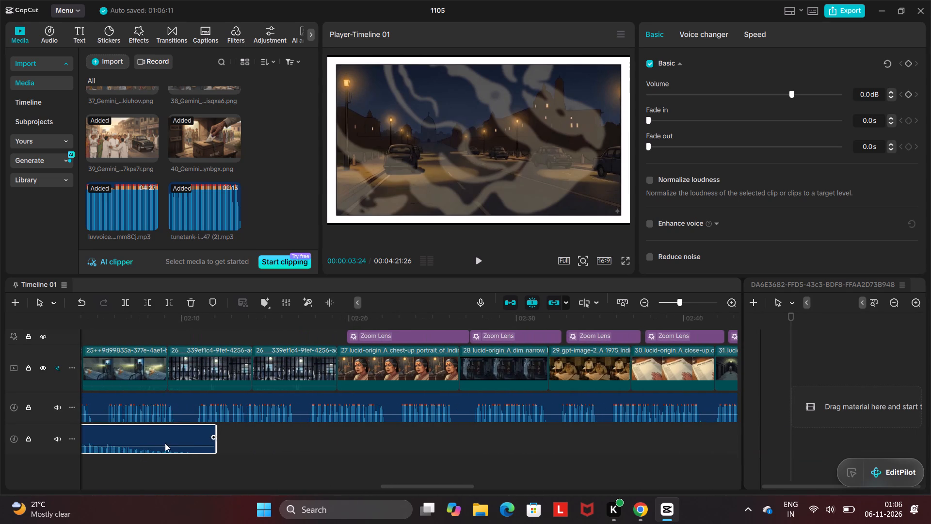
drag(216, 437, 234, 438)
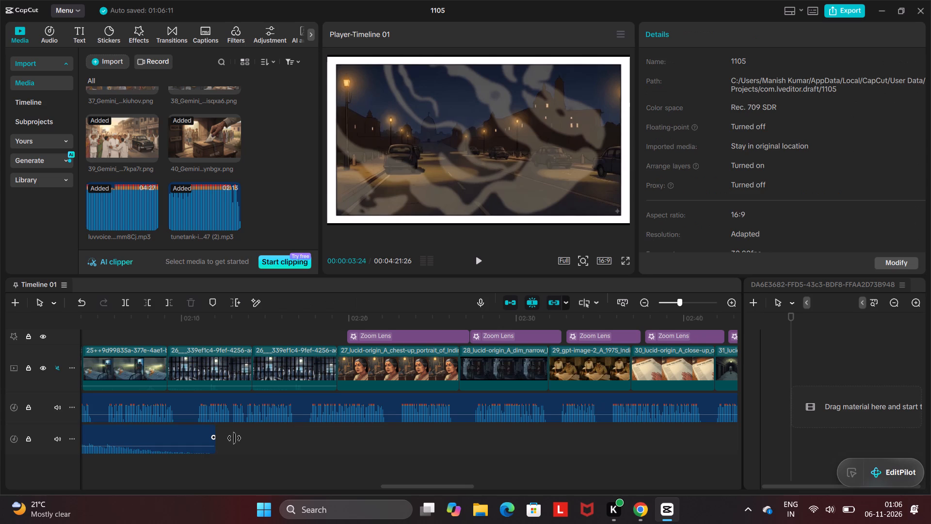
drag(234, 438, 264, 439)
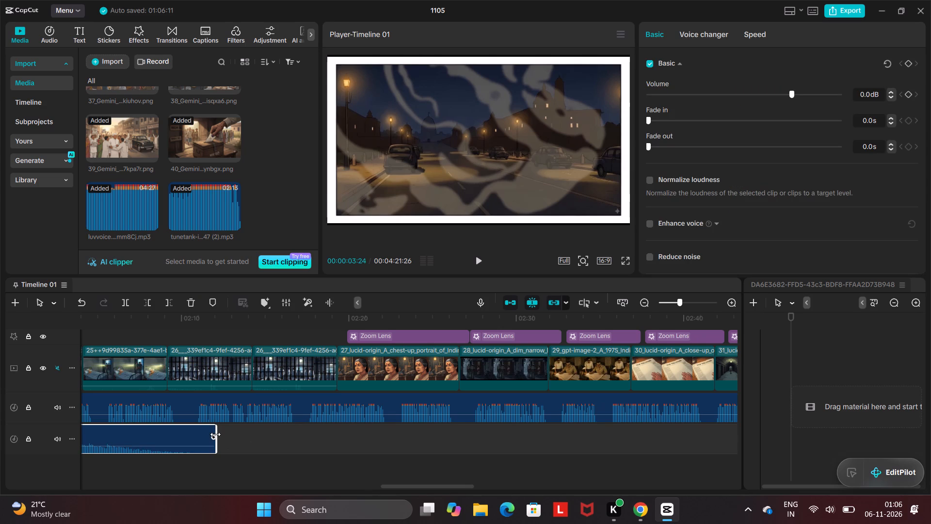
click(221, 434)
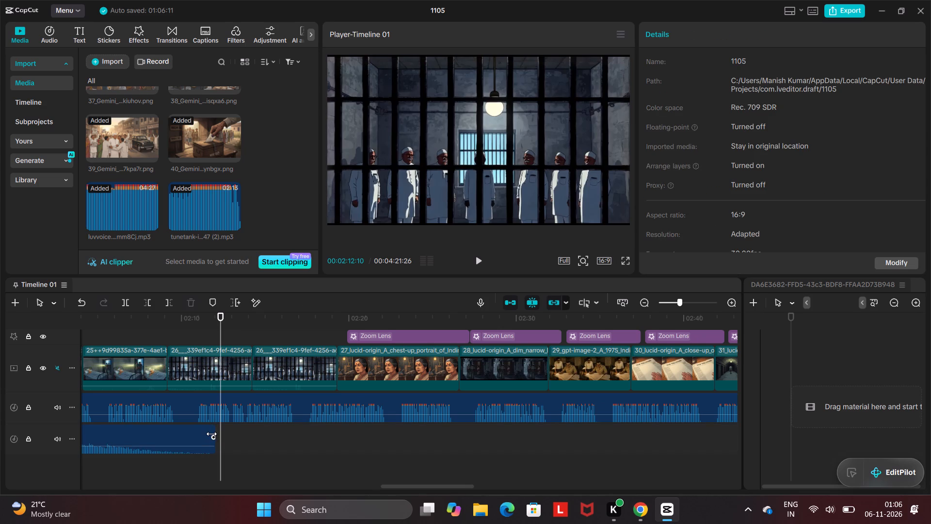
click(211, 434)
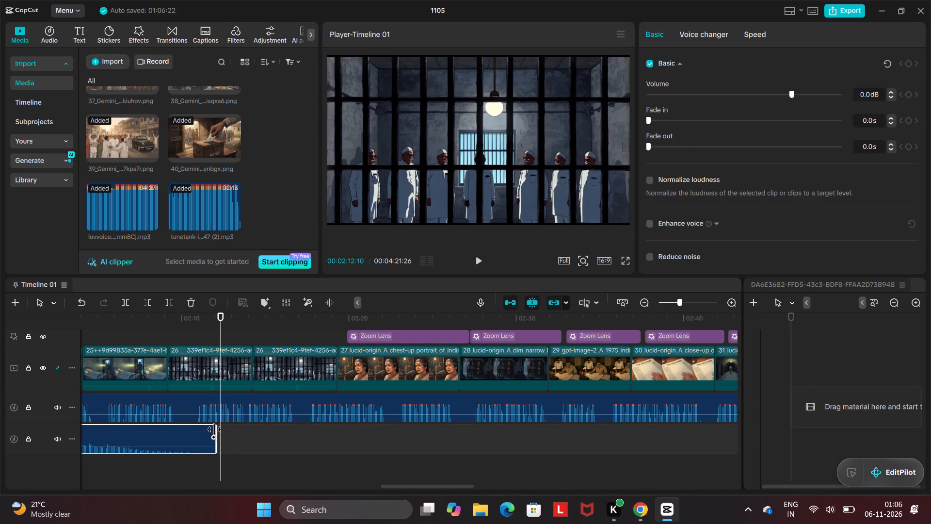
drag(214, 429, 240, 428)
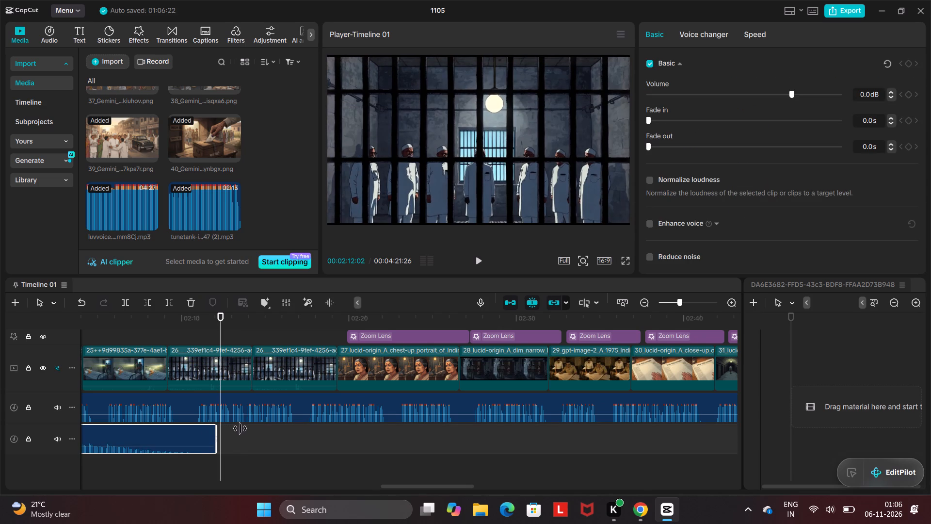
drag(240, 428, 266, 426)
Play the timeline from its beginning to about 12 seconds to judge the music against the voiceover, and pause.
scroll(180, 395, left, 1)
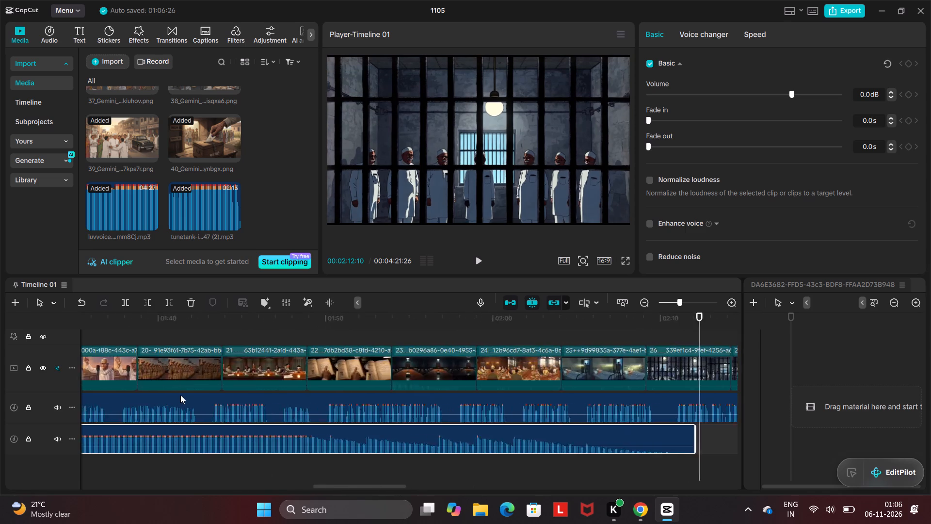
scroll(180, 395, left, 6)
scroll(180, 395, right, 18)
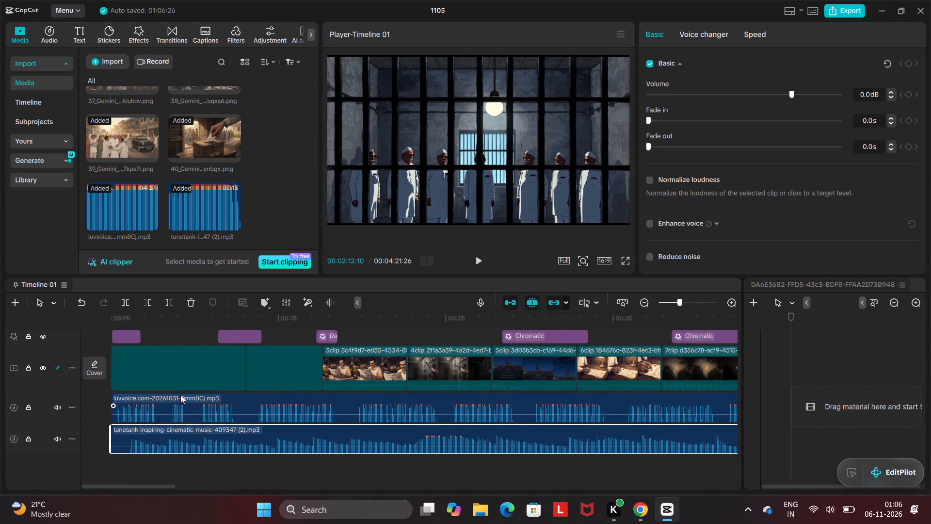
click(156, 334)
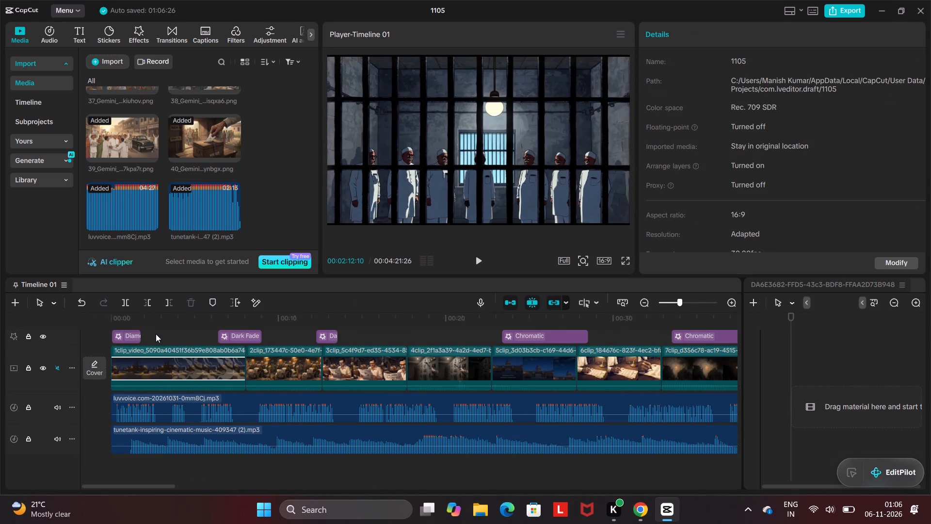
scroll(156, 334, up, 1)
click(118, 335)
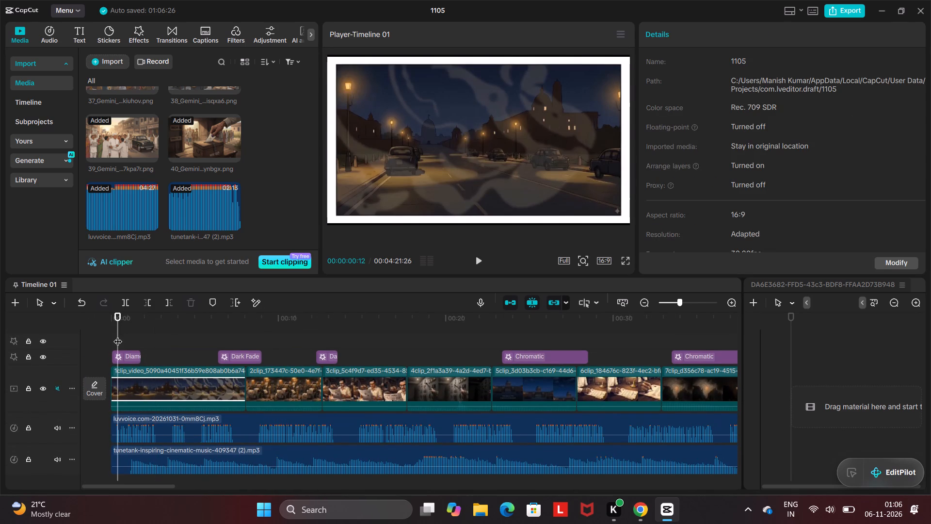
click(475, 255)
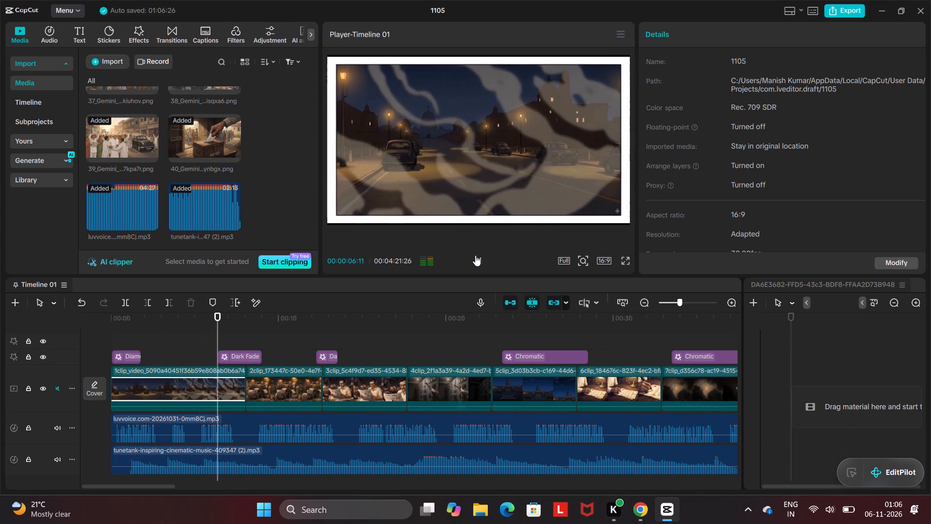
scroll(475, 255, down, 1)
scroll(435, 372, down, 1)
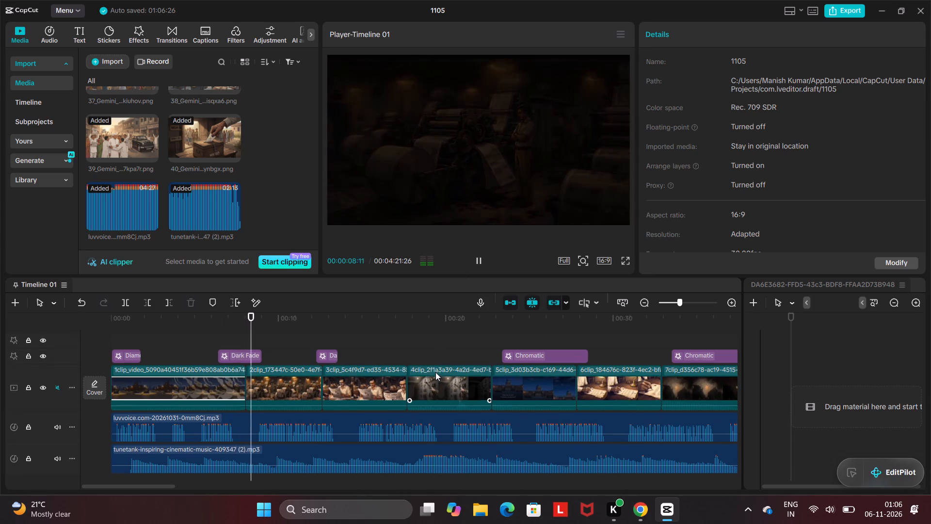
scroll(435, 372, down, 1)
click(335, 438)
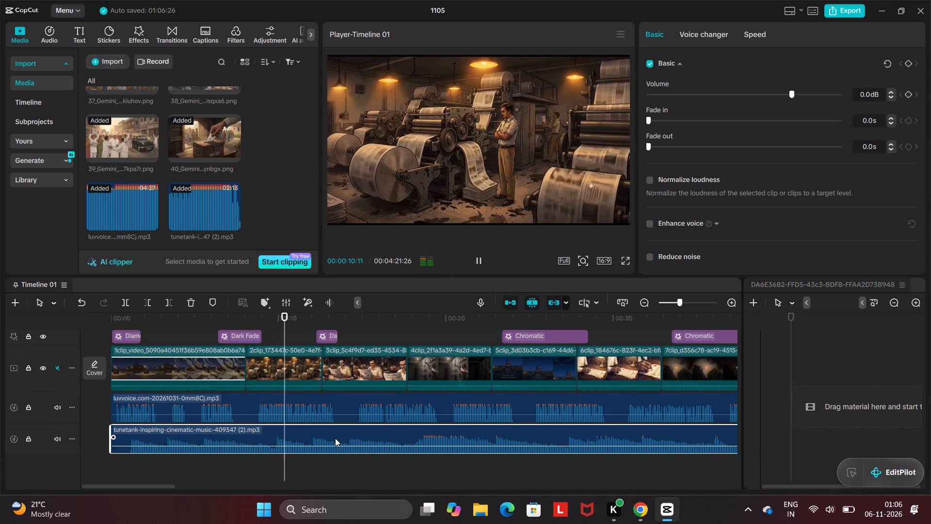
click(478, 259)
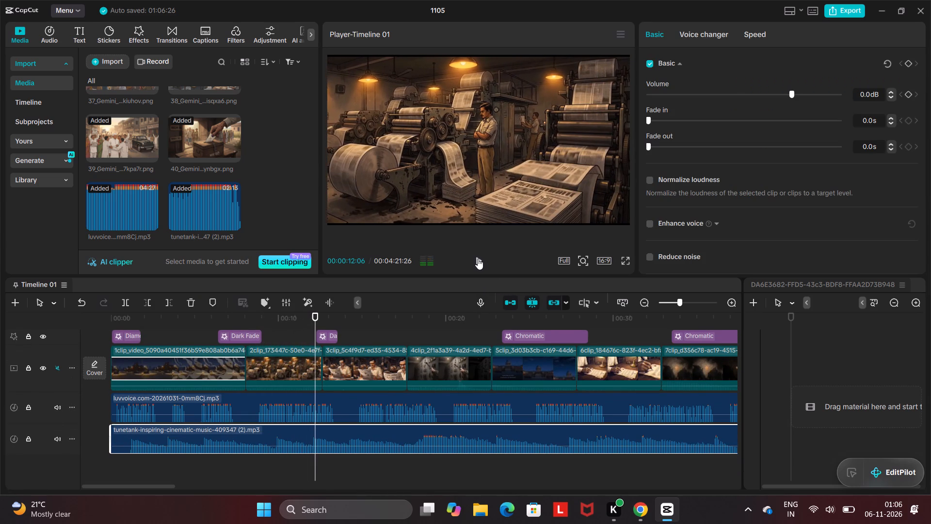
Check the track settings of the background music track.
click(284, 438)
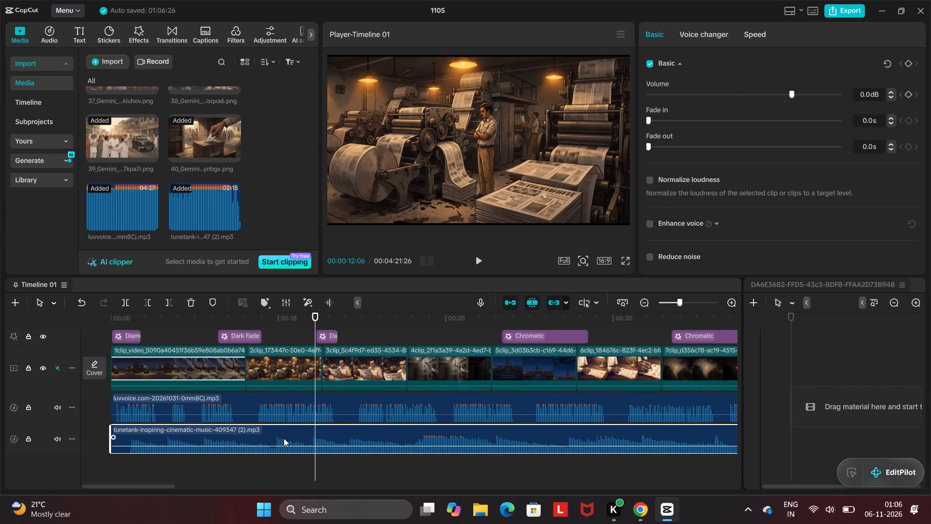
click(66, 437)
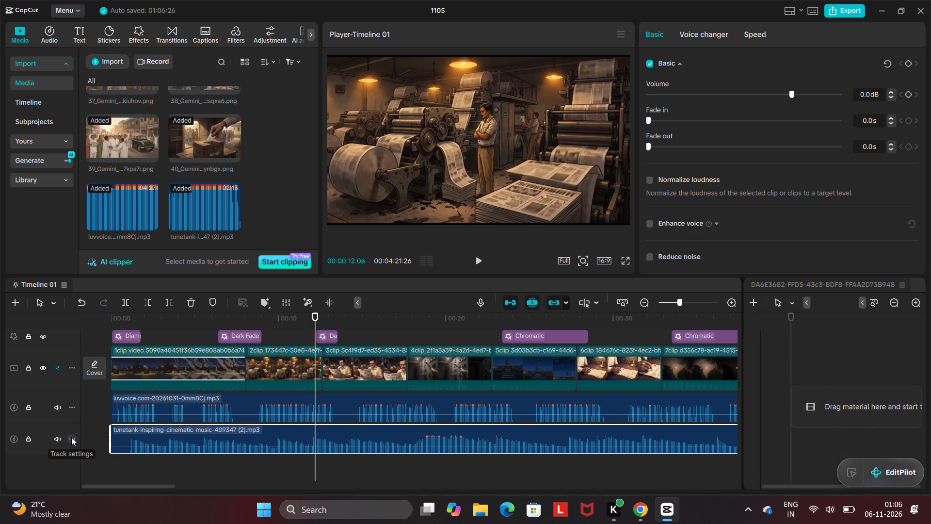
click(71, 437)
click(85, 461)
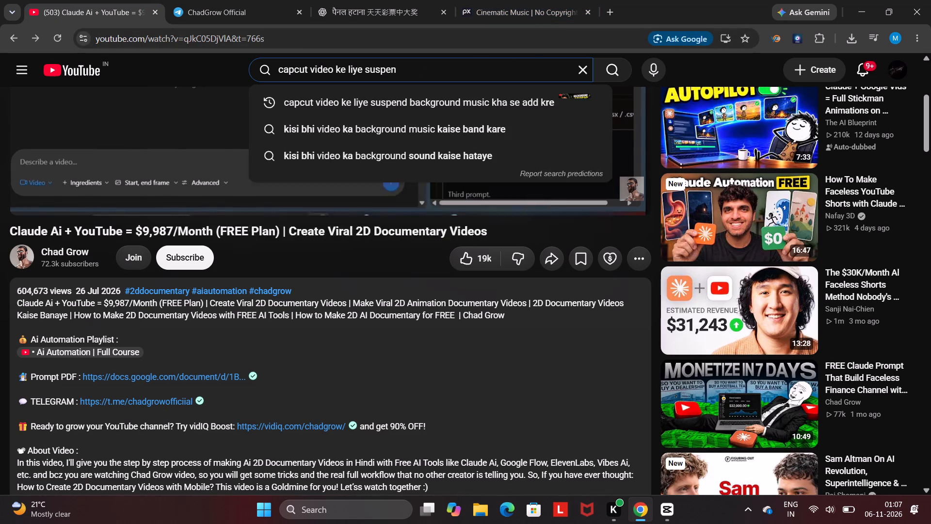
key(BackSpace)
key(BackSpace)
key(BackSpace)
key(BackSpace)
key(BackSpace)
key(BackSpace)
key(BackSpace)
key(BackSpace)
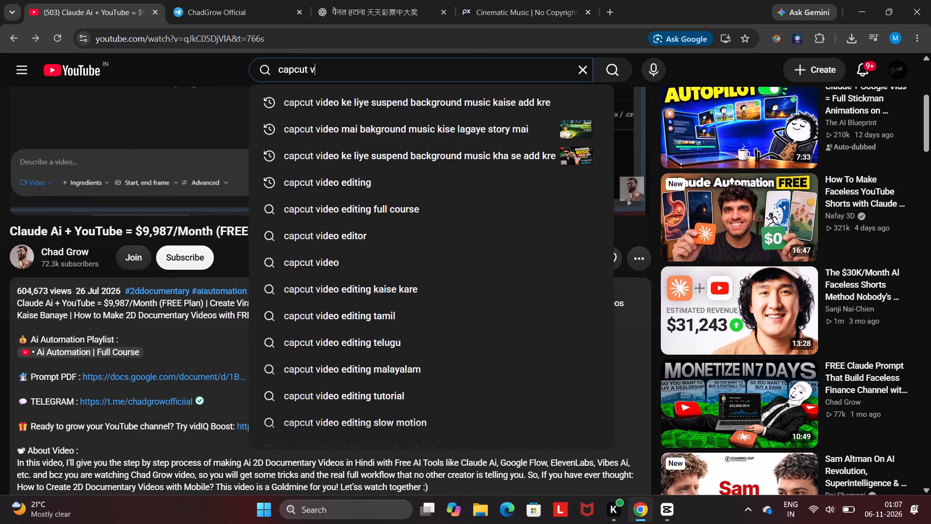
key(BackSpace)
text(mai background music ka sound kaam kaise ke)
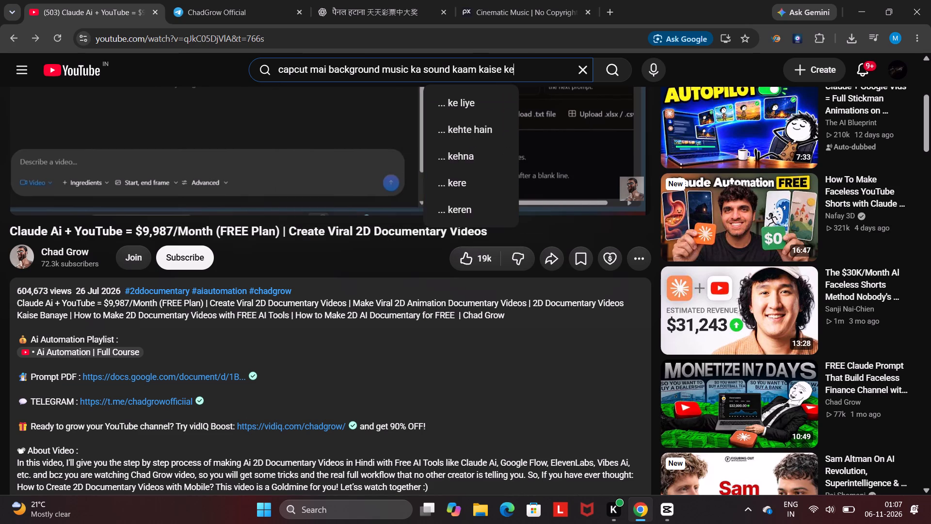
key(BackSpace)
text(re)
key(Return)
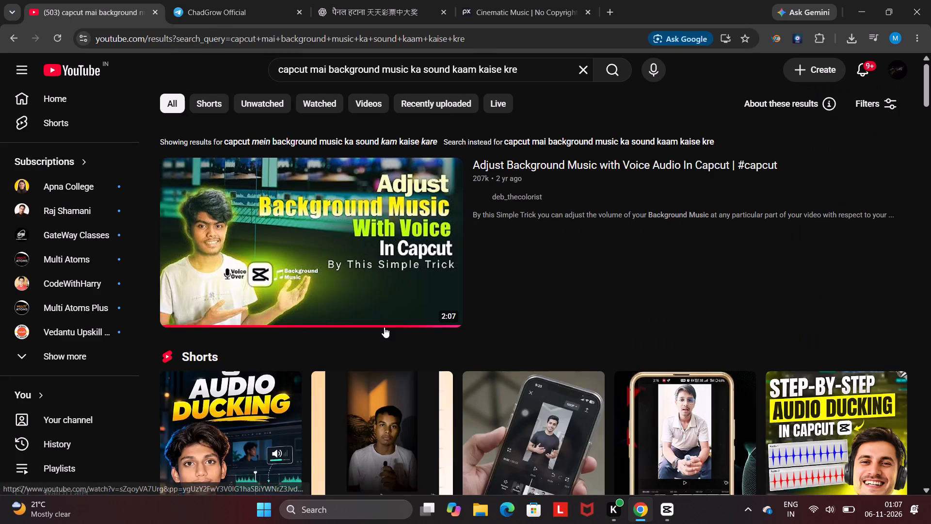
Open the video "Adjust Background Music with Voice Audio In Capcut" from the results and skip ahead to around its middle.
scroll(384, 327, down, 2)
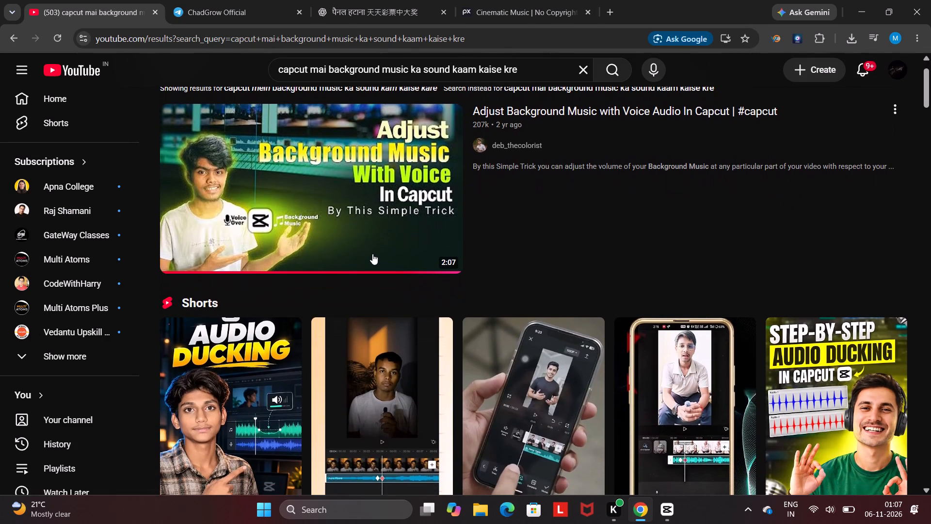
click(372, 254)
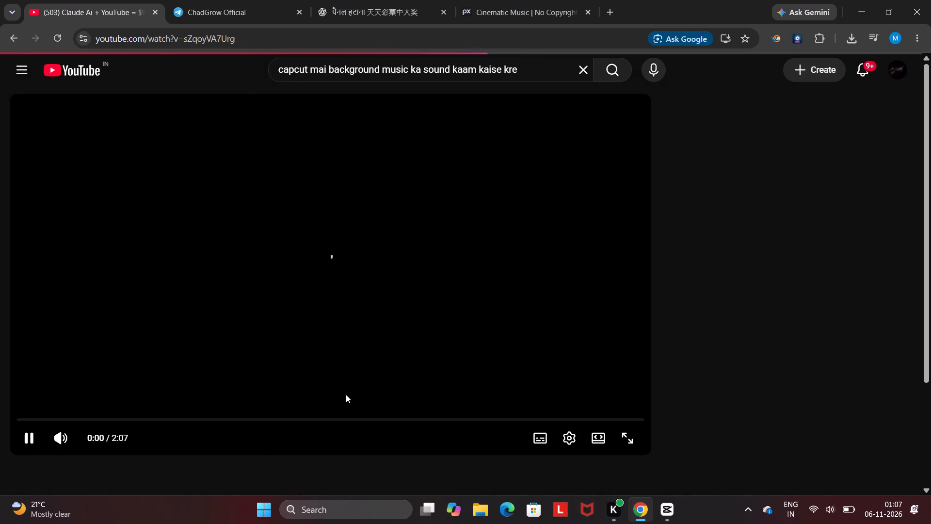
scroll(256, 416, left, 1)
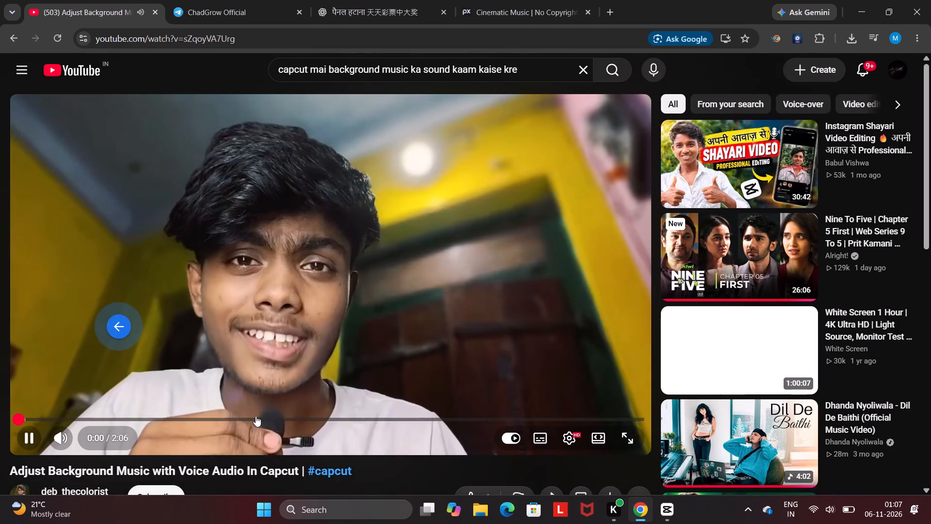
scroll(256, 416, left, 1)
click(264, 417)
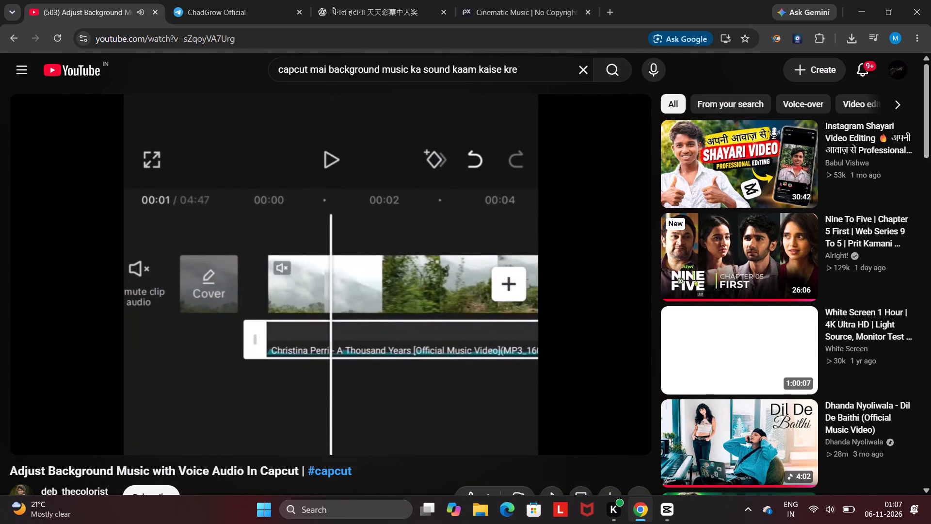
Watch the rest of the tutorial at about 1.3x playback speed, skimming forward through the keyframe and volume demonstration.
click(574, 435)
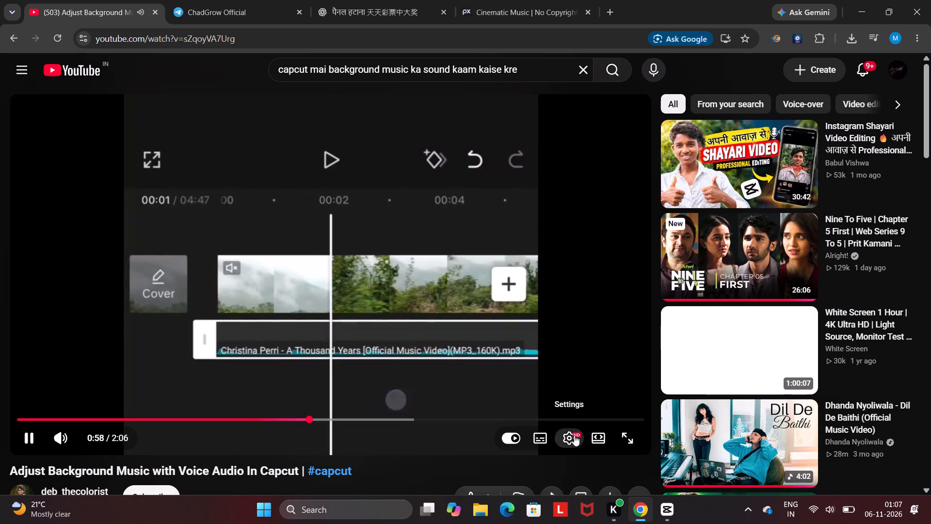
click(589, 376)
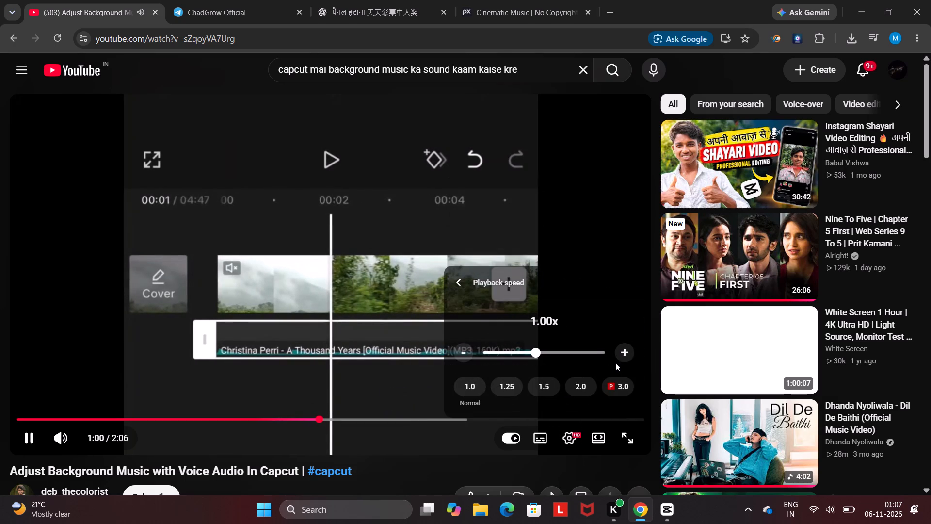
triple_click(622, 353)
triple_click(622, 353)
click(622, 353)
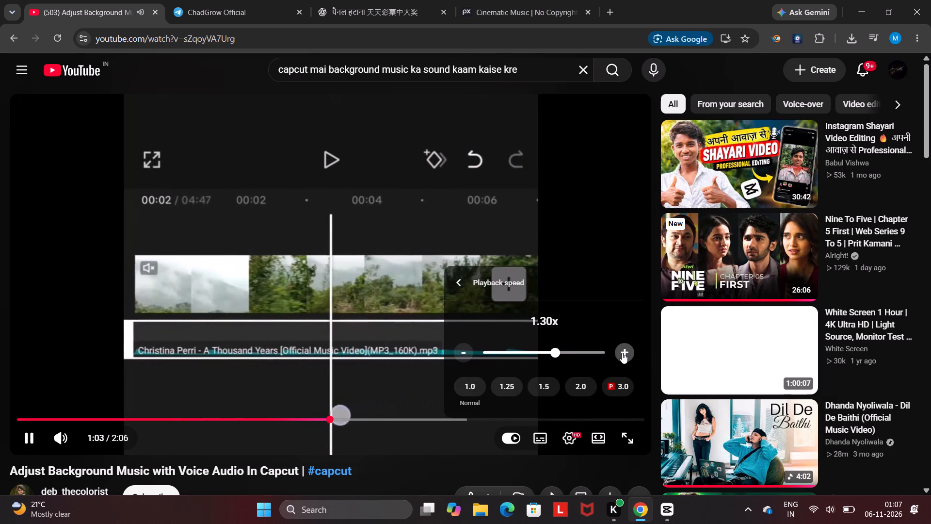
click(551, 188)
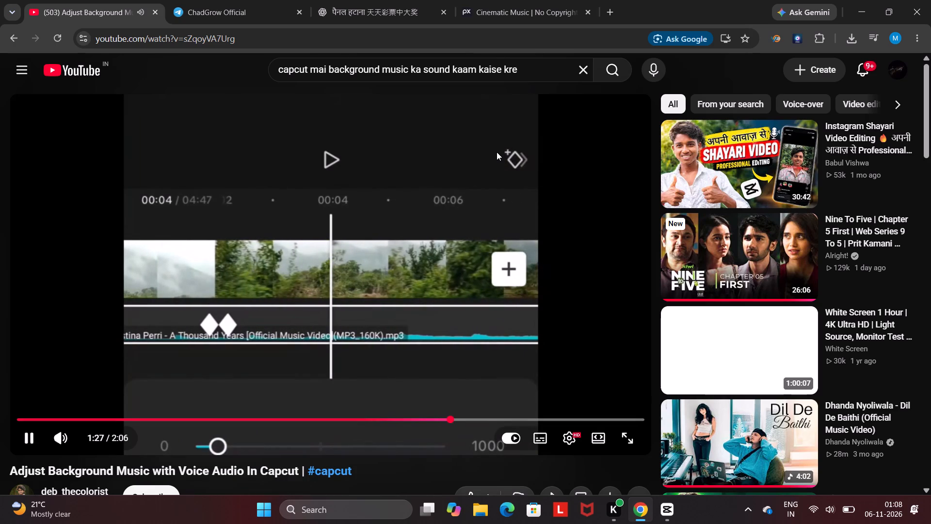
key(Right)
key(Right)
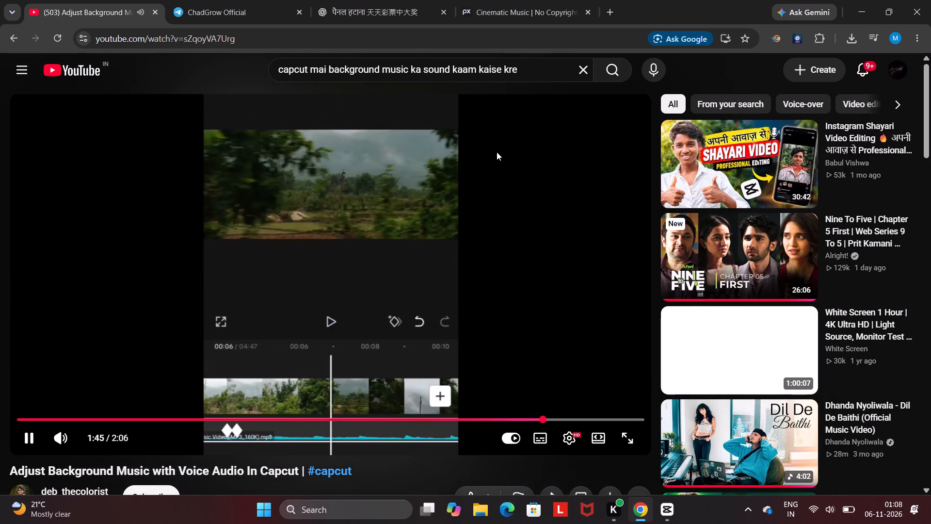
key(Left)
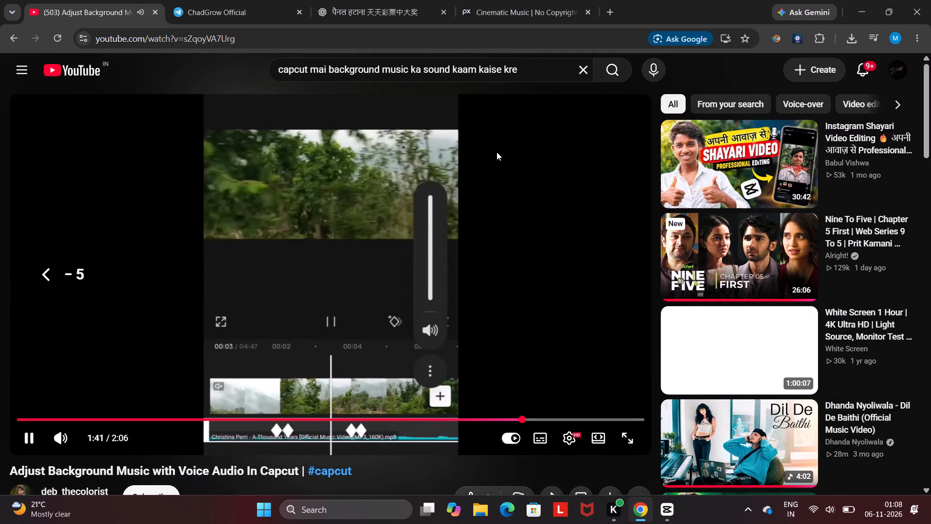
key(Right)
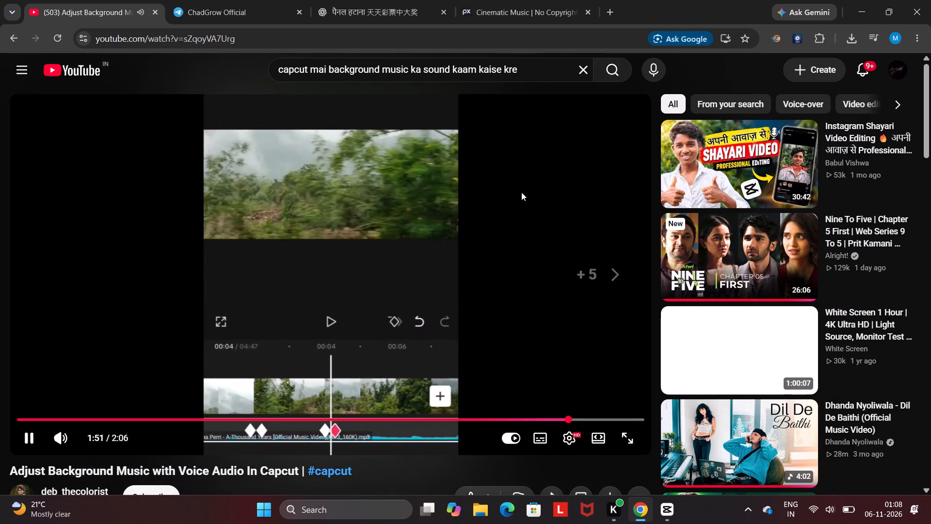
click(521, 192)
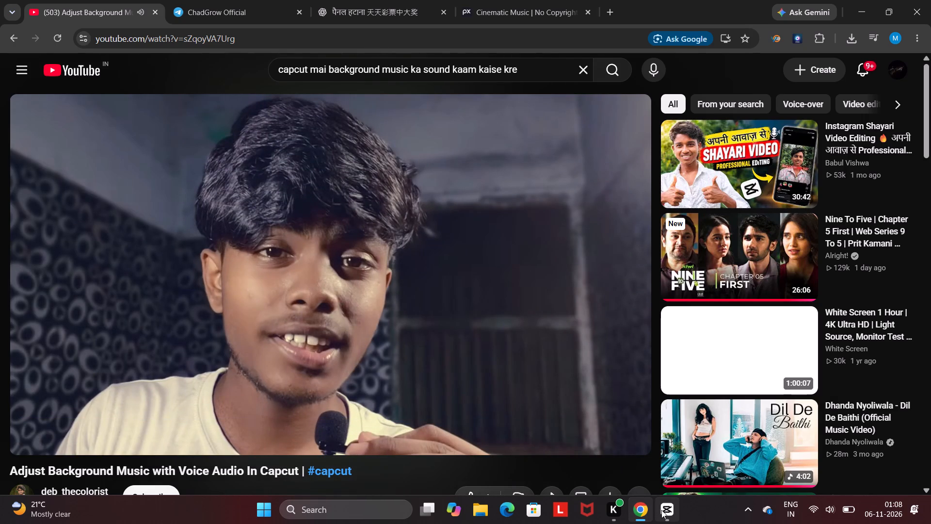
Switch back to project 1105 in CapCut.
click(668, 444)
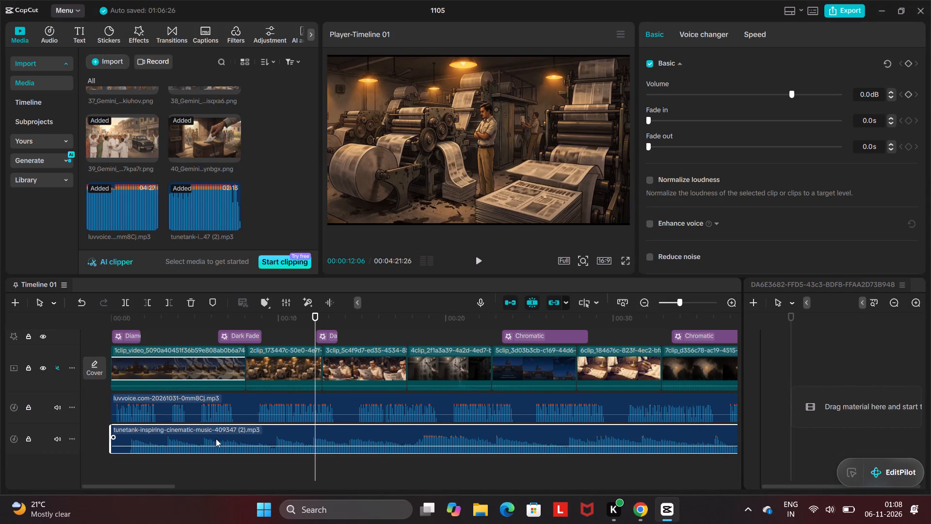
scroll(153, 439, right, 1)
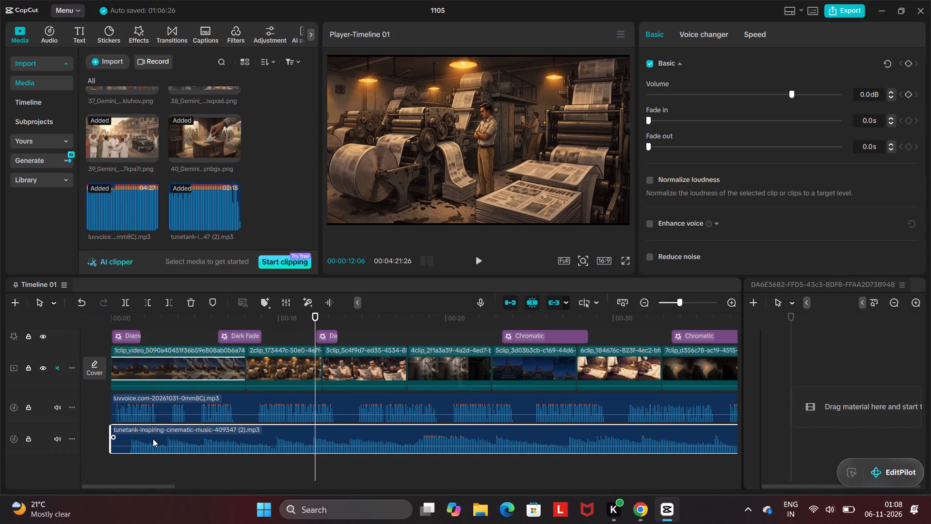
scroll(153, 439, right, 1)
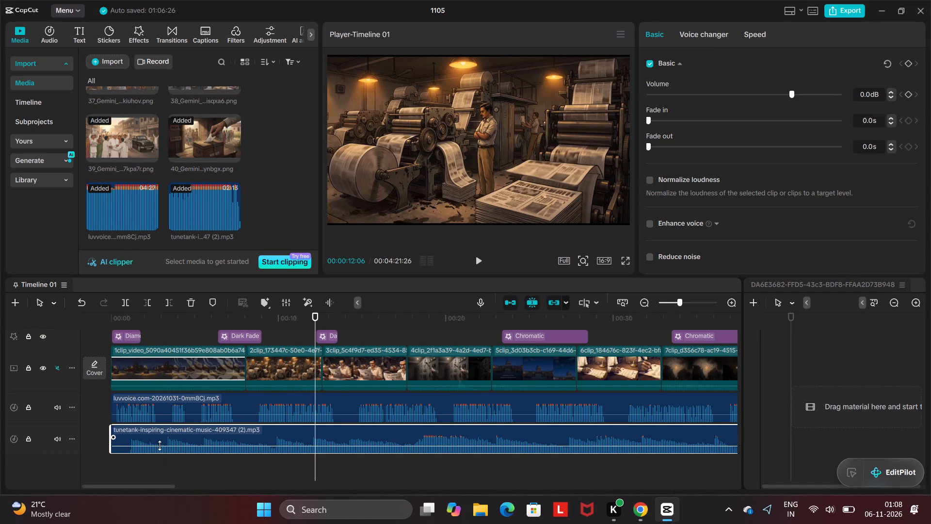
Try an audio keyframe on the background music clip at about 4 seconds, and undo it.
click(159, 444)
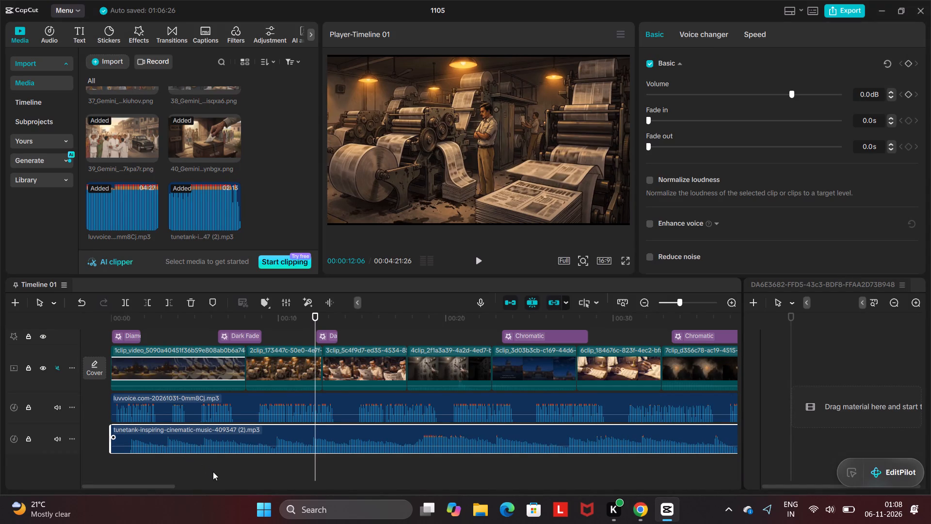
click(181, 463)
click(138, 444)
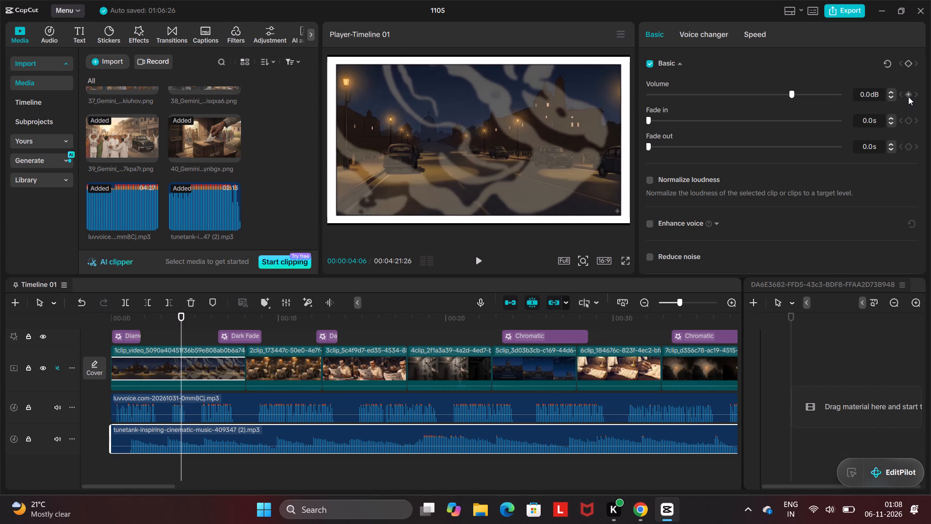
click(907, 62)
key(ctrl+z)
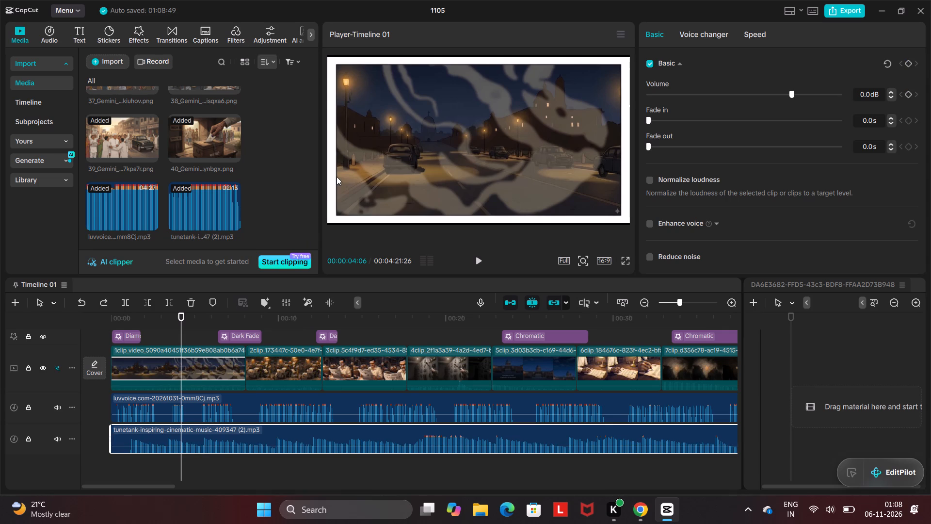
Play the timeline from about 4 to 7 seconds to hear the music against the voiceover, and pause.
click(478, 254)
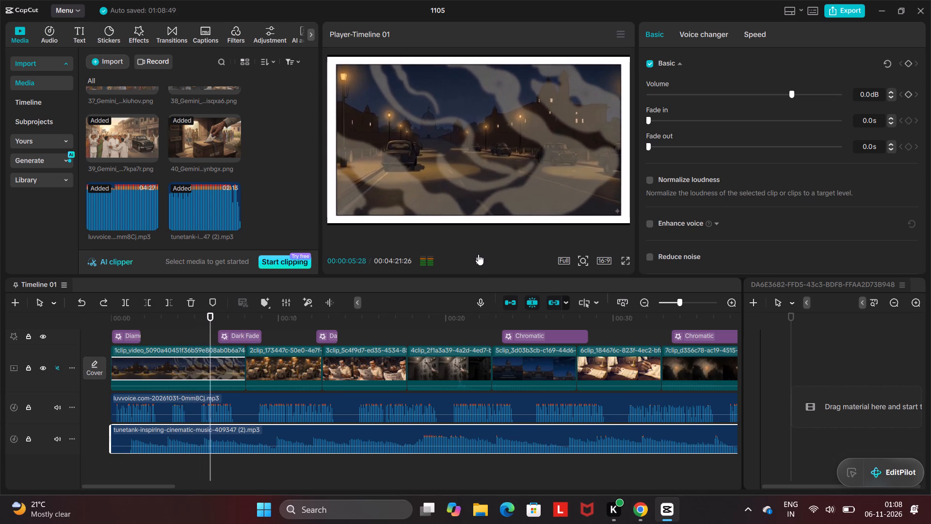
click(478, 254)
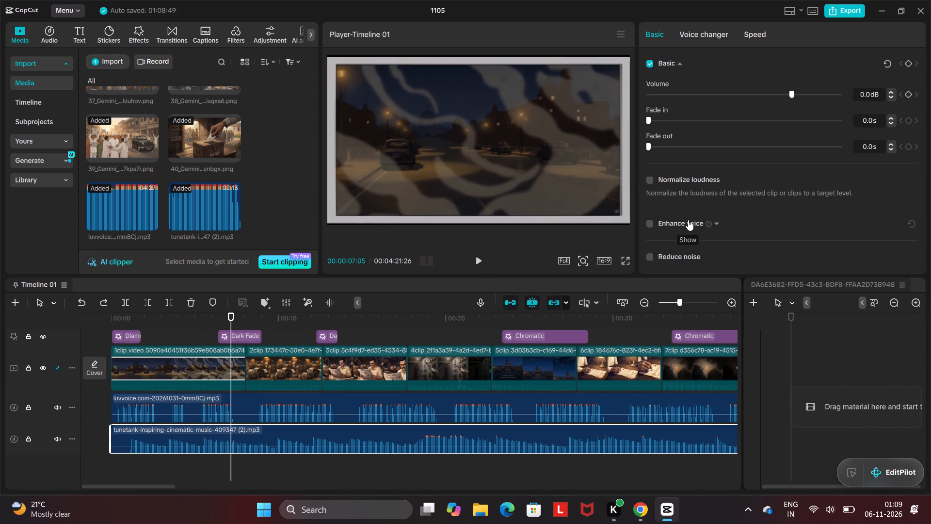
Check the Enhance voice intensity setting of the background music clip.
click(688, 220)
click(688, 220)
click(688, 220)
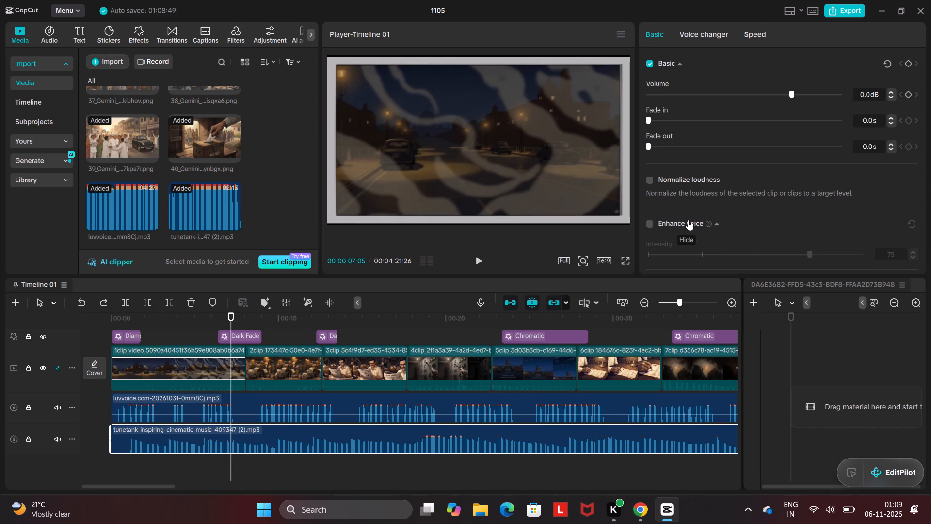
click(767, 249)
click(780, 256)
Lower the background music clip's volume to about -19.1 dB, comparing levels by ear while playing on from about 7 seconds.
click(730, 97)
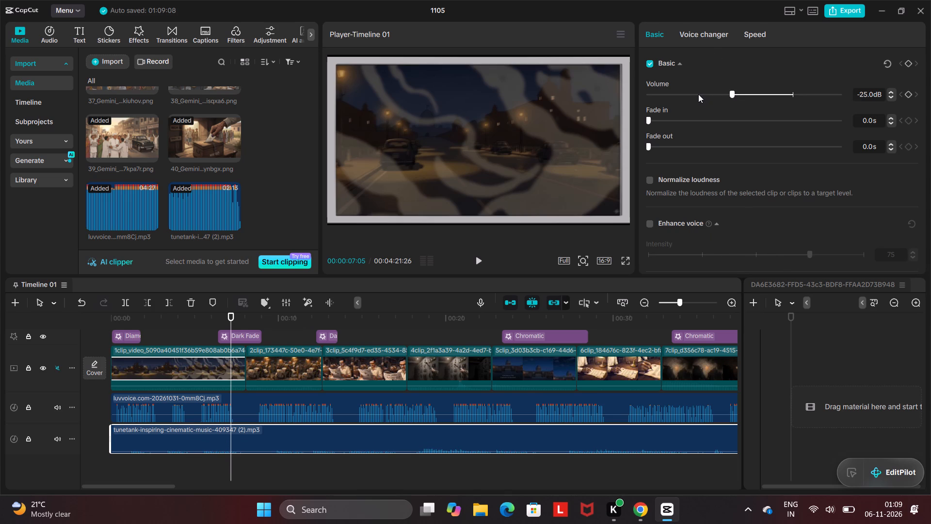
click(698, 94)
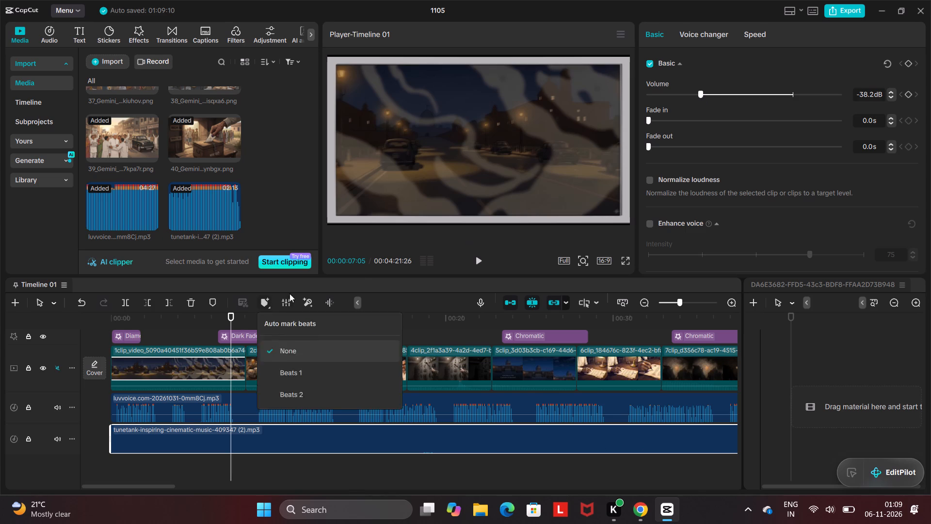
click(476, 260)
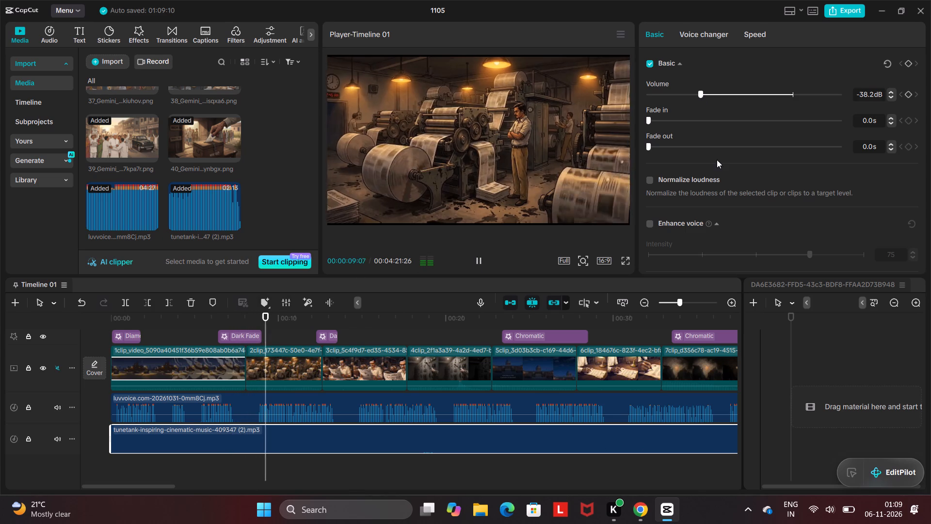
click(731, 93)
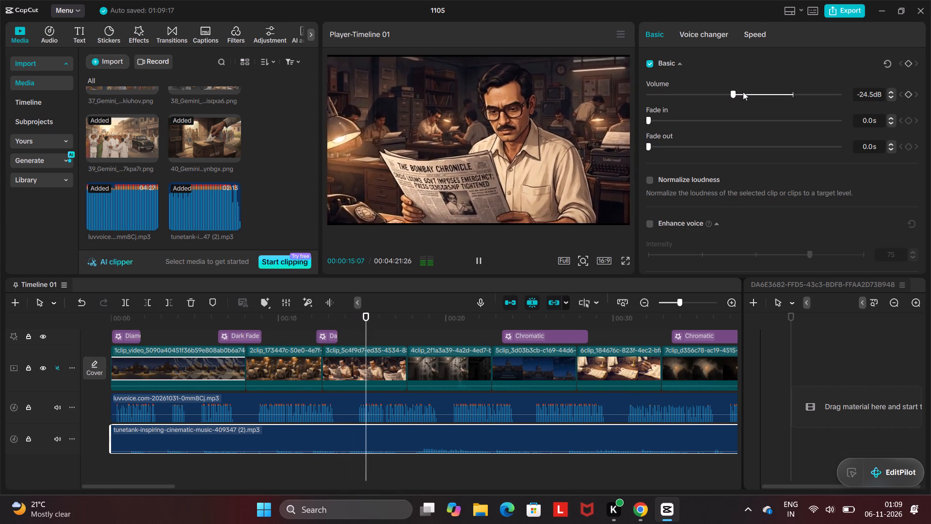
click(743, 91)
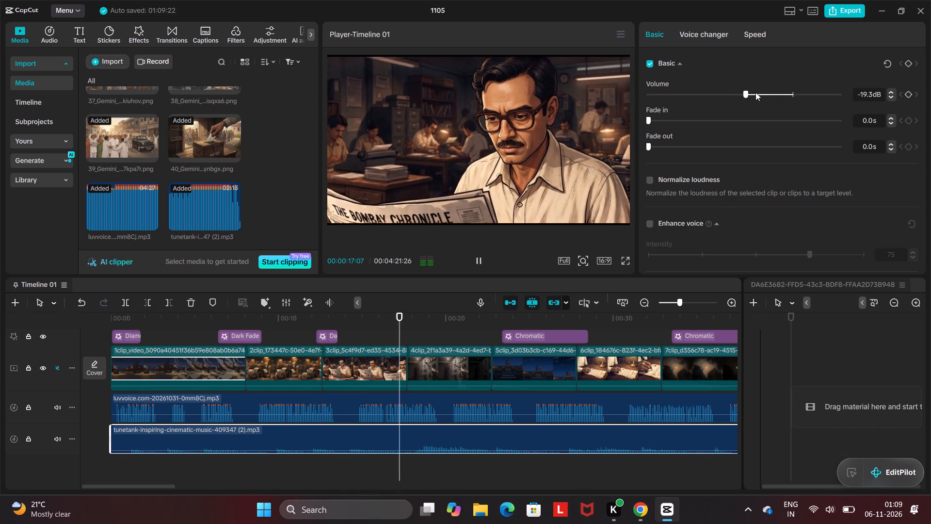
click(758, 91)
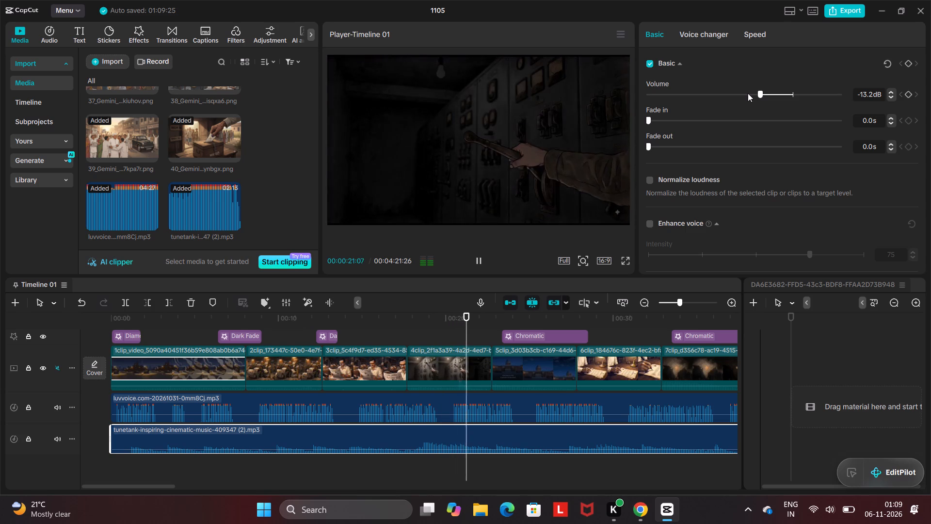
click(748, 93)
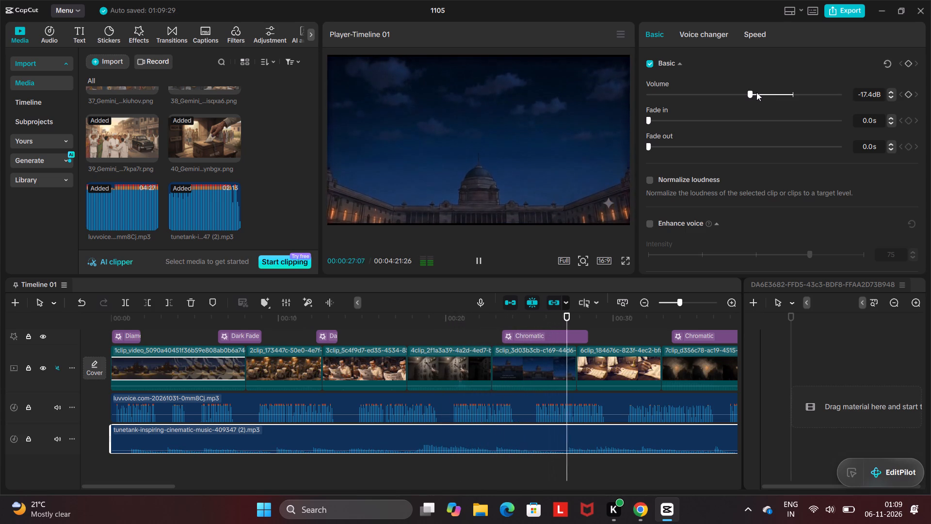
click(744, 94)
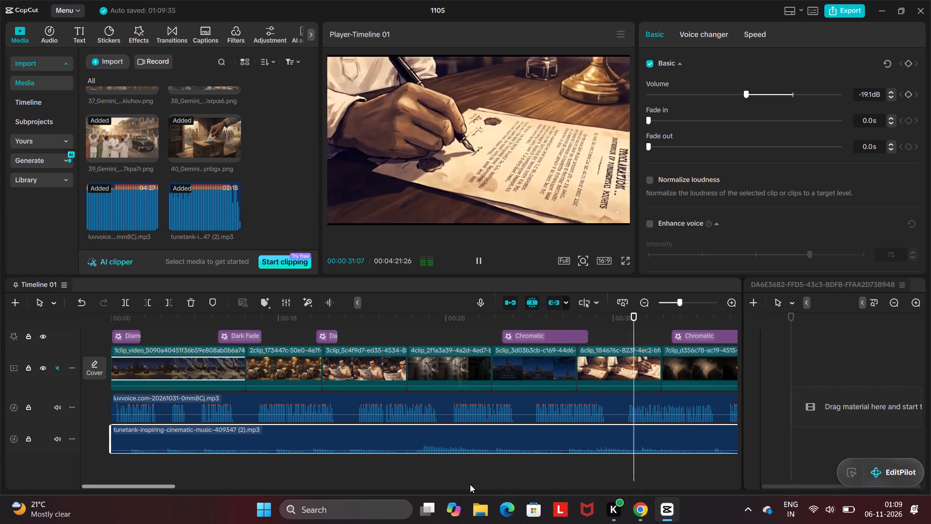
Replay the timeline from about 21 seconds to judge the lowered music under the voiceover, with the music clip selected.
click(470, 470)
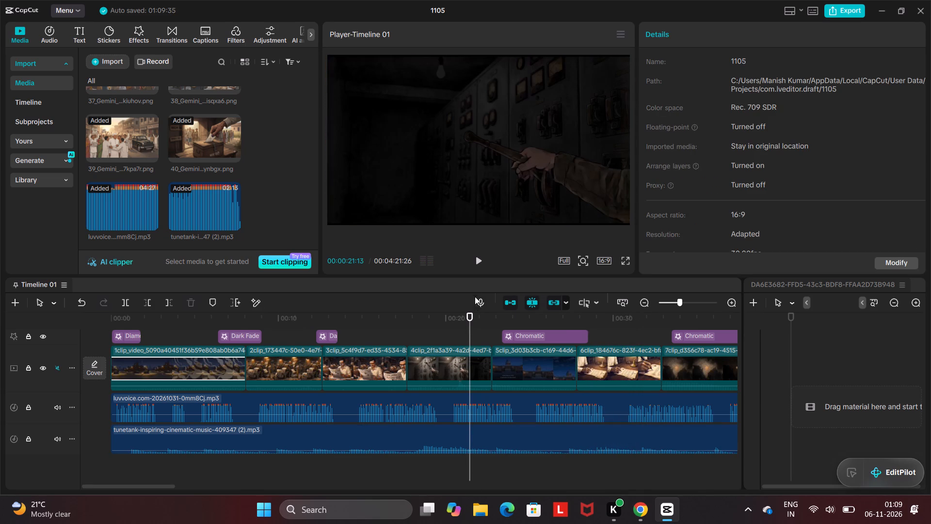
click(479, 262)
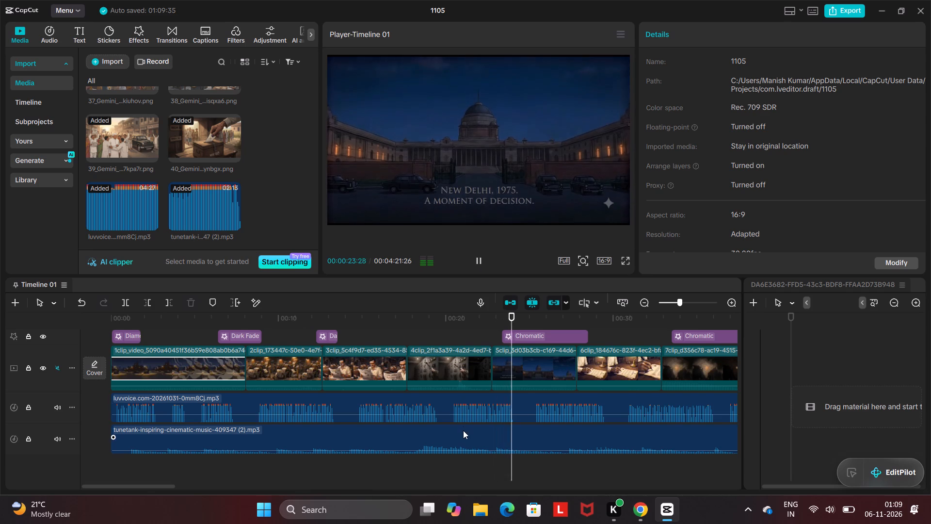
click(463, 433)
click(476, 259)
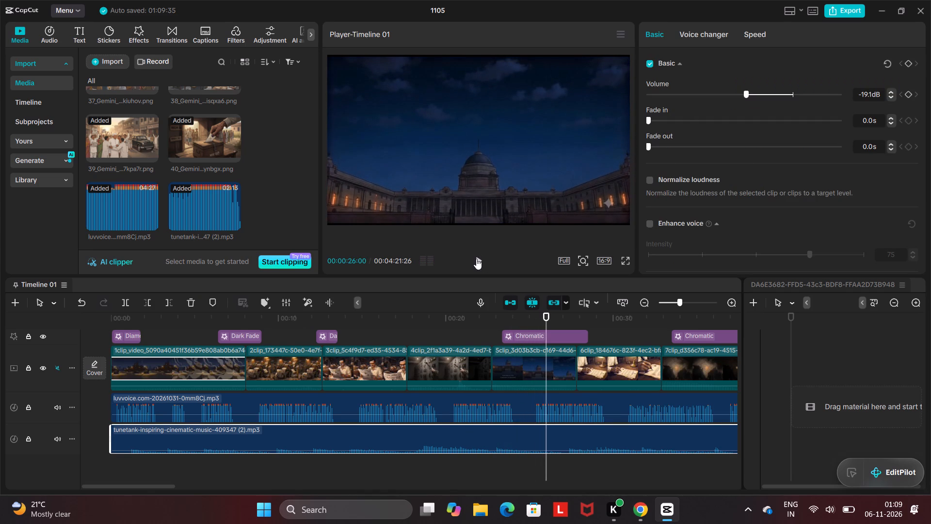
click(476, 259)
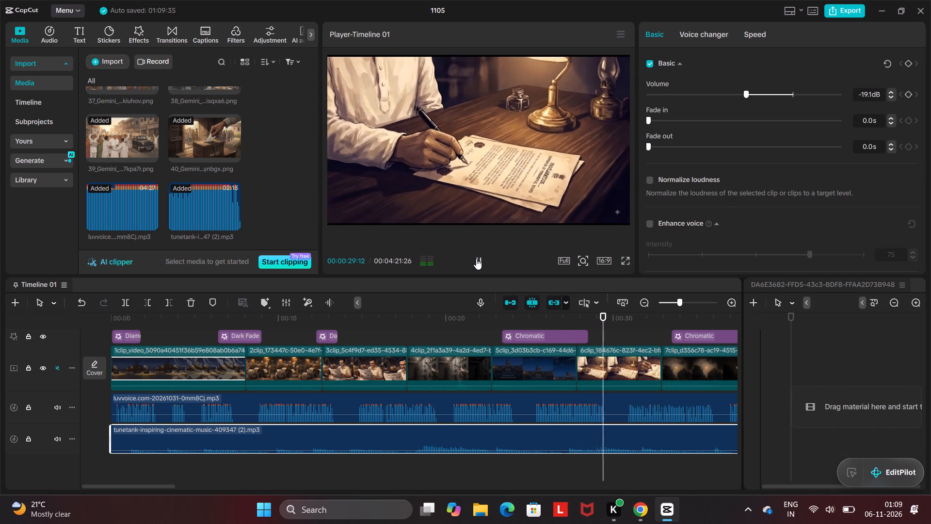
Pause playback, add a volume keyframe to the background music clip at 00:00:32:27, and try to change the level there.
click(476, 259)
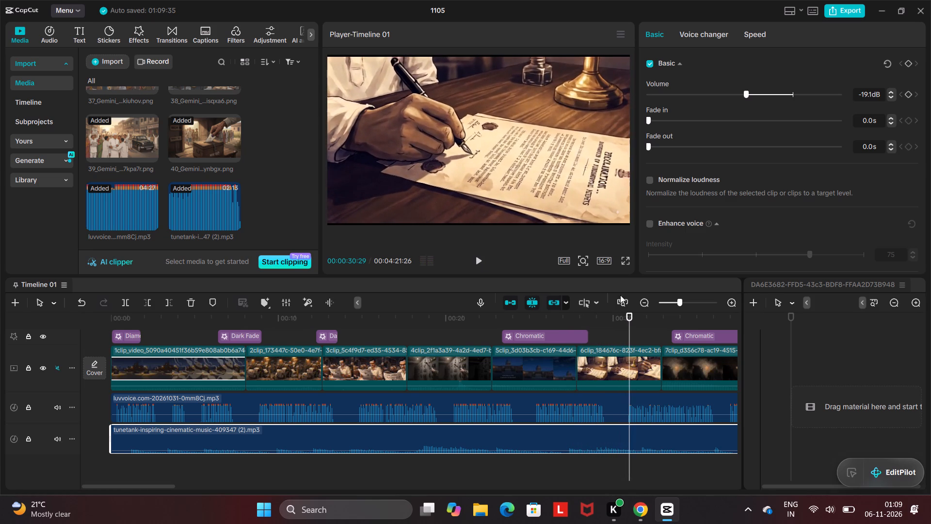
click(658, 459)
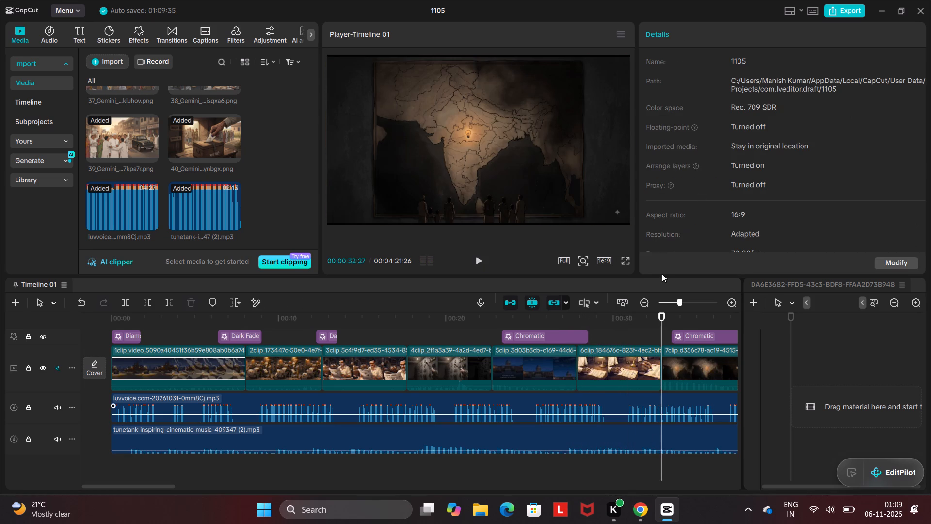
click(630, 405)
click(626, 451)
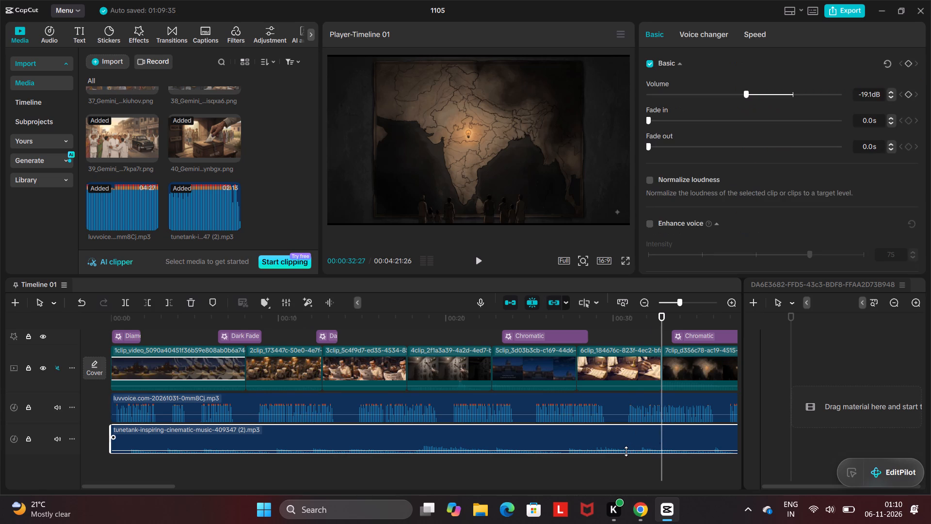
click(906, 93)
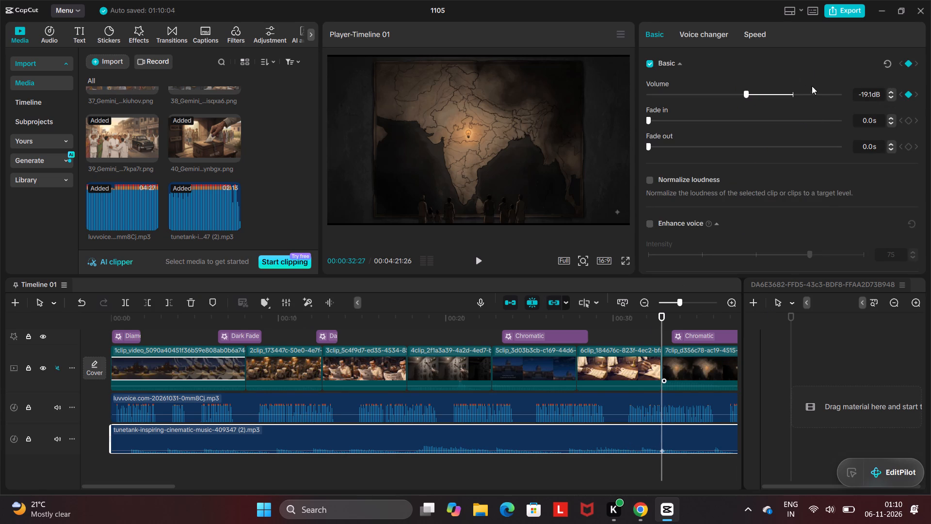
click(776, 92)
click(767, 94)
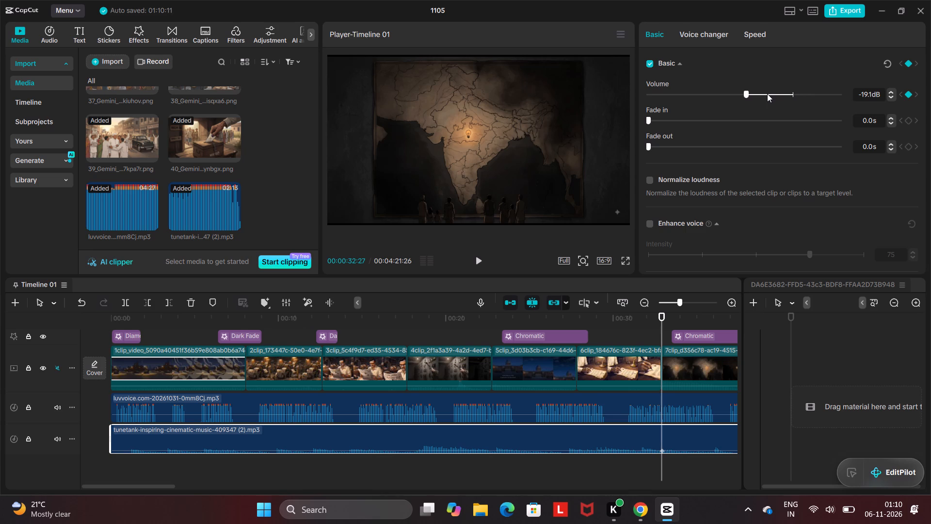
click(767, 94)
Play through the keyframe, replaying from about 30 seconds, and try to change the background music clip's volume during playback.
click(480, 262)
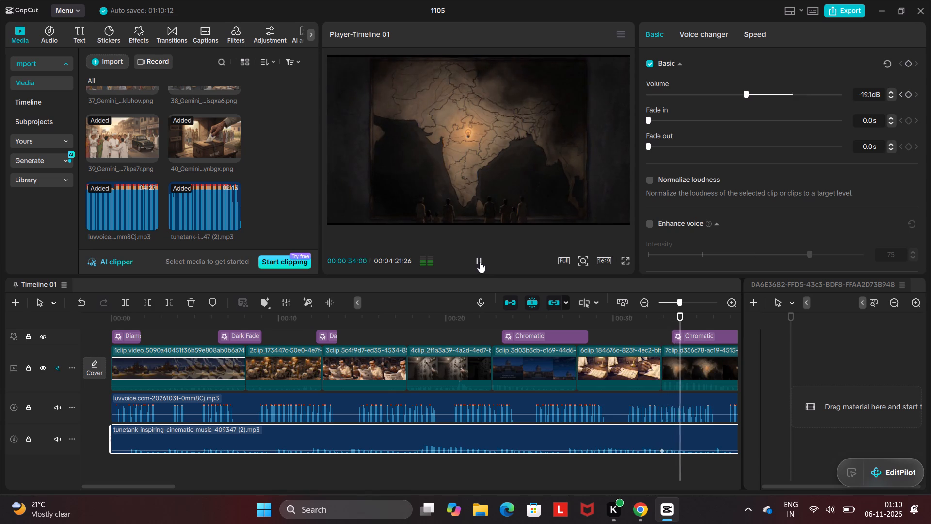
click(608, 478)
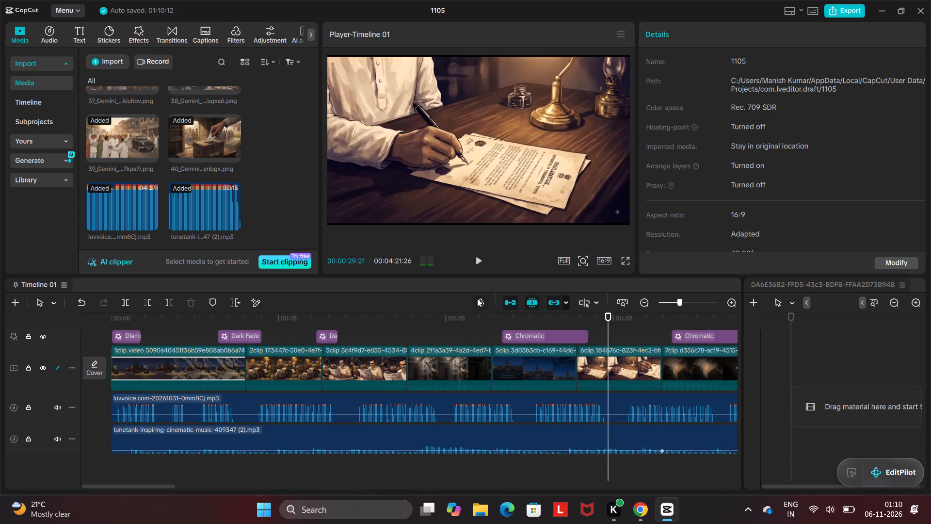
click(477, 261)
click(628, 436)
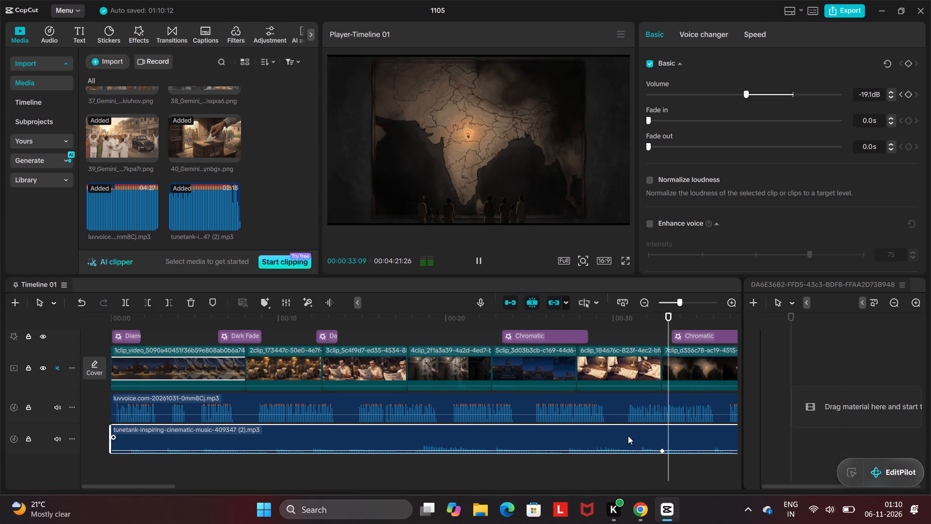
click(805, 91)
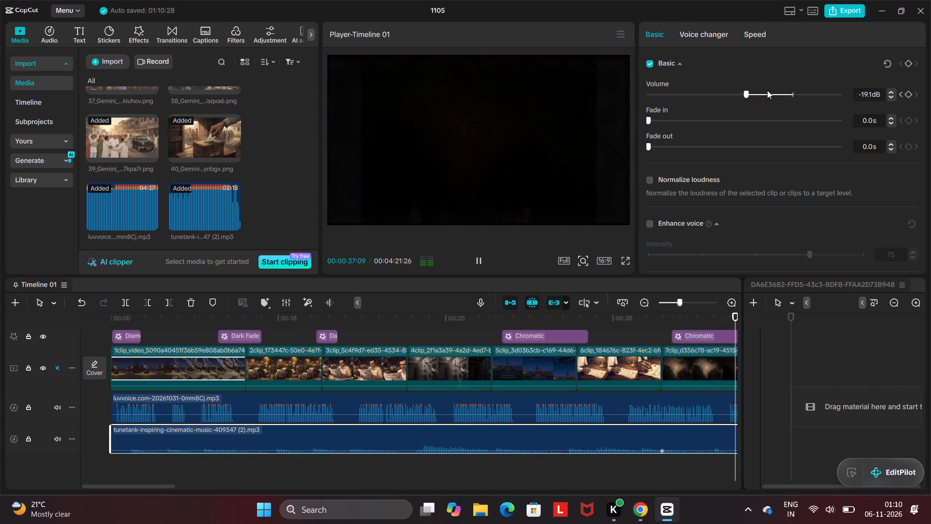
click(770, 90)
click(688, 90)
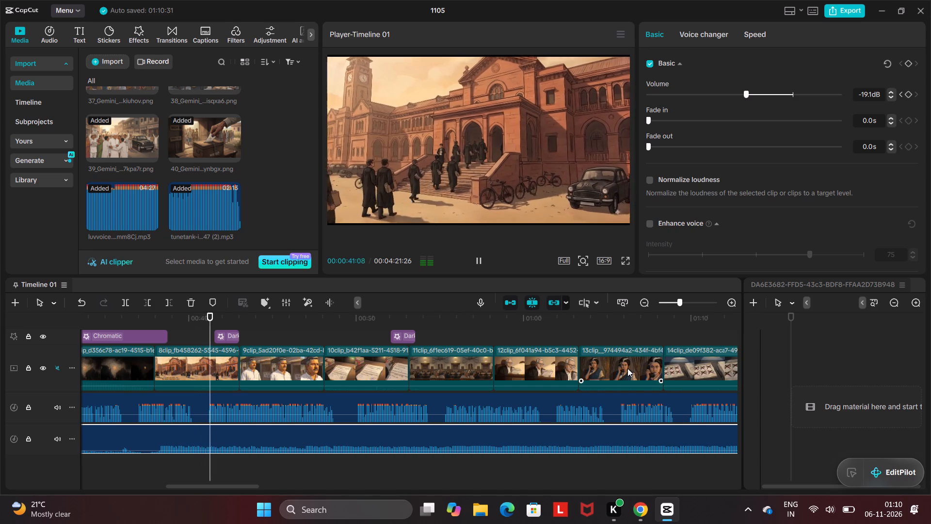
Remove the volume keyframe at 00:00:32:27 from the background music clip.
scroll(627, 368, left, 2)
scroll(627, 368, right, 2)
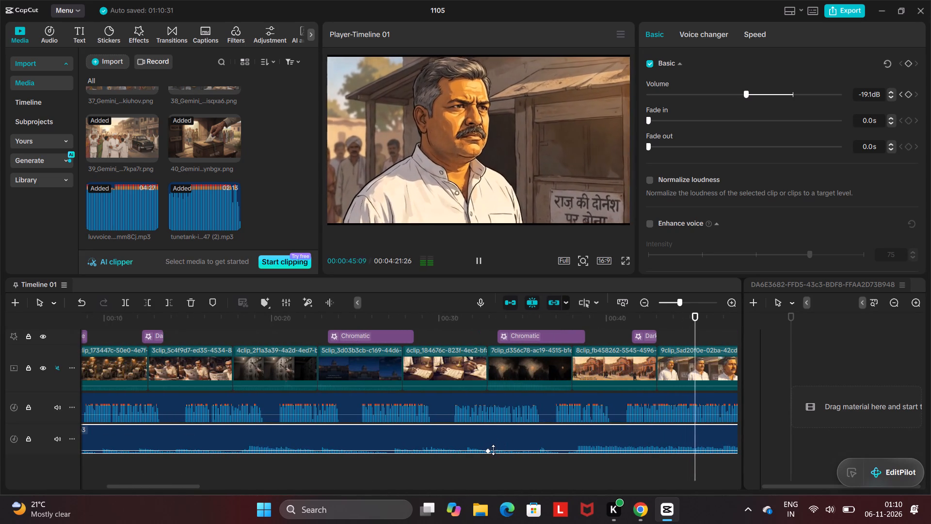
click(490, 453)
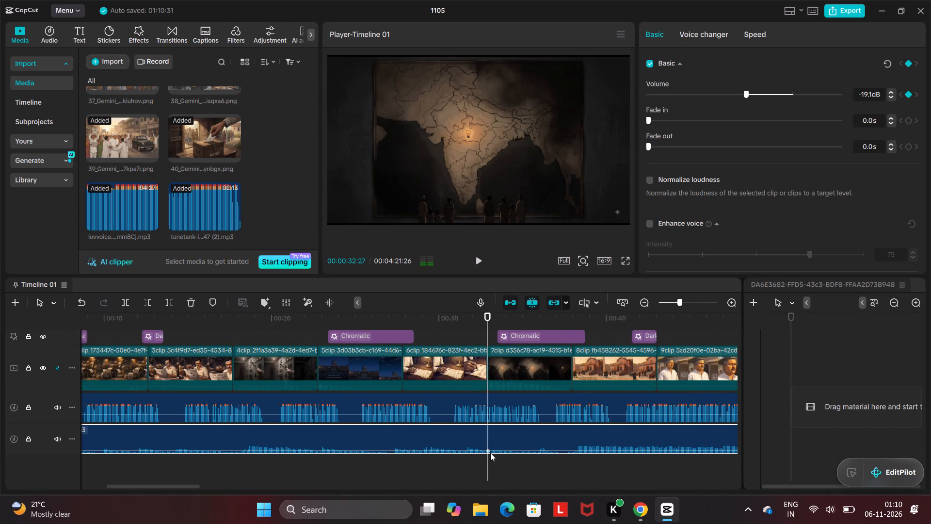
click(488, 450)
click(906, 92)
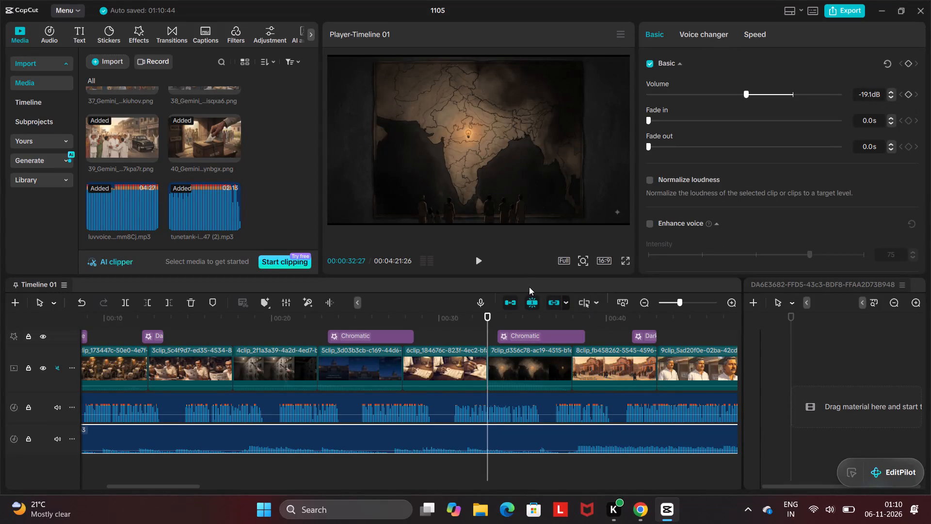
Lower the background music clip's volume to about -24.7 dB, comparing levels by ear while playing on from about 33 seconds.
click(477, 261)
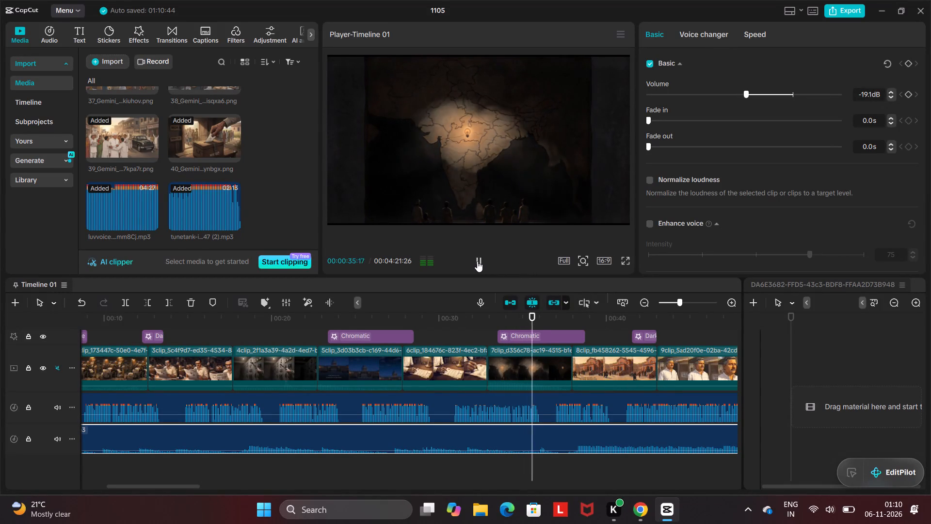
click(761, 90)
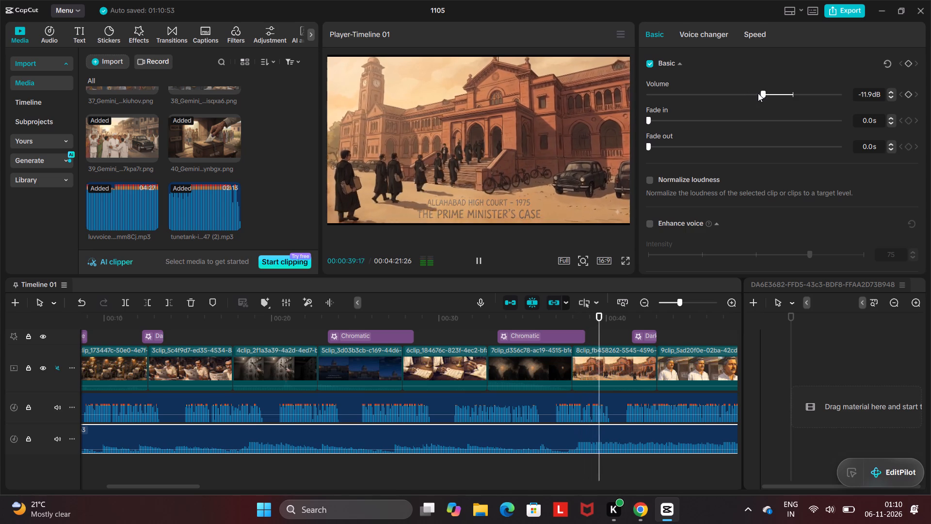
click(752, 94)
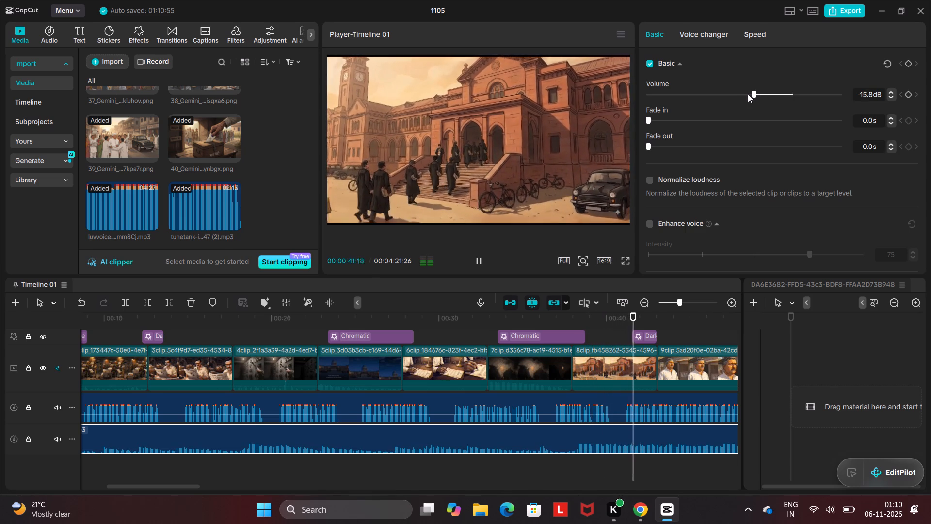
click(748, 94)
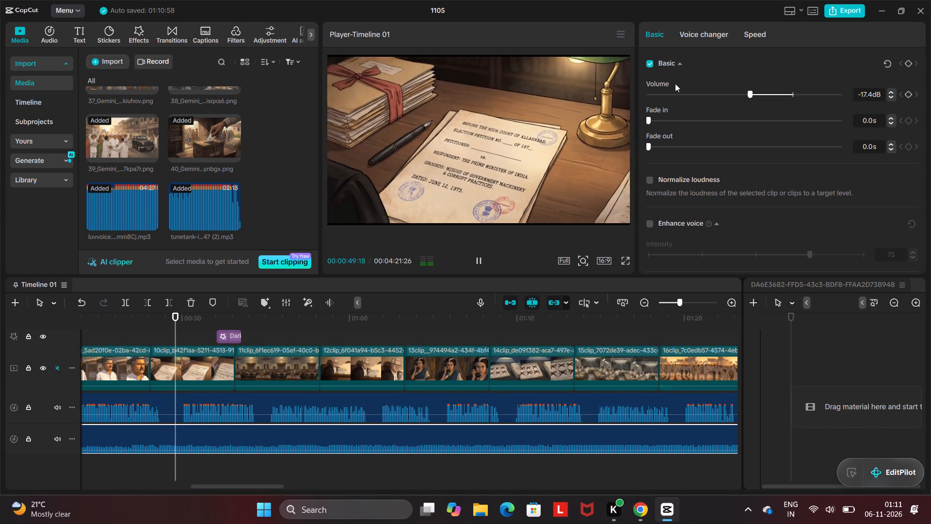
click(740, 93)
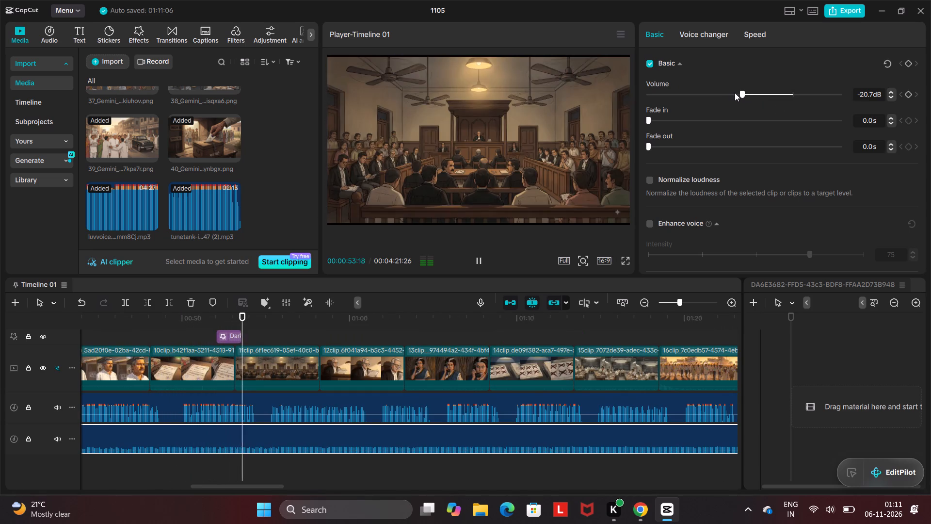
click(735, 93)
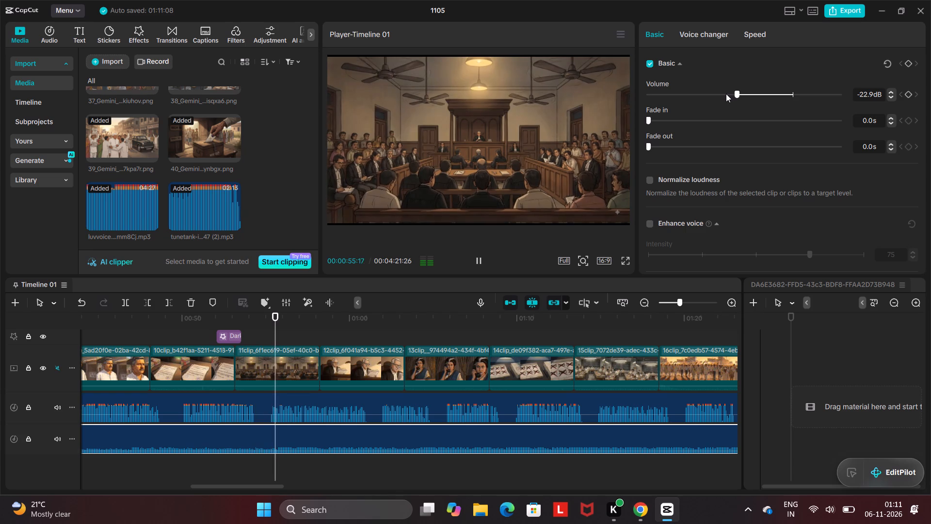
click(726, 94)
click(734, 93)
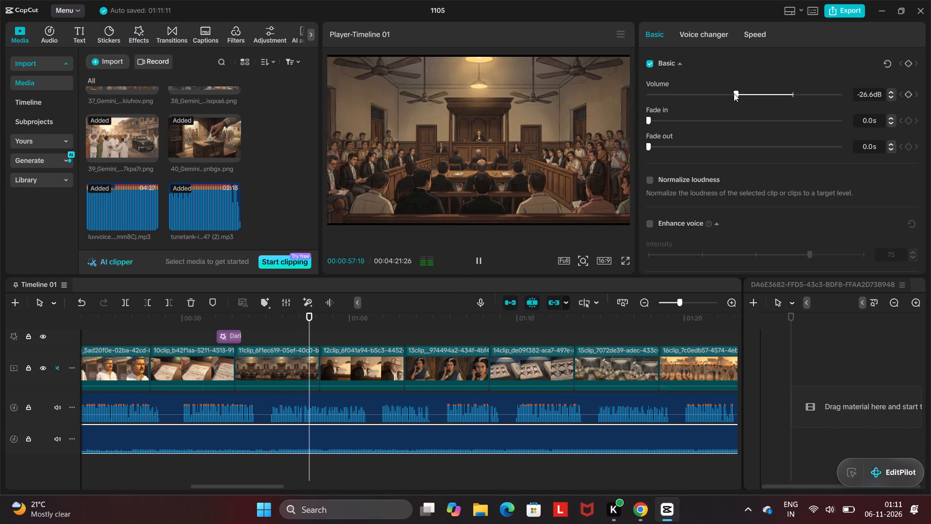
click(729, 93)
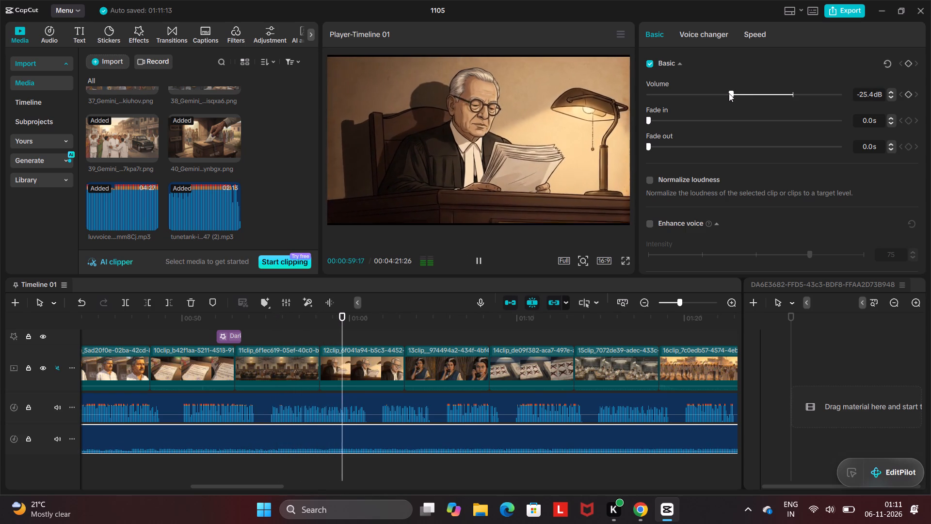
click(736, 93)
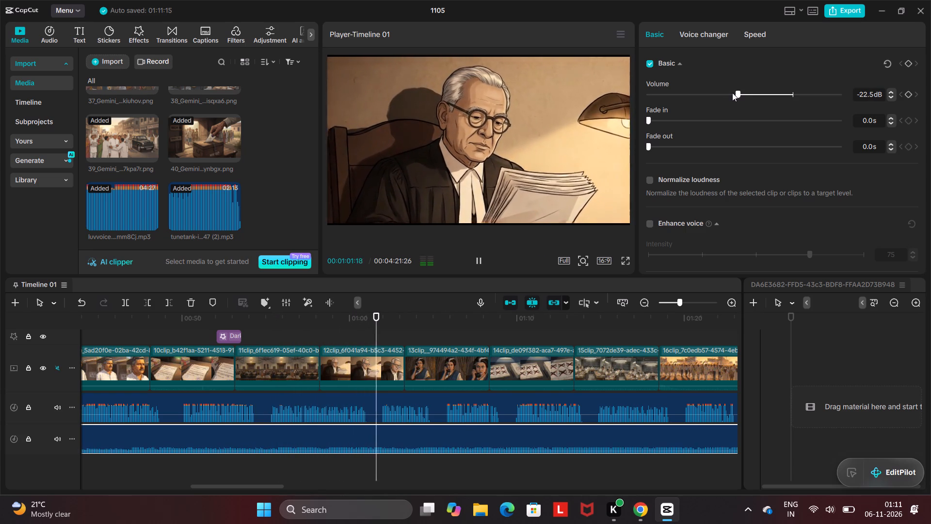
click(730, 93)
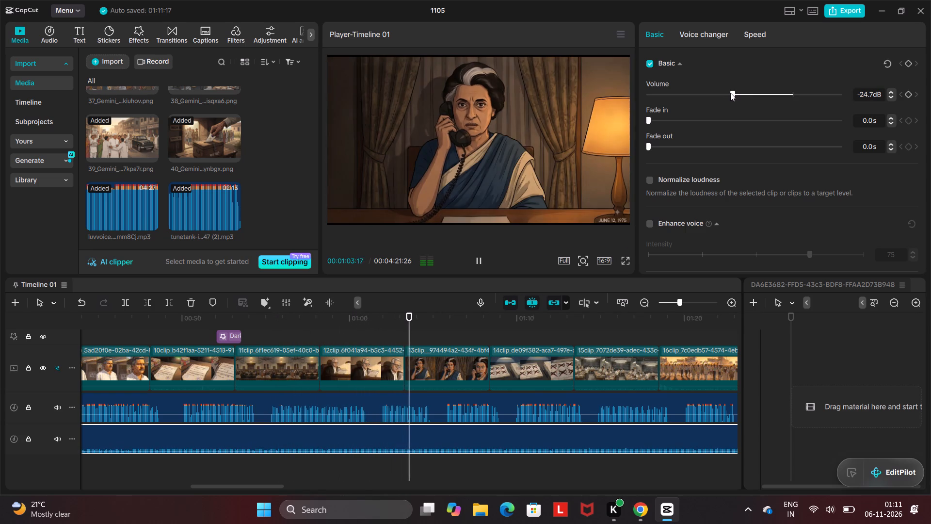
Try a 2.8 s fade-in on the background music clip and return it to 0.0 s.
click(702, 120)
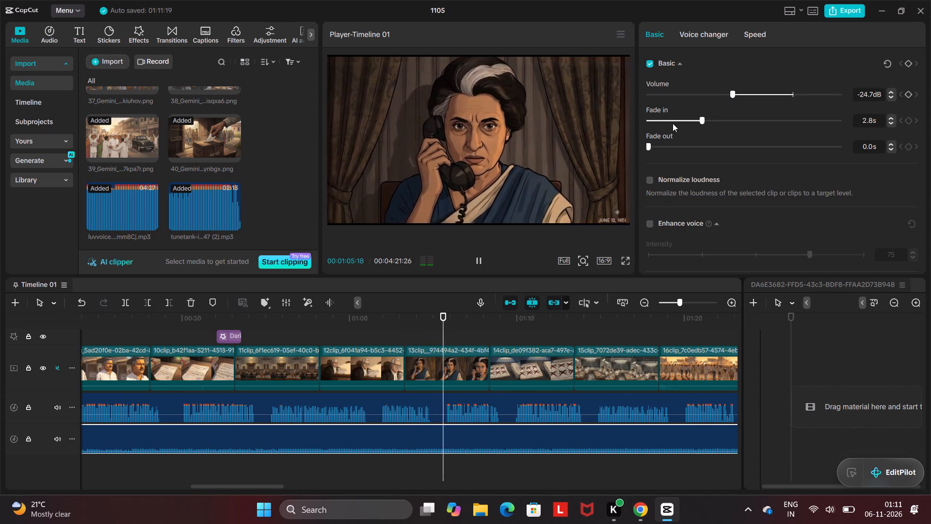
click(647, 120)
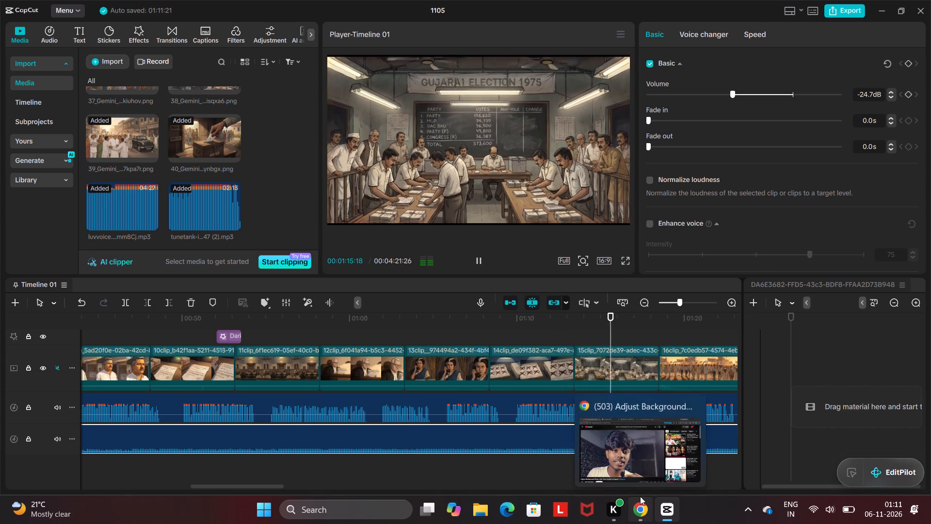
Switch to Chrome, open the YouTube watch history and look through it for a CapCut tutorial.
click(637, 451)
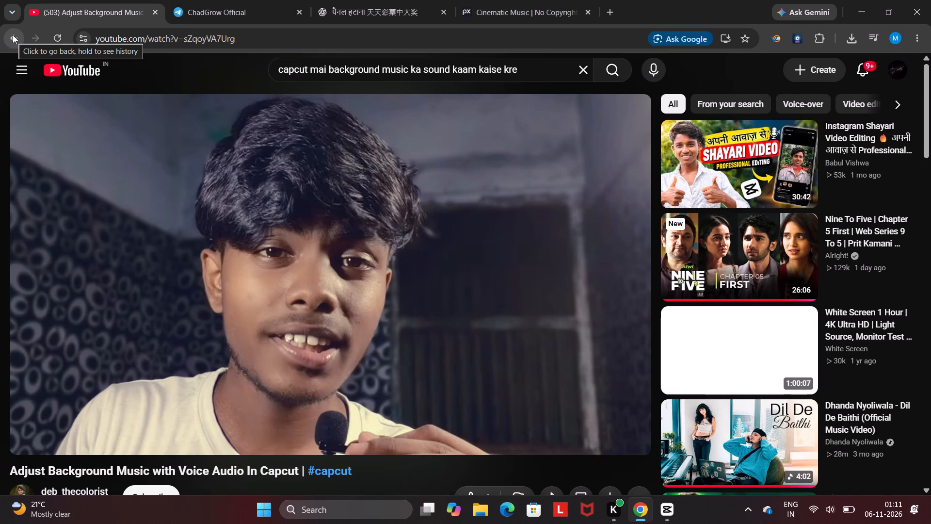
click(18, 68)
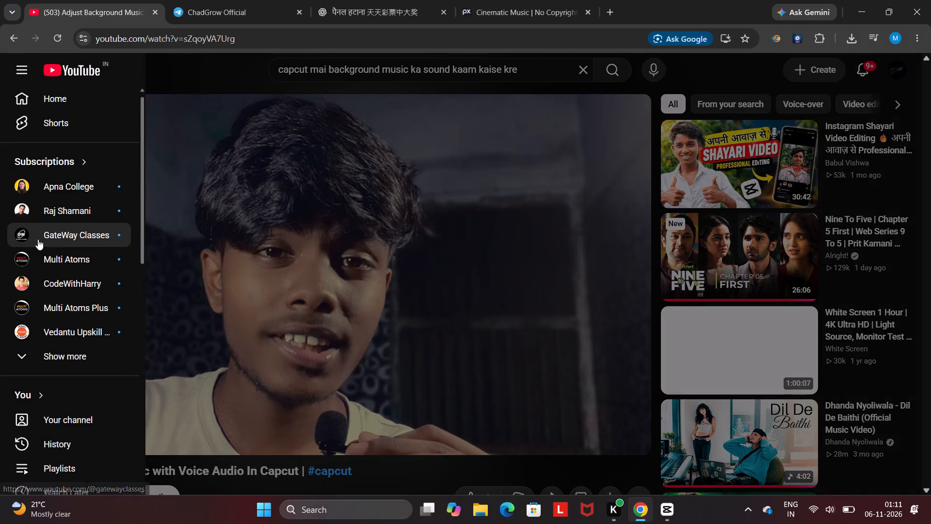
click(30, 446)
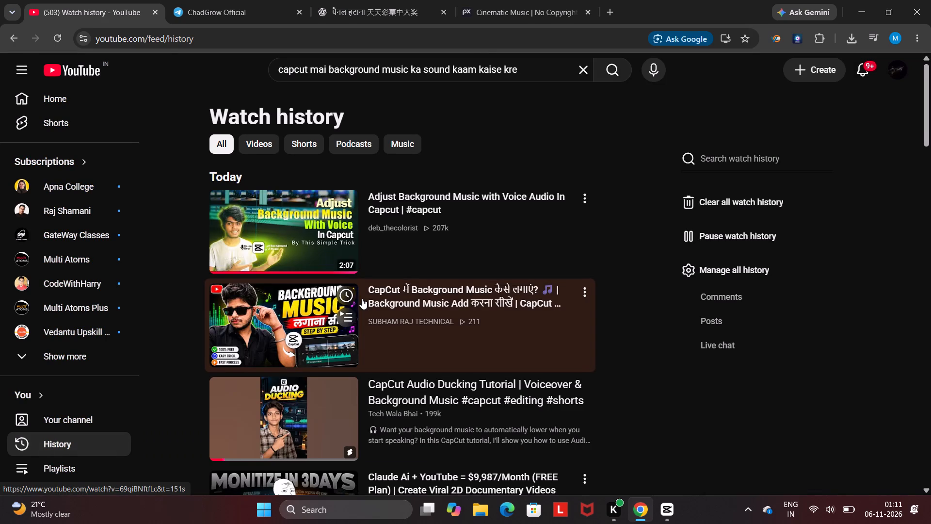
scroll(362, 298, down, 6)
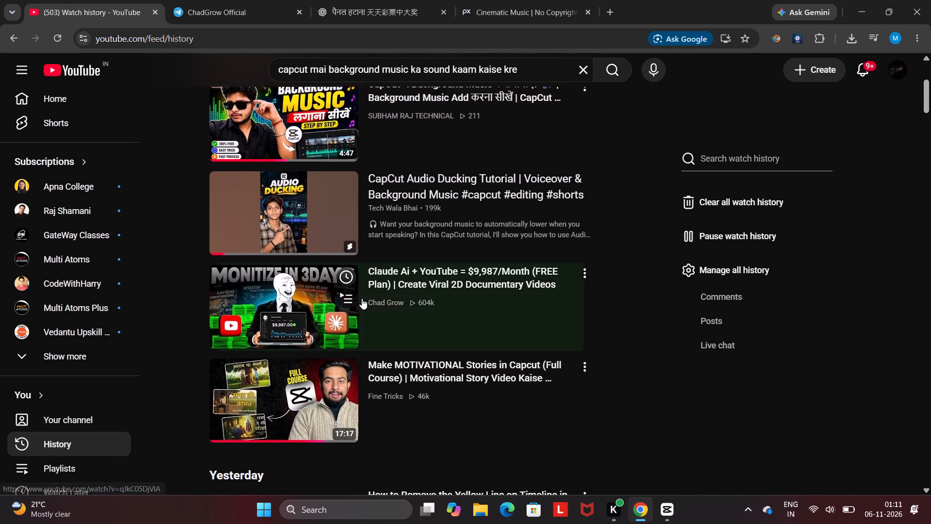
scroll(362, 298, down, 1)
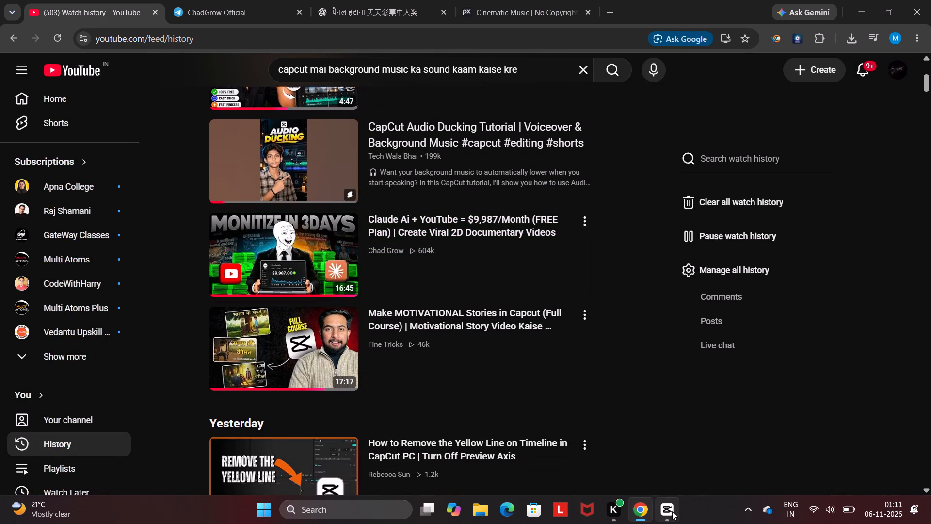
Switch back to CapCut and pause the timeline playback at about 1 minute 33 seconds.
click(666, 458)
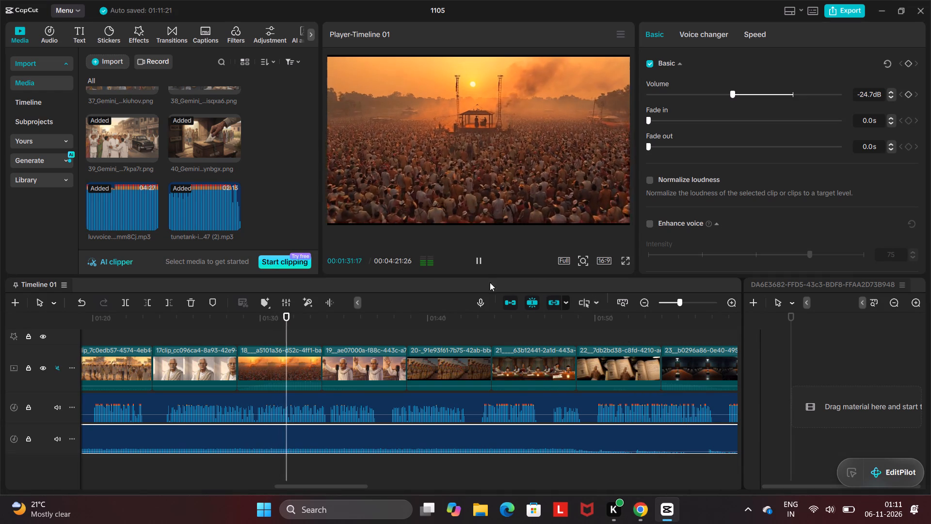
click(478, 261)
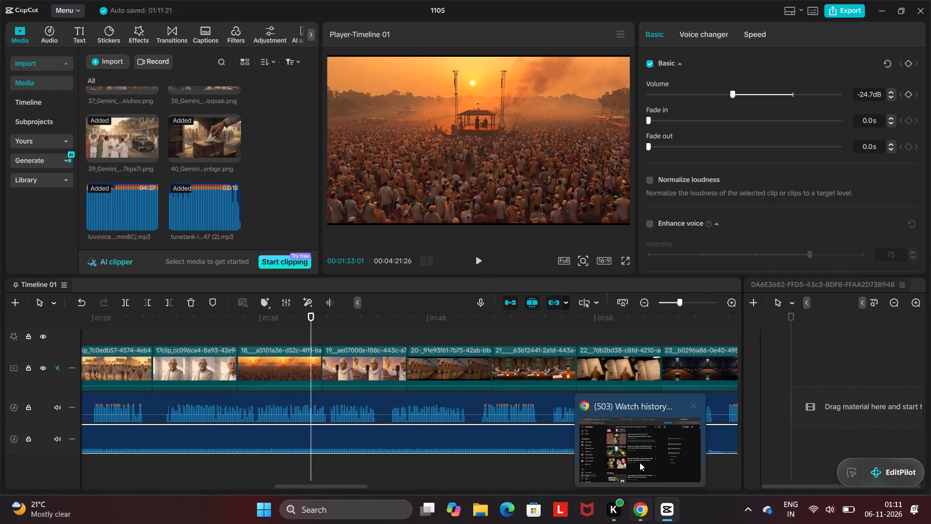
Switch to Chrome and open the video "Make MOTIVATIONAL Stories in Capcut (Full Course)" from the watch history.
click(639, 459)
click(299, 328)
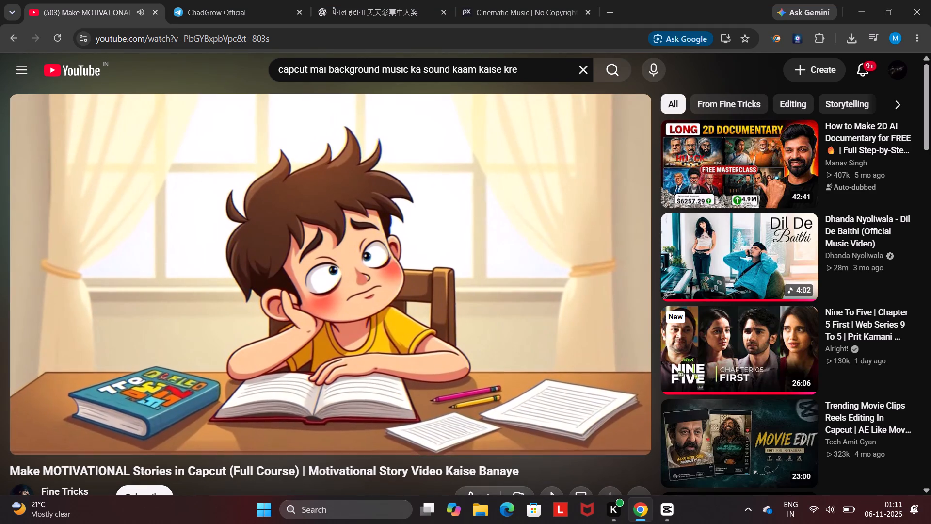
Skip ahead through the motivational story tutorial to the Canva thumbnail part at about 16:13 and pause it there.
key(Right)
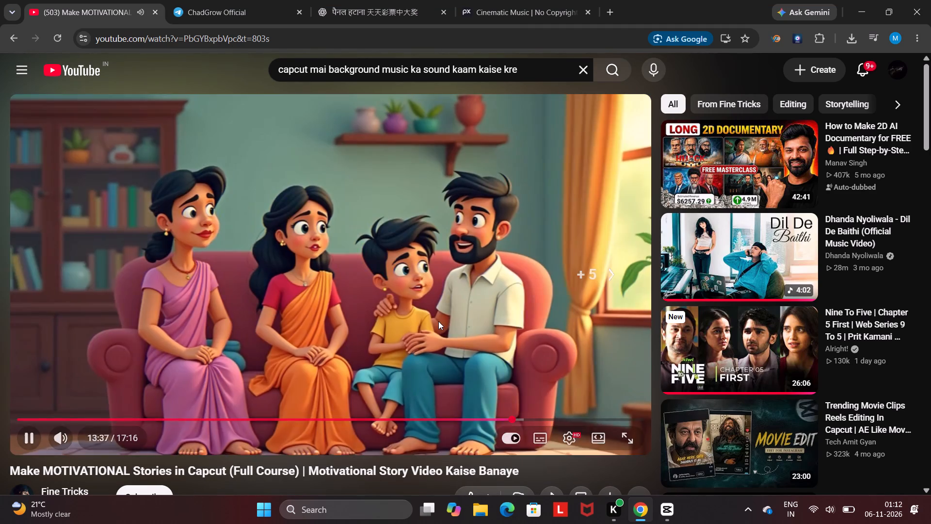
key(Right)
key(Right)
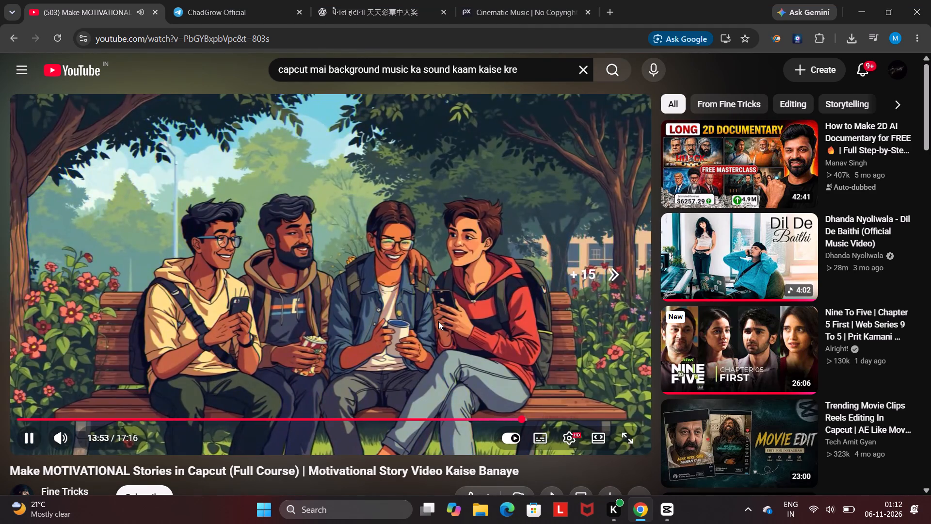
key(Right)
key(Right)
key(Right)
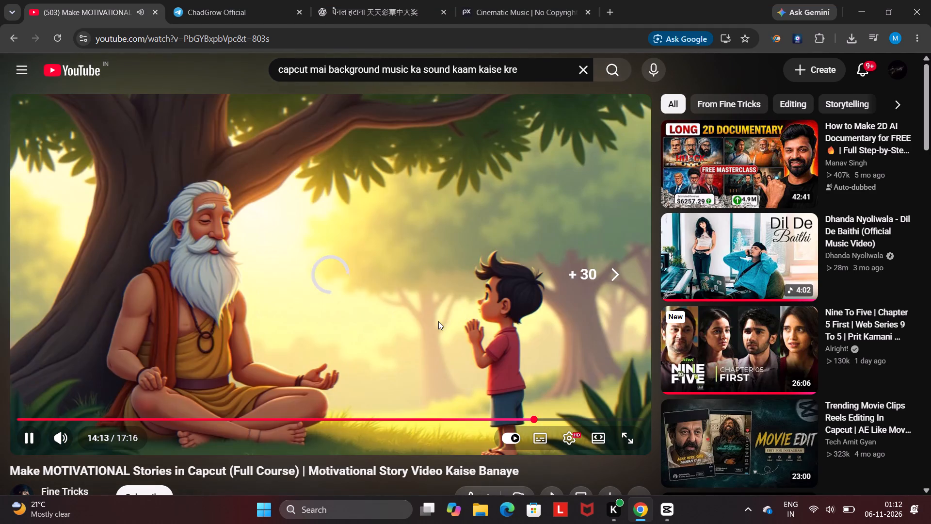
key(Right)
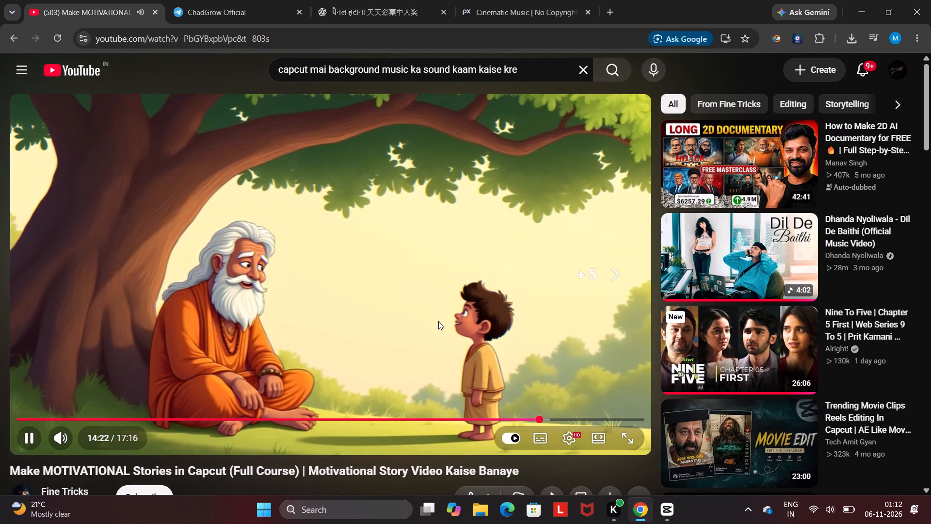
key(Right)
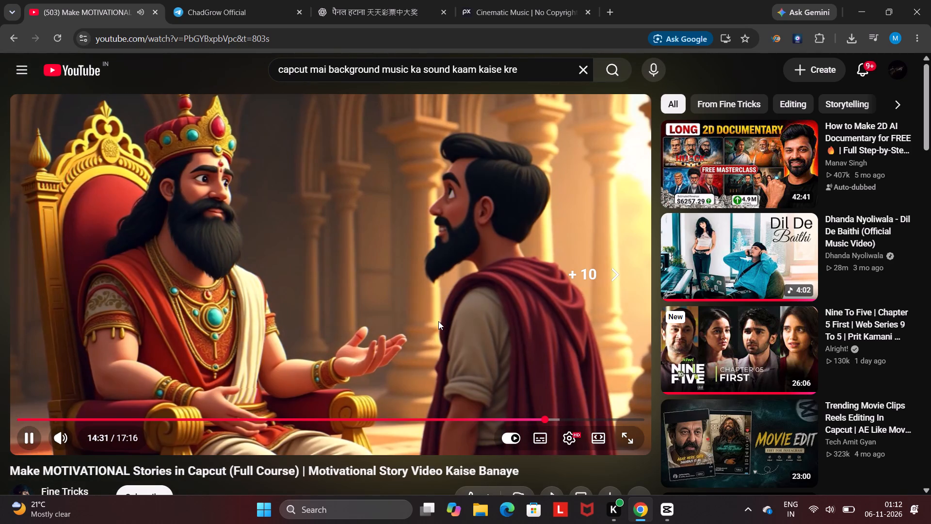
key(Right)
key(Right)
key(Right)
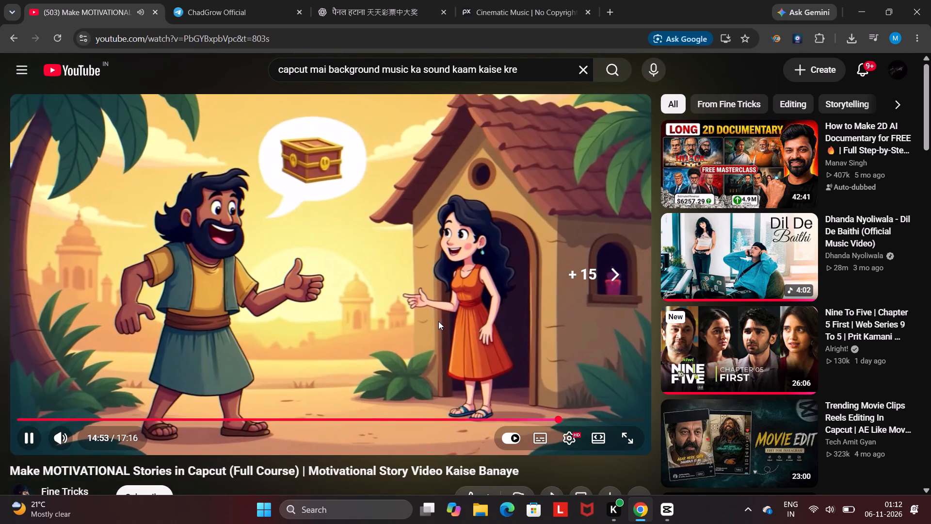
key(Right)
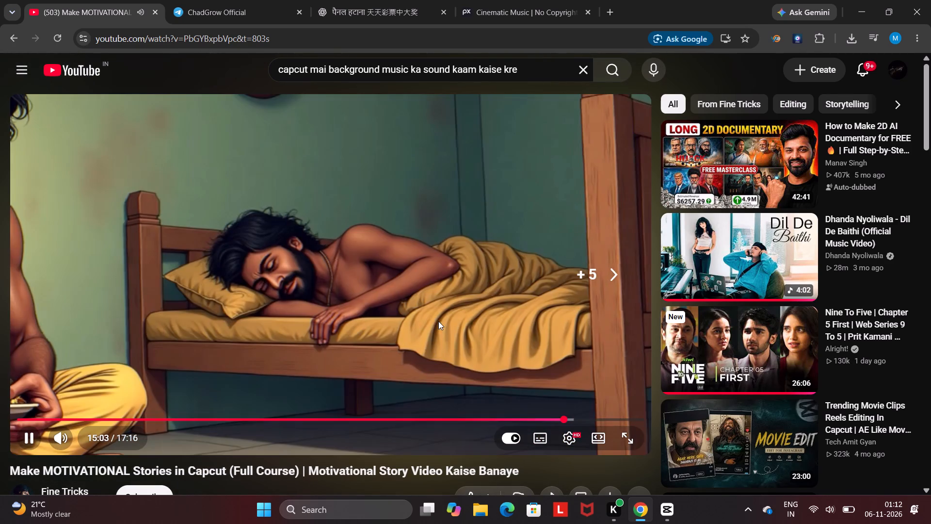
key(Right)
key(Right)
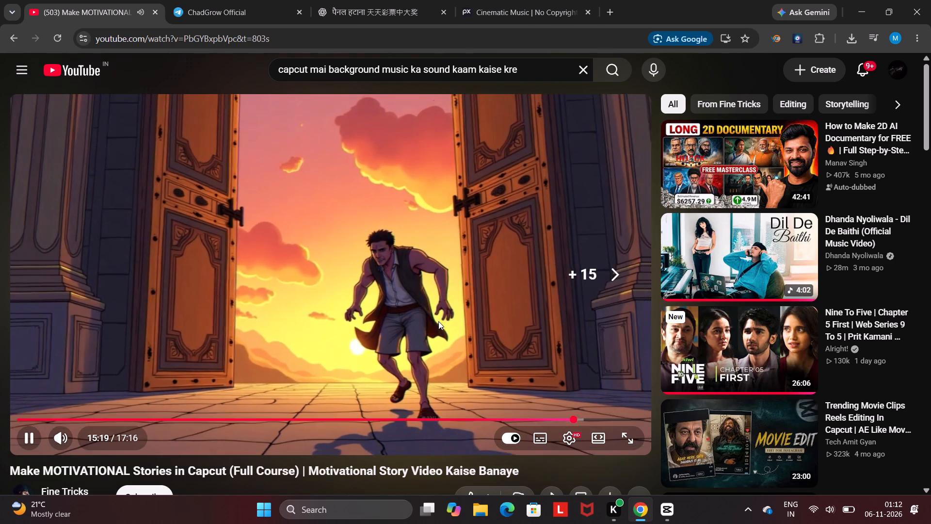
key(Right)
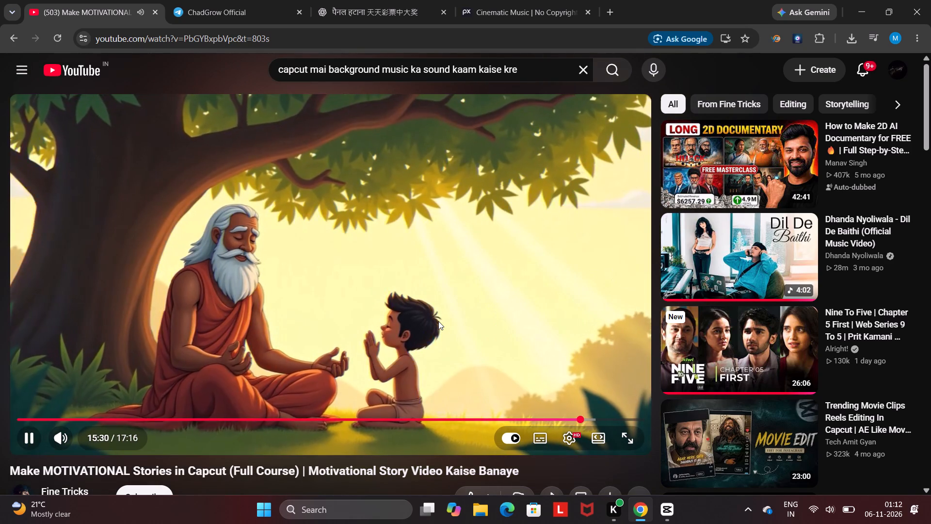
key(Right)
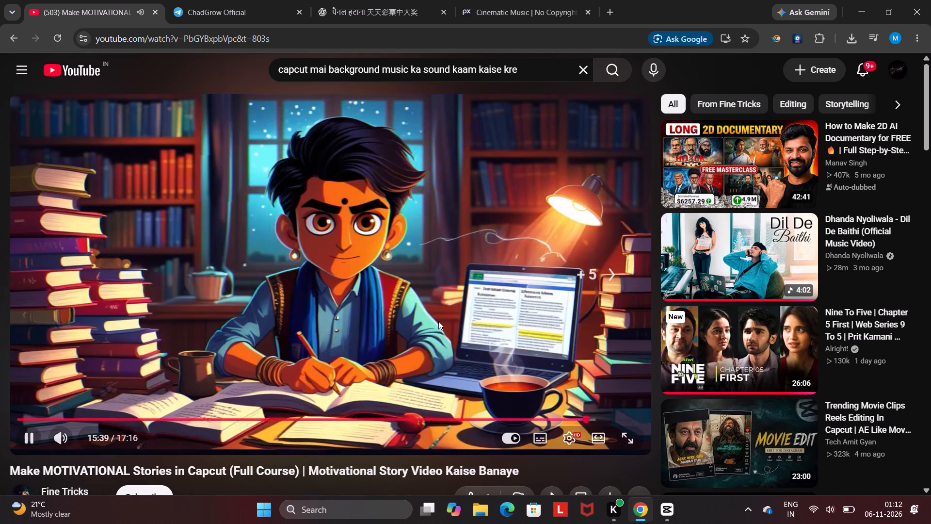
key(Right)
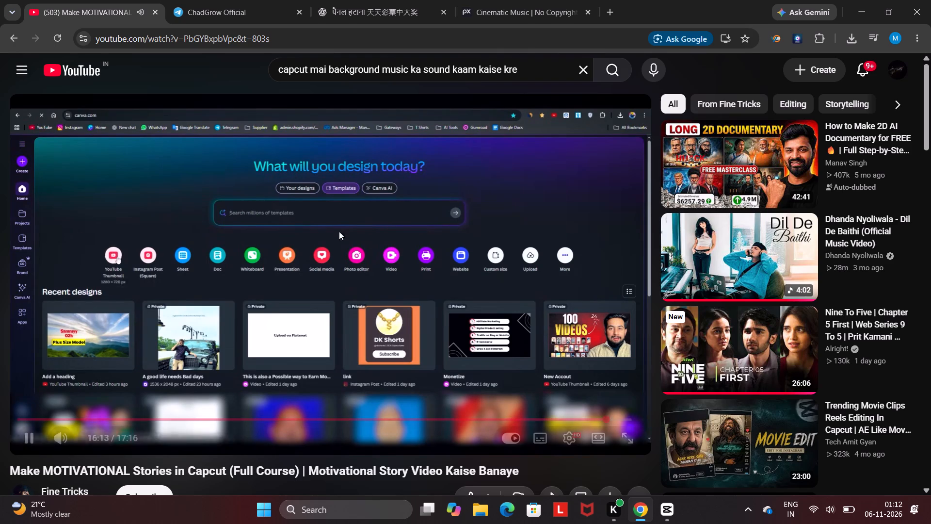
click(321, 232)
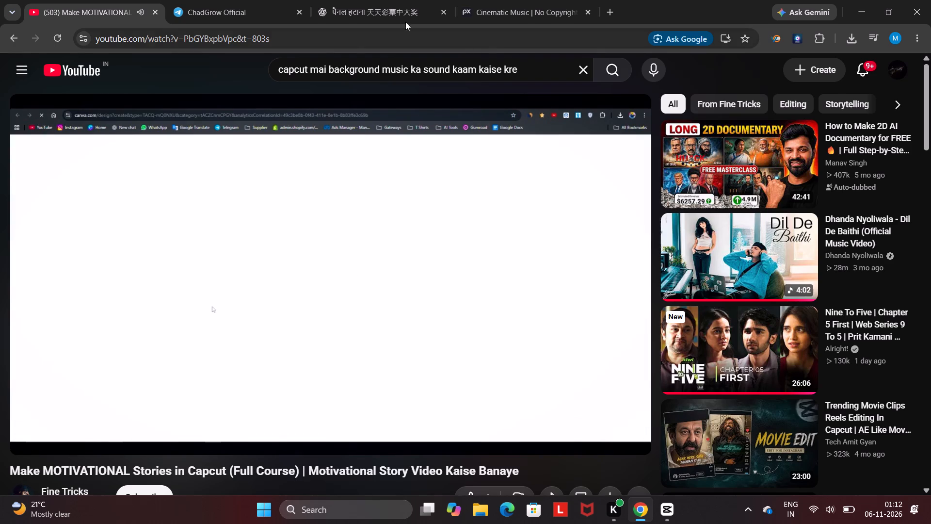
click(611, 9)
click(511, 41)
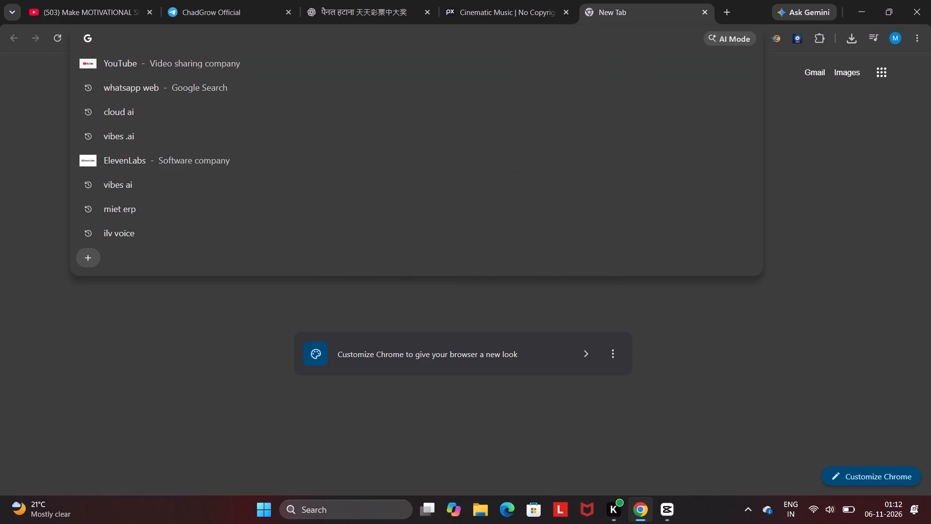
text(ca)
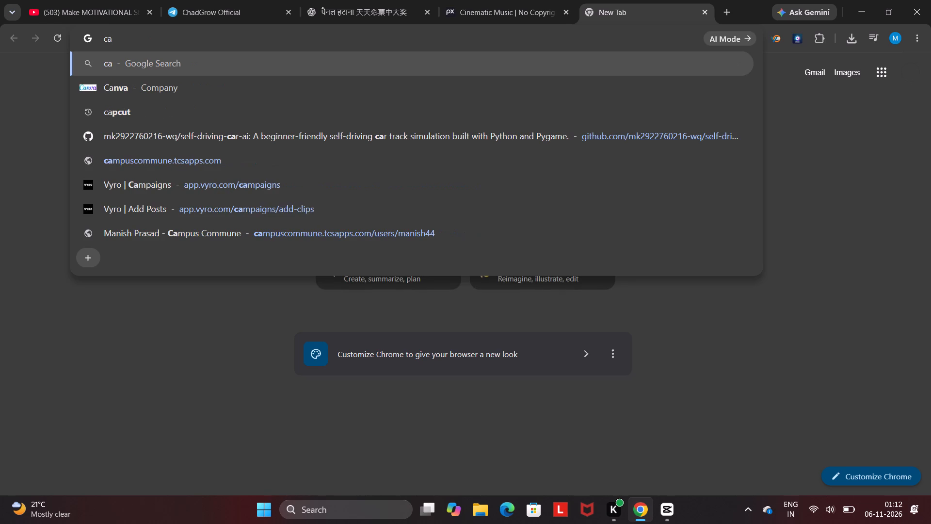
text(nv)
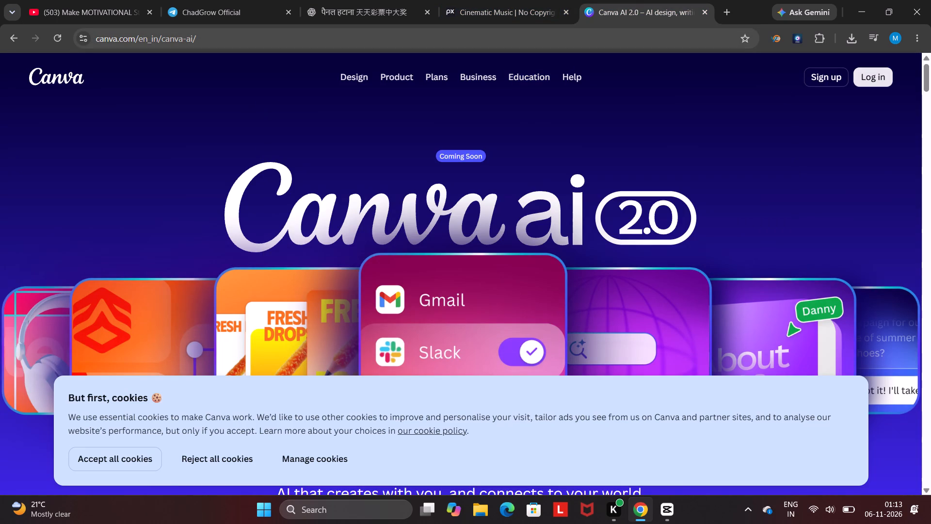
drag(132, 38, 95, 41)
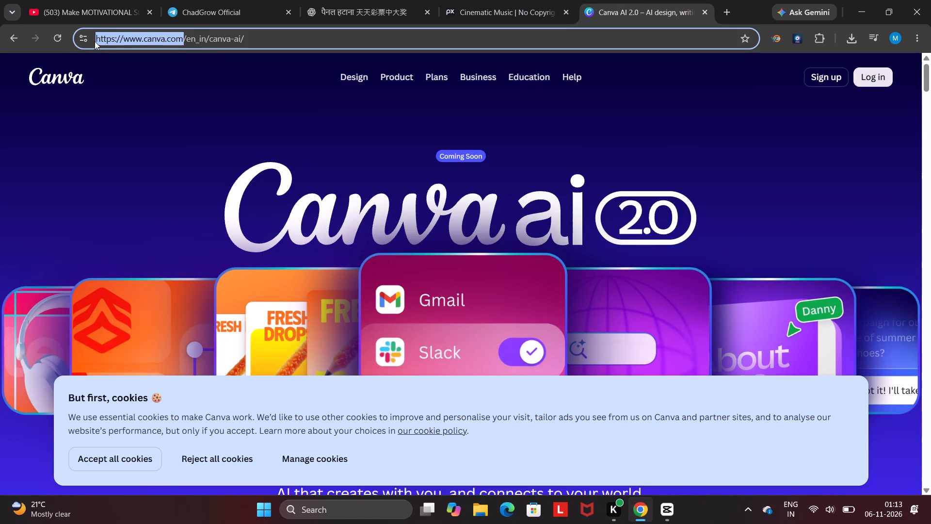
key(ctrl+c)
click(18, 33)
click(188, 81)
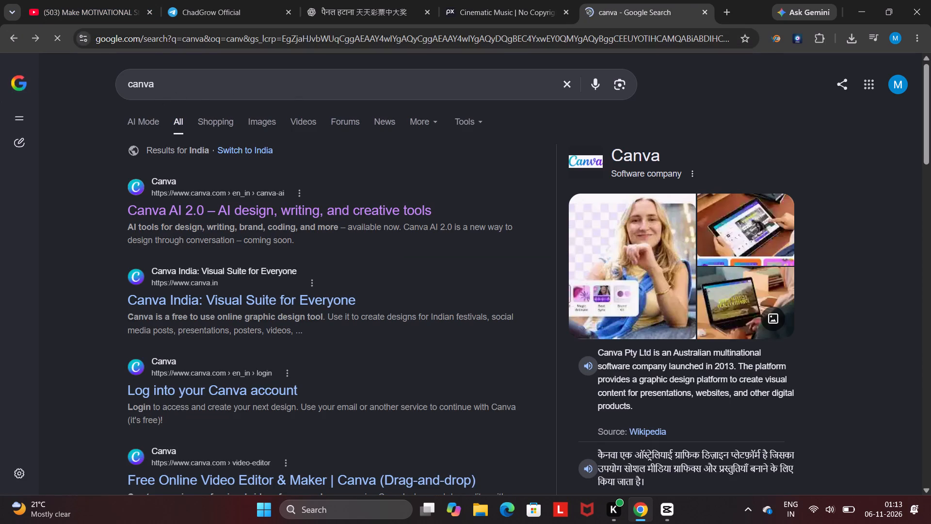
key(BackSpace)
key(BackSpace)
key(BackSpace)
key(BackSpace)
key(BackSpace)
key(BackSpace)
key(BackSpace)
key(BackSpace)
key(BackSpace)
key(BackSpace)
key(BackSpace)
key(BackSpace)
key(BackSpace)
key(BackSpace)
key(BackSpace)
key(BackSpace)
key(BackSpace)
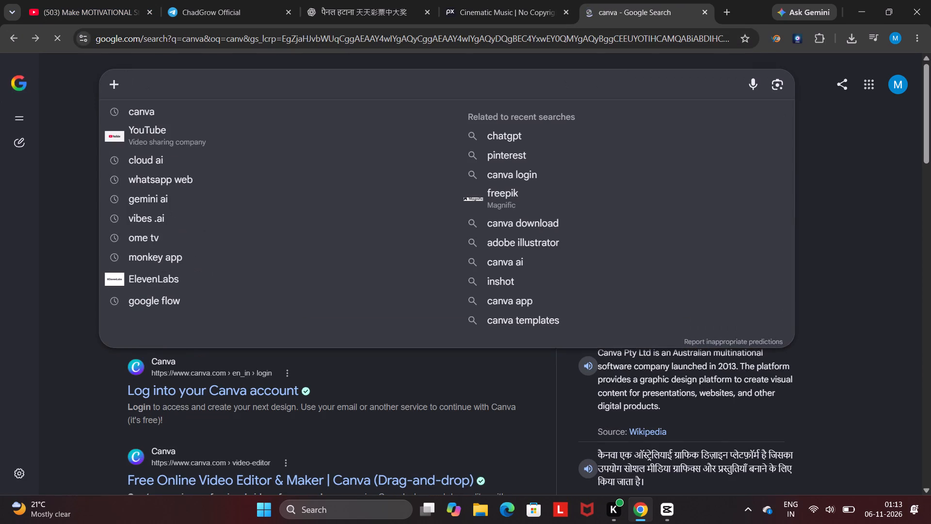
key(ctrl+v)
key(Return)
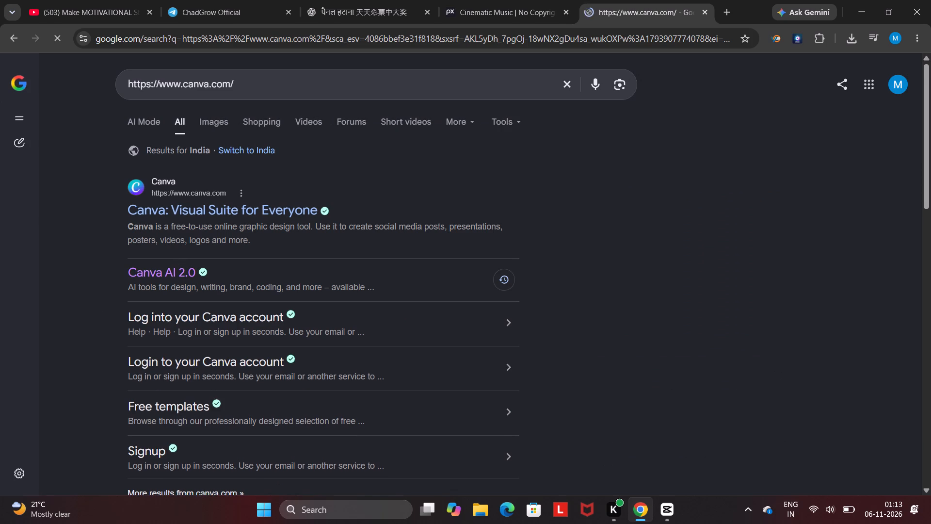
click(212, 213)
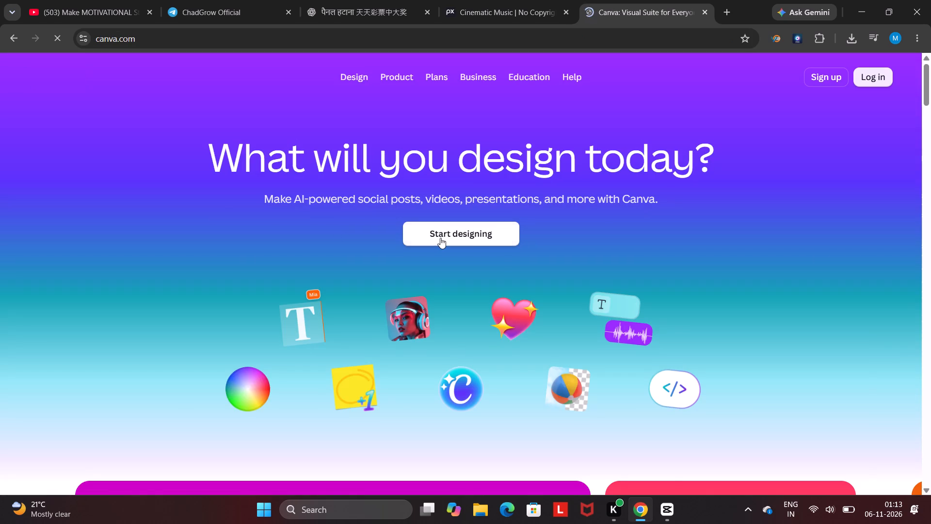
Start designing from the Canva landing page and sign in with the first listed Google account.
scroll(472, 235, down, 4)
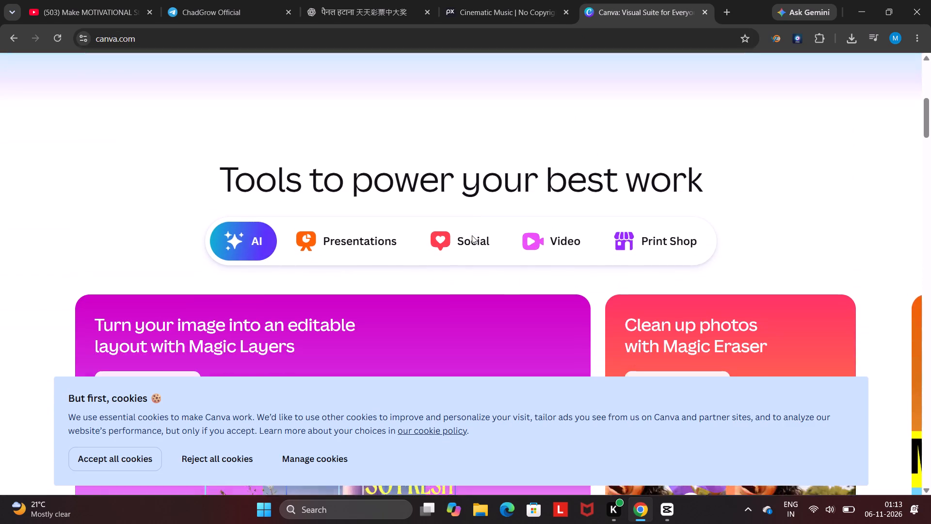
scroll(472, 235, down, 1)
drag(480, 221, 477, 228)
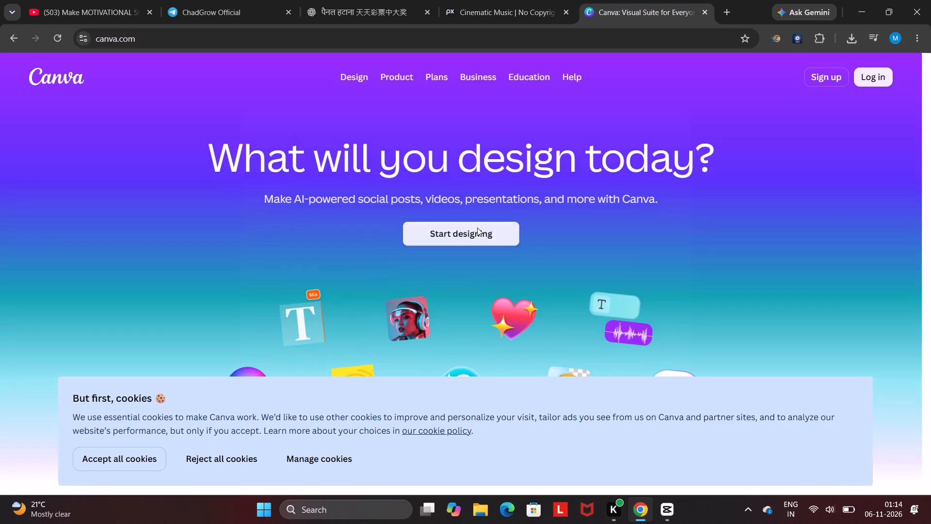
click(368, 193)
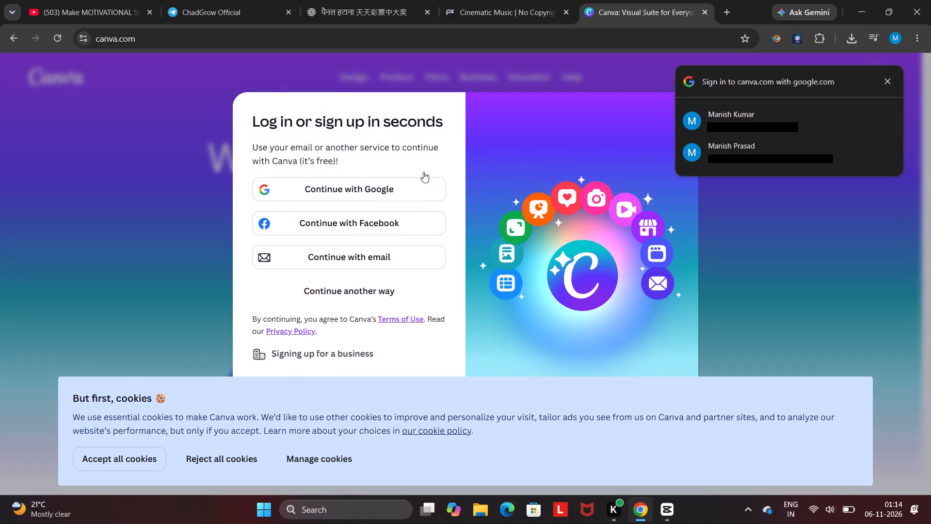
click(740, 125)
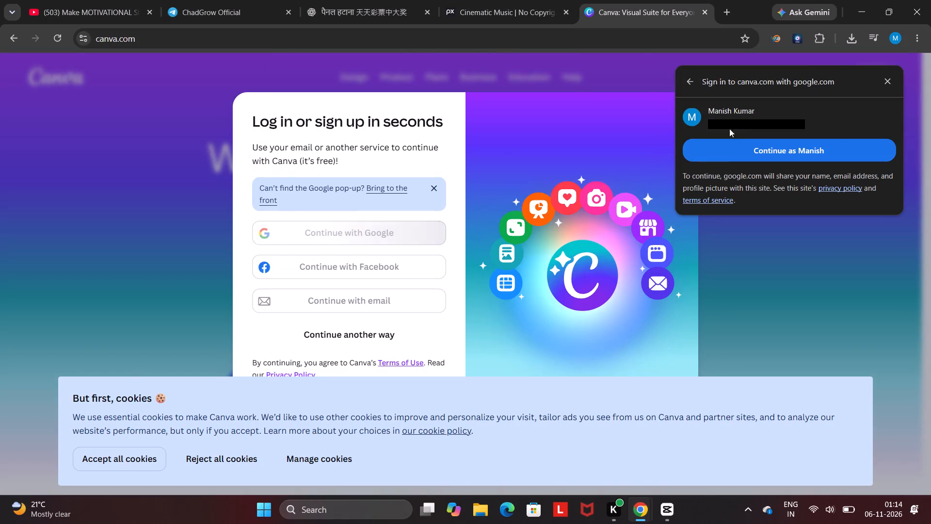
click(729, 153)
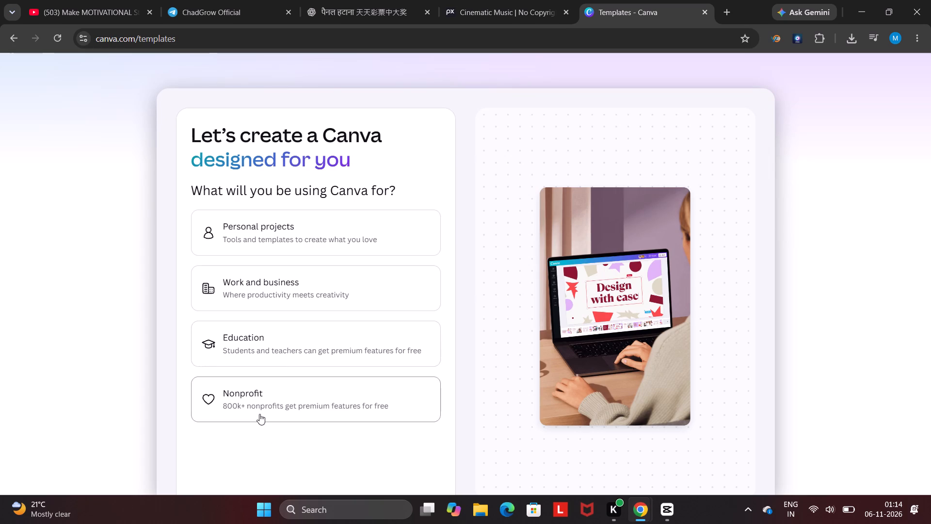
Complete the Canva onboarding for Personal projects, rejecting all cookies, declining marketing messages for now and accepting the AI notice.
click(303, 227)
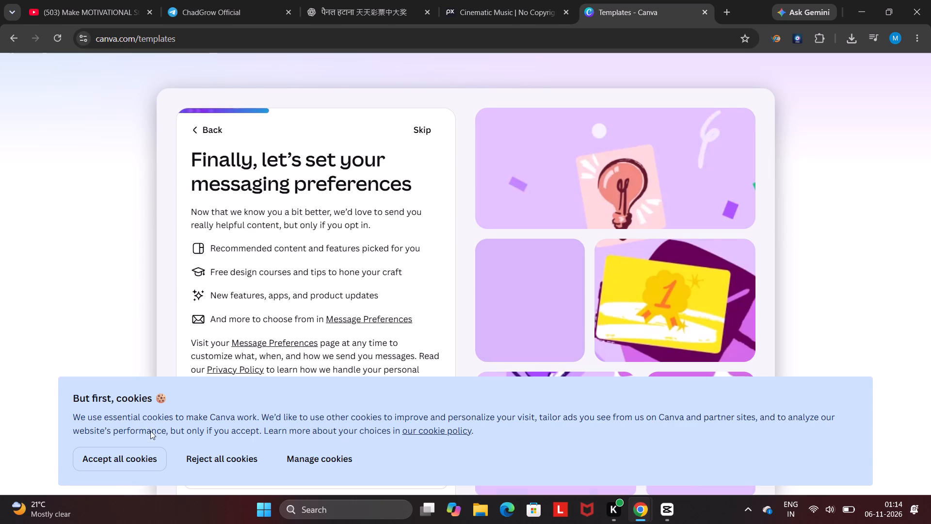
click(232, 466)
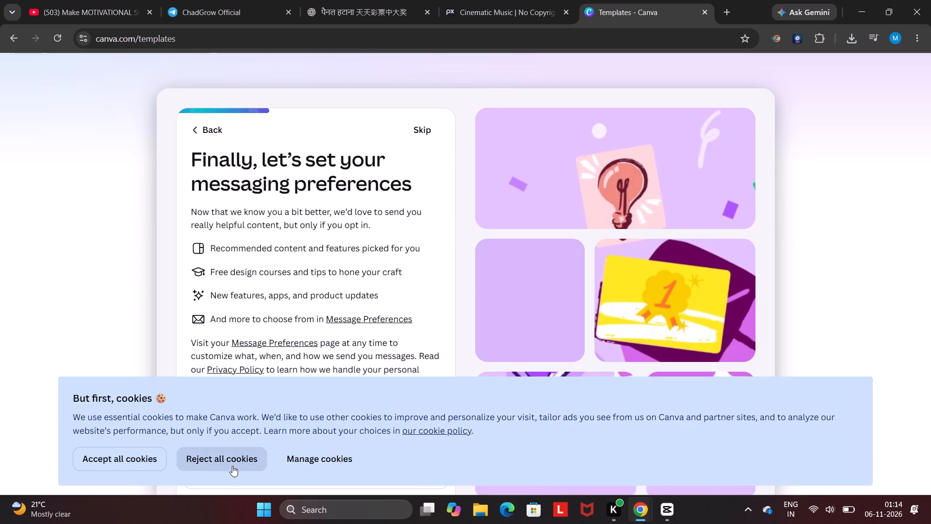
click(43, 250)
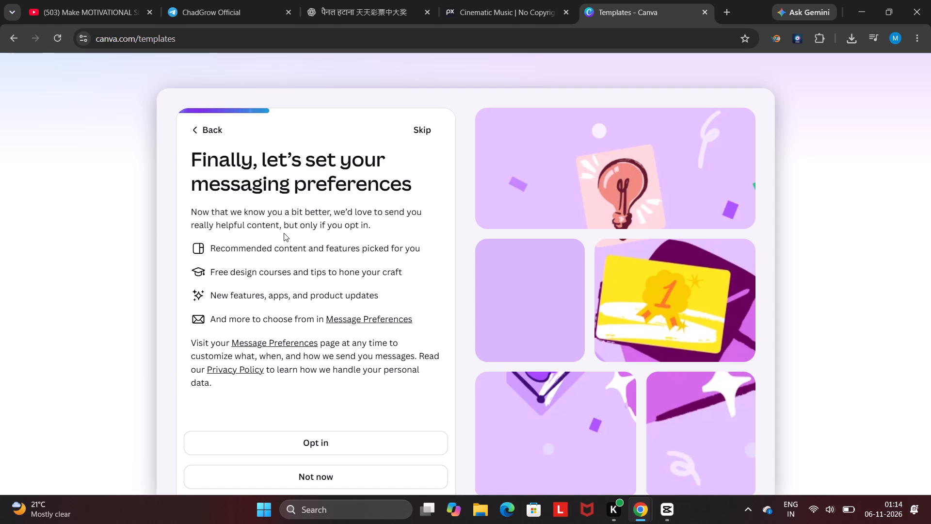
double_click(190, 118)
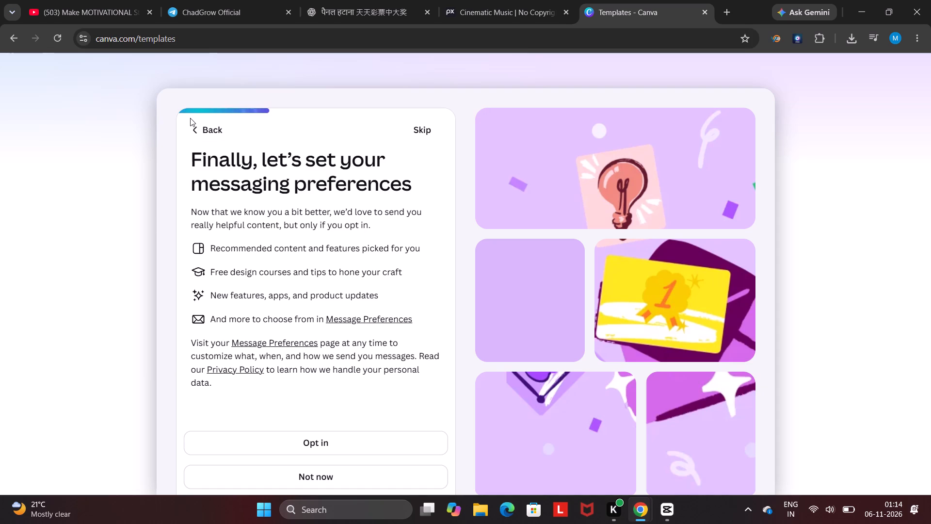
click(202, 130)
click(137, 109)
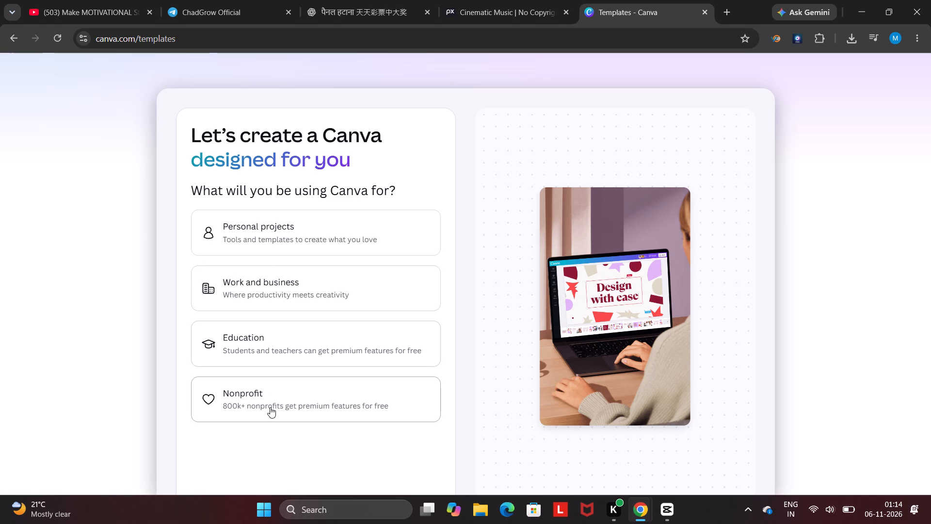
click(306, 226)
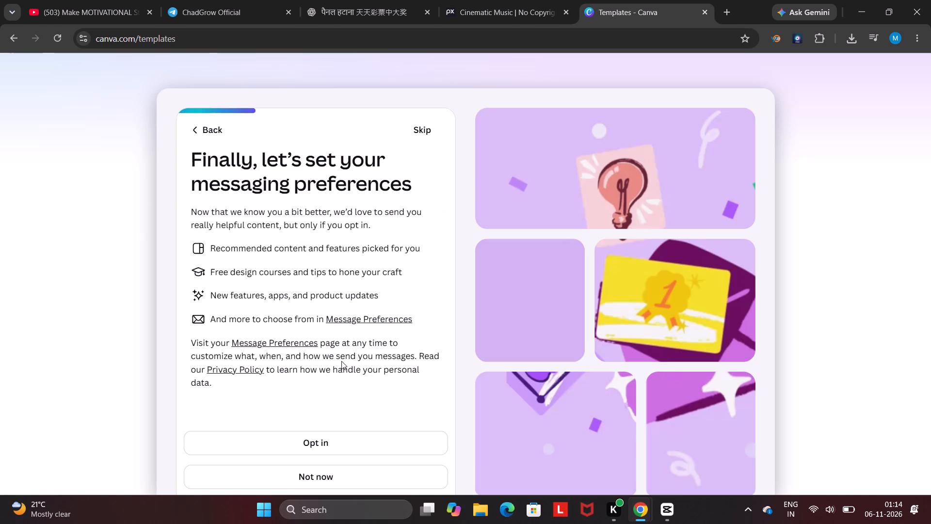
scroll(338, 383, down, 1)
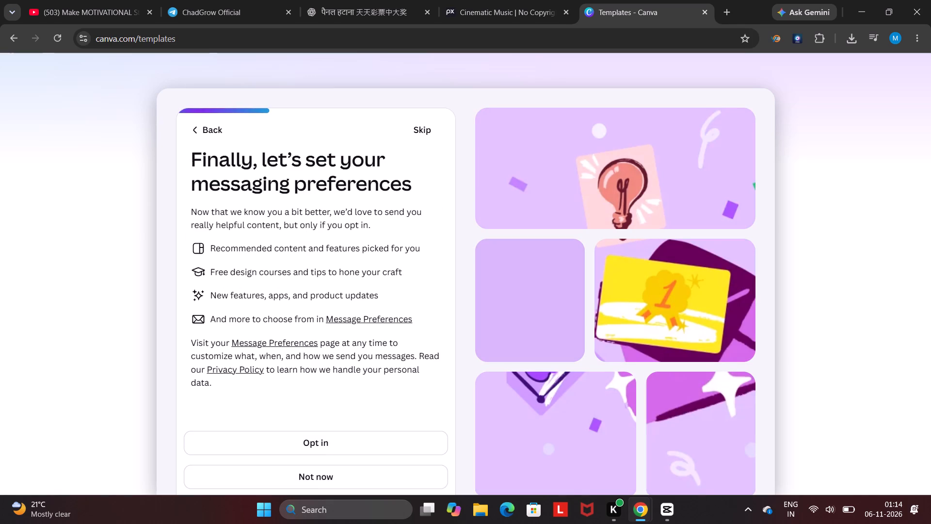
click(330, 476)
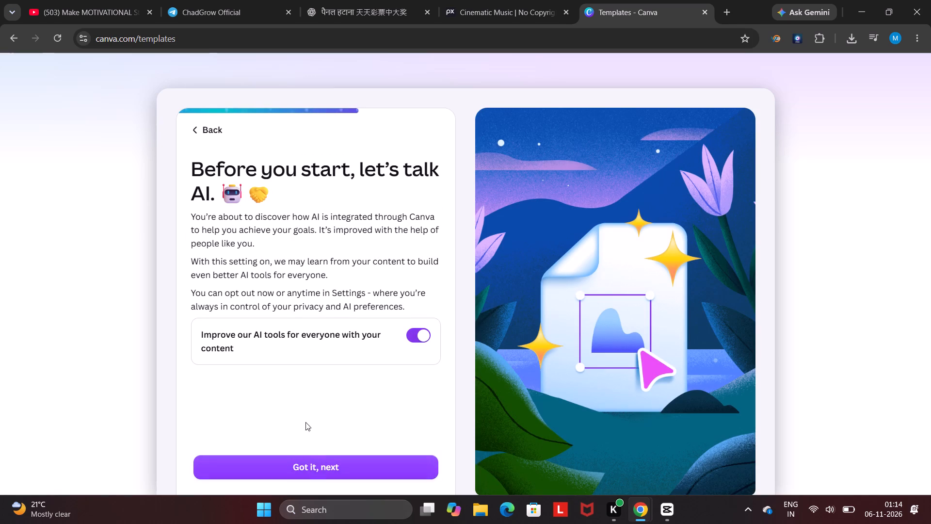
click(309, 473)
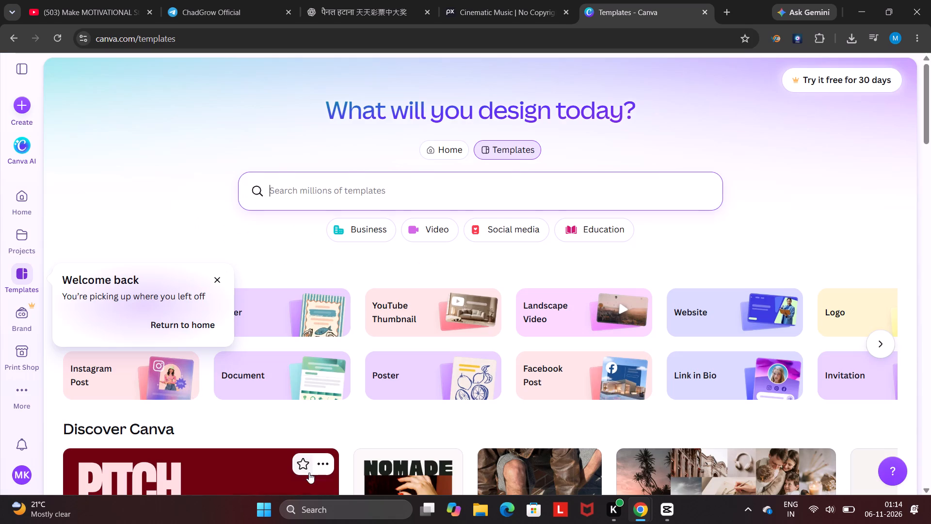
Dismiss the Welcome back note and look through the Canva templates page for the design options used in the tutorial.
scroll(180, 225, down, 3)
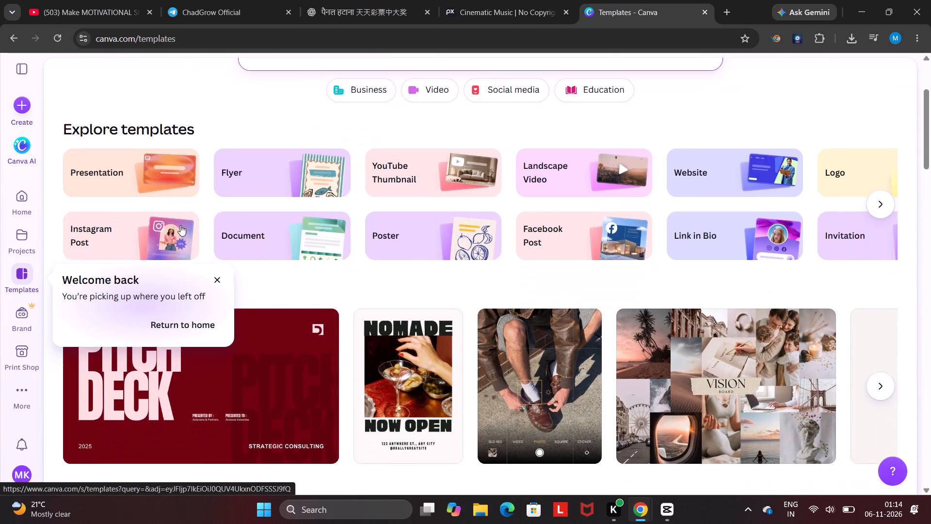
scroll(180, 225, down, 1)
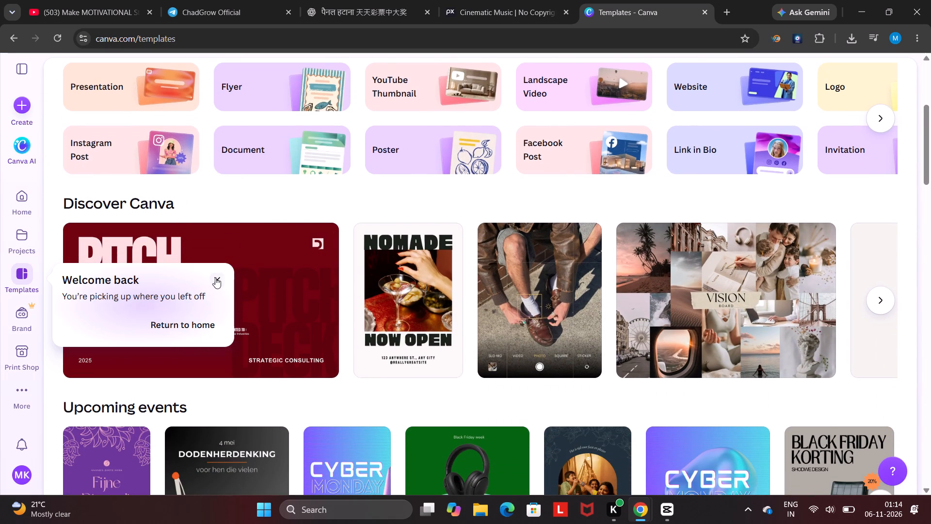
click(215, 278)
scroll(45, 105, up, 3)
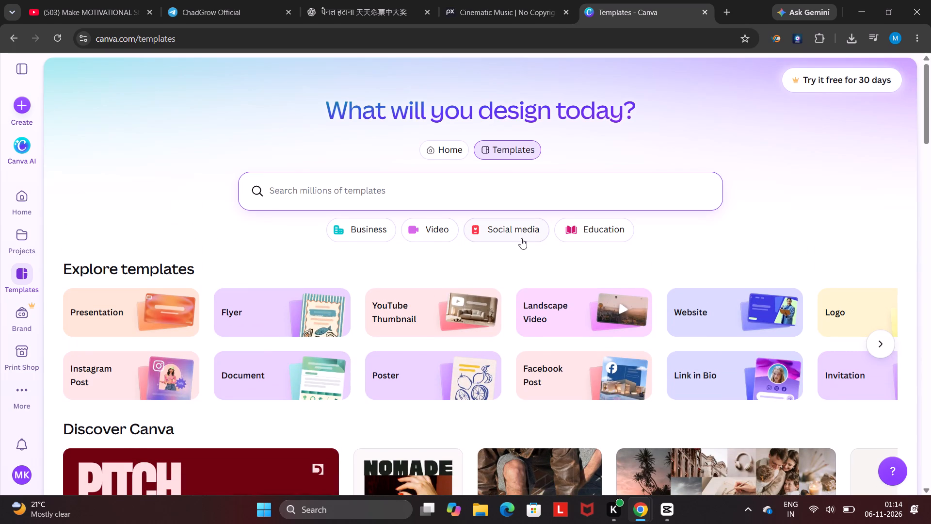
scroll(506, 229, down, 2)
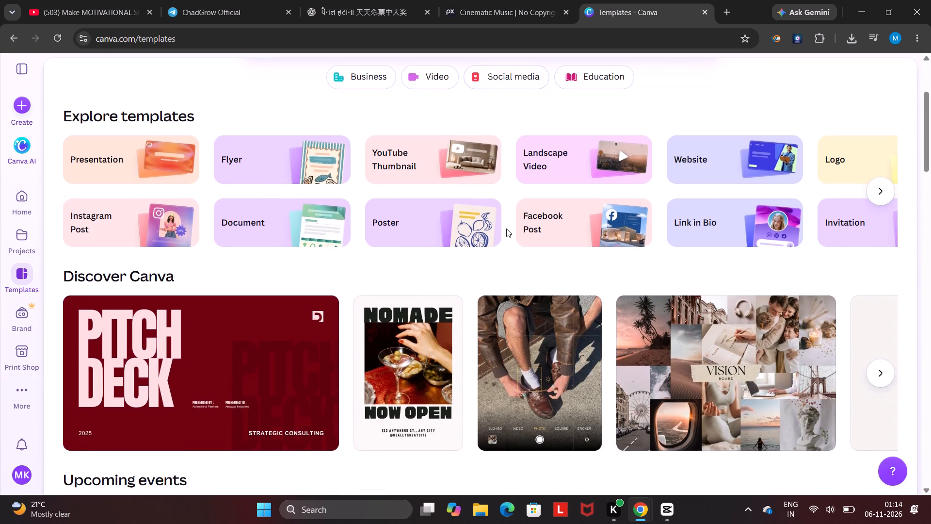
scroll(506, 229, down, 6)
scroll(506, 229, right, 1)
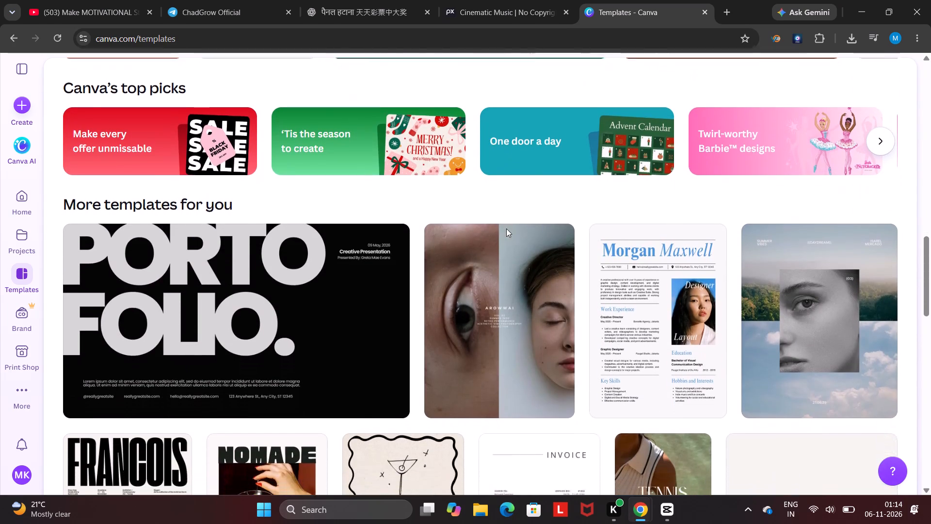
scroll(506, 229, right, 1)
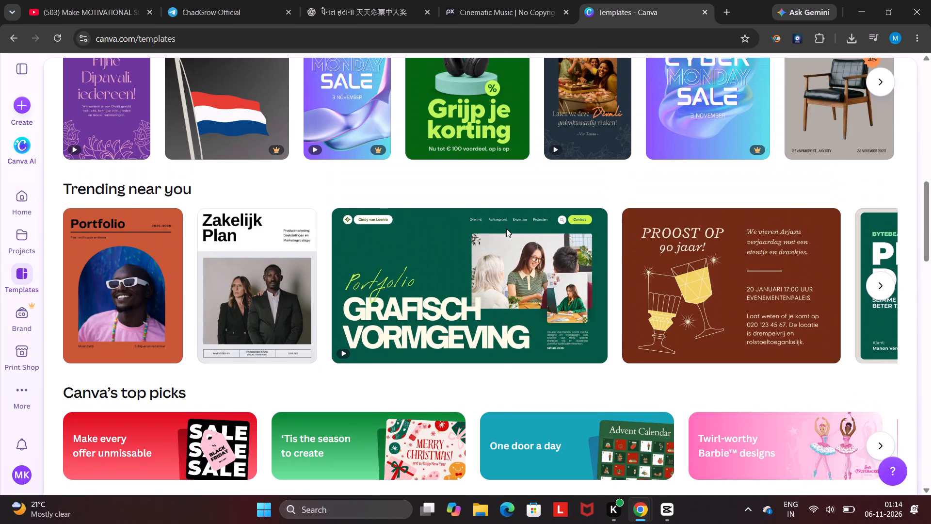
scroll(506, 229, down, 8)
scroll(506, 229, up, 5)
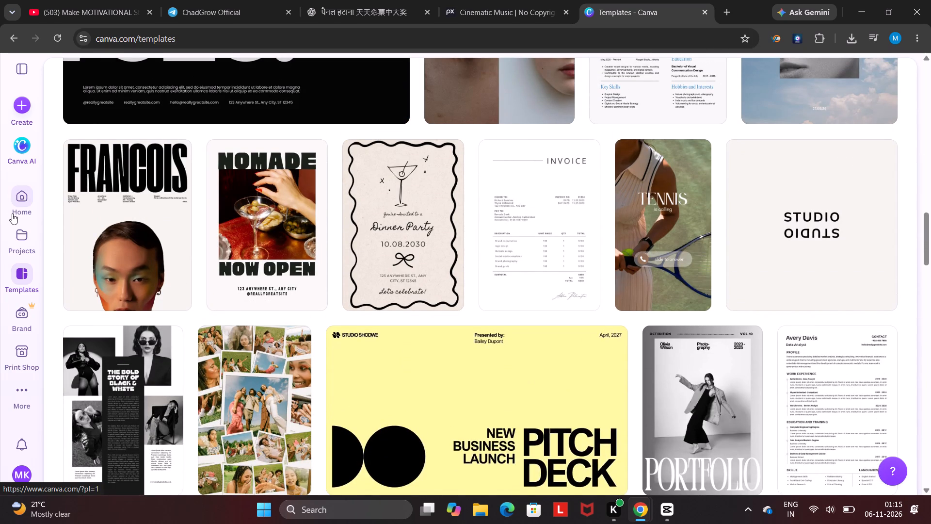
Go to the Canva home page and open the full Create a design catalogue.
click(12, 213)
scroll(128, 156, up, 3)
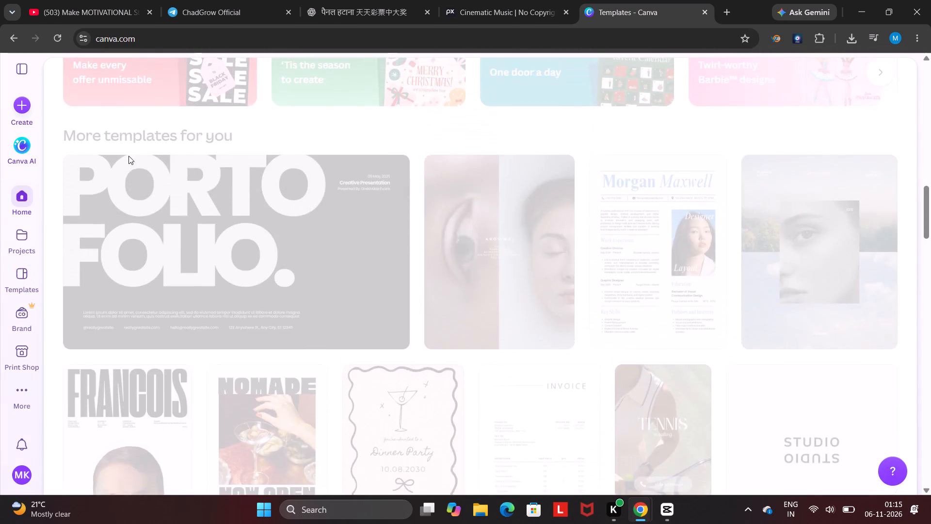
scroll(128, 156, up, 4)
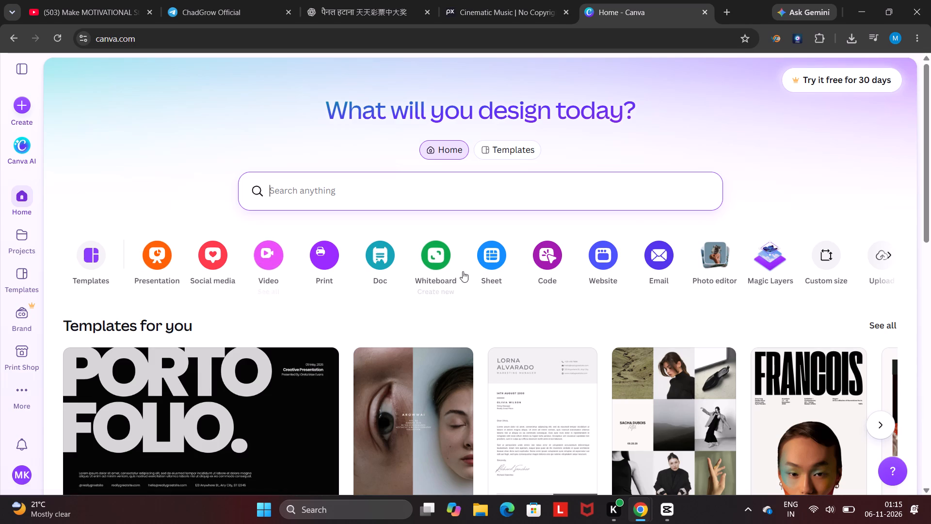
scroll(675, 231, left, 3)
scroll(818, 259, left, 2)
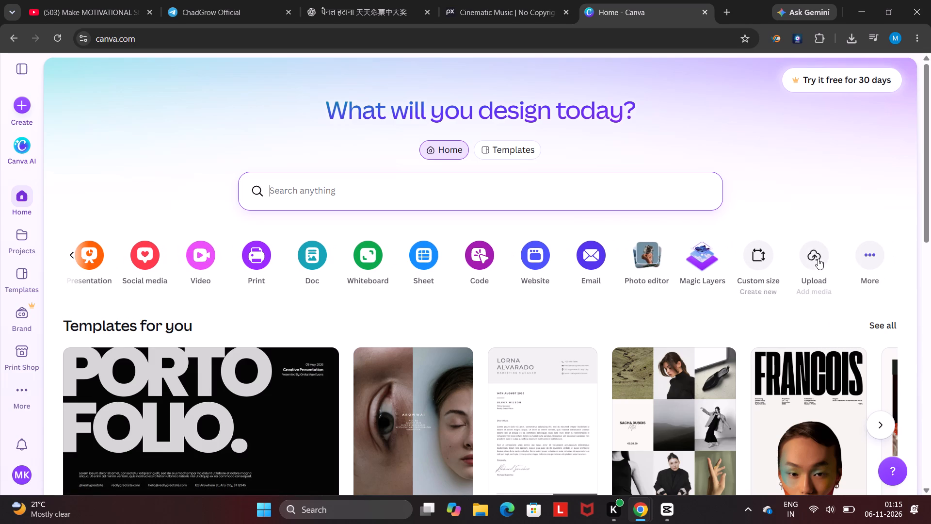
scroll(818, 259, left, 1)
click(877, 262)
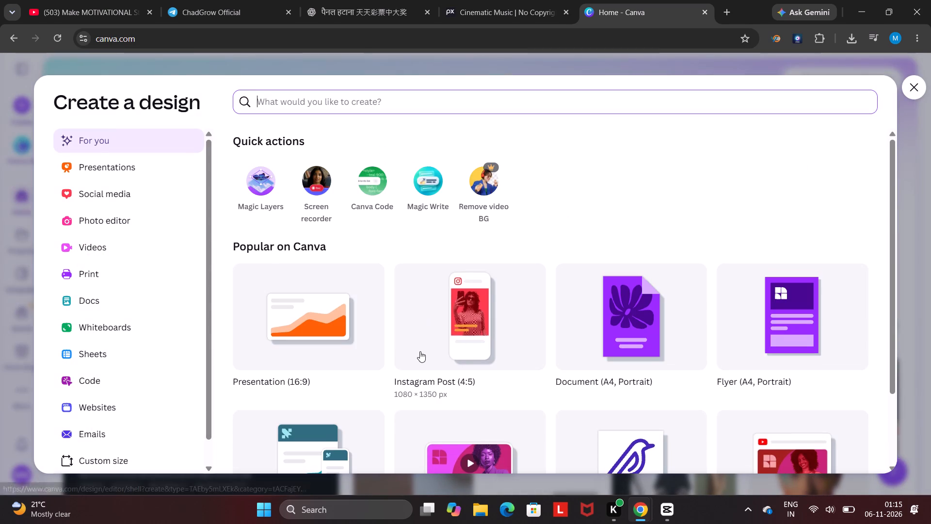
Show the YouTube formats within the Social media design category.
scroll(116, 347, right, 1)
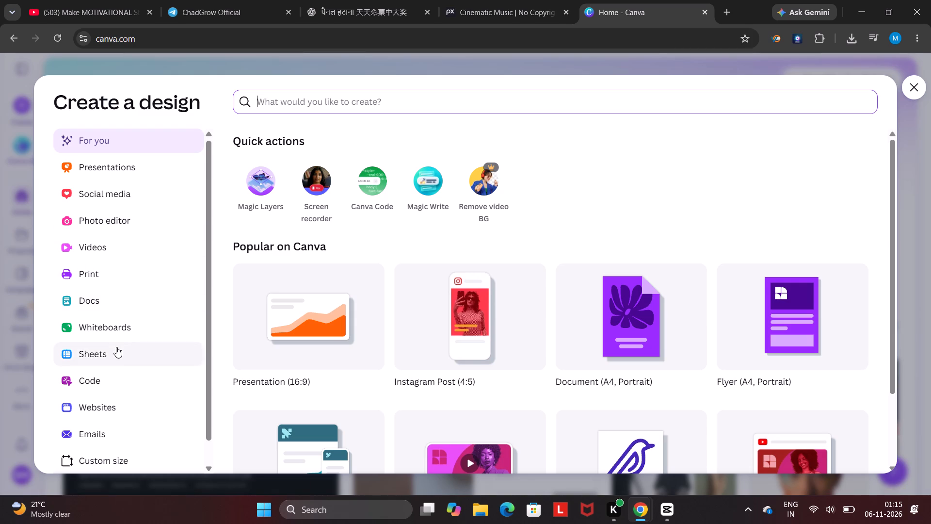
scroll(116, 347, right, 1)
scroll(303, 346, down, 5)
scroll(303, 346, up, 3)
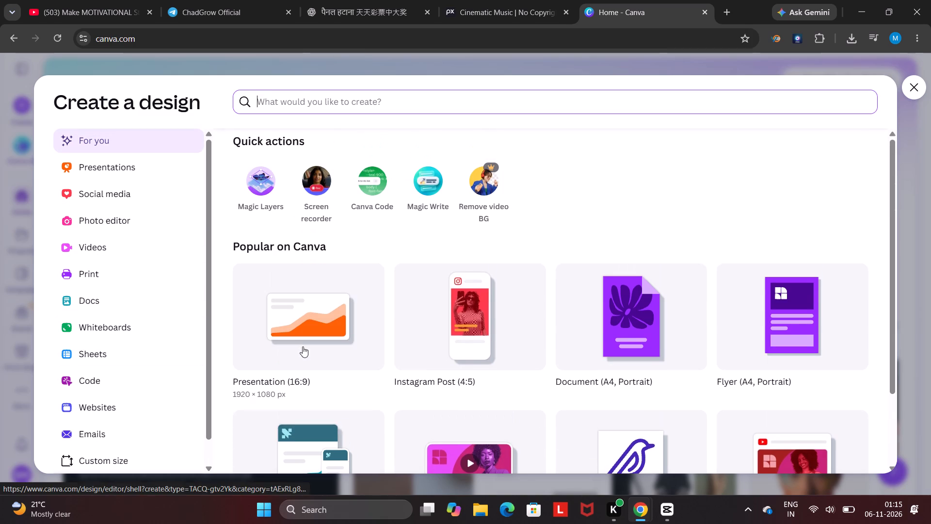
click(122, 200)
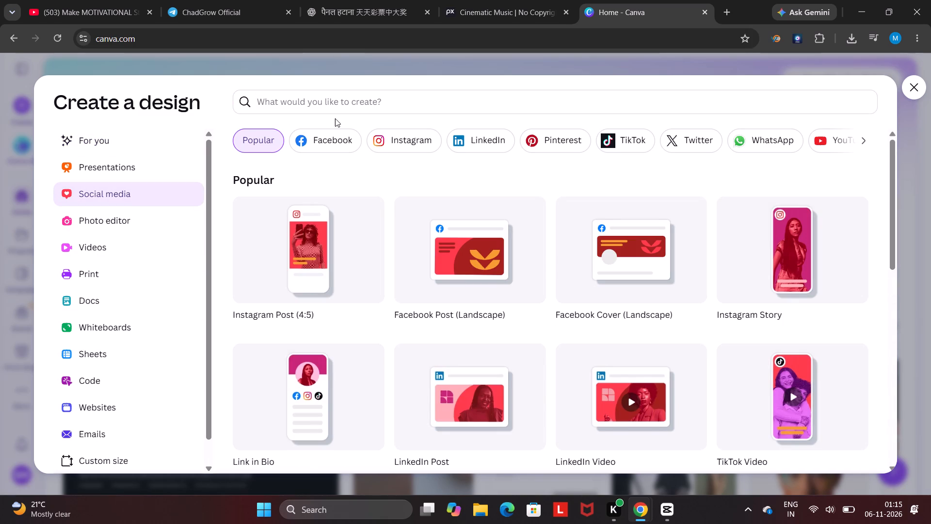
click(827, 131)
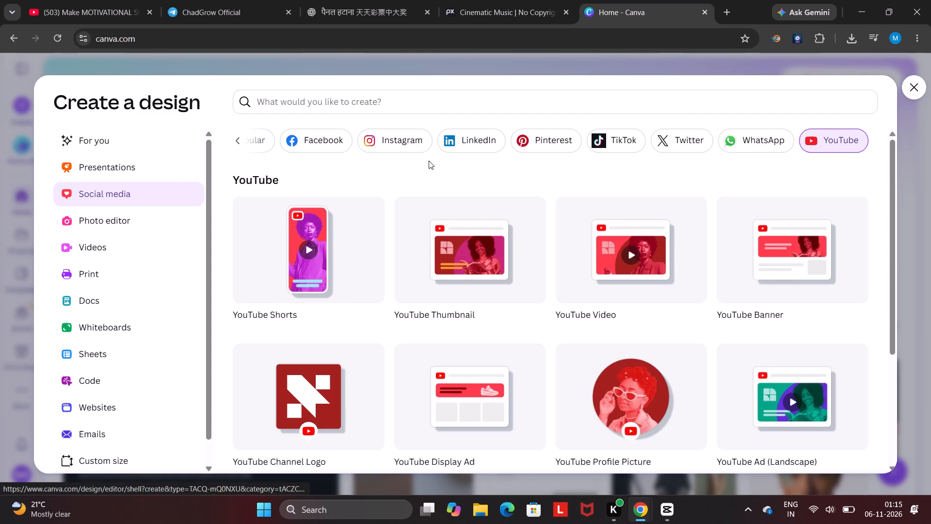
Return to the YouTube tutorial, play the part that creates a new Canva design, and pause it.
click(87, 3)
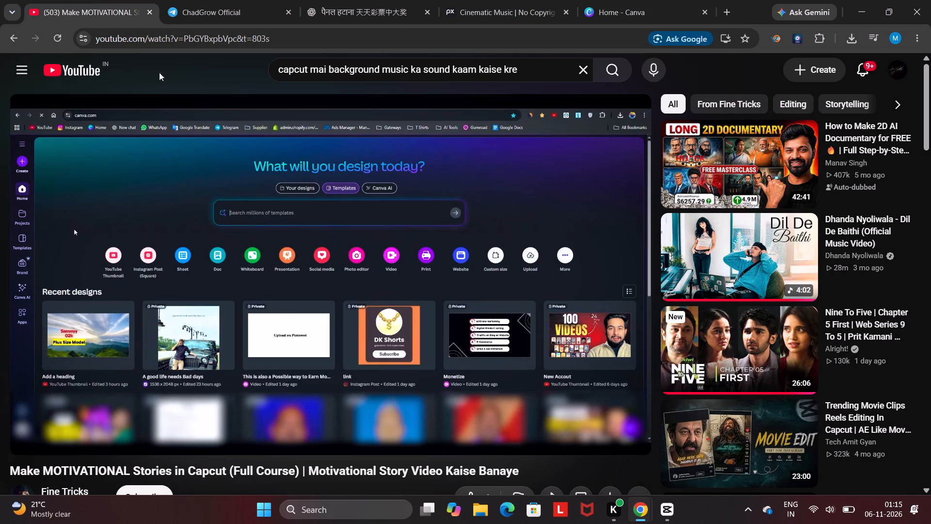
click(247, 195)
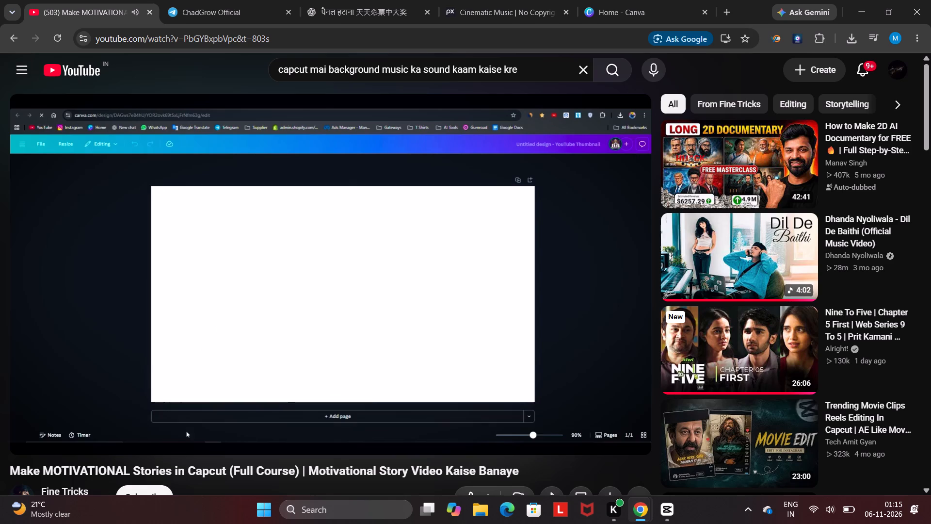
click(247, 195)
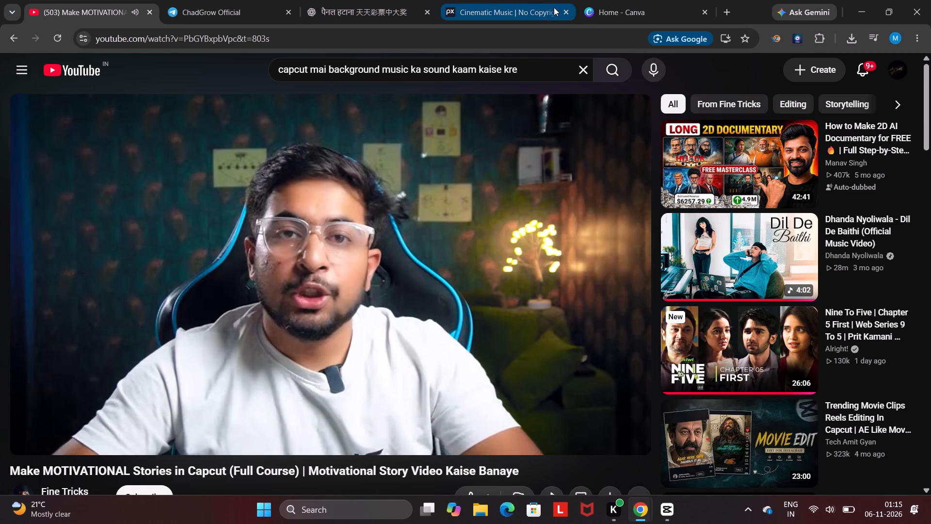
Return to the Canva design catalogue and look through the YouTube formats for the YouTube Thumbnail used in the tutorial.
click(623, 2)
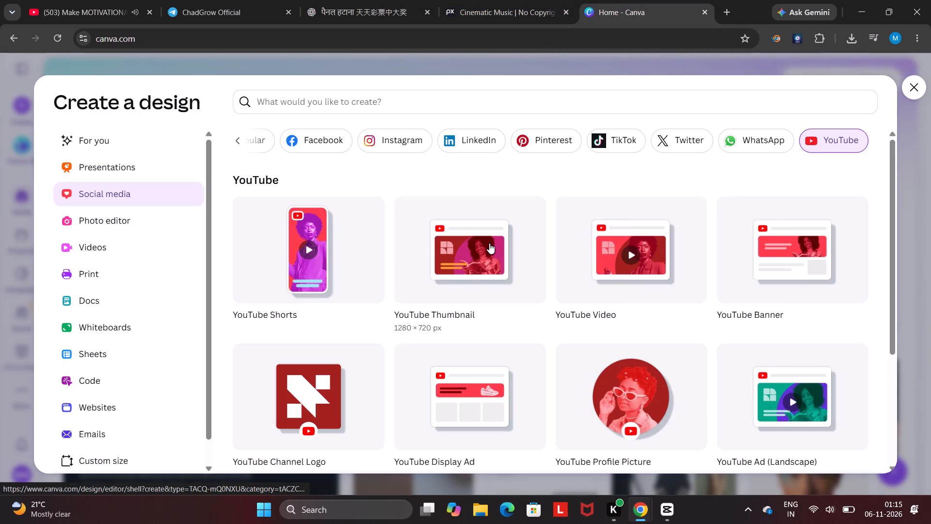
scroll(489, 243, down, 3)
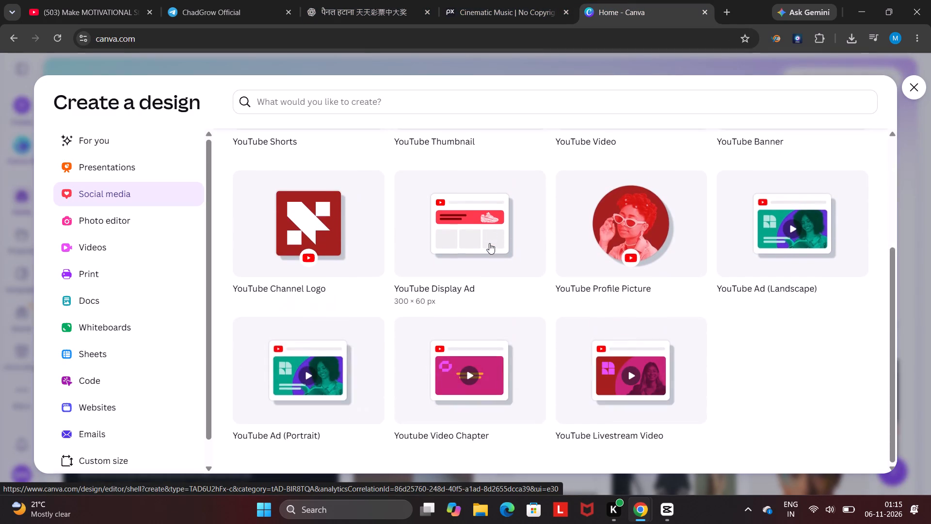
scroll(489, 243, up, 4)
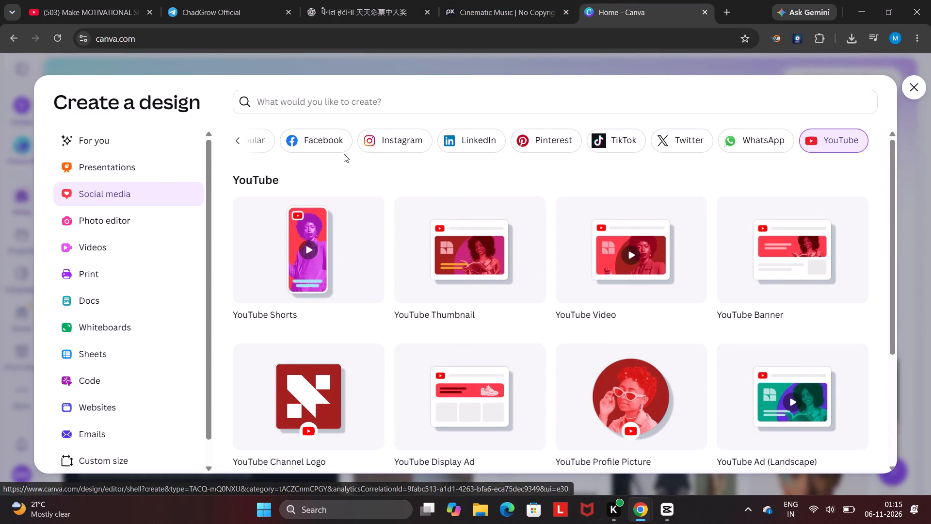